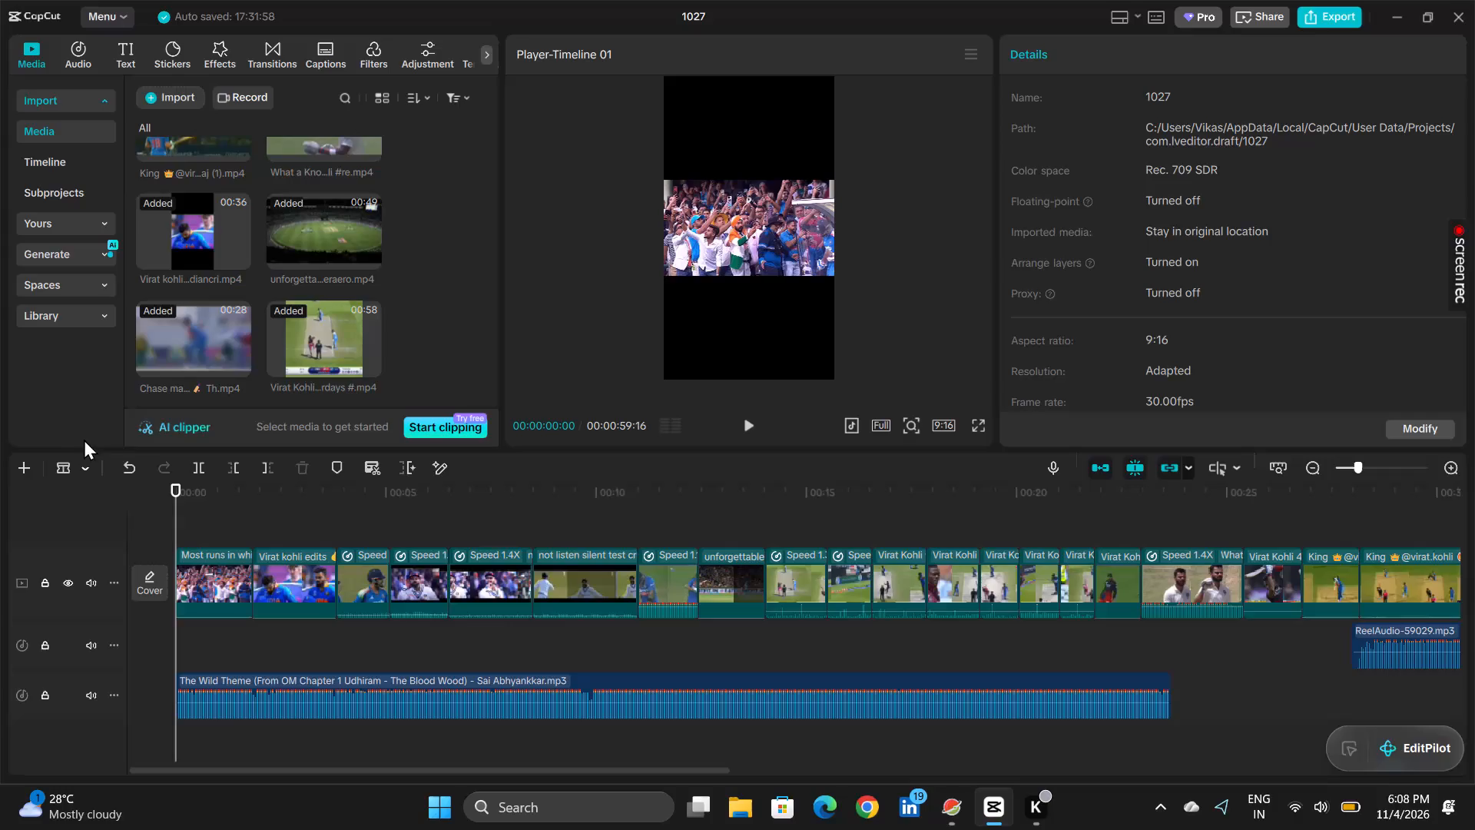
Switch the timeline pointer to the standard selection tool.
click(56, 467)
click(82, 500)
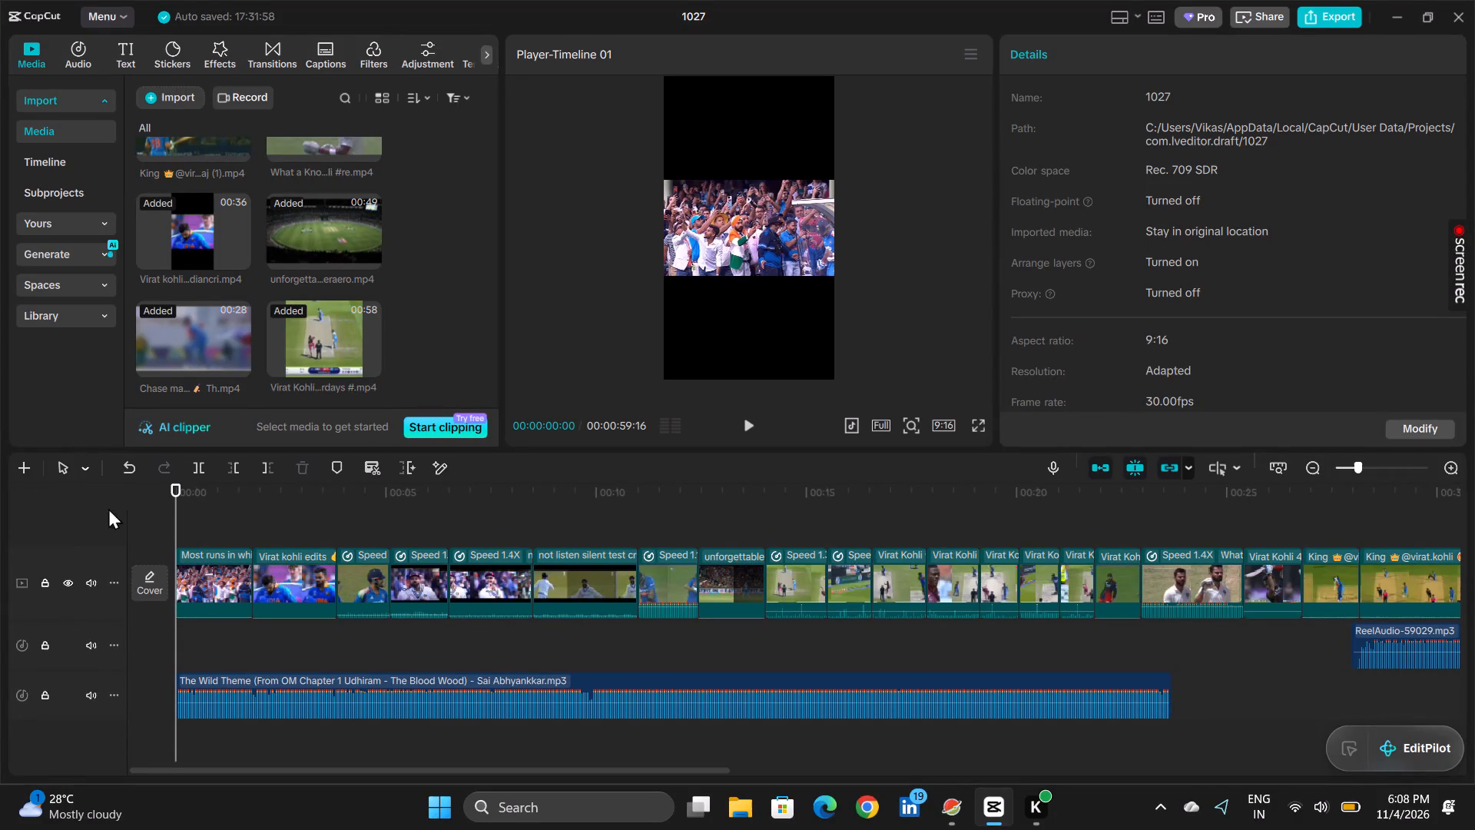
Play the timeline from the start in full screen to review the clip order up to about 00:18, and exit full screen.
click(756, 433)
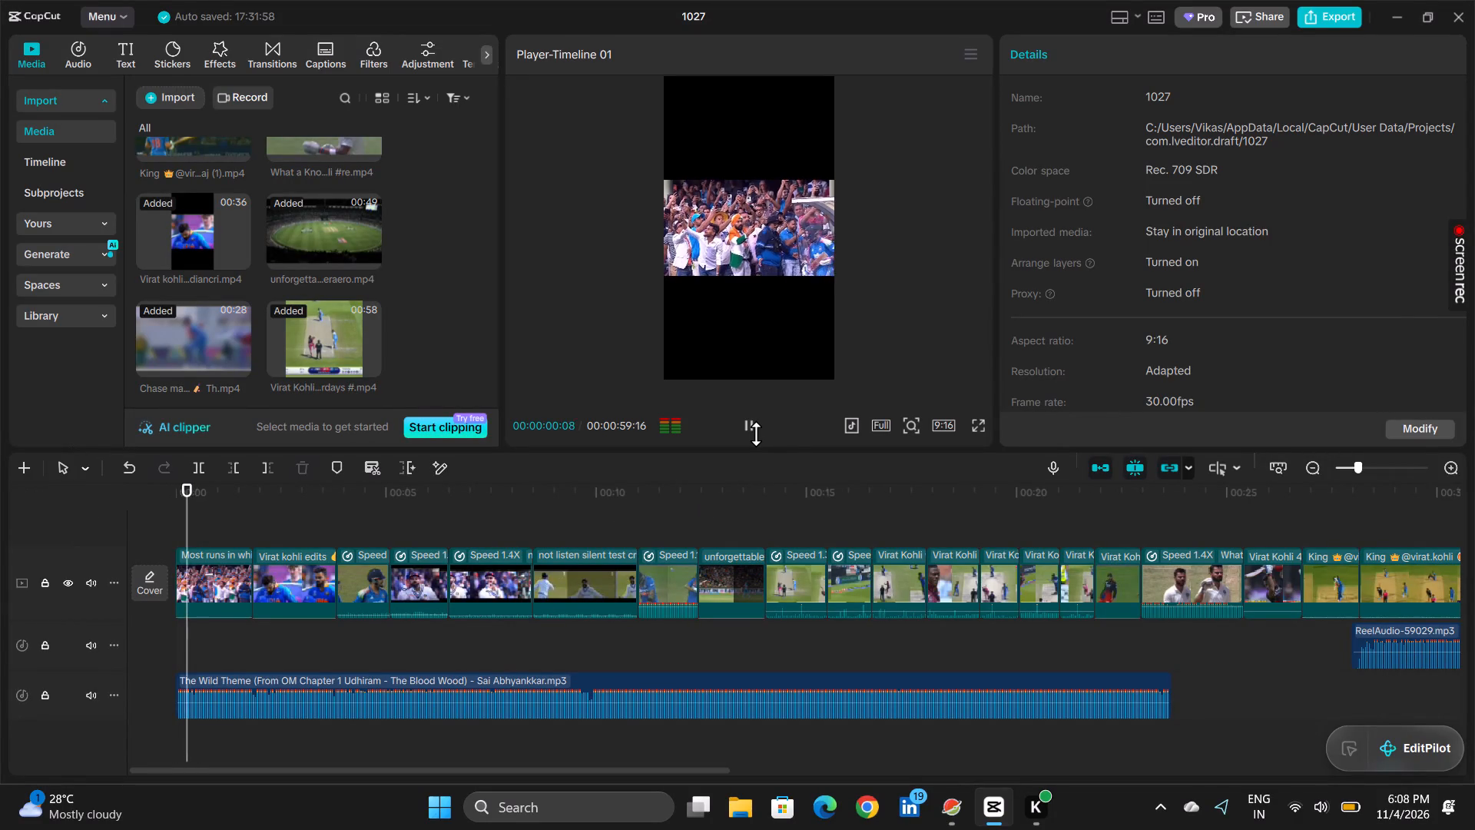
key(f)
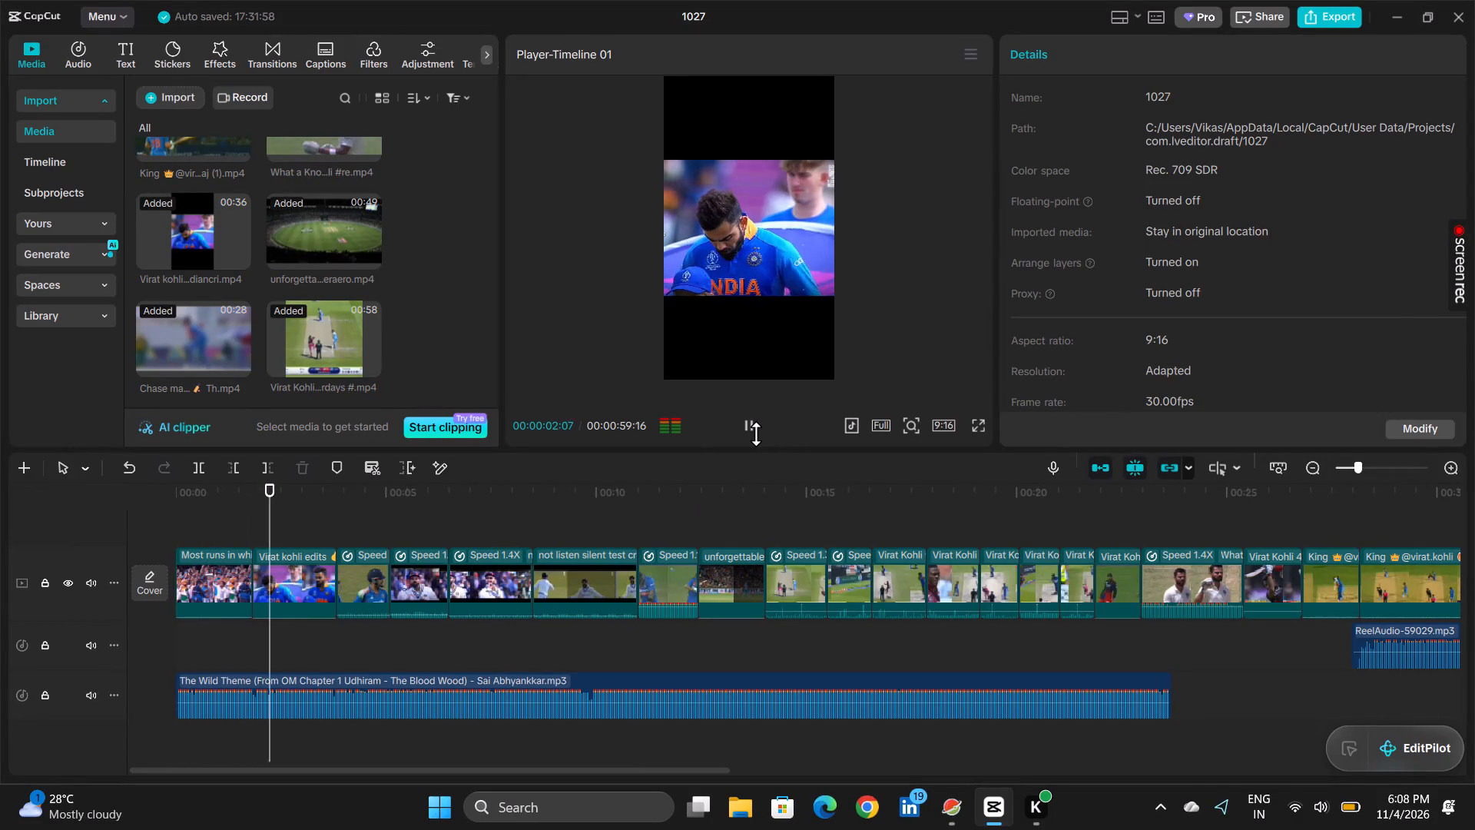
click(978, 430)
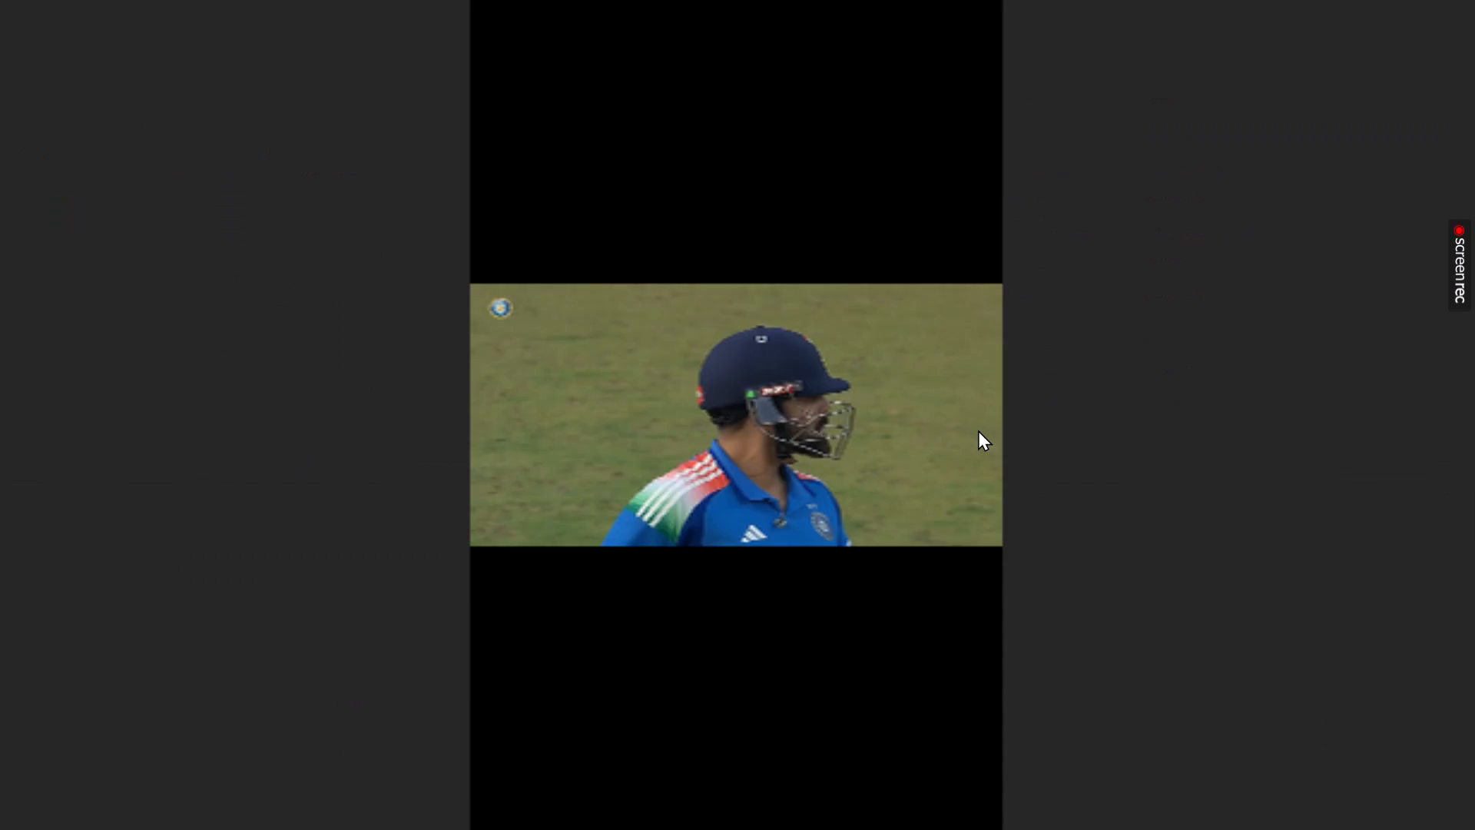
click(651, 741)
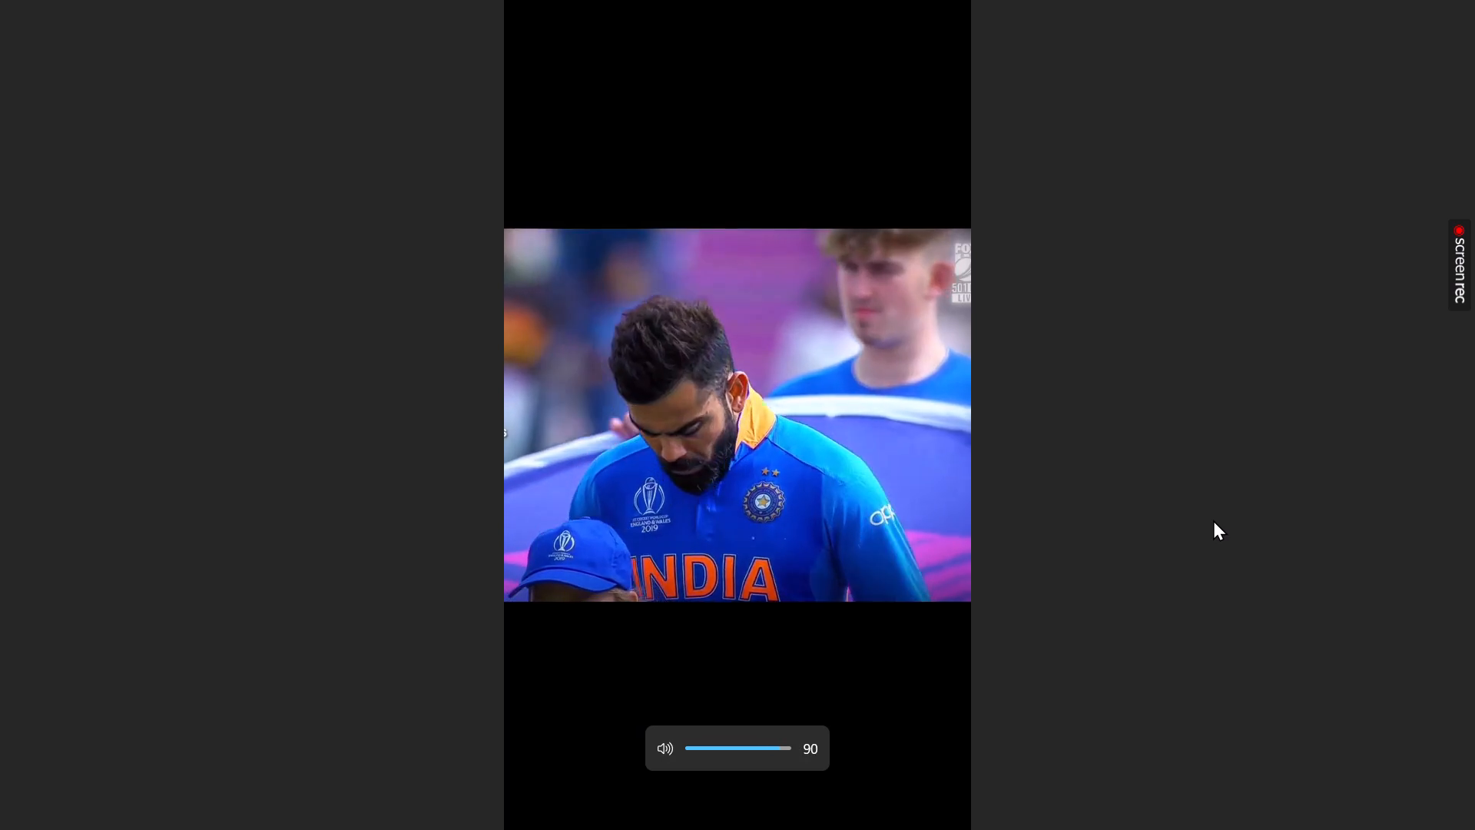
key(Down)
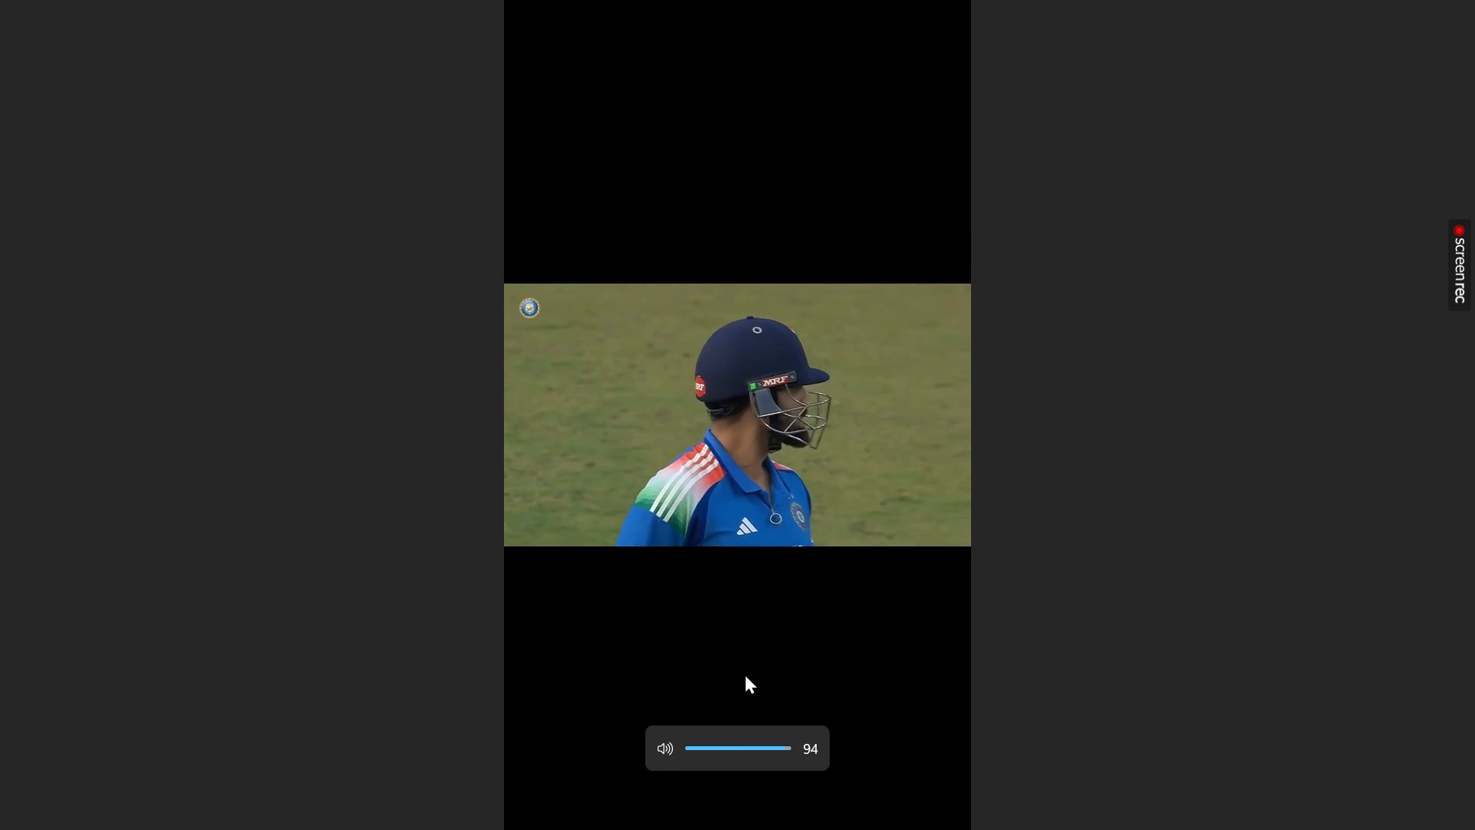
click(795, 667)
key(space)
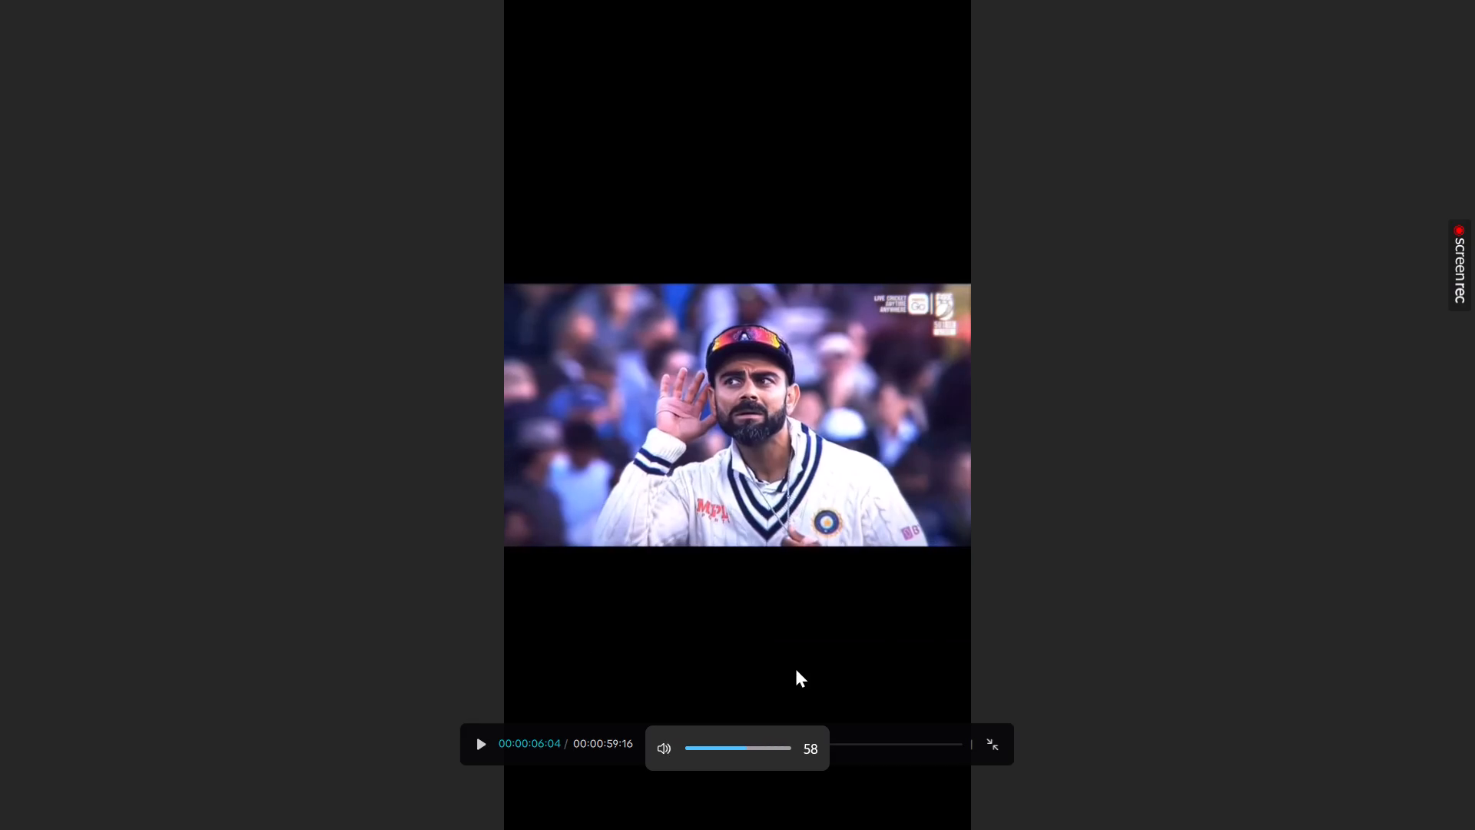
drag(615, 705, 689, 732)
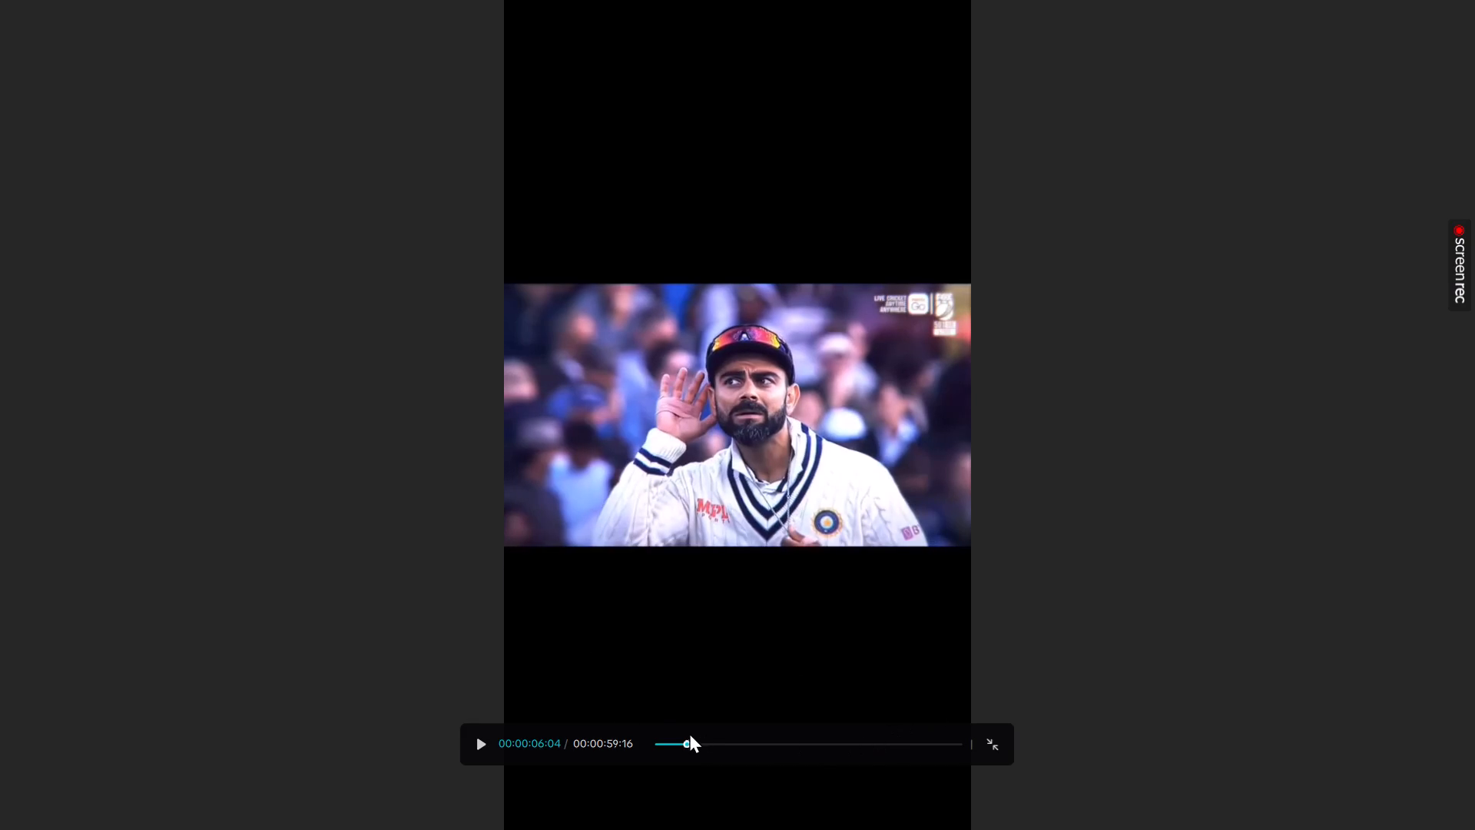
drag(689, 732, 659, 742)
click(659, 742)
key(space)
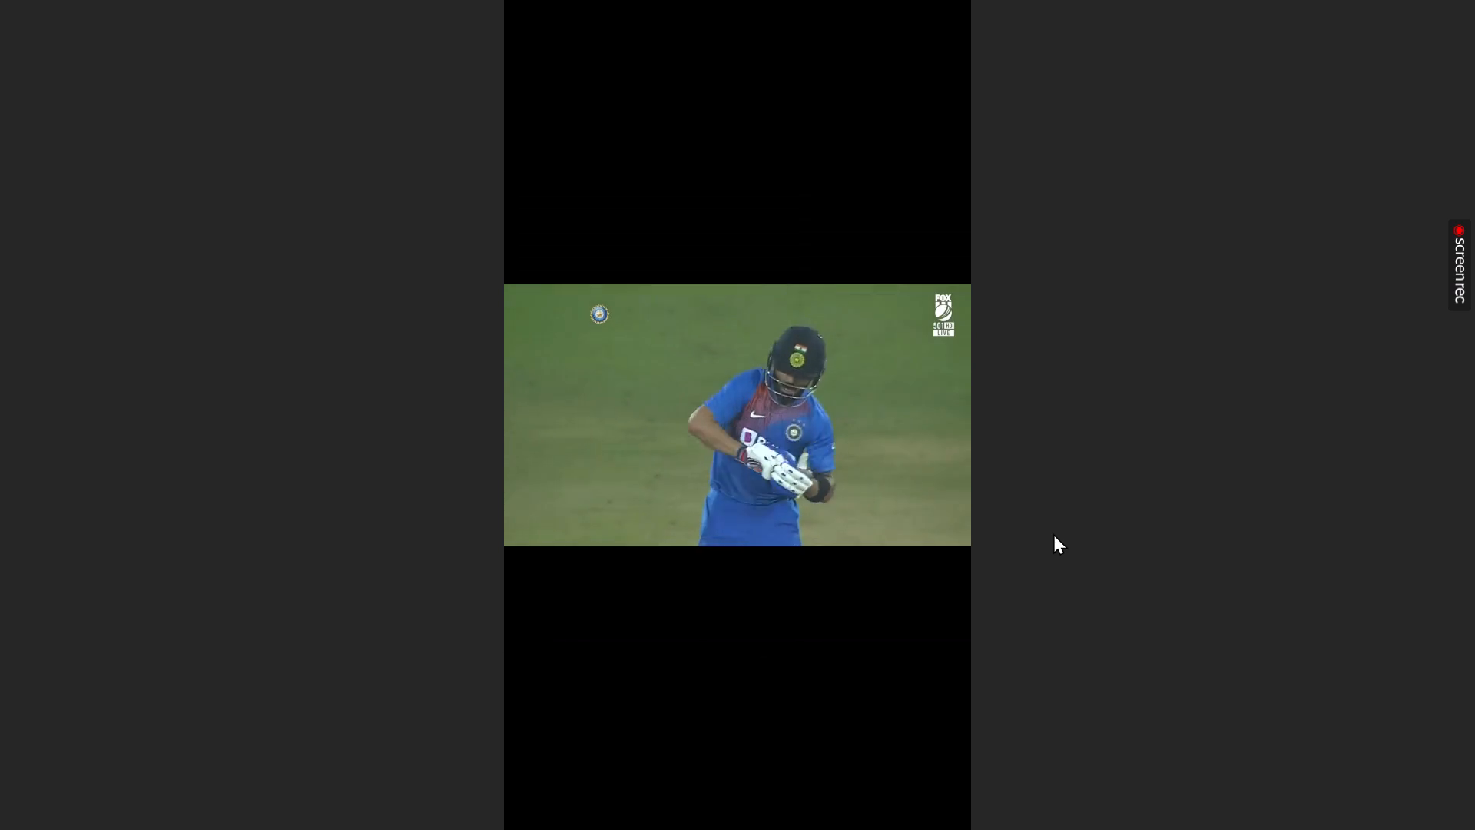
key(space)
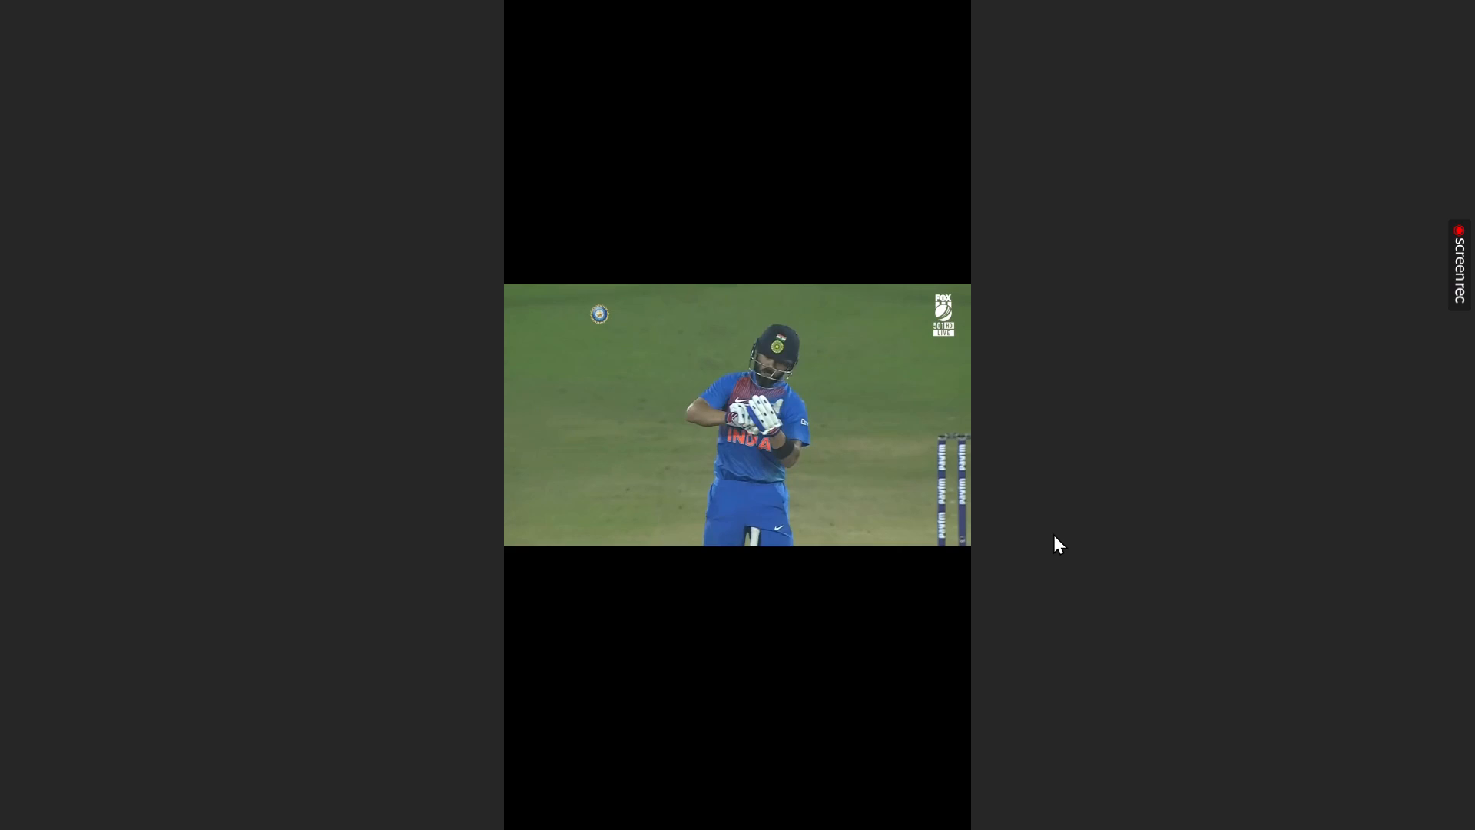
key(space)
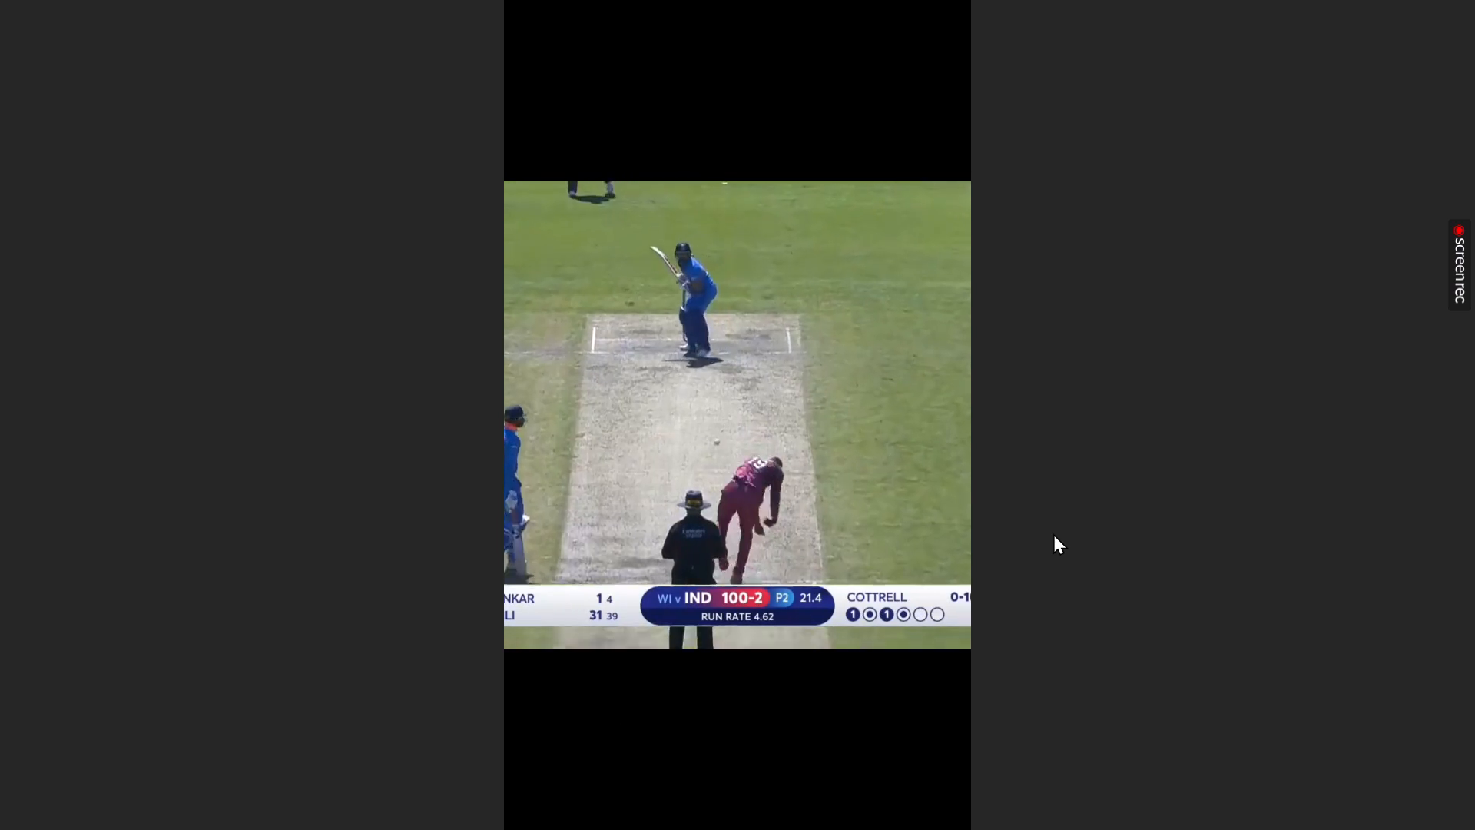
key(space)
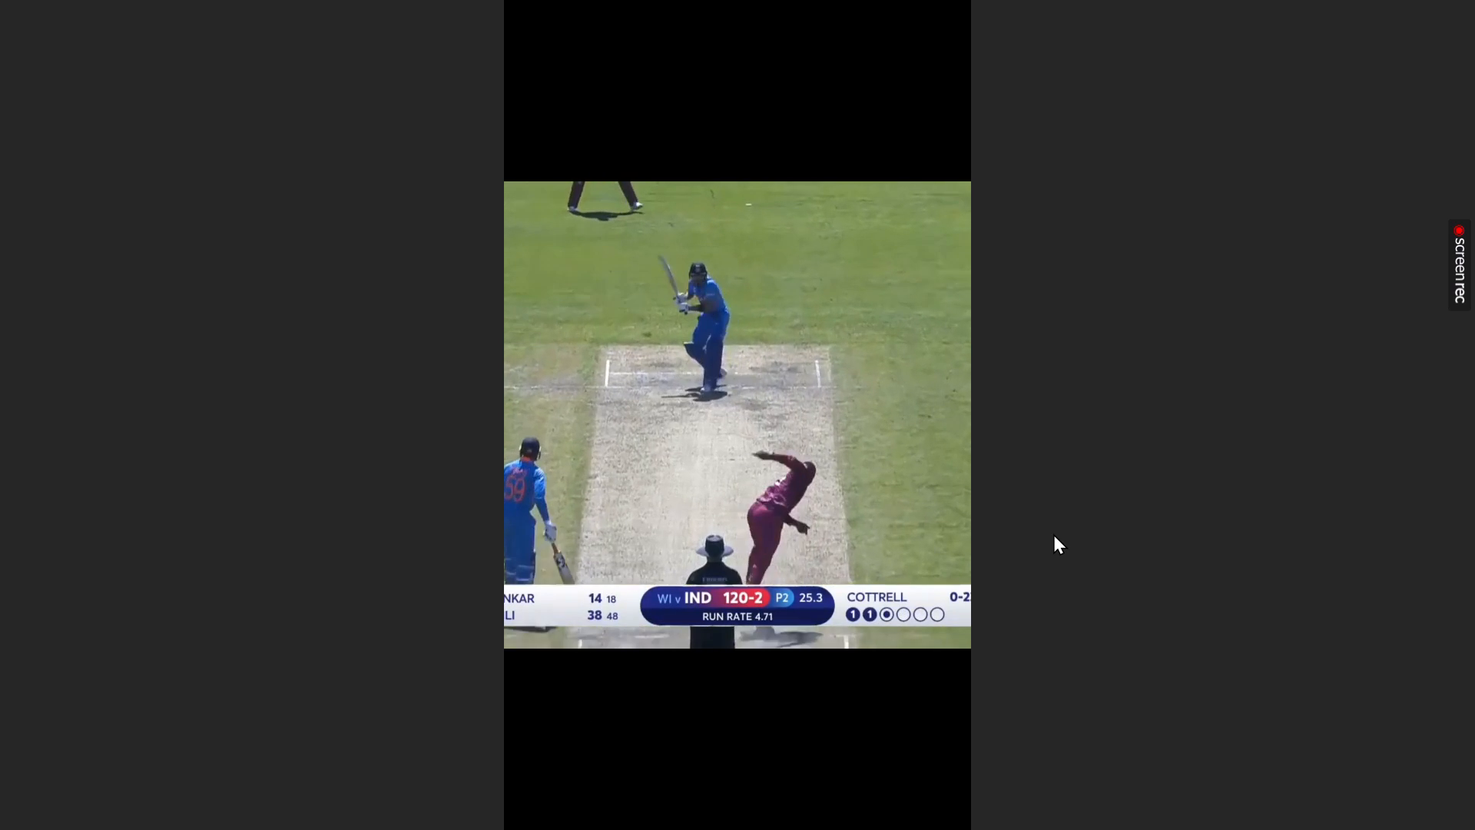
key(Escape)
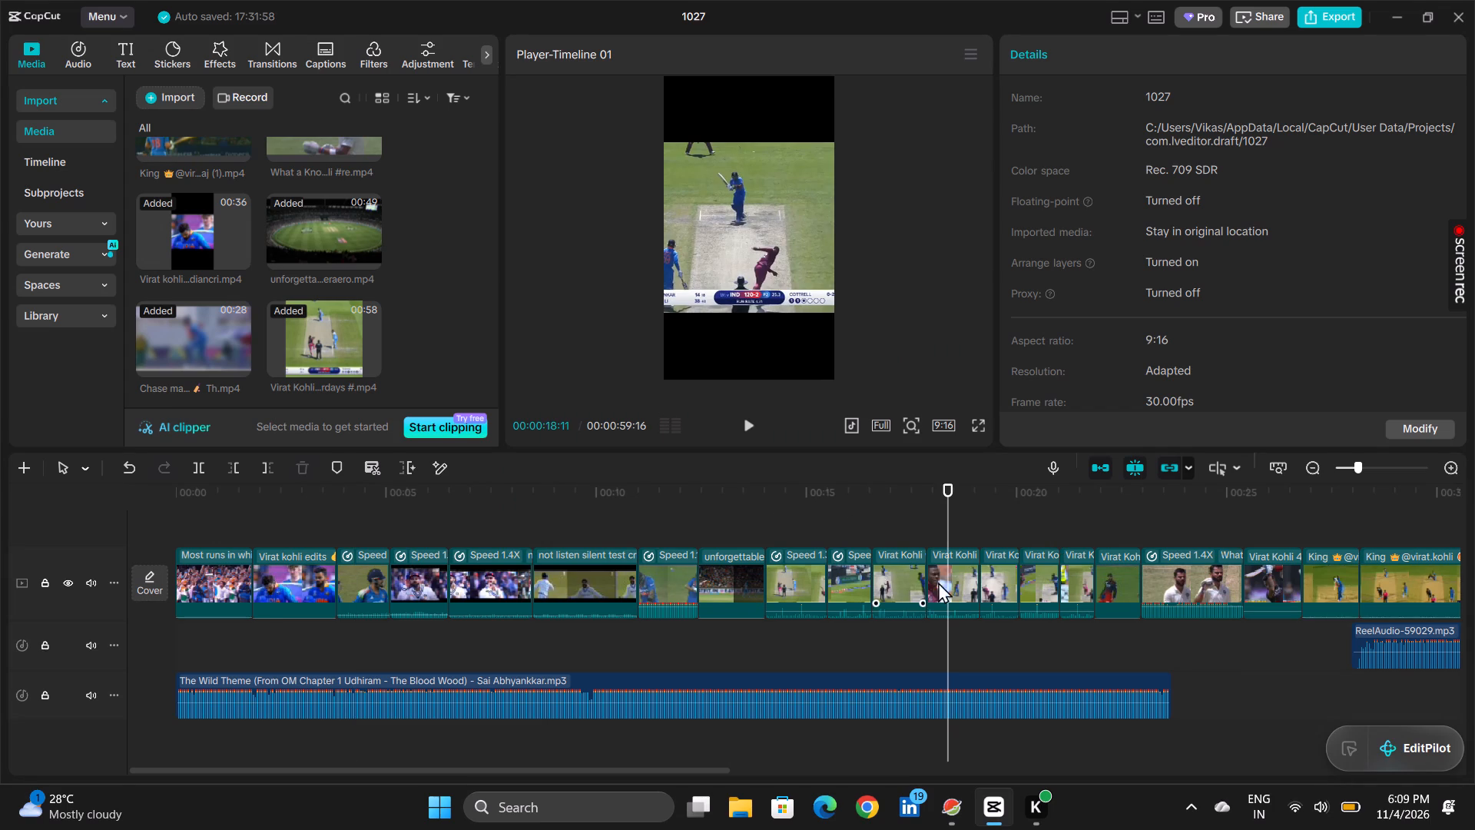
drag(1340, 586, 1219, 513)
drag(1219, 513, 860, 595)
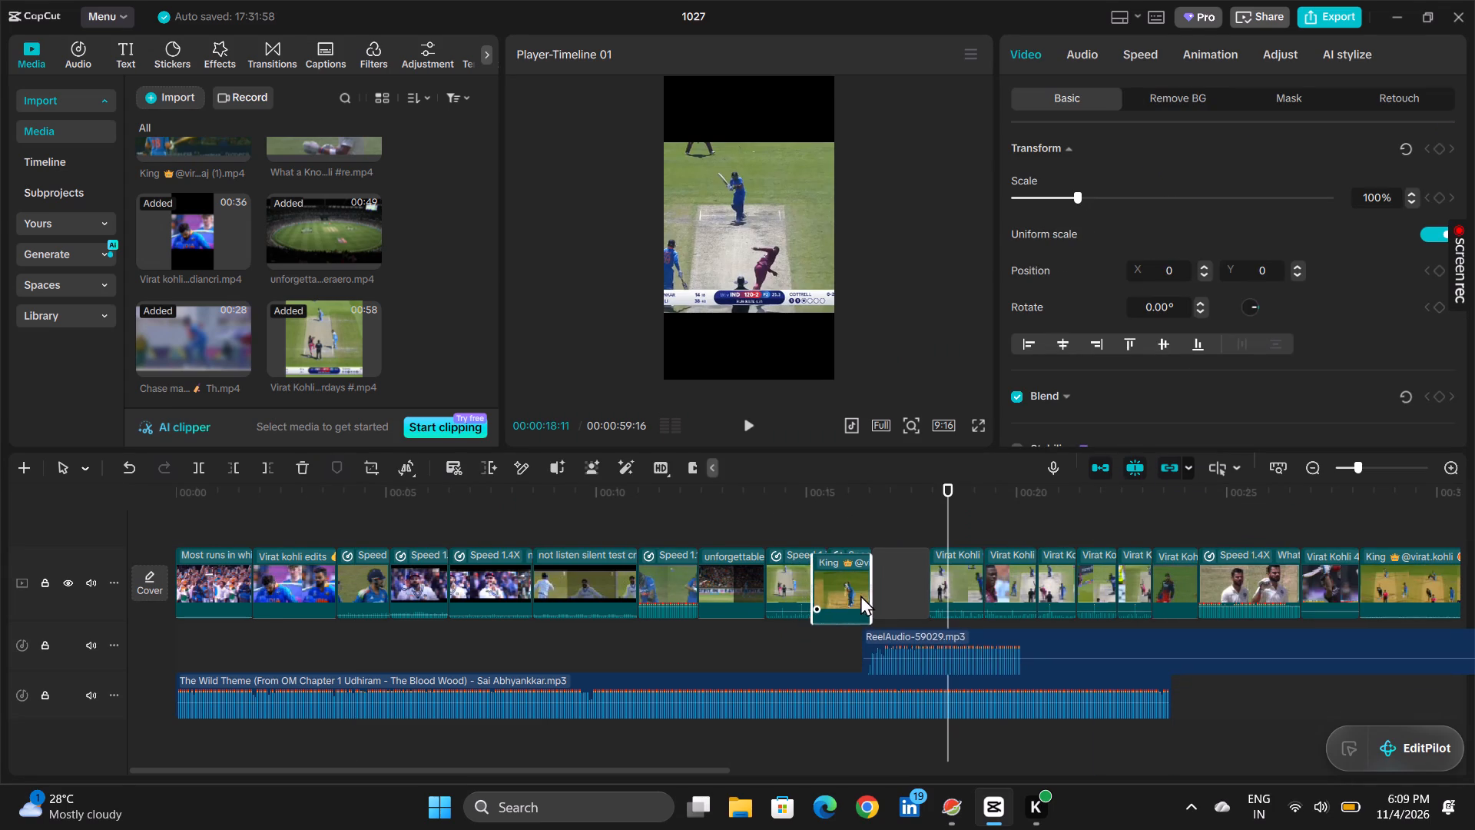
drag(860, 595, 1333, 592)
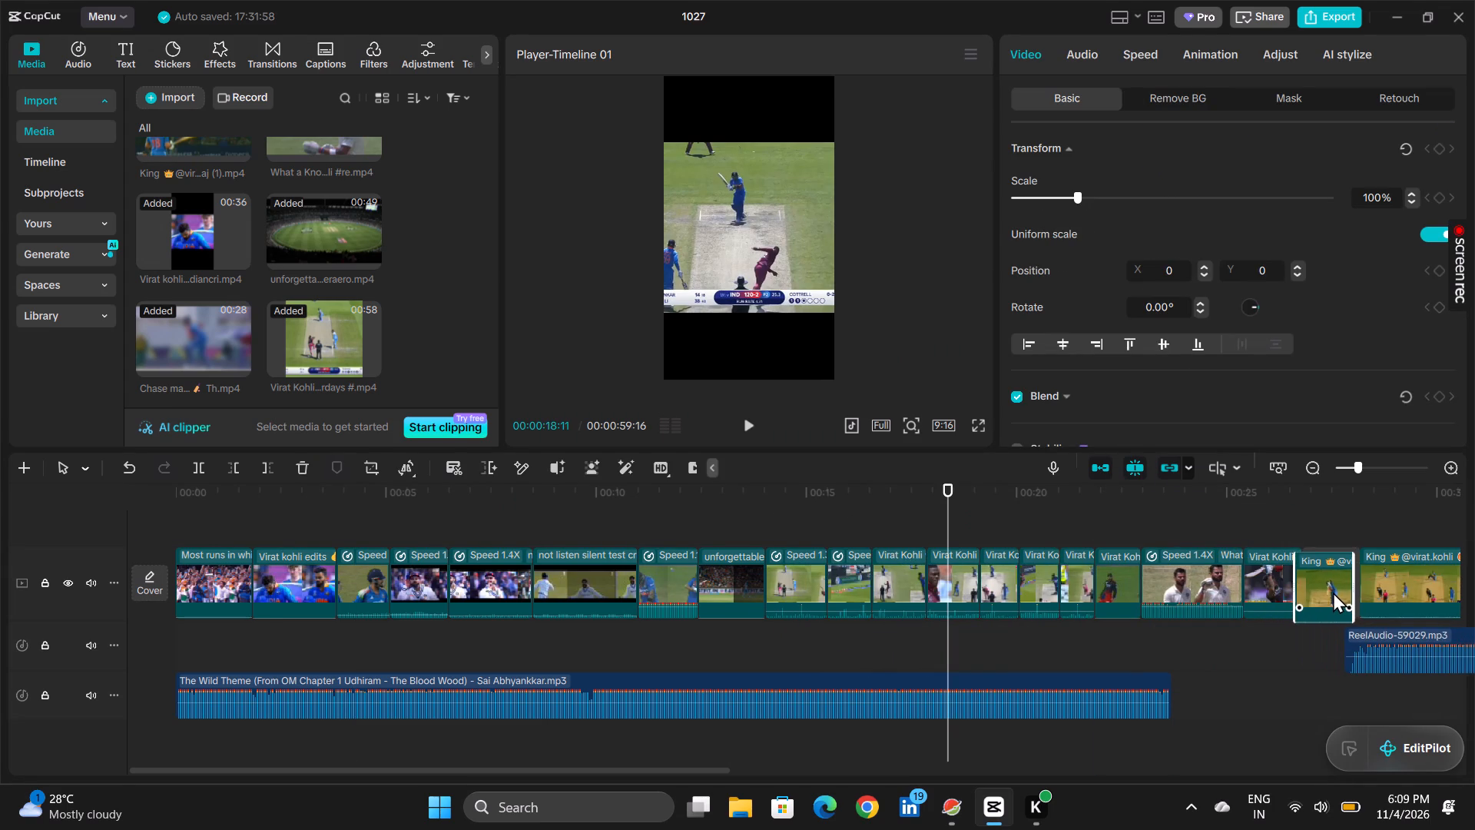
Lock the audio track that holds ReelAudio-59029.mp3.
click(1355, 627)
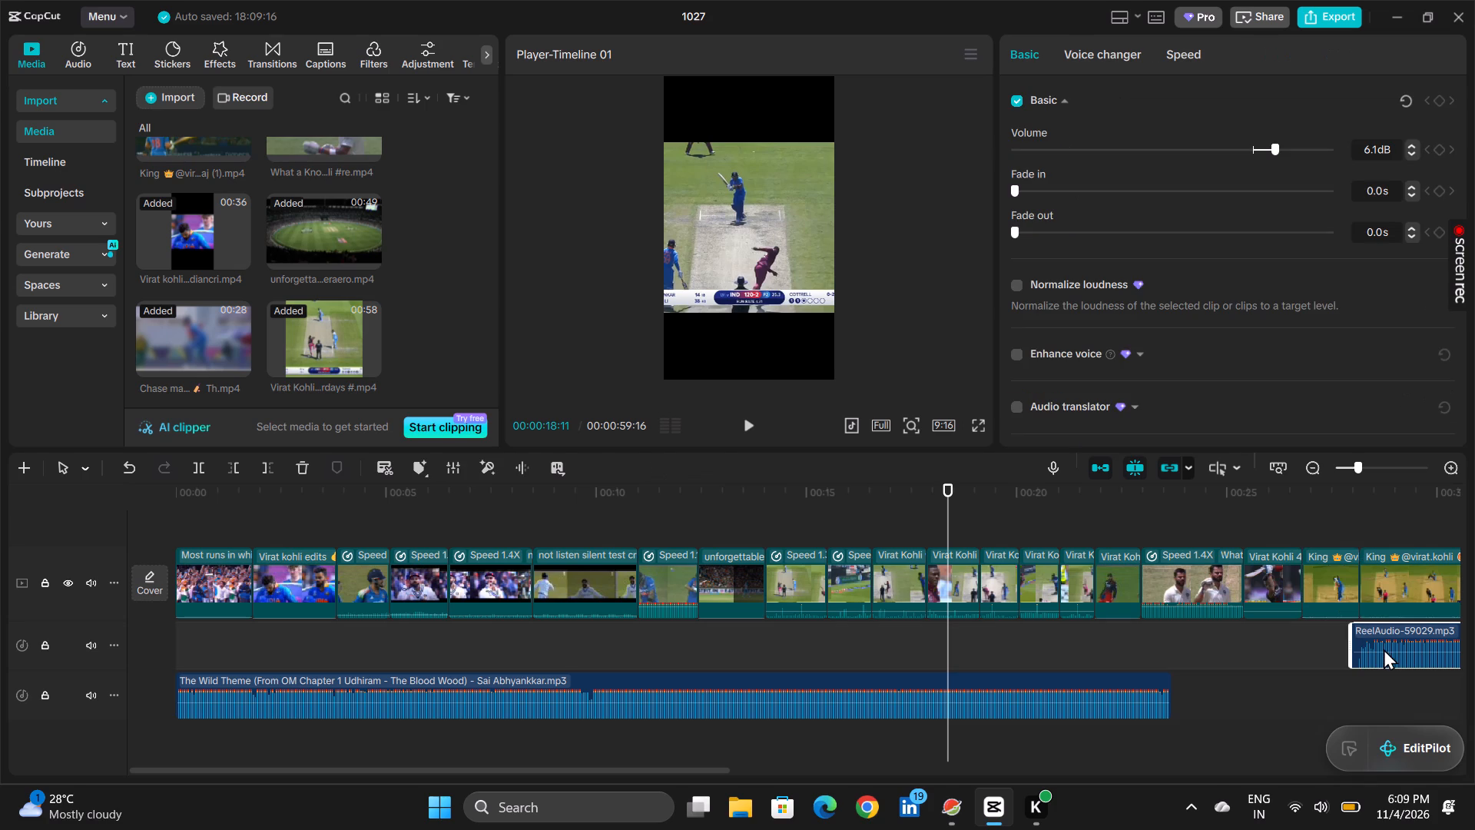
click(1384, 649)
click(45, 647)
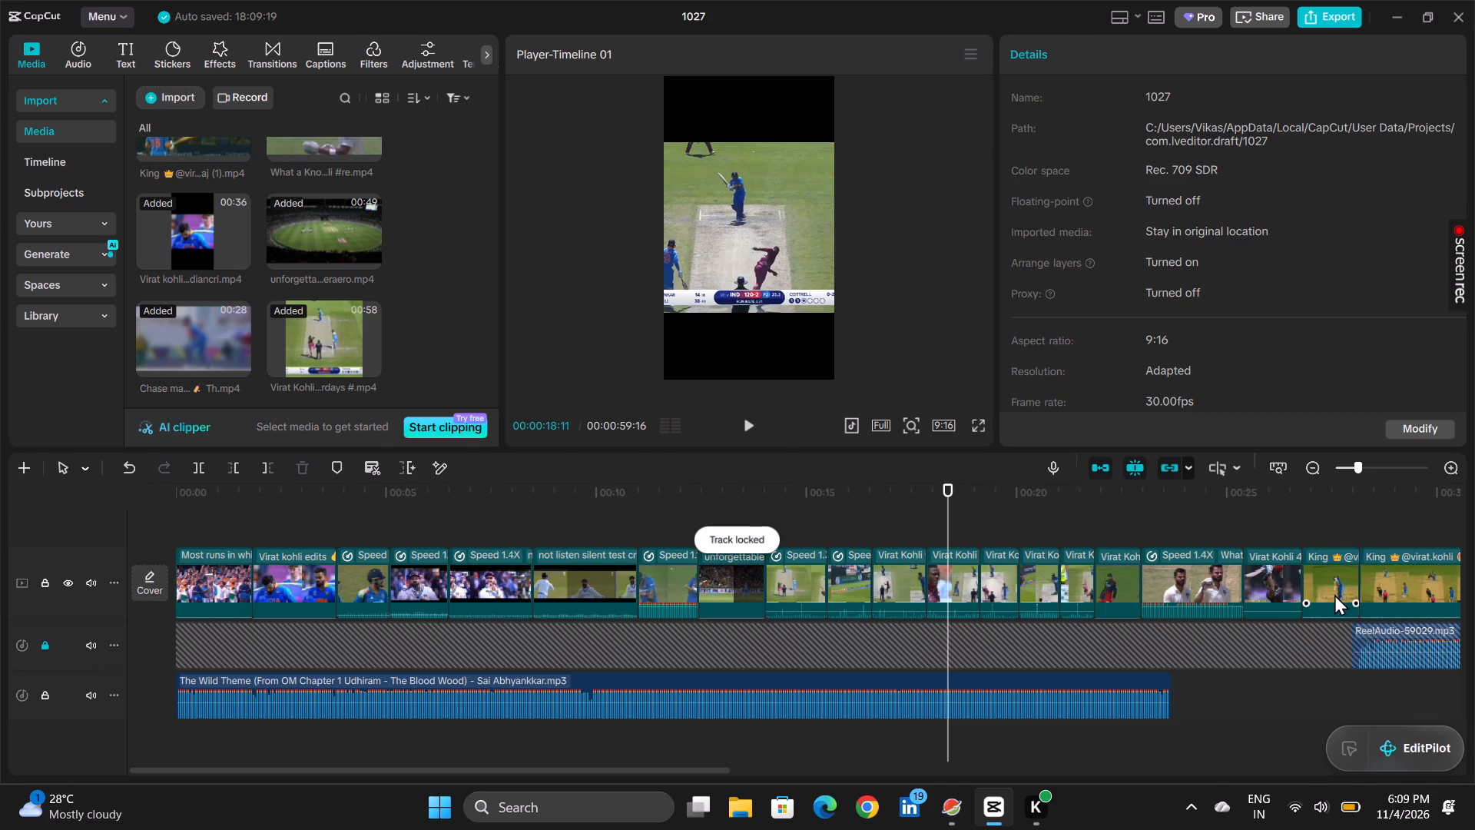
Move the short King clip from about 00:27 to just before the "unforgettable" clip, at about 00:12.
drag(1334, 594, 715, 594)
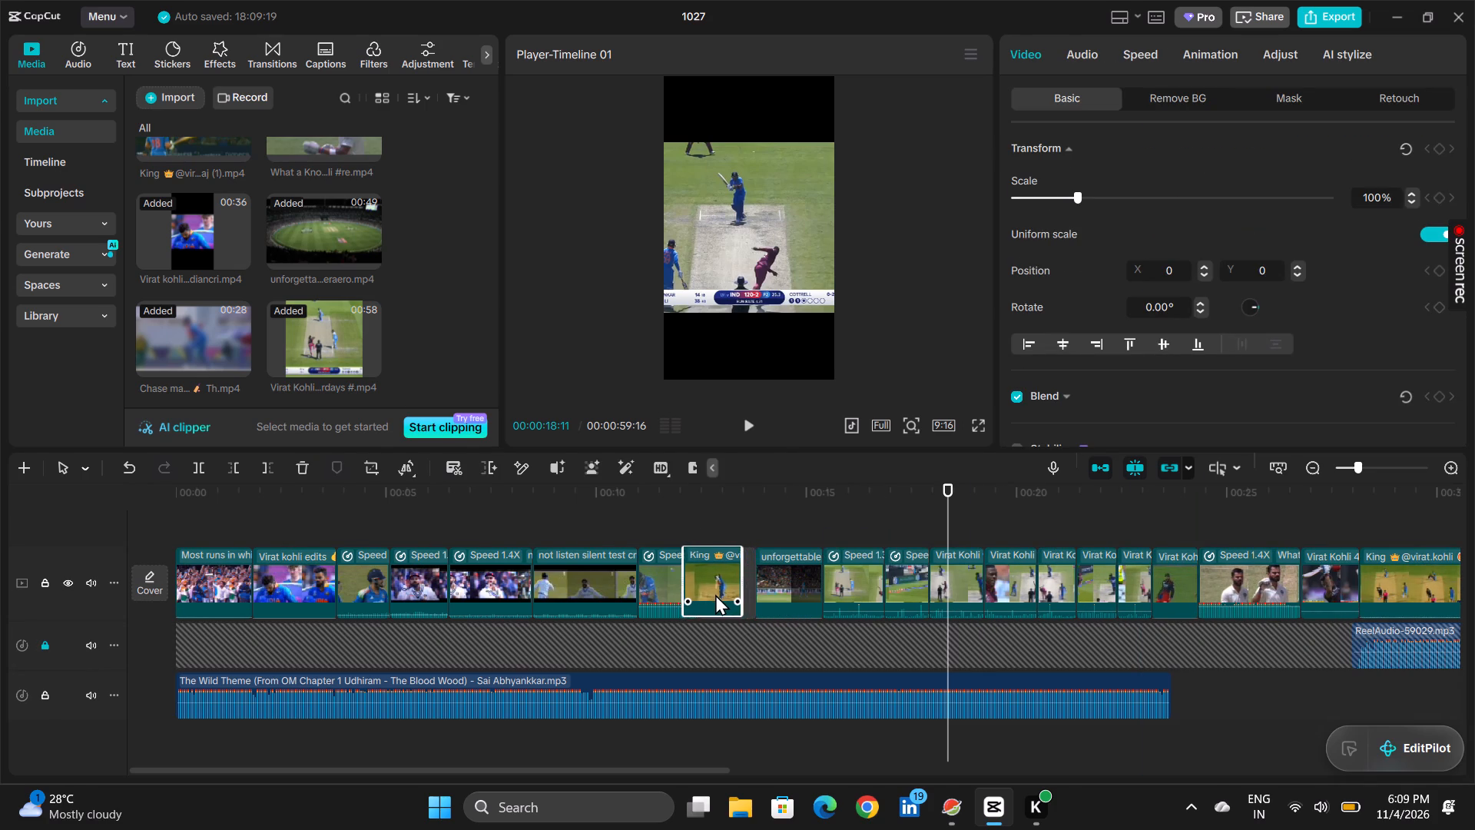
drag(715, 594, 716, 595)
Play back the section from about 00:28 to 00:35 to review the batting clips there.
scroll(1334, 519, left, 2)
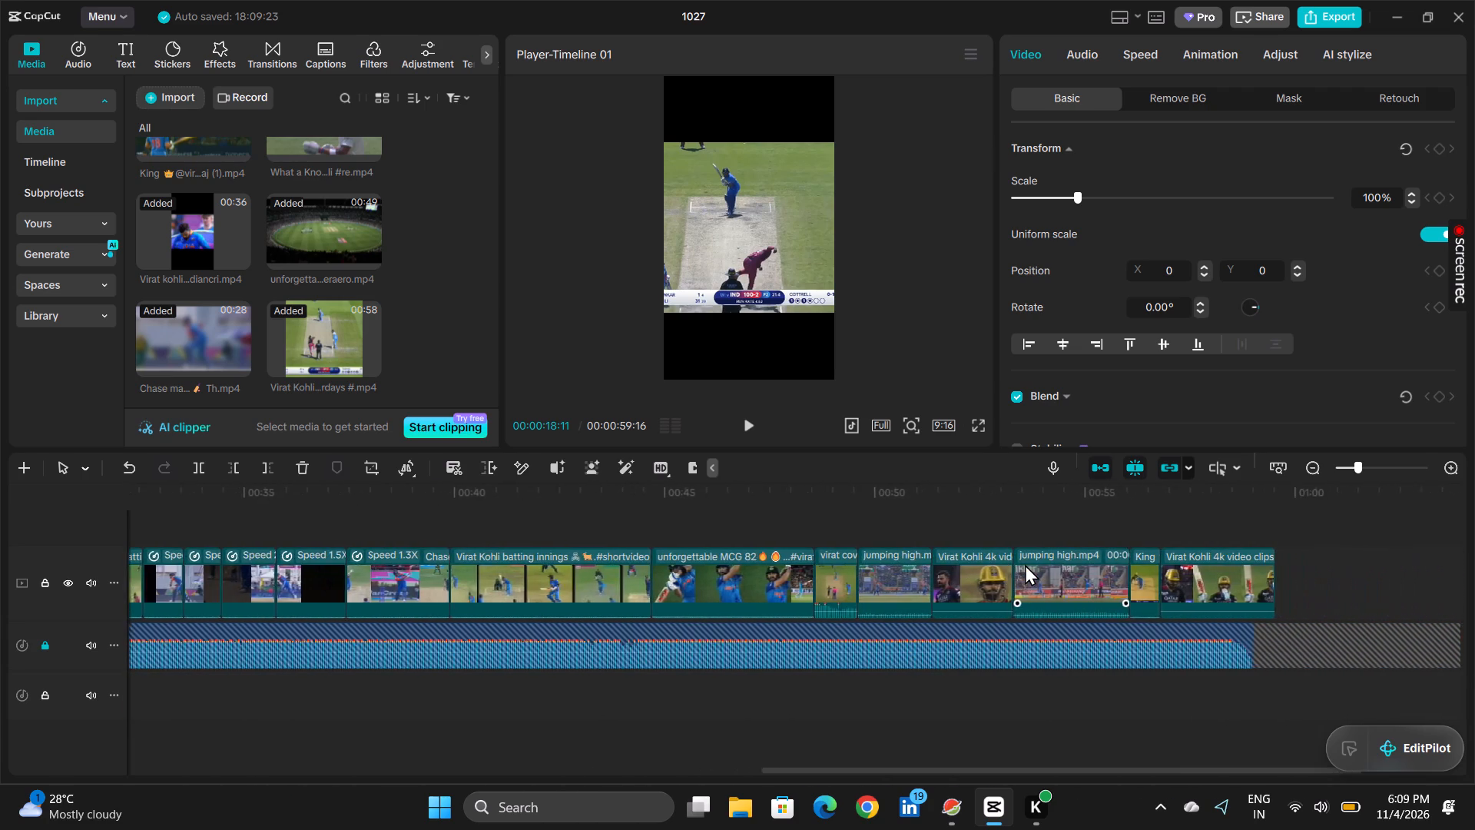
click(719, 523)
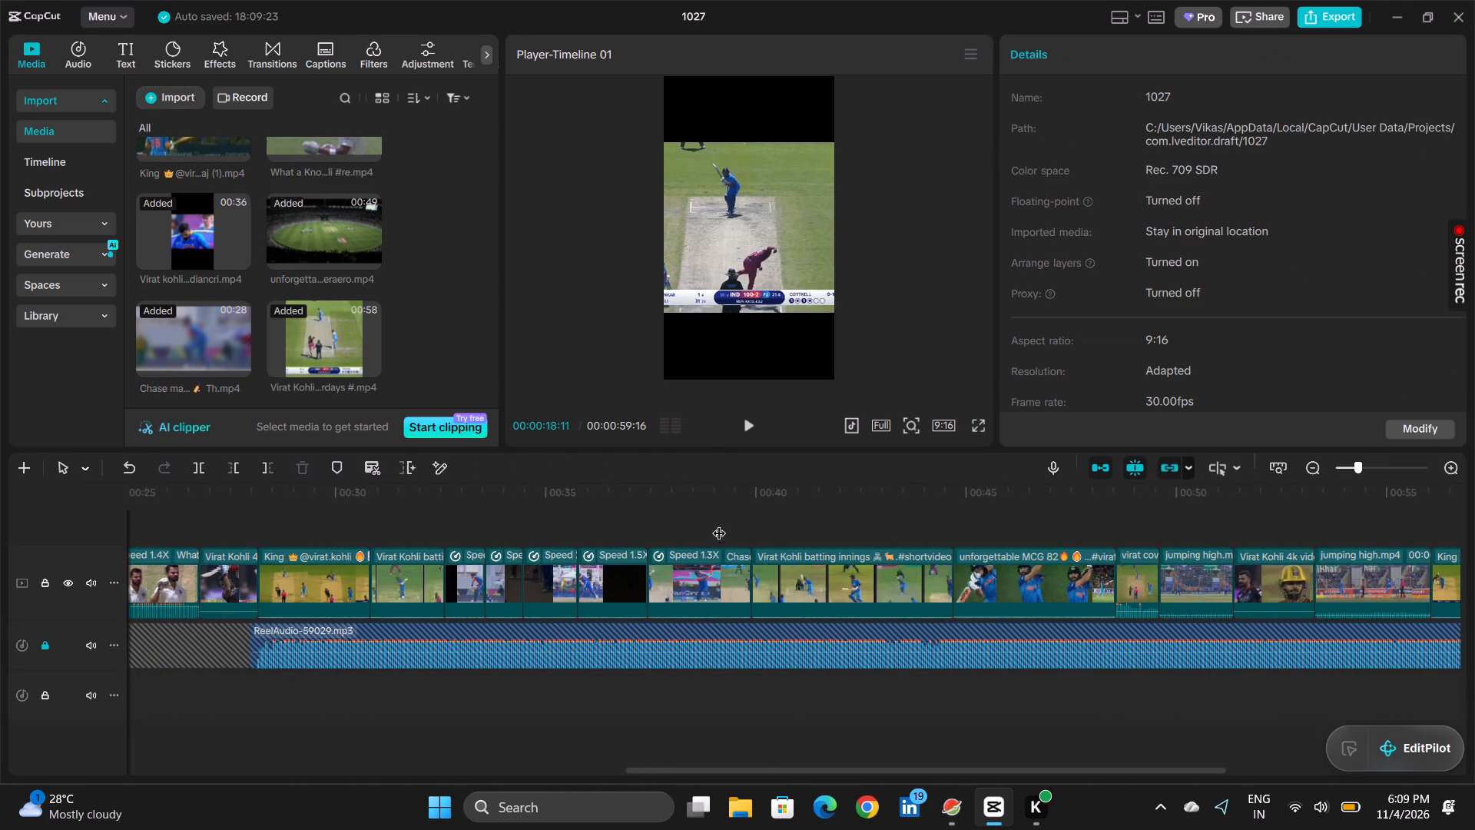
click(509, 535)
click(747, 418)
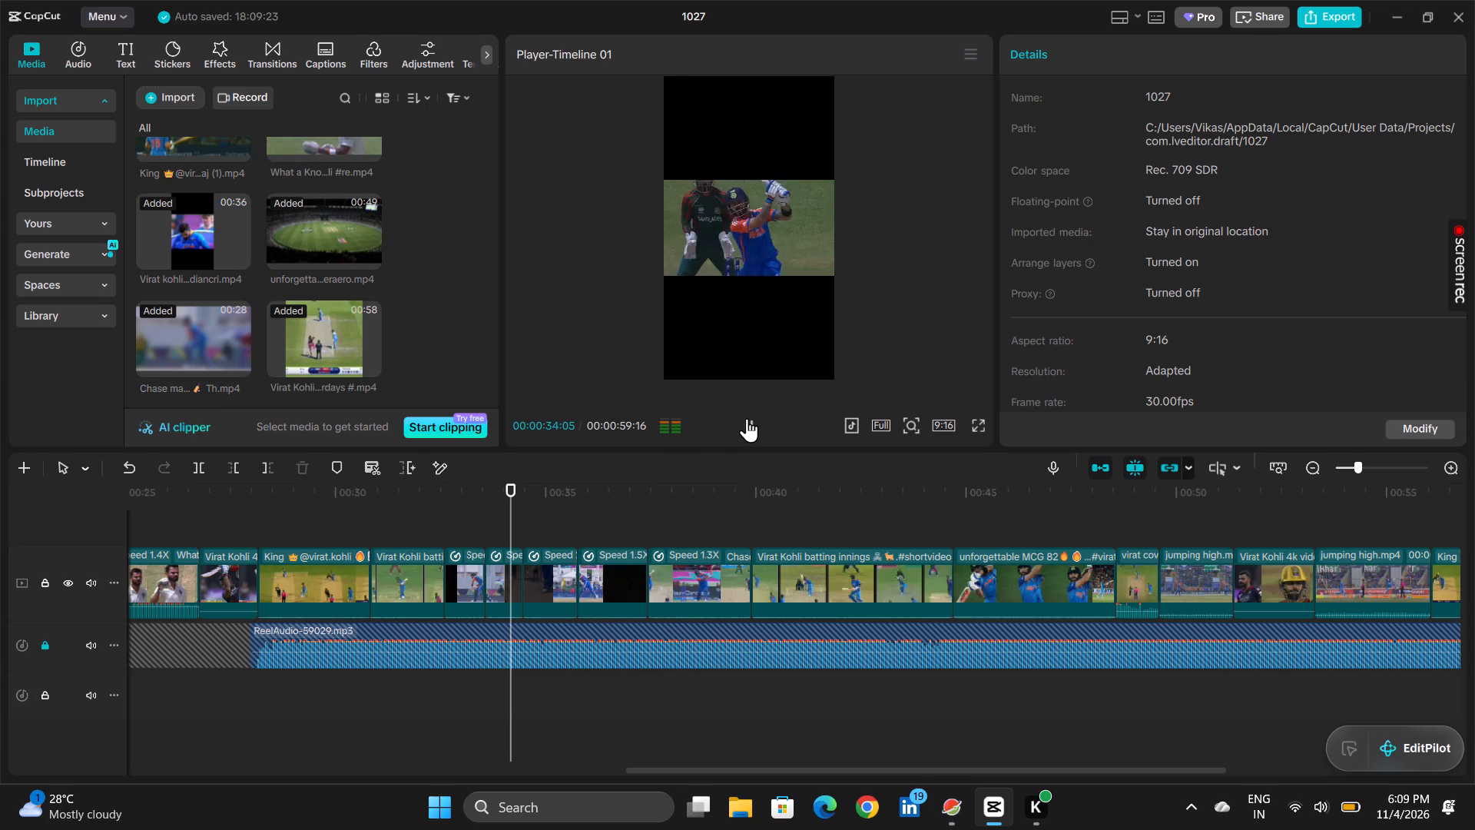
drag(747, 418, 259, 539)
click(259, 539)
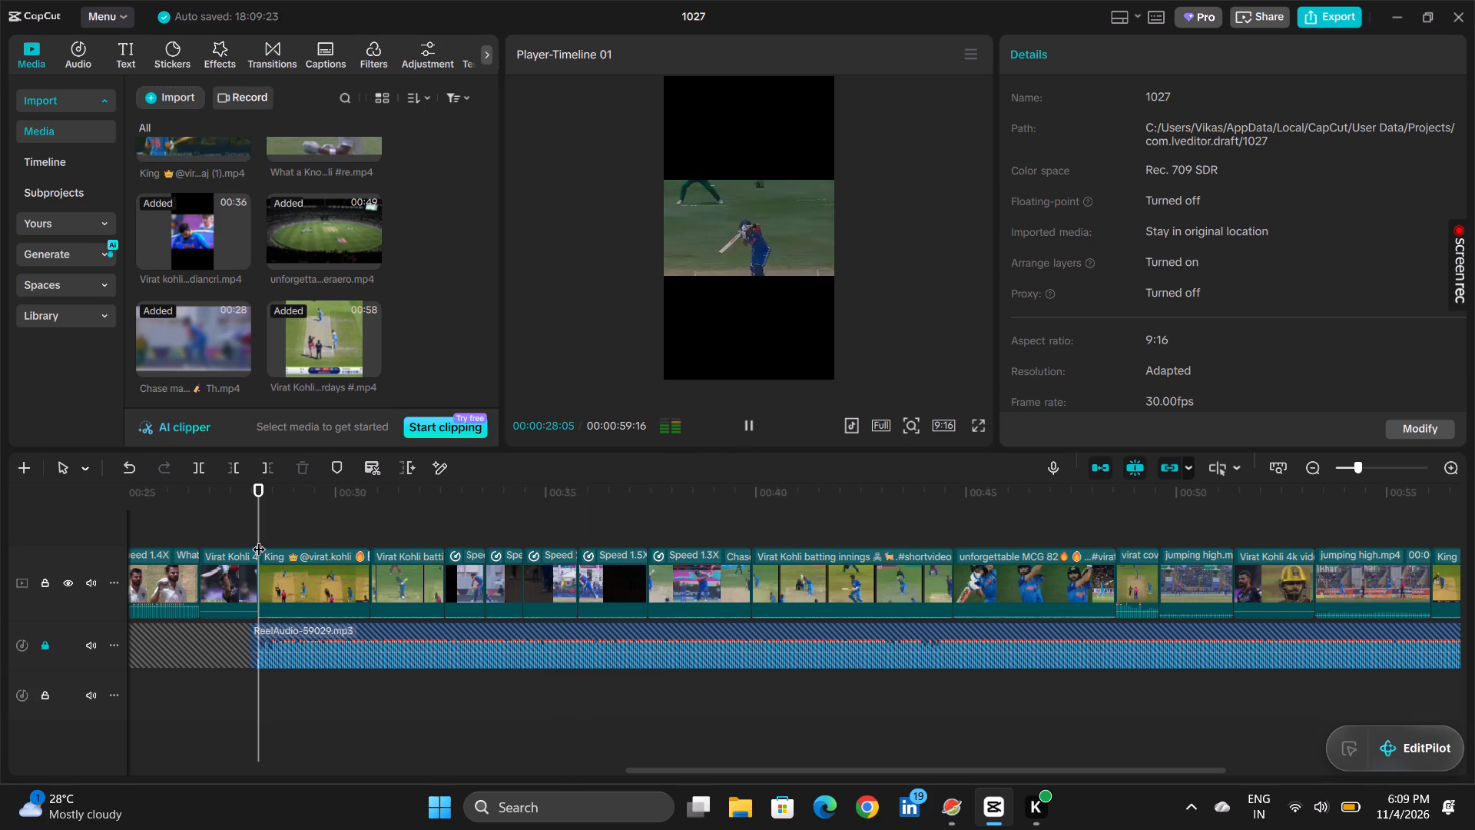
click(752, 420)
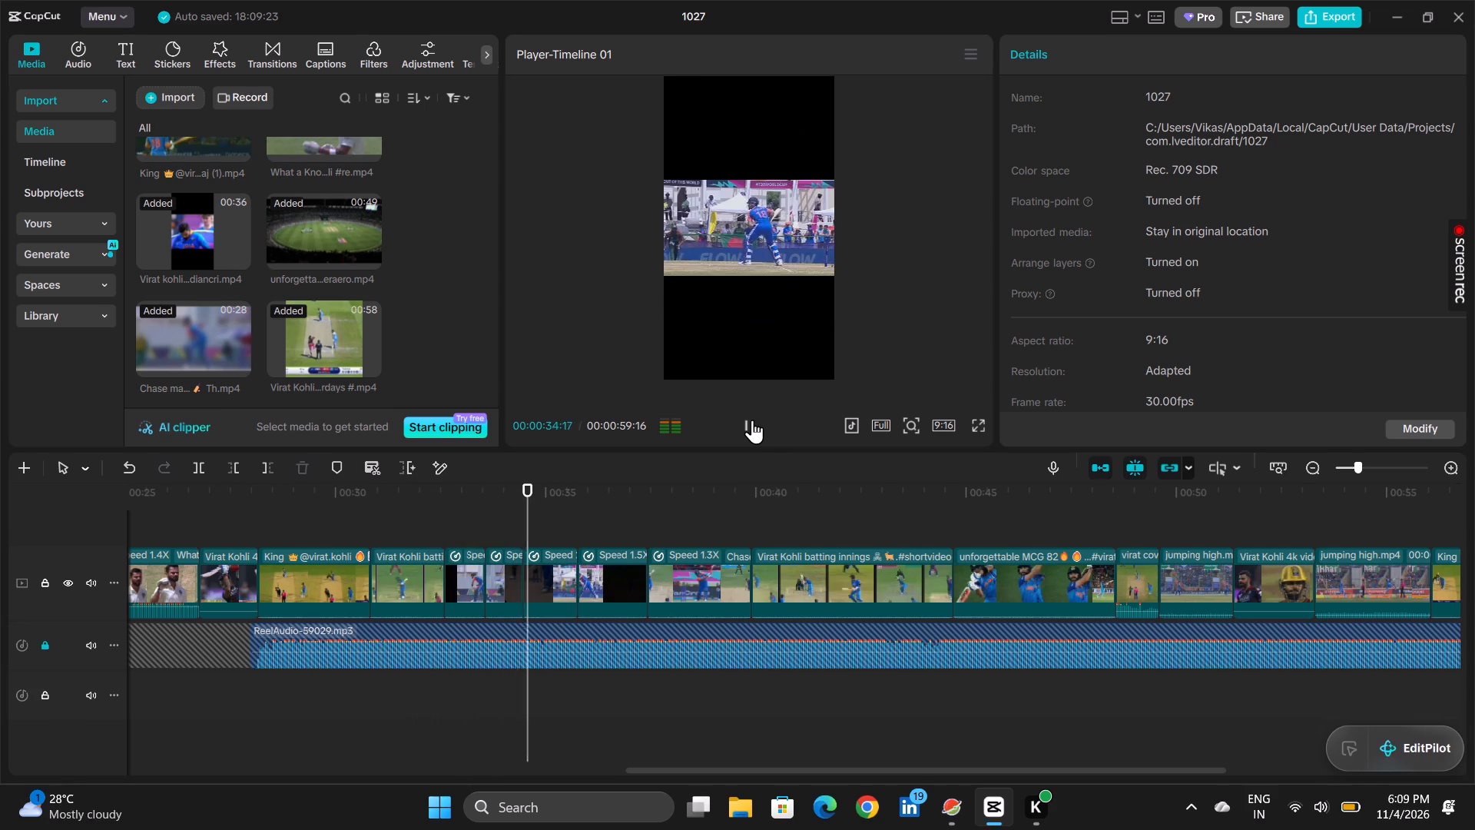
click(752, 420)
Move the short sped-up clip at about 00:34 to between the two sped-up clips at about 00:17.
drag(508, 581, 166, 571)
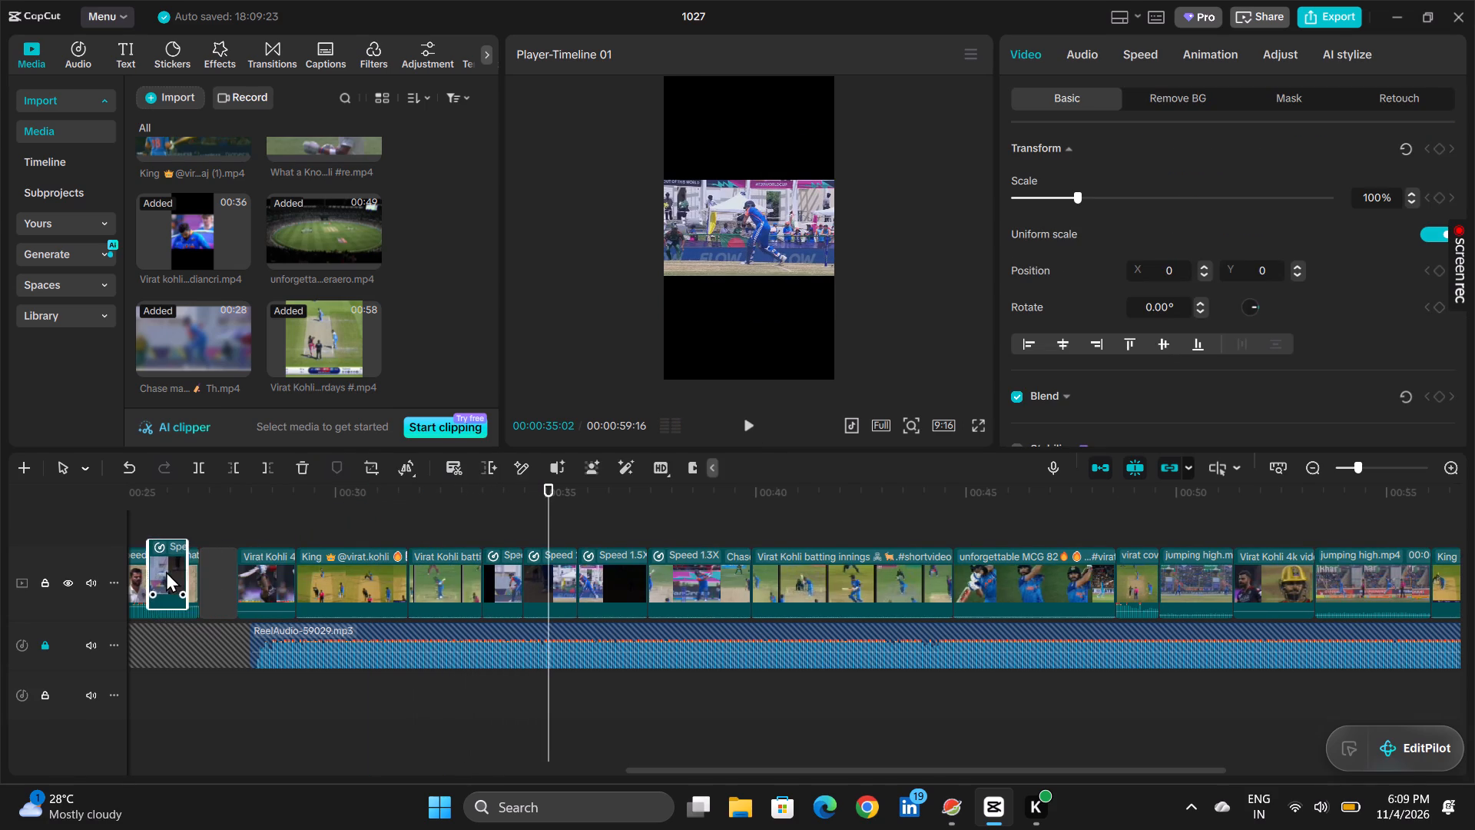
drag(166, 571, 179, 575)
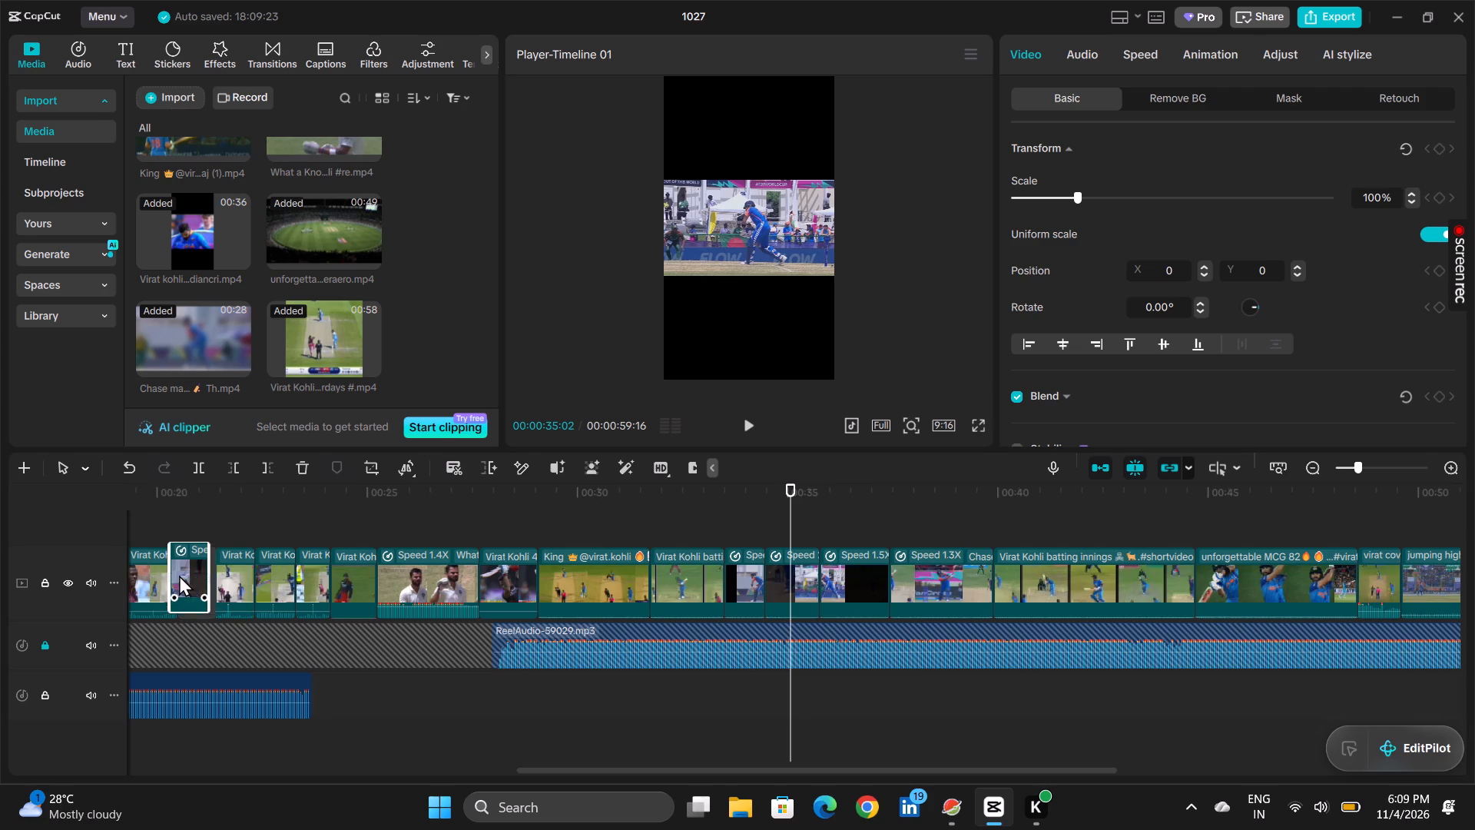
drag(179, 575, 280, 576)
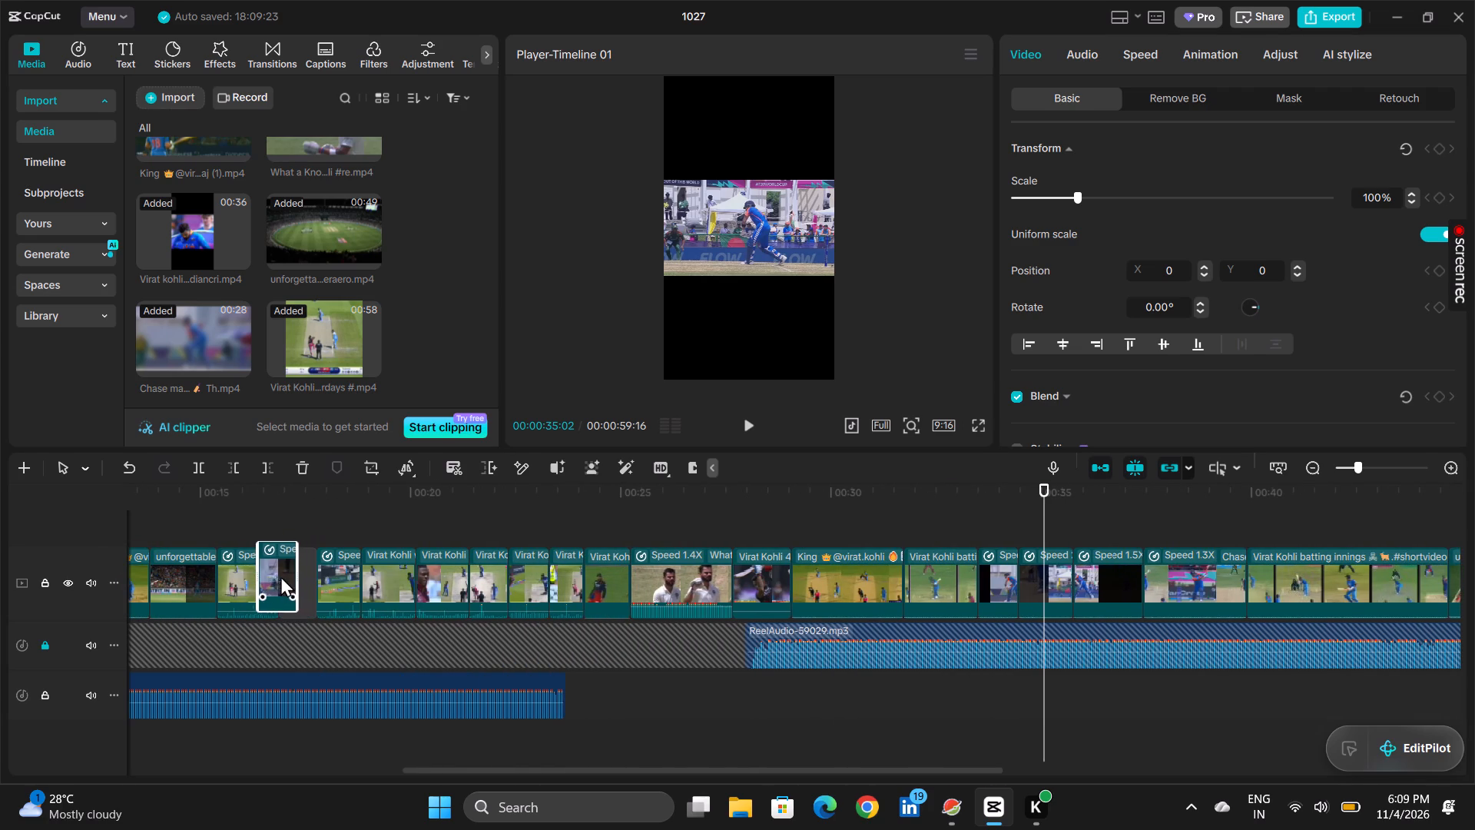
drag(280, 576, 159, 582)
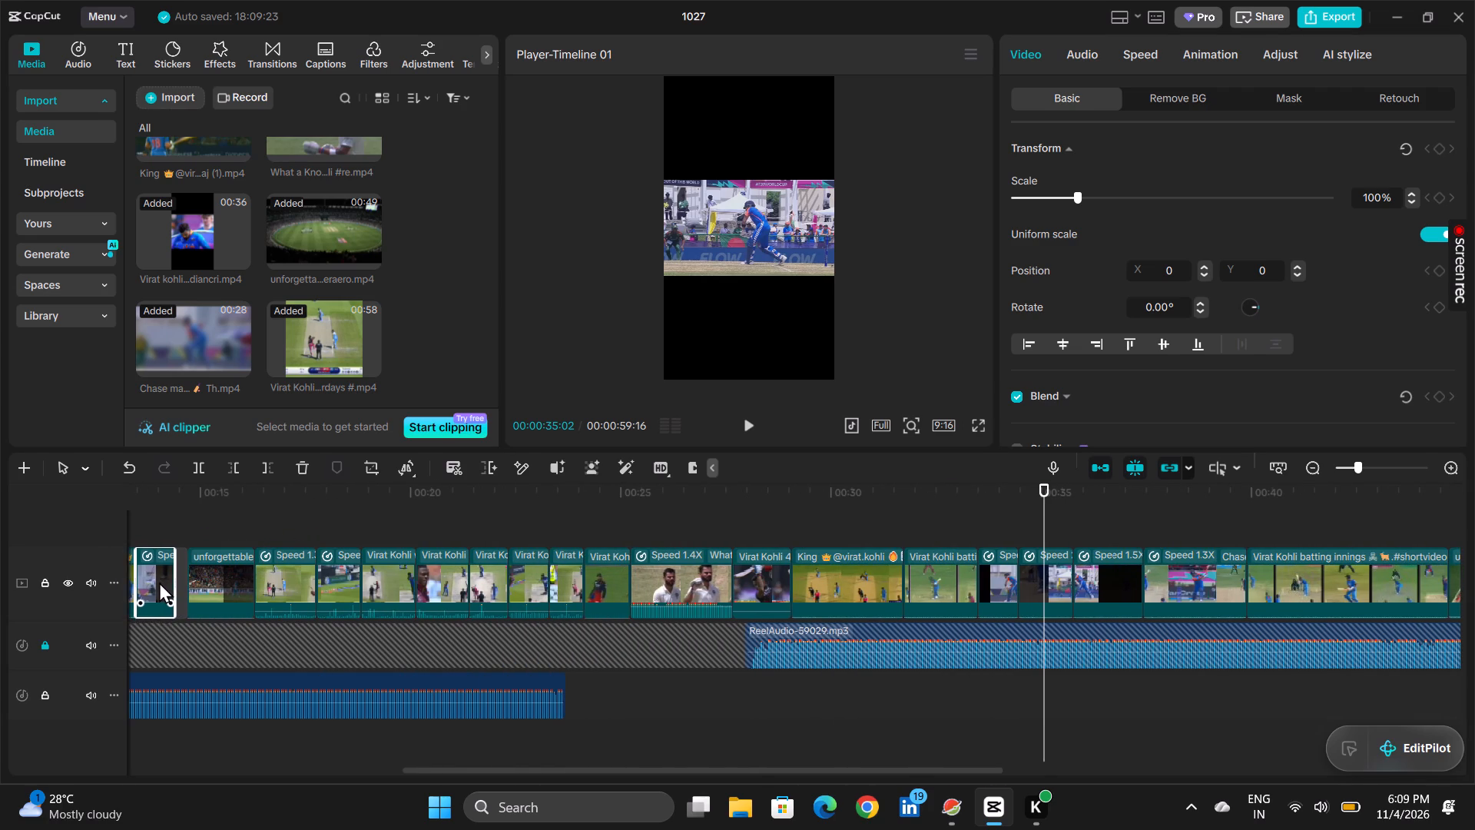
drag(159, 582, 358, 606)
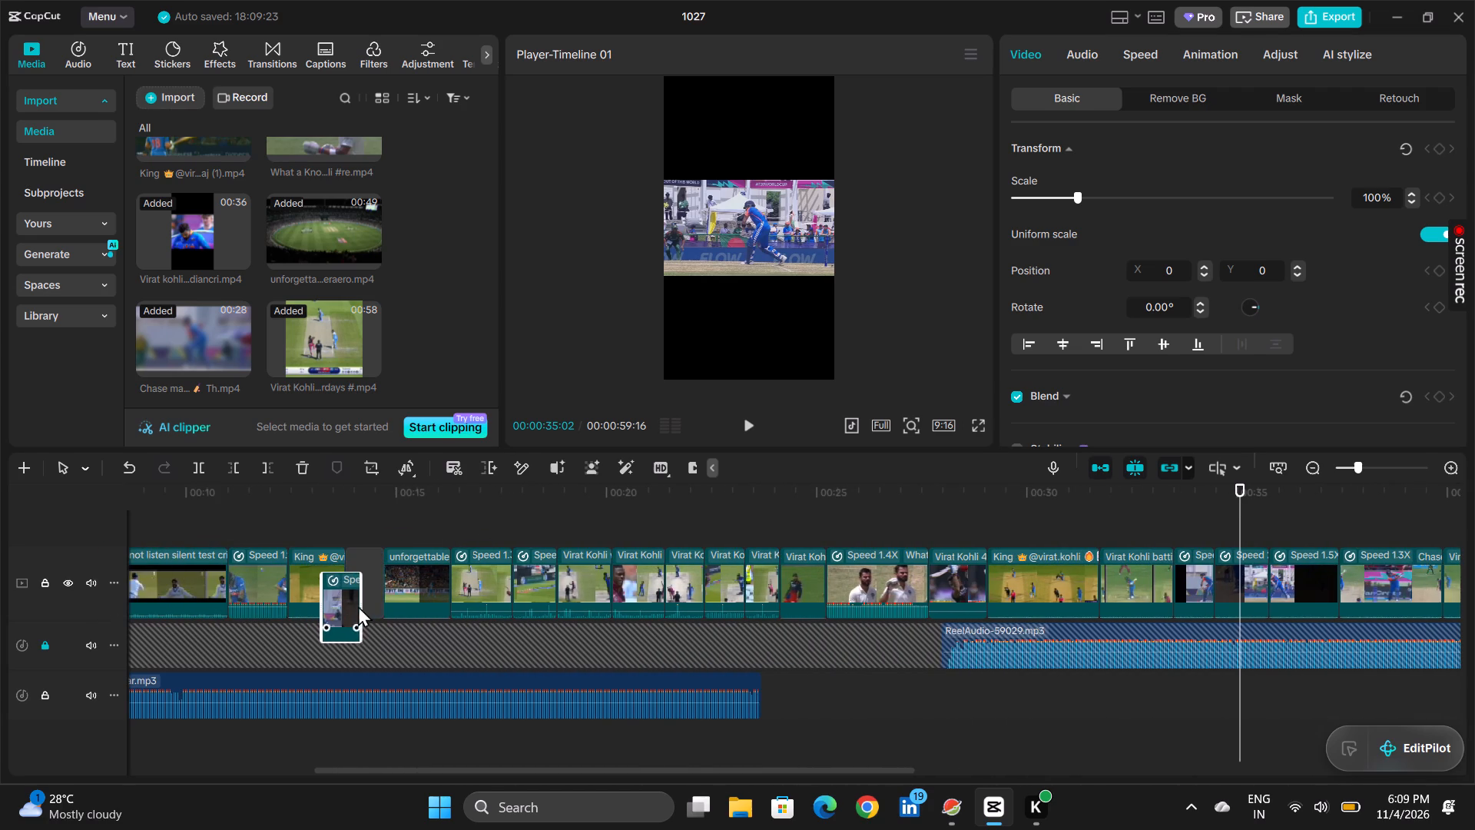
drag(358, 606, 469, 580)
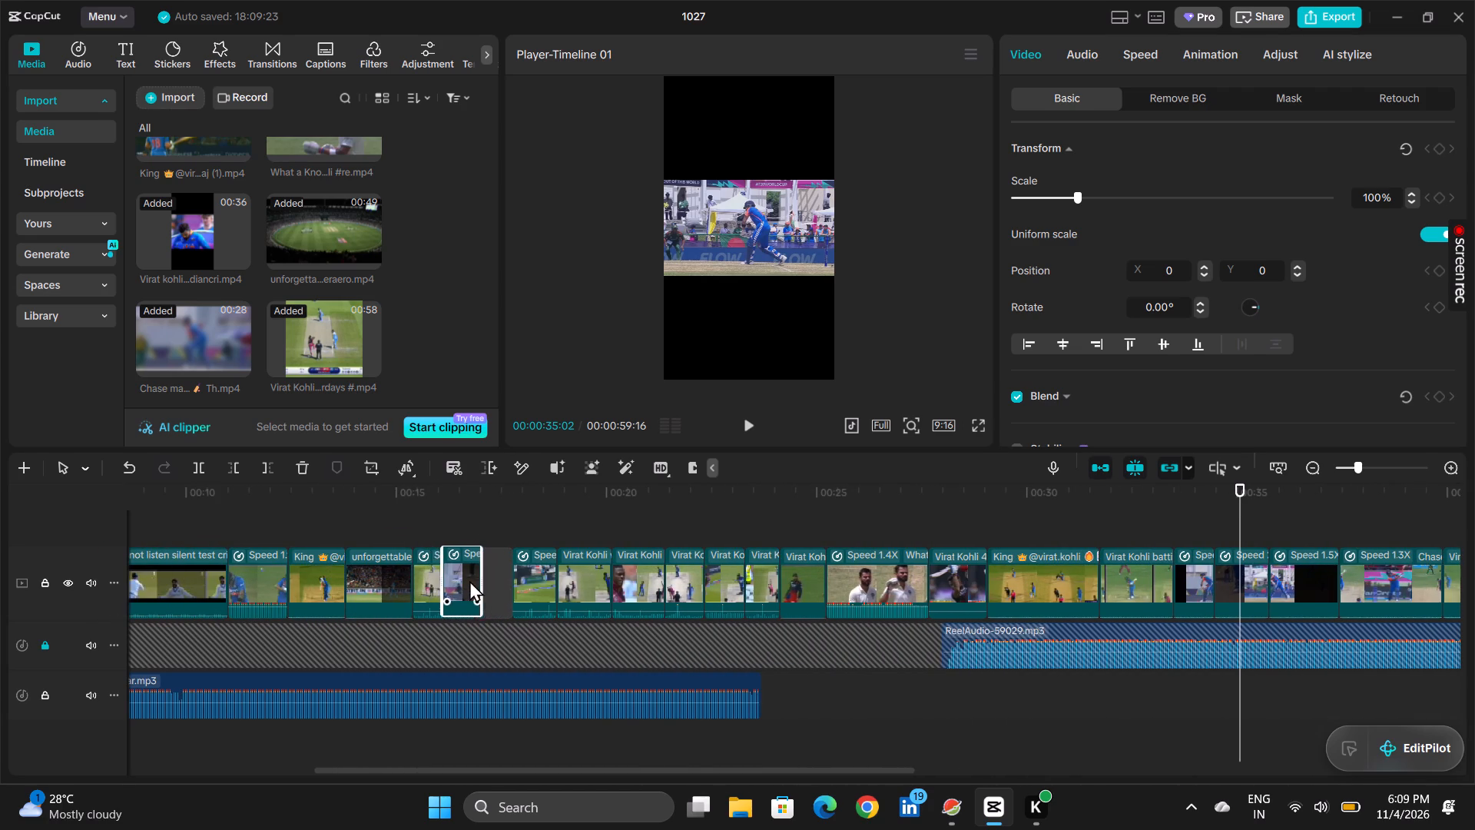
drag(469, 580, 472, 581)
Review playback around 00:11 to 00:13 and move the "unforgettable" clip ahead of the short King clip, at about 00:12.
click(333, 501)
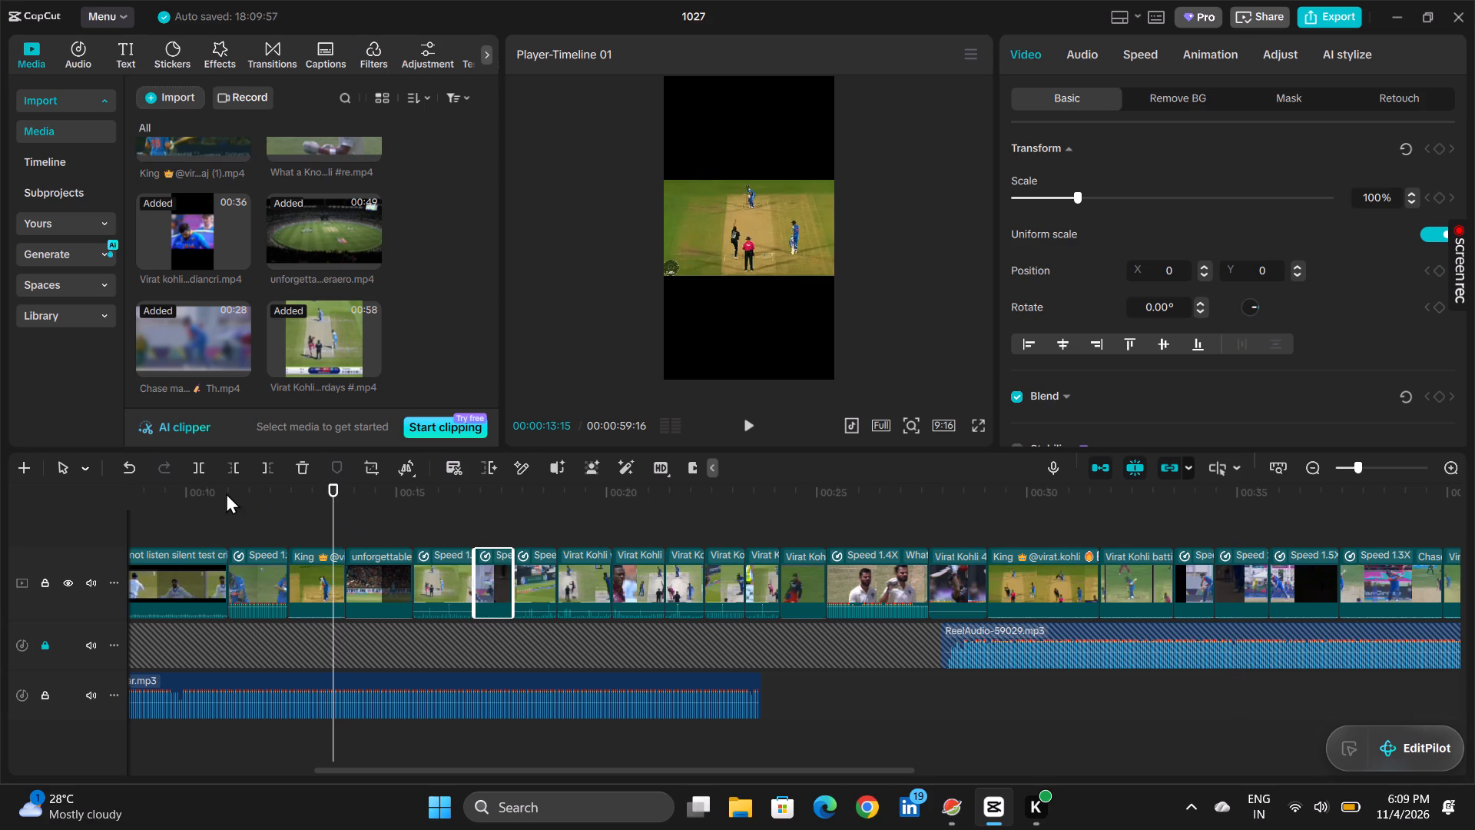
click(226, 493)
key(space)
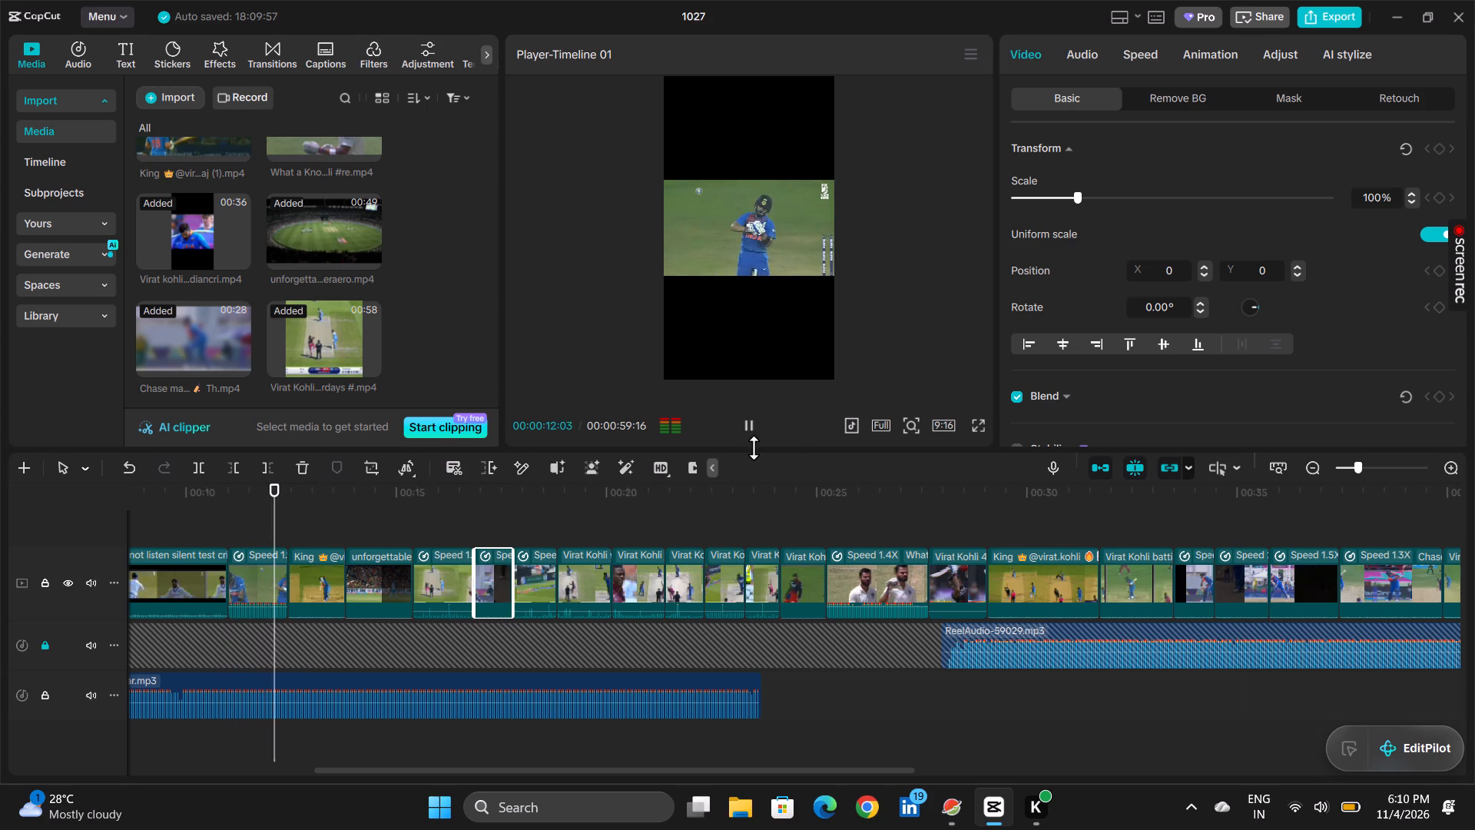
key(space)
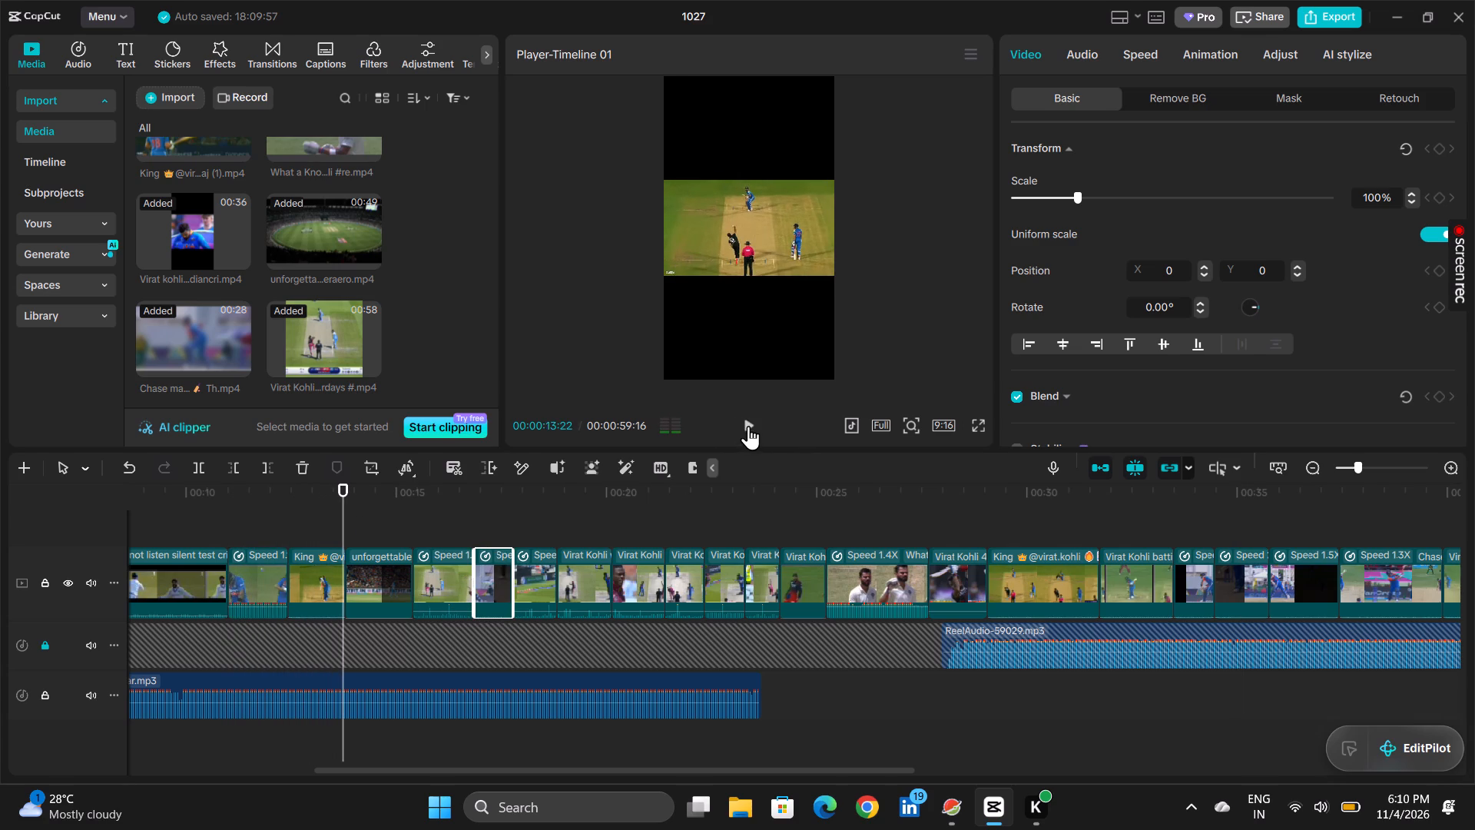
click(444, 560)
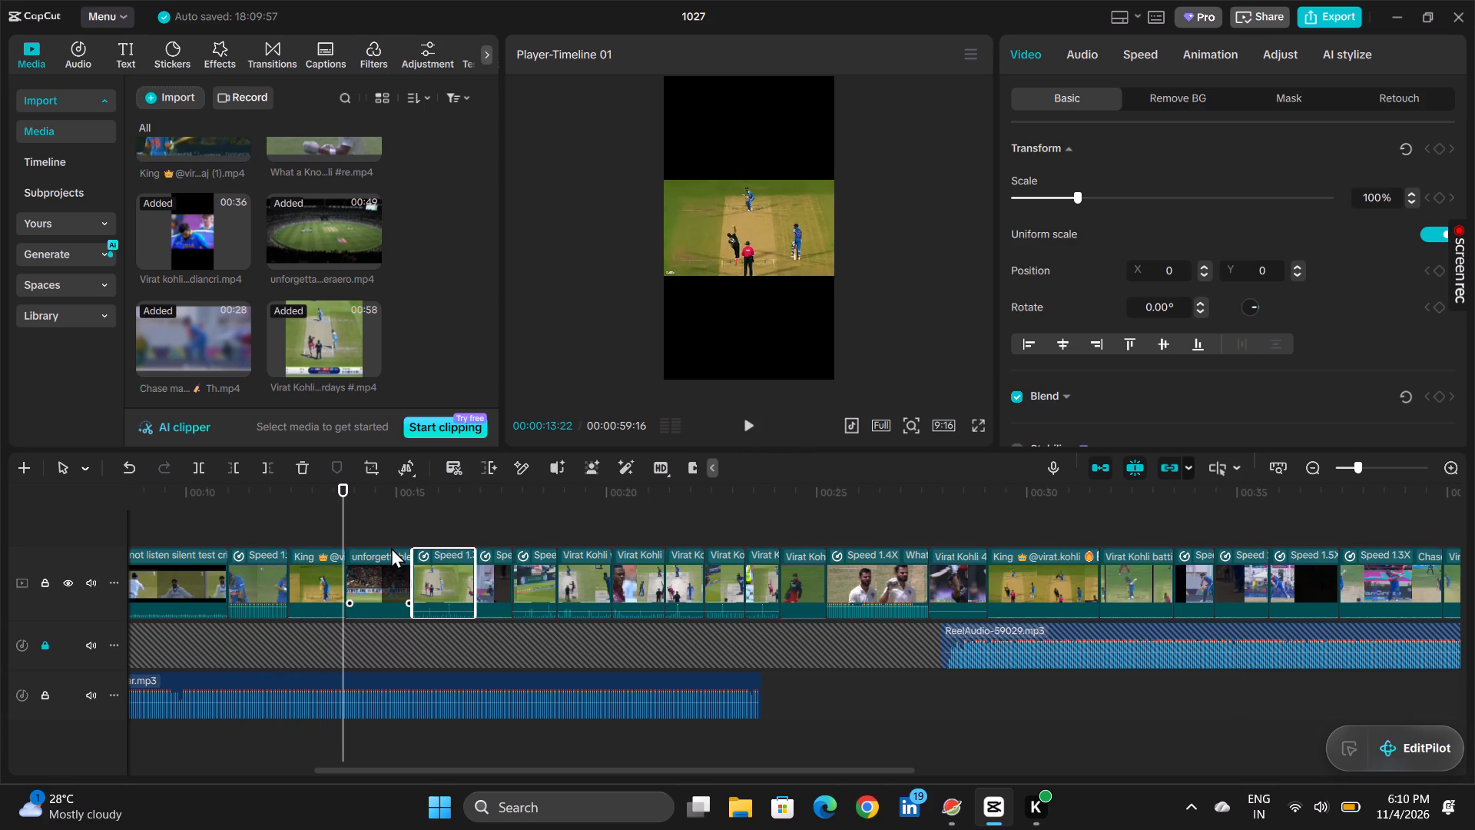
scroll(391, 547, right, 1)
click(402, 509)
key(space)
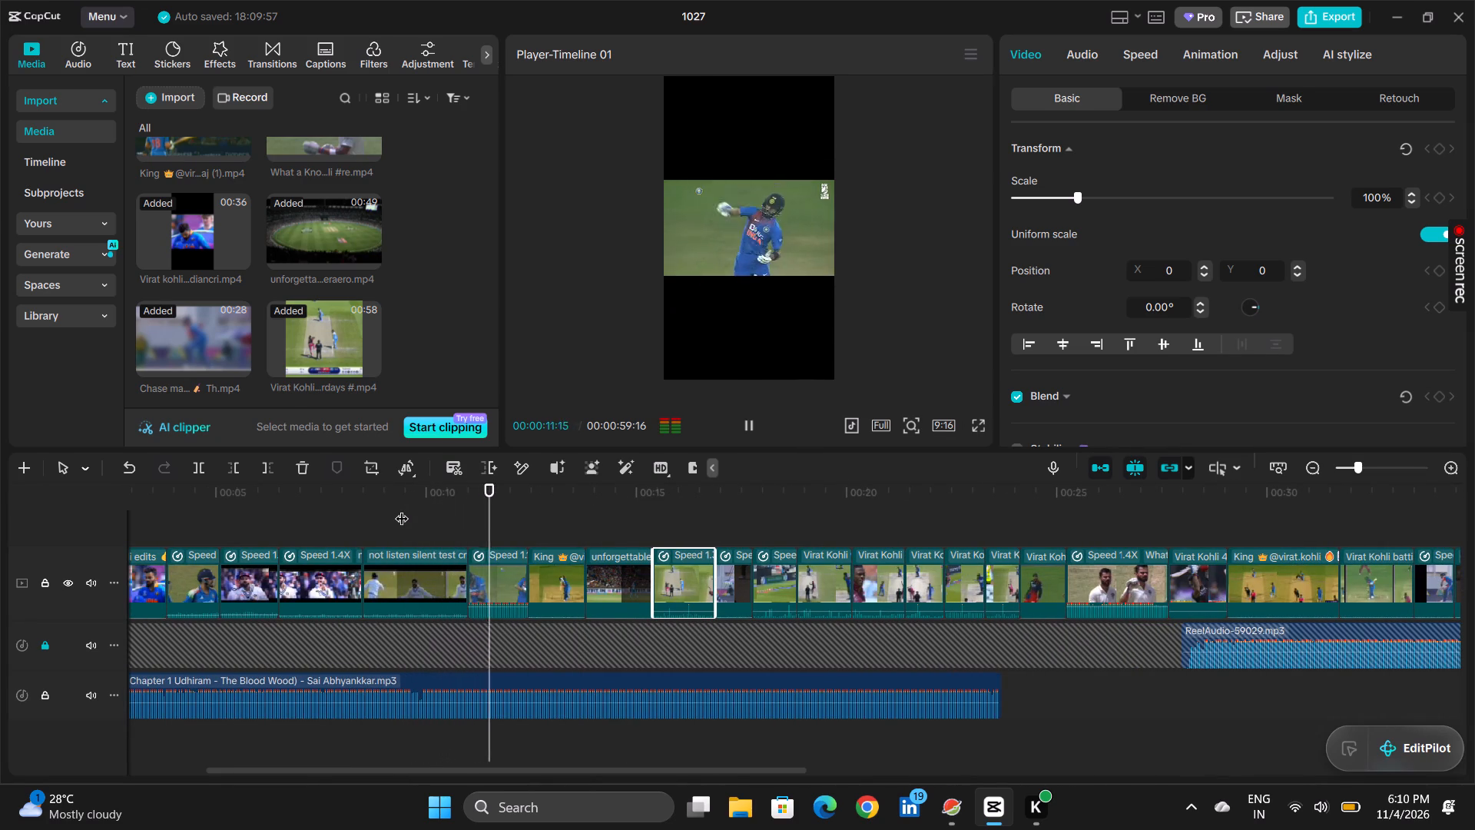
key(space)
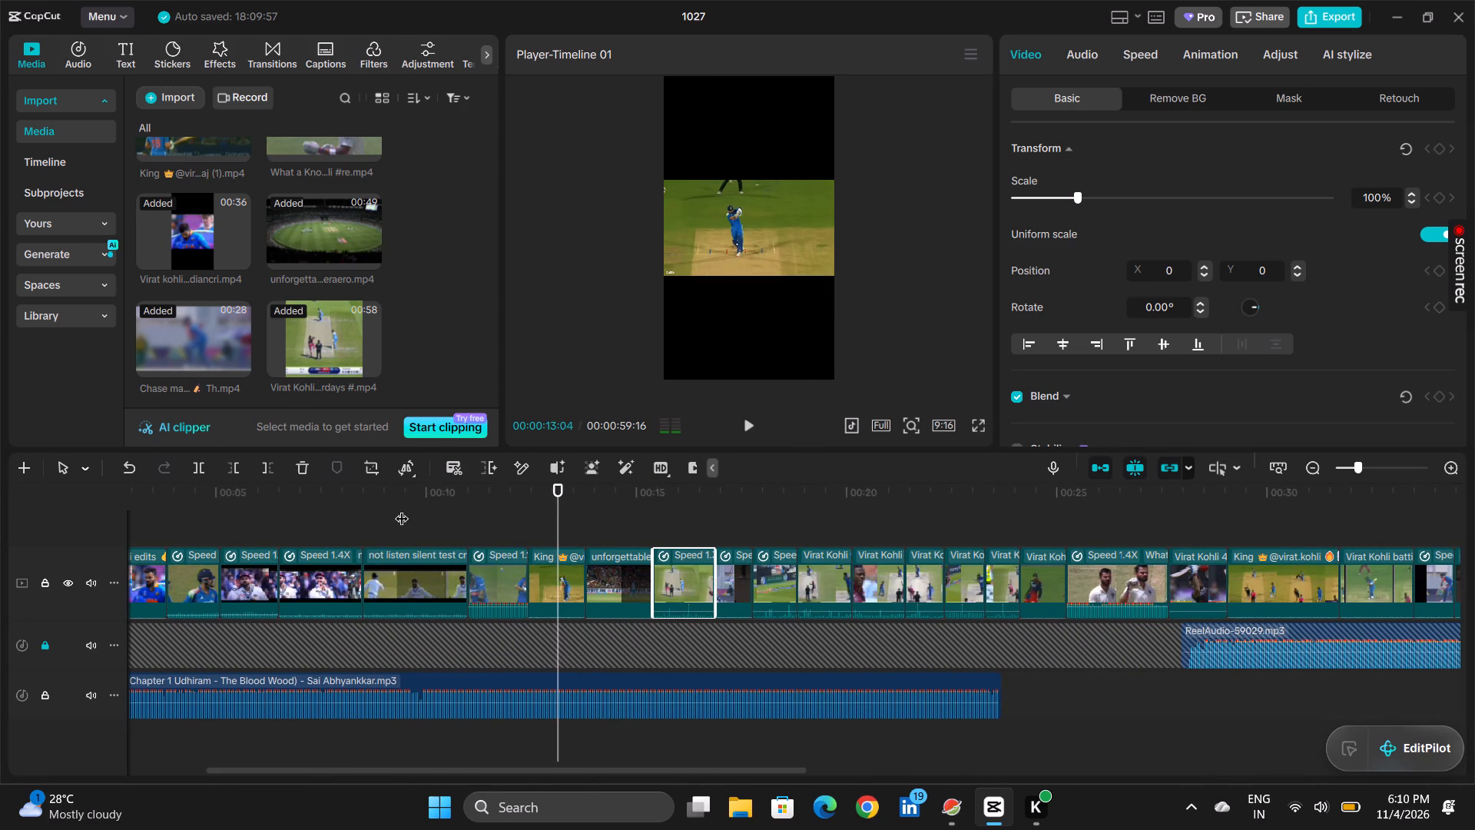
drag(612, 576, 542, 564)
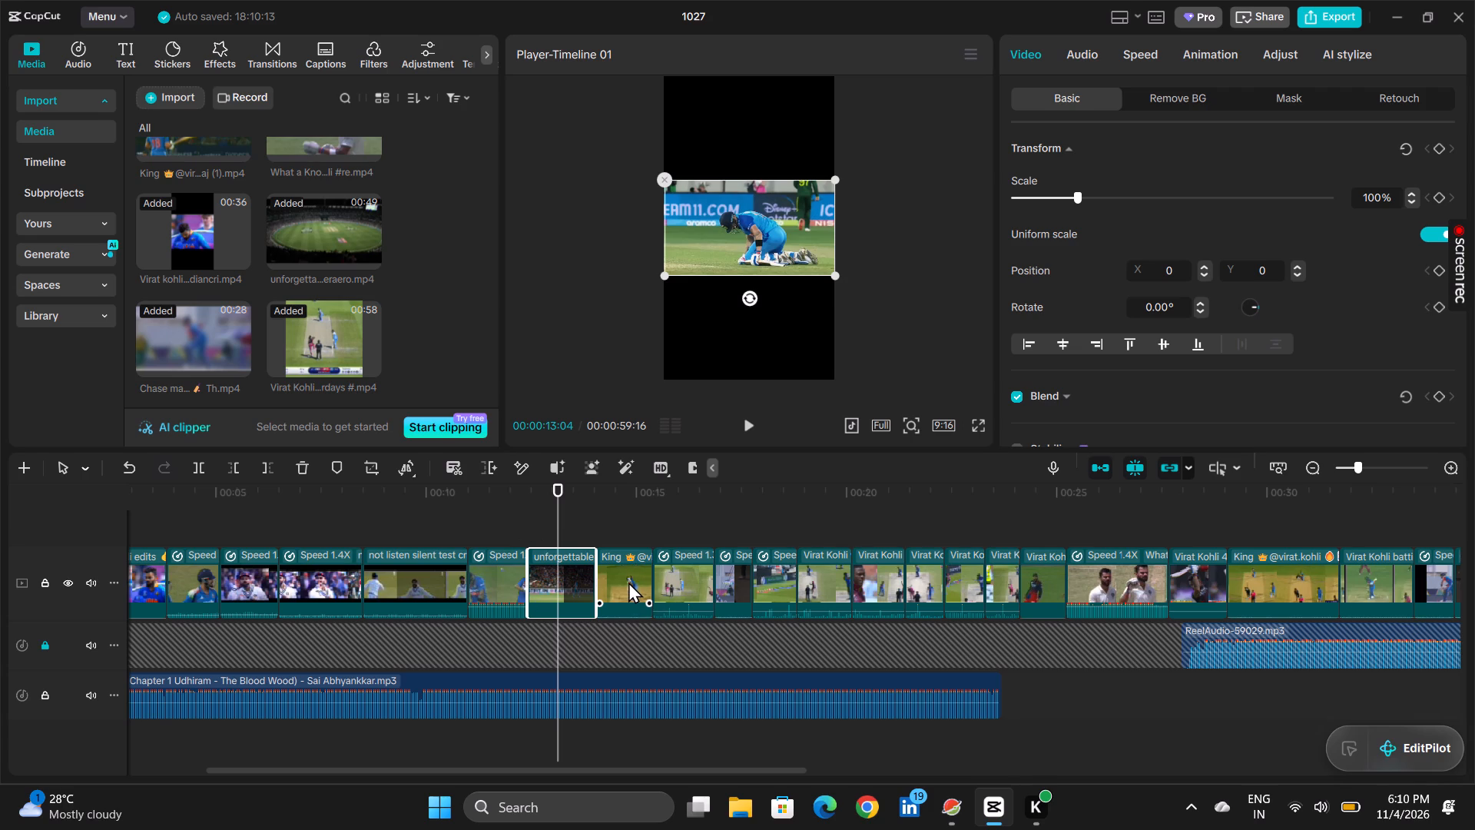
Play from about 00:10 and move the Virat Kohli clip at about 00:19 to between the "unforgettable" and King clips.
click(418, 517)
key(space)
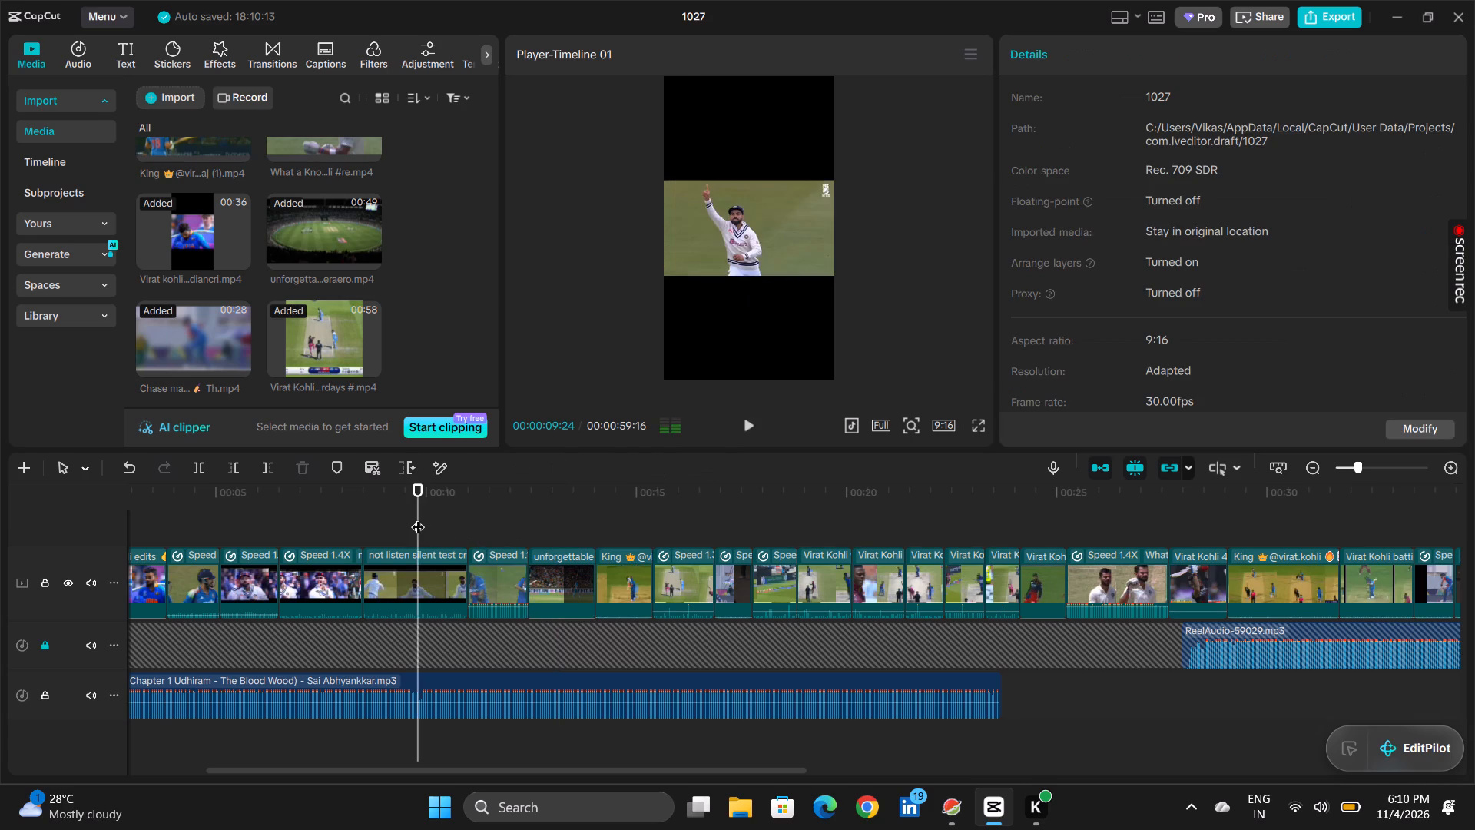
key(space)
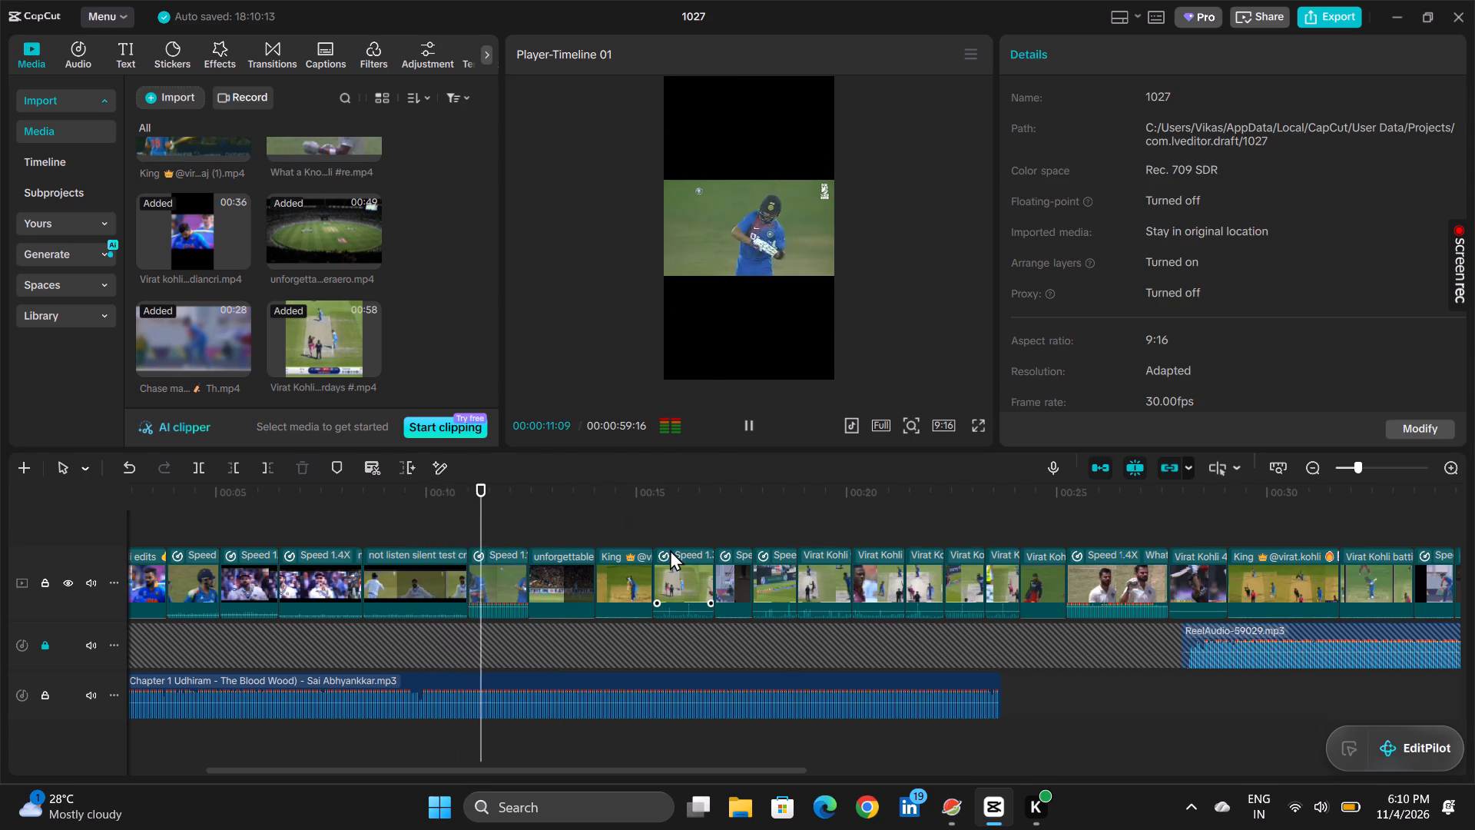
key(space)
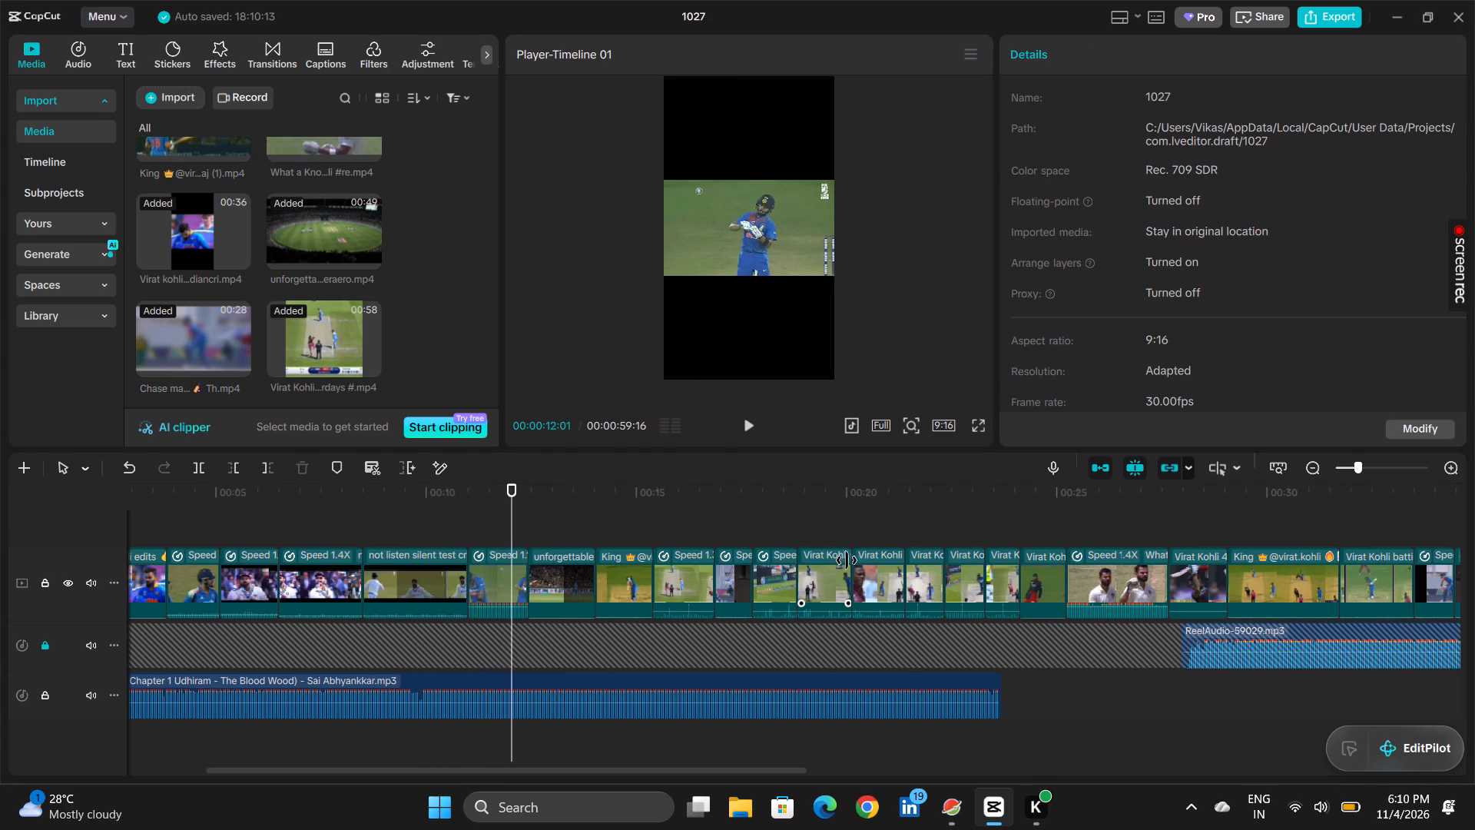
drag(818, 583, 601, 566)
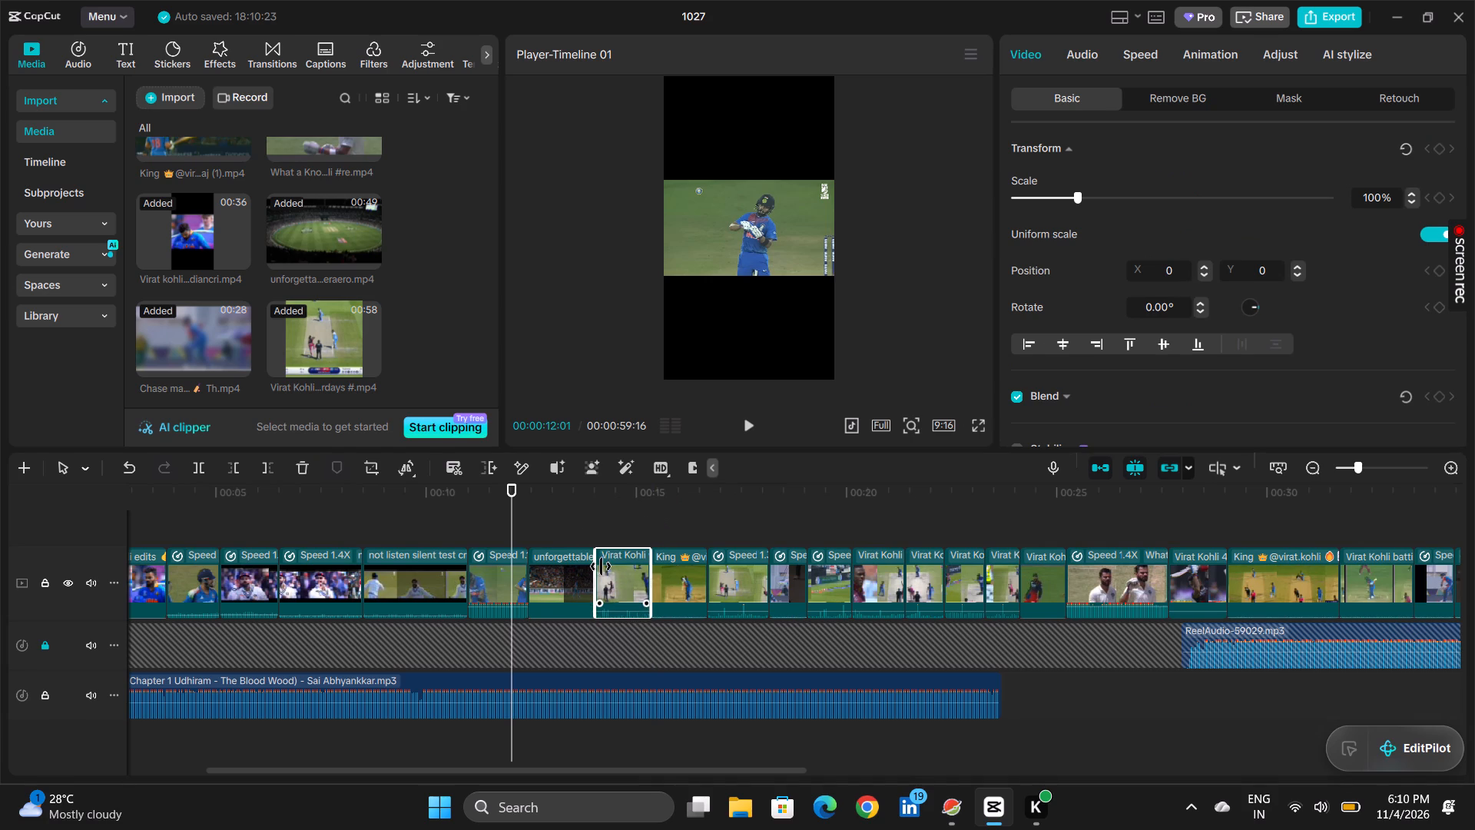
Play on to about 00:17 and move the sped-up clip there to between the Virat Kohli clips at about 00:20.
key(space)
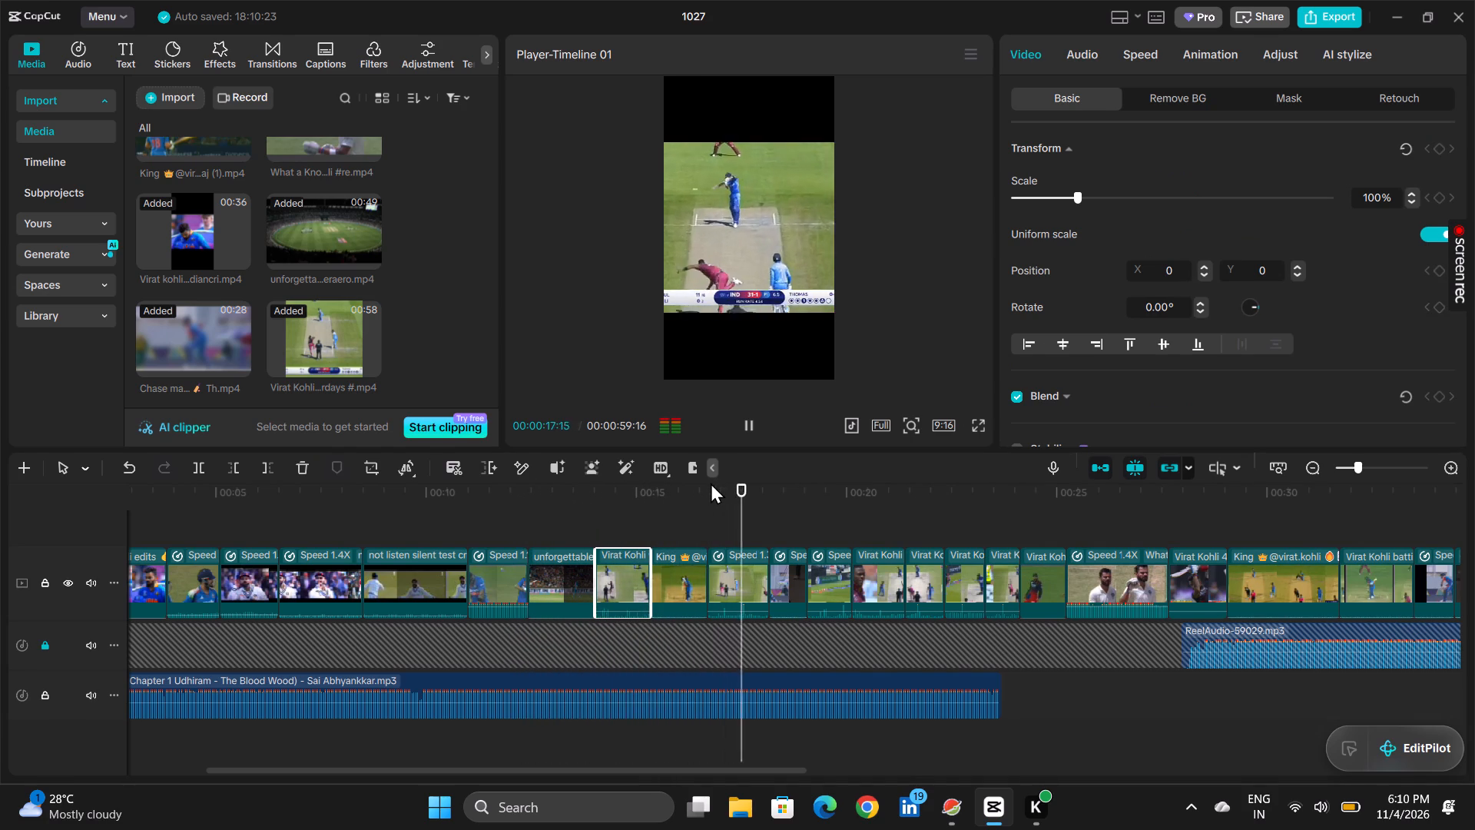
key(space)
drag(741, 566, 791, 547)
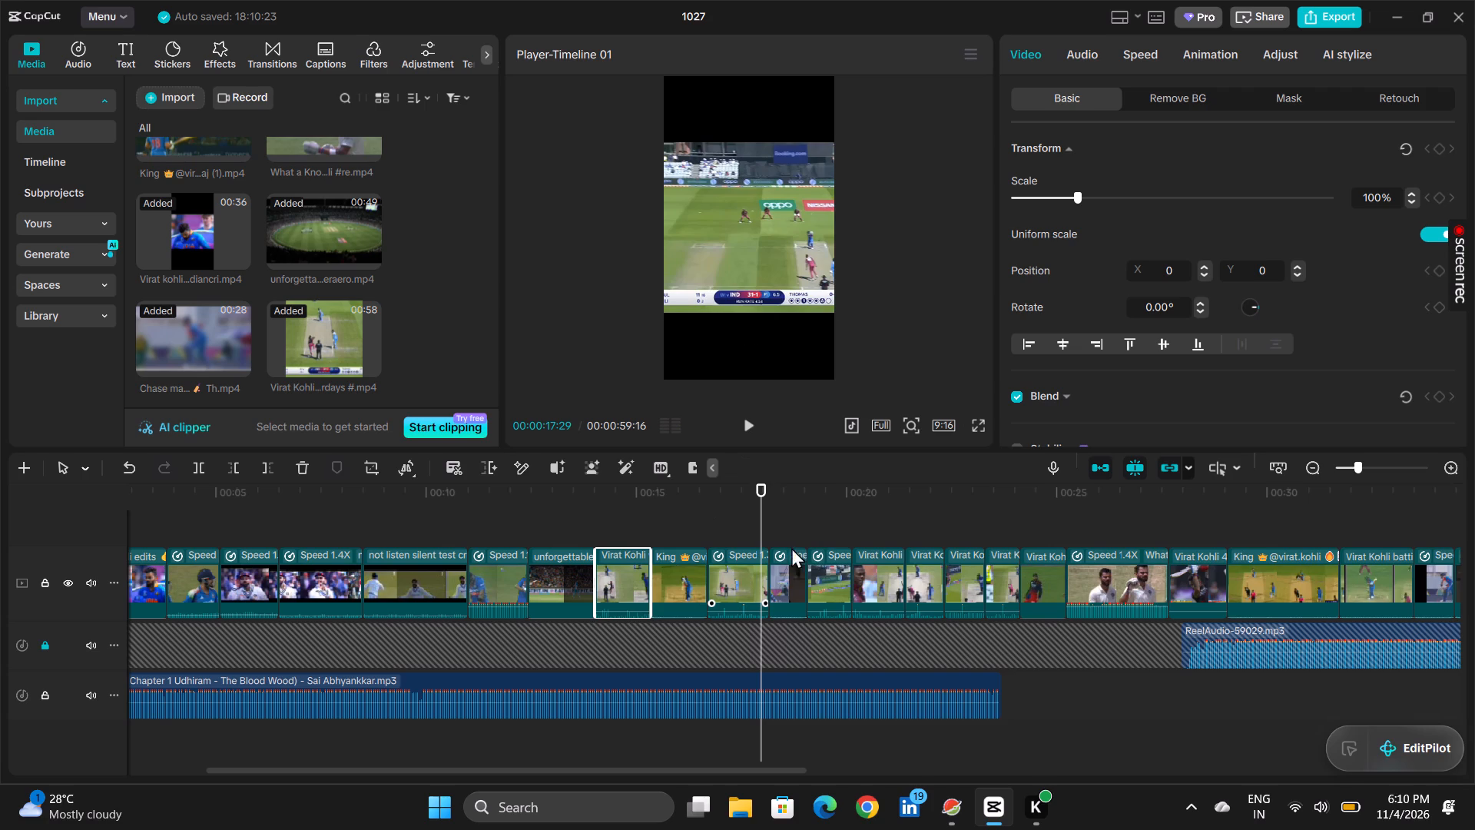
drag(791, 547, 862, 559)
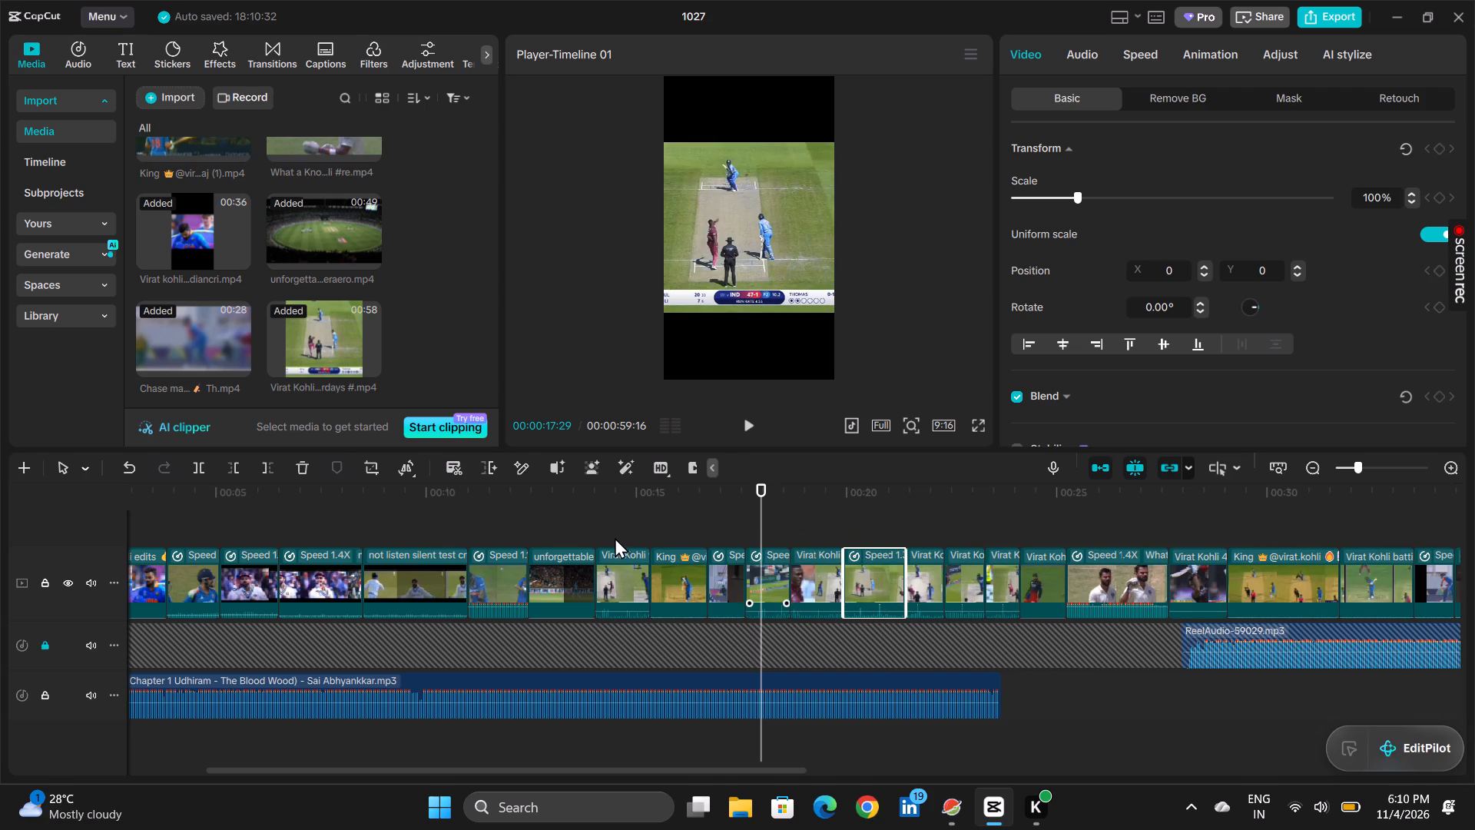
Review from about 00:14 and move the short sped-up clip at about 00:17 to among the sped-up clips at about 00:34.
click(613, 535)
key(space)
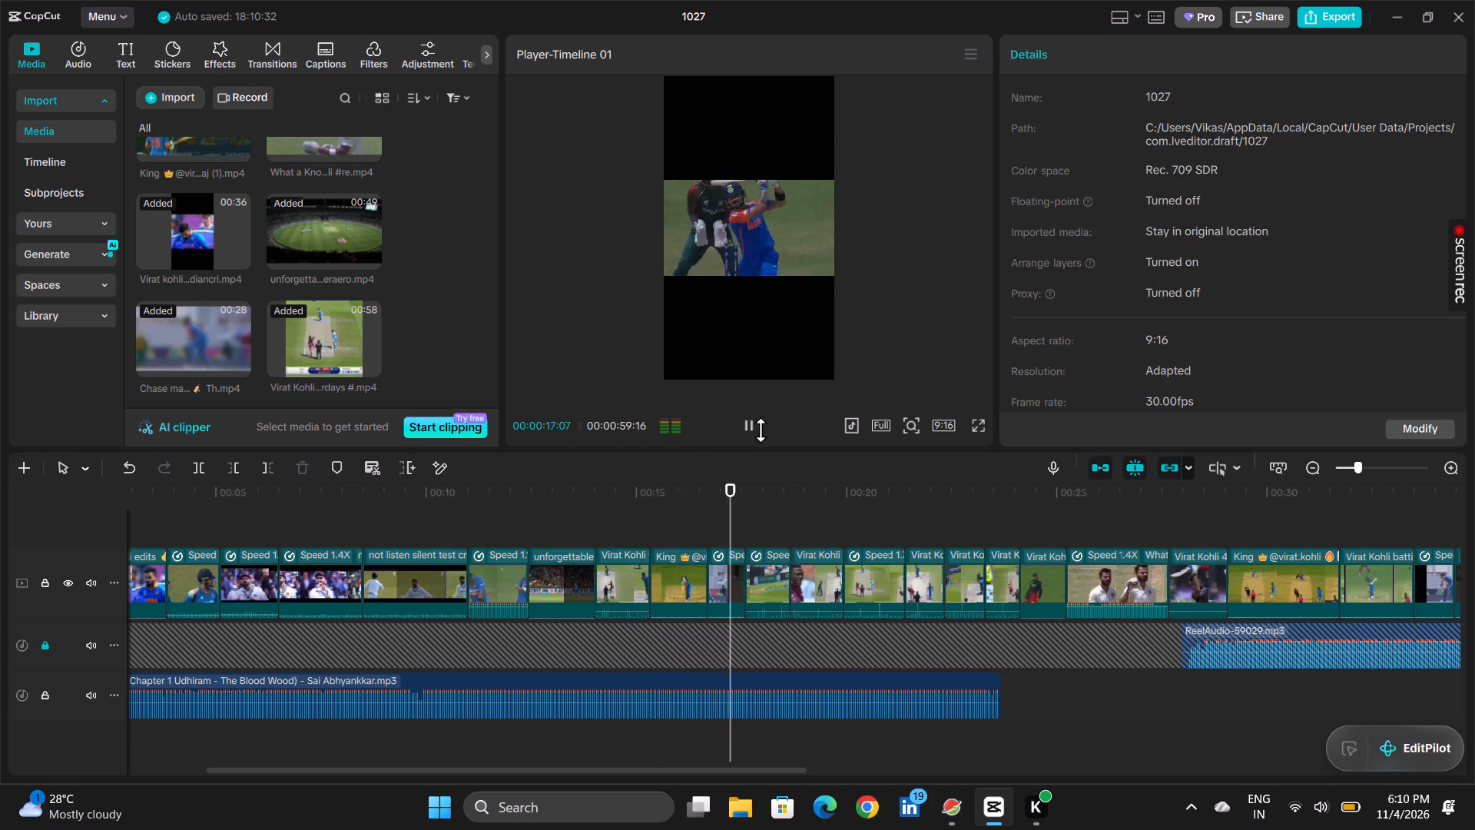
key(space)
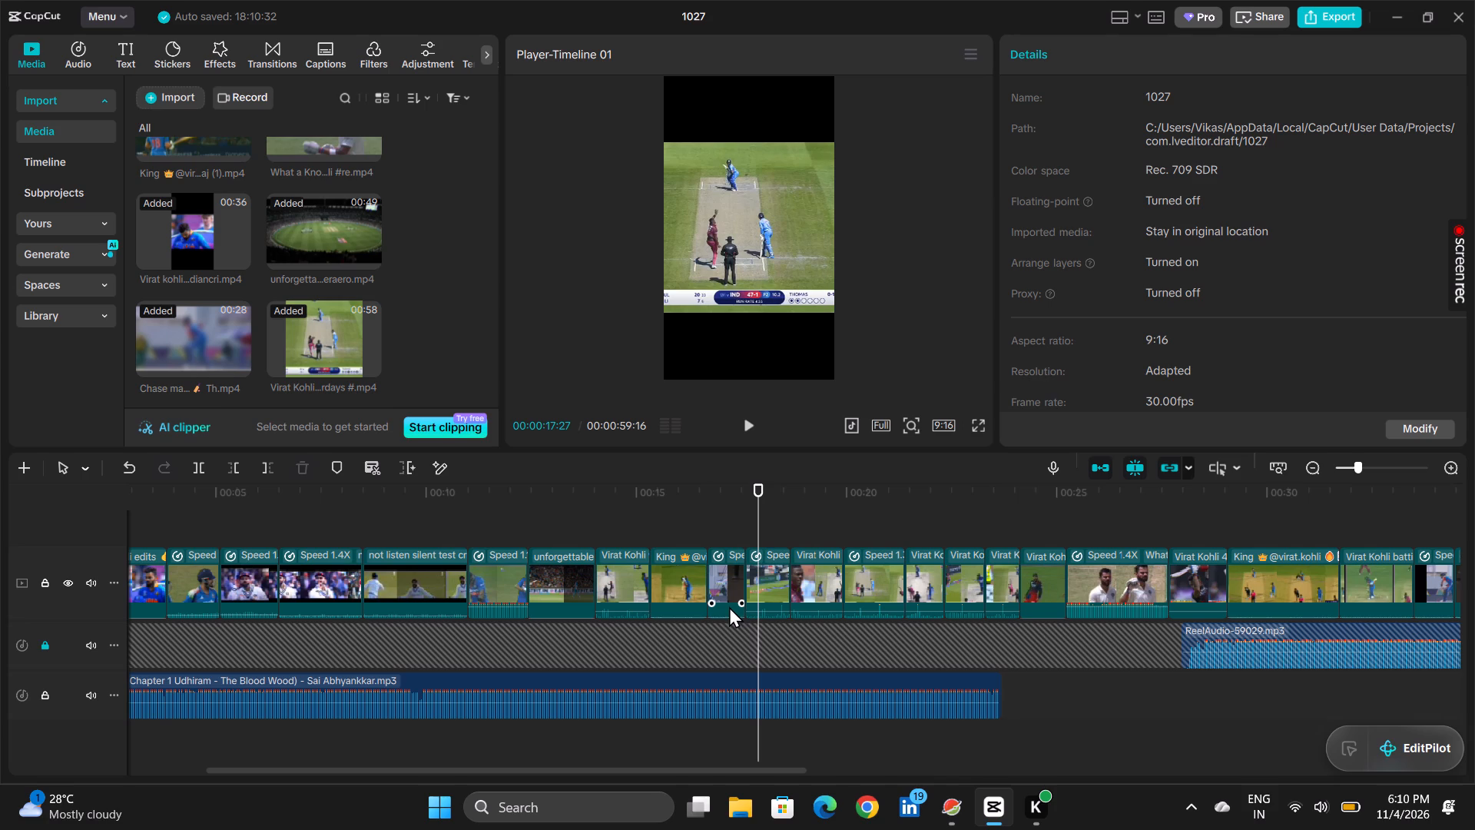
drag(733, 589, 944, 529)
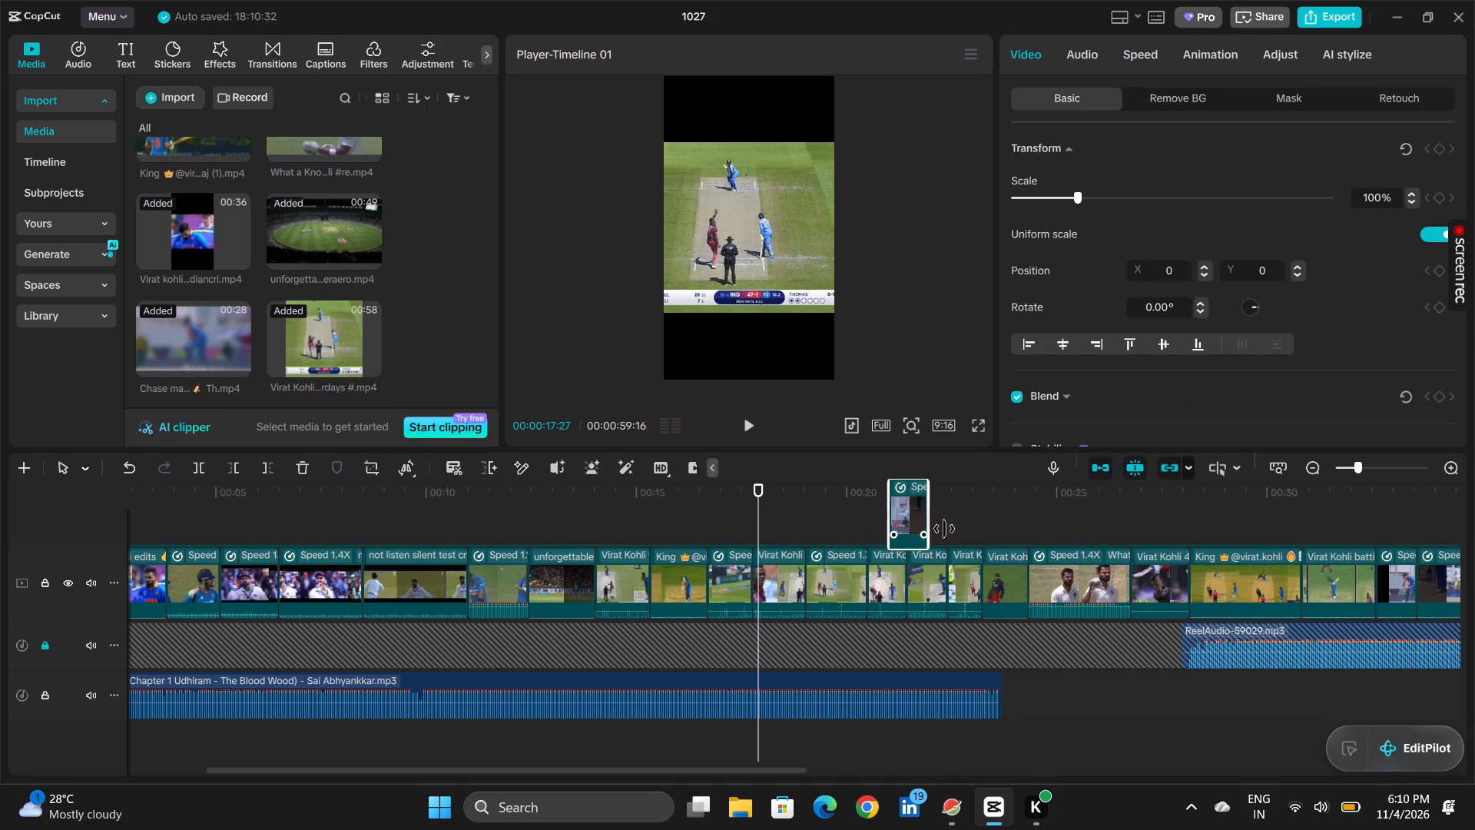
drag(944, 529, 1364, 584)
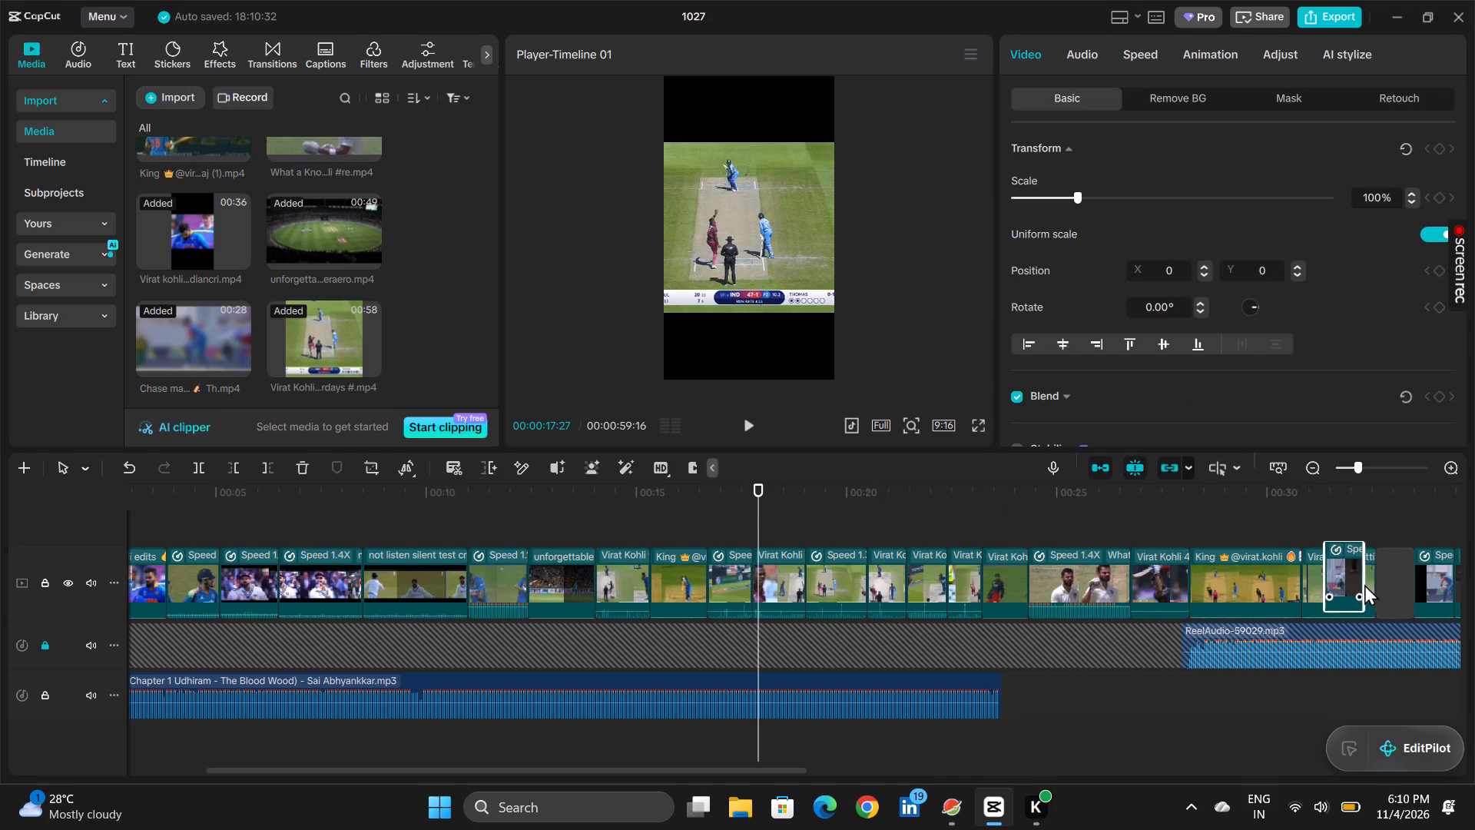
drag(1364, 584, 1442, 585)
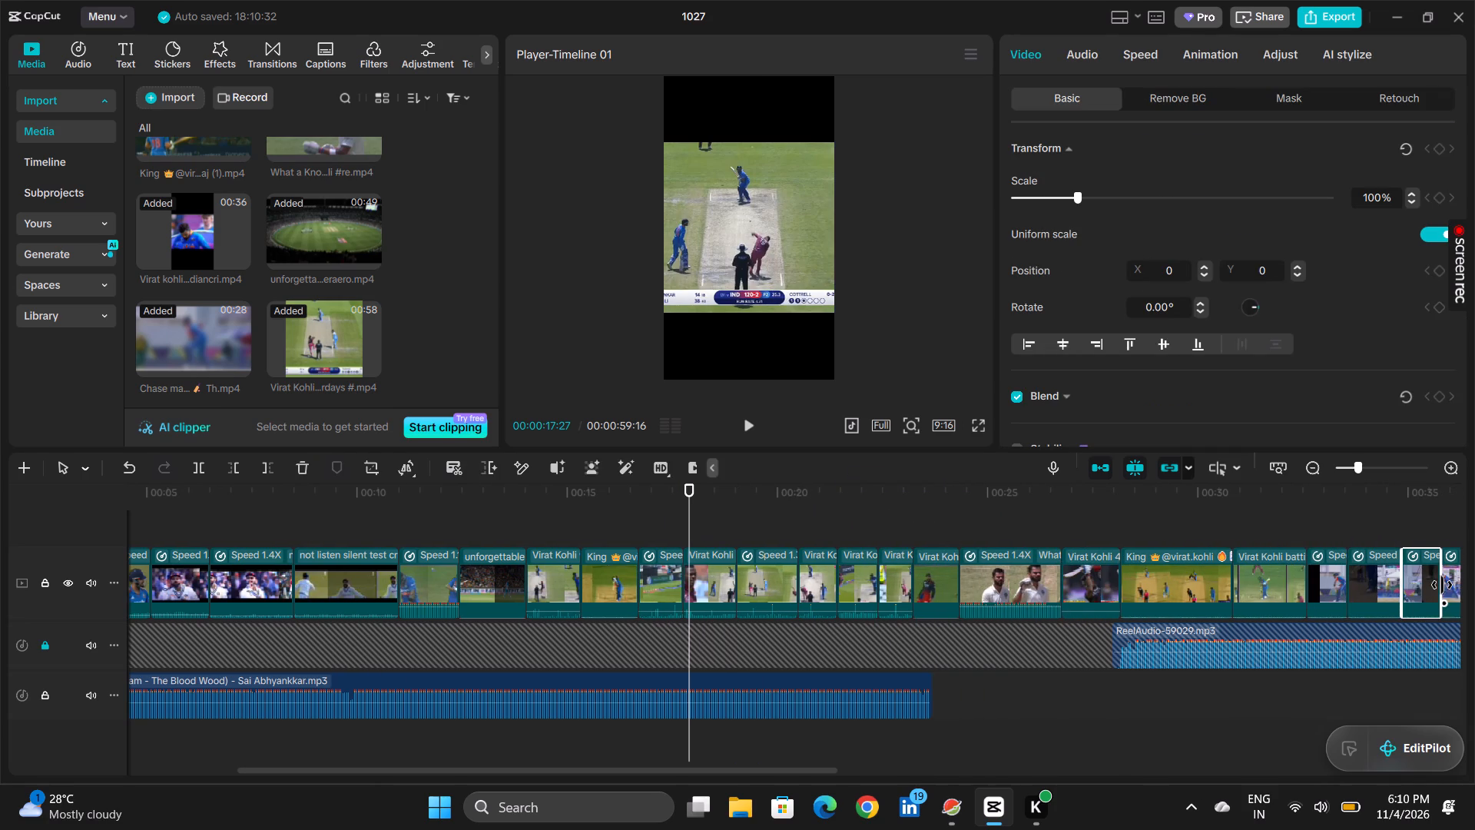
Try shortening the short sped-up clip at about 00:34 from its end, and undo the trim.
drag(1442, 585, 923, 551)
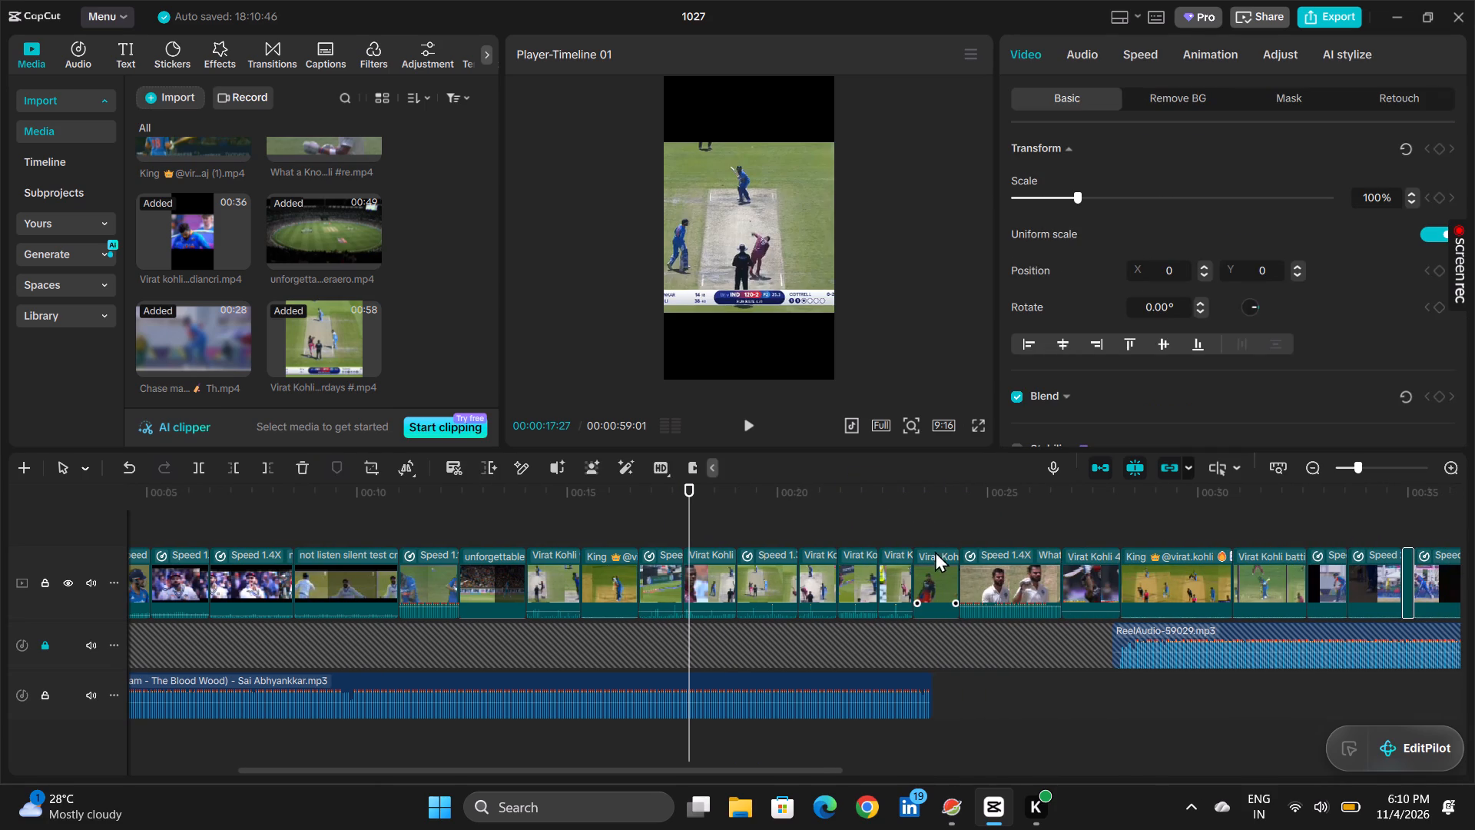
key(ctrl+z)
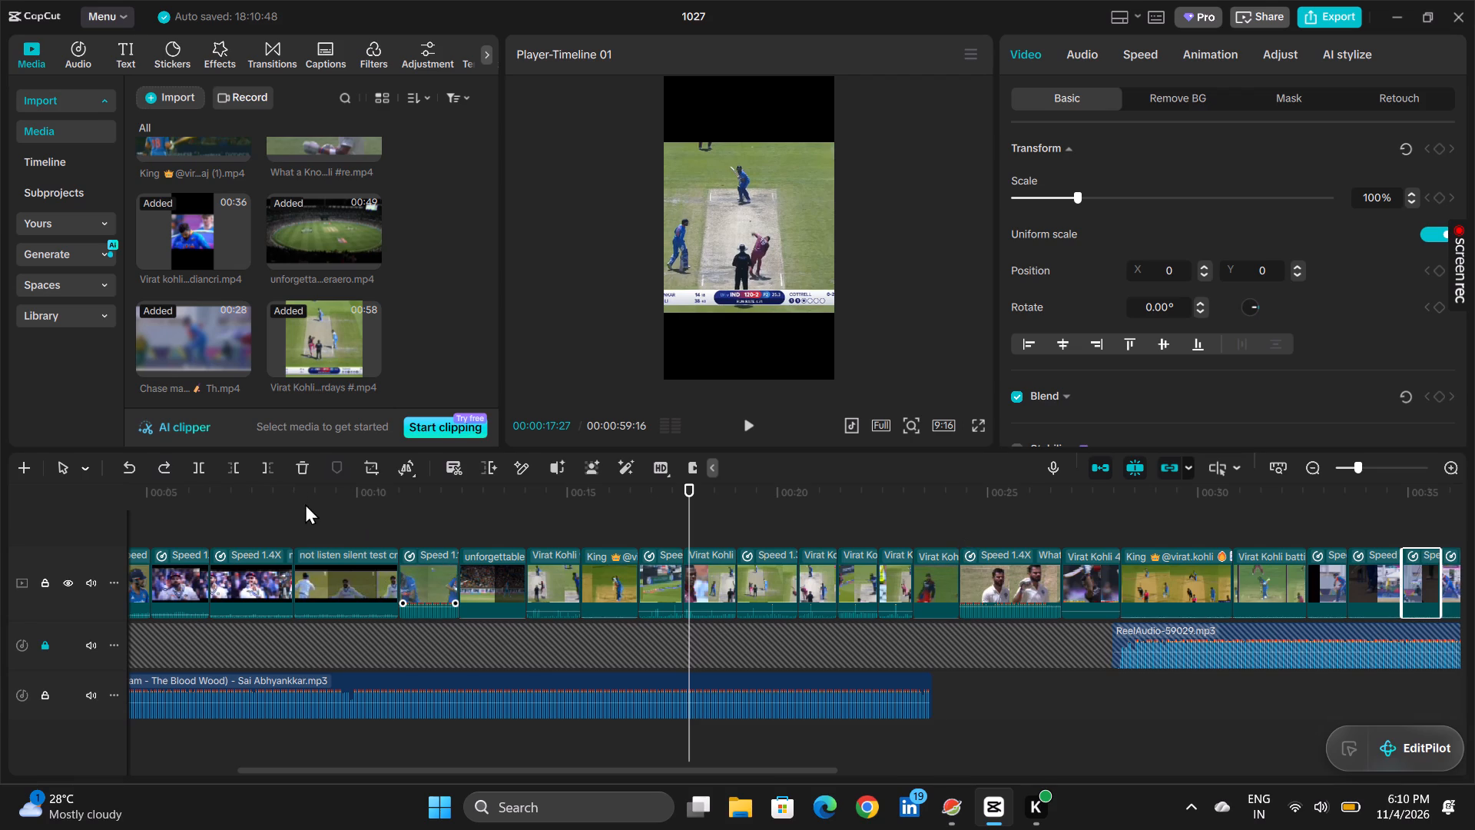
Play back the section from about 00:09 to 00:25 to review the rearranged clips against the music.
click(315, 516)
key(space)
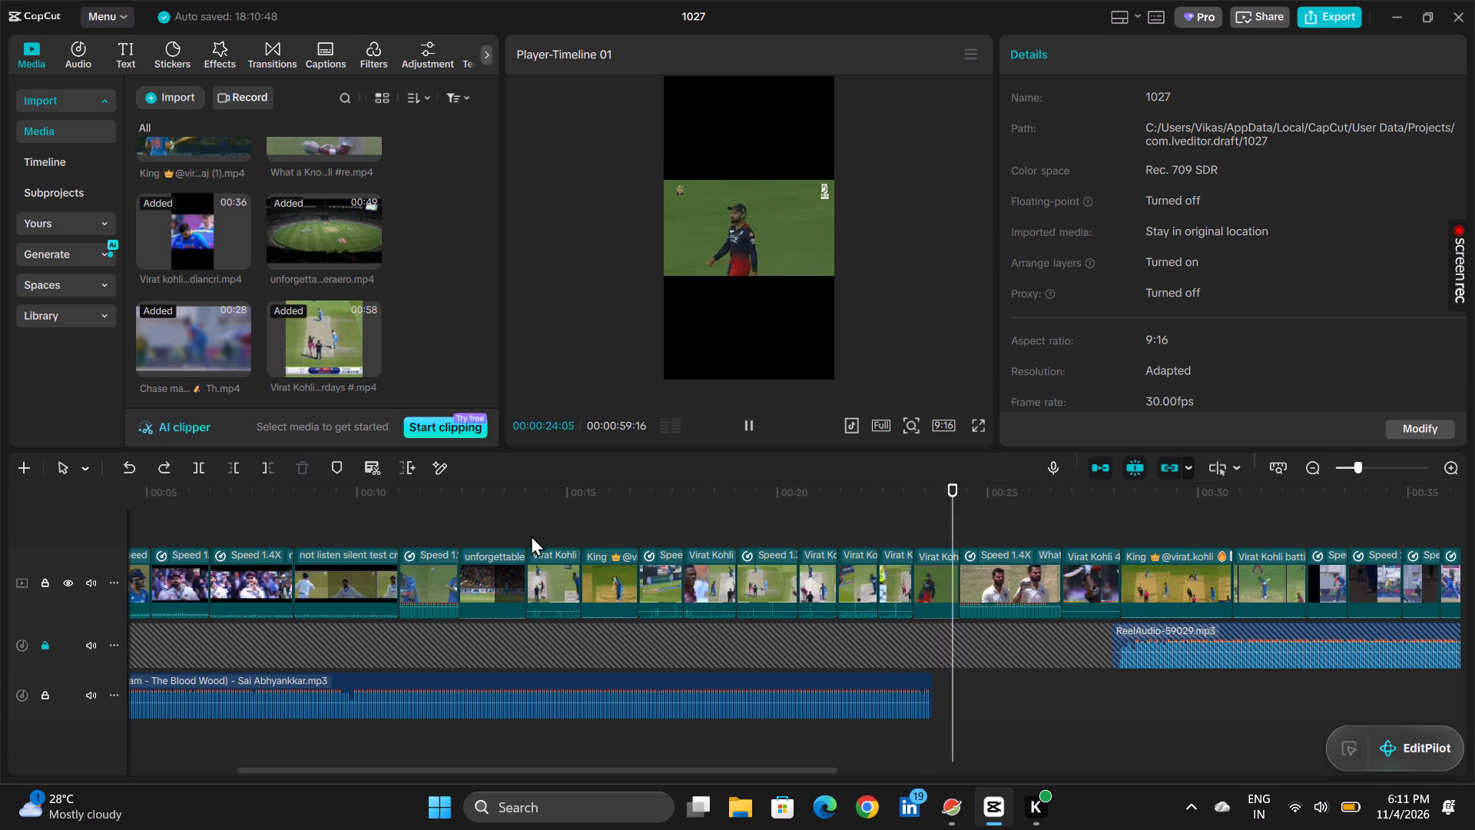
key(space)
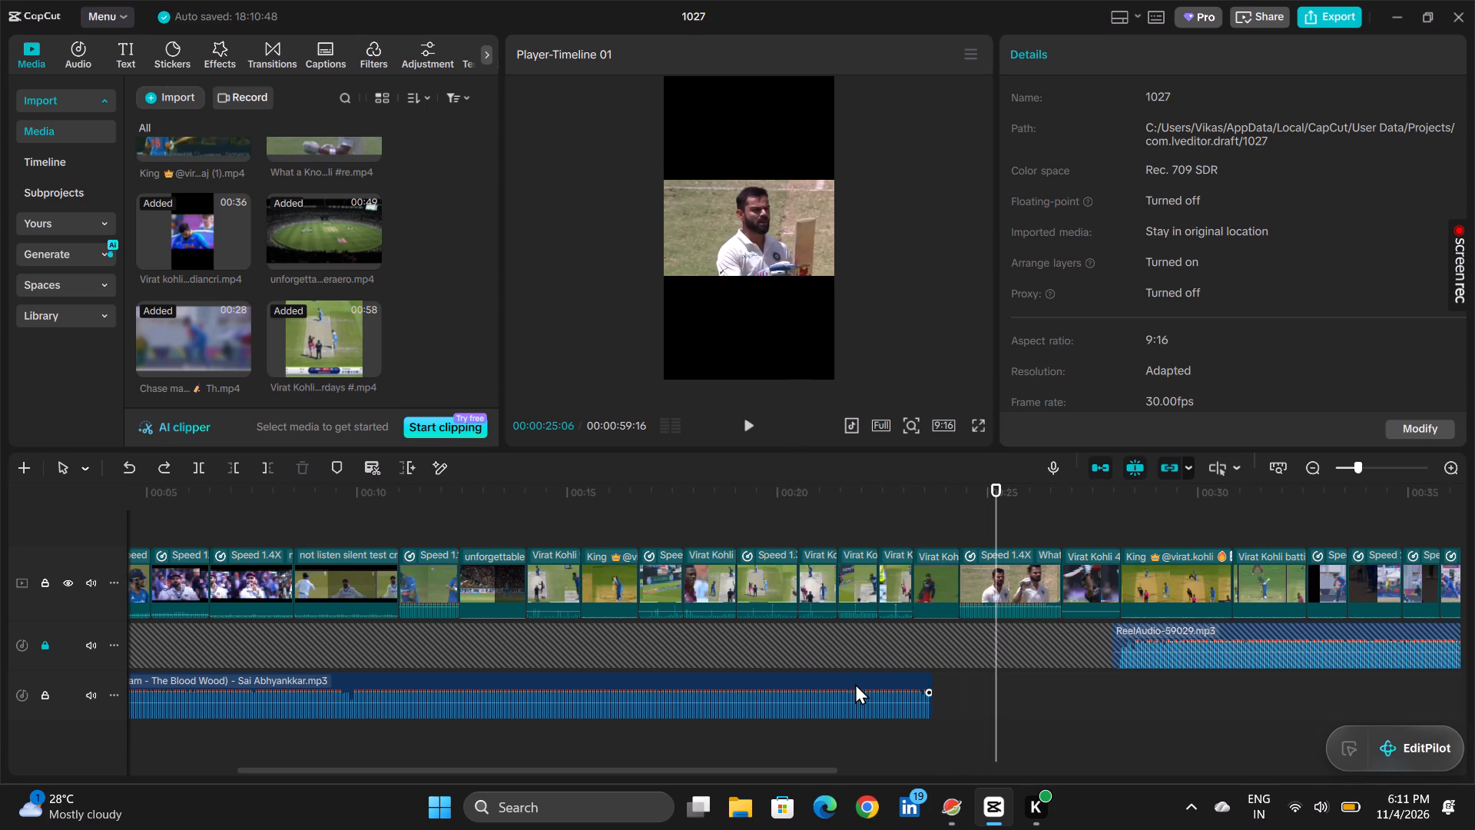
Shift The Wild Theme audio to start at about 00:04 and end where ReelAudio-59029.mp3 begins.
drag(1169, 645, 1111, 641)
scroll(744, 636, left, 1)
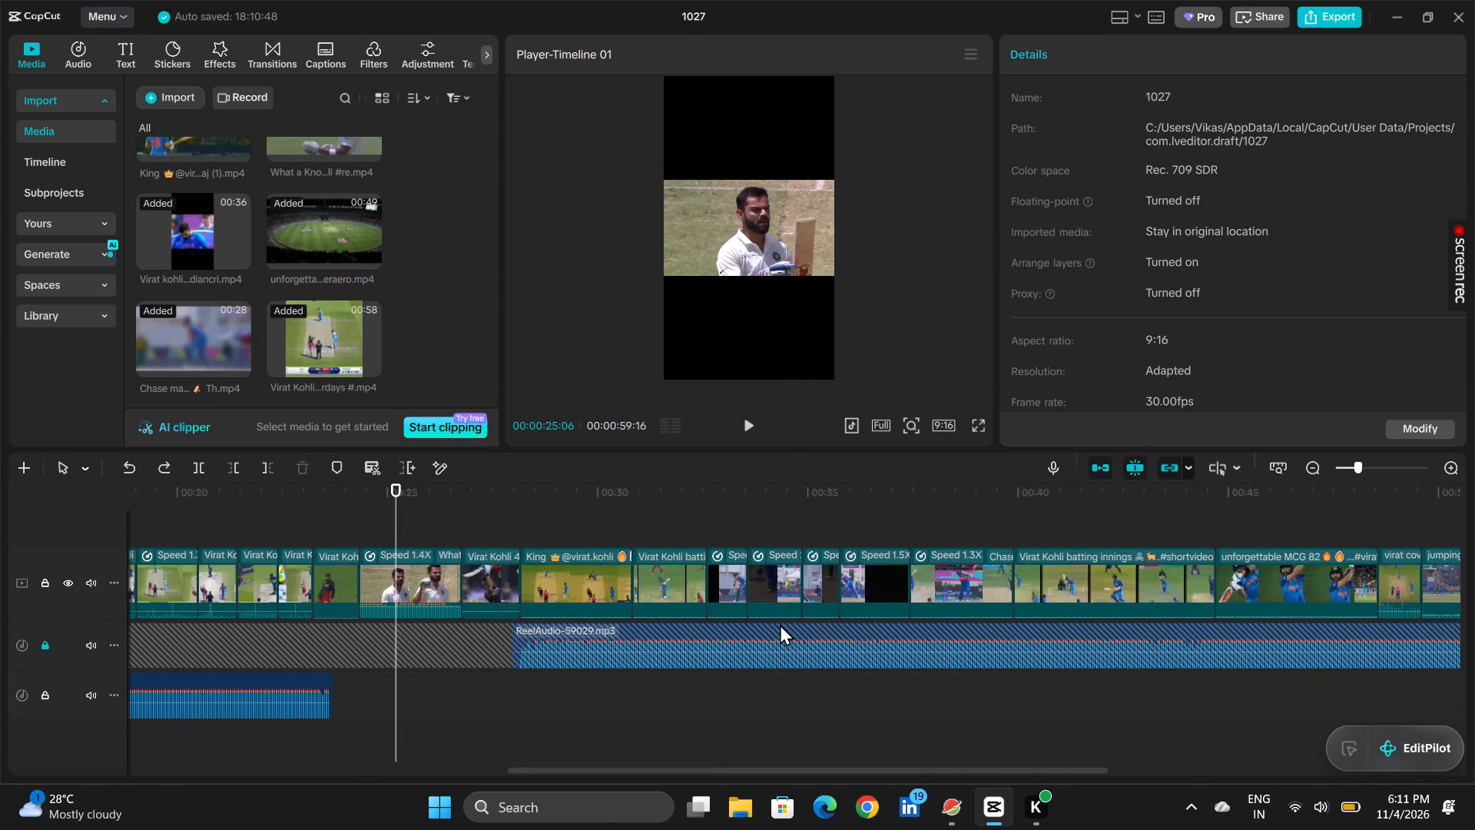
scroll(780, 624, right, 1)
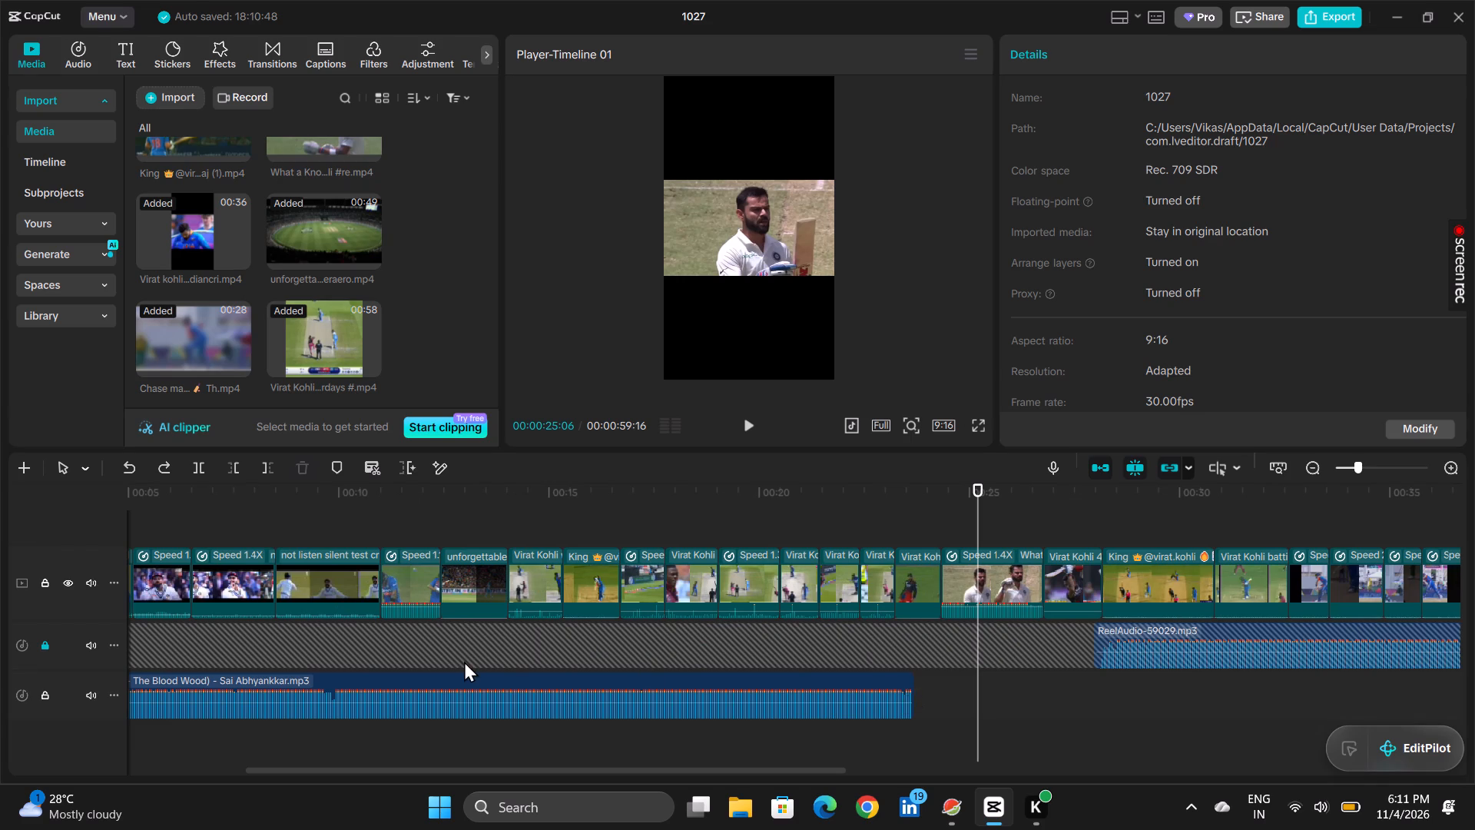
drag(454, 711, 789, 692)
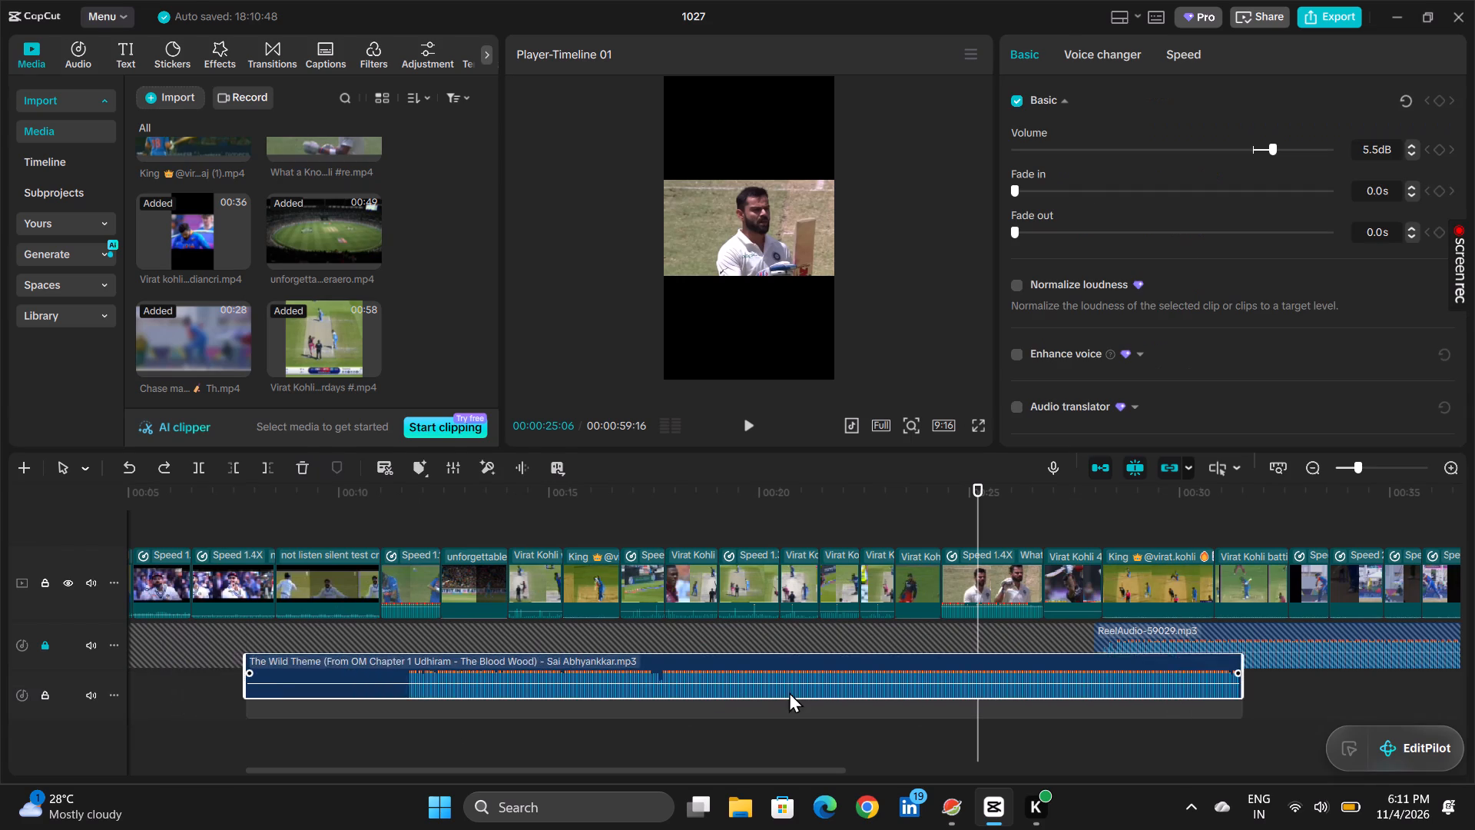
drag(789, 692, 635, 708)
Extend the beginning of The Wild Theme audio back to 00:00 so it fills the gap at the start.
scroll(635, 708, right, 1)
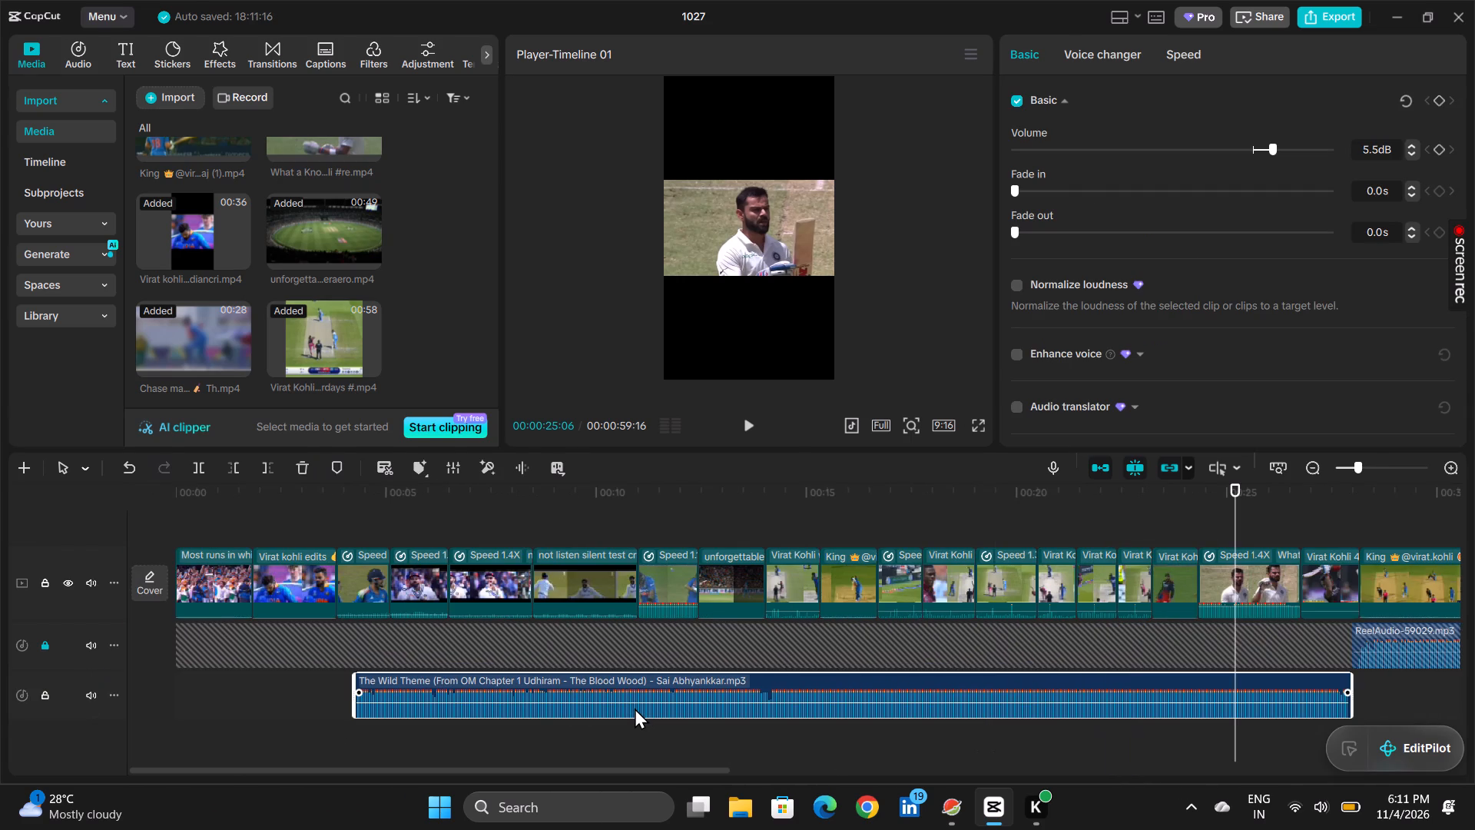
scroll(635, 708, right, 2)
drag(351, 695, 199, 692)
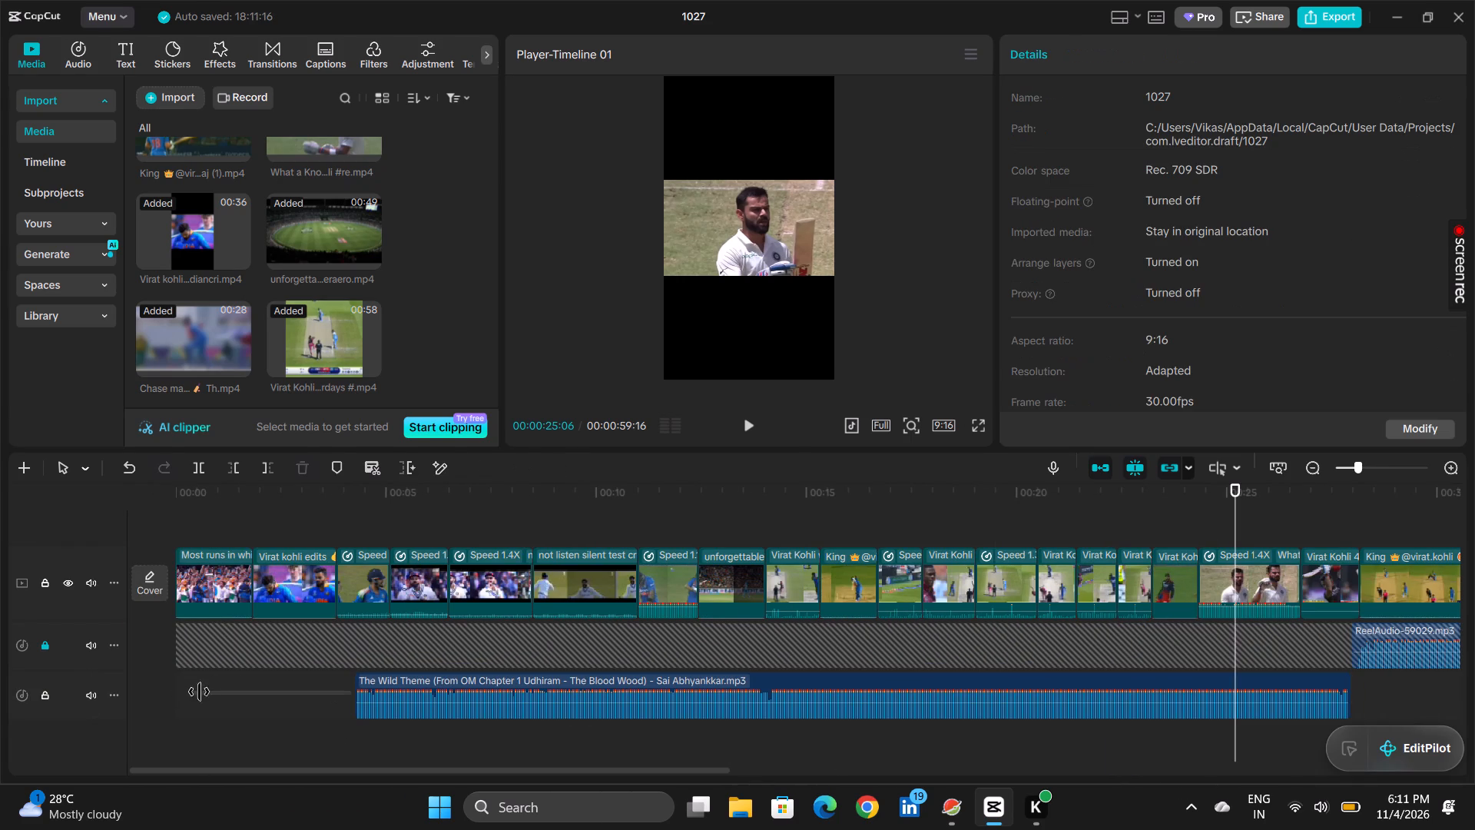
drag(199, 692, 238, 688)
drag(357, 702, 187, 702)
drag(181, 703, 145, 701)
Play the edit from the beginning and switch the preview to full screen to review the clip order with the music.
click(177, 538)
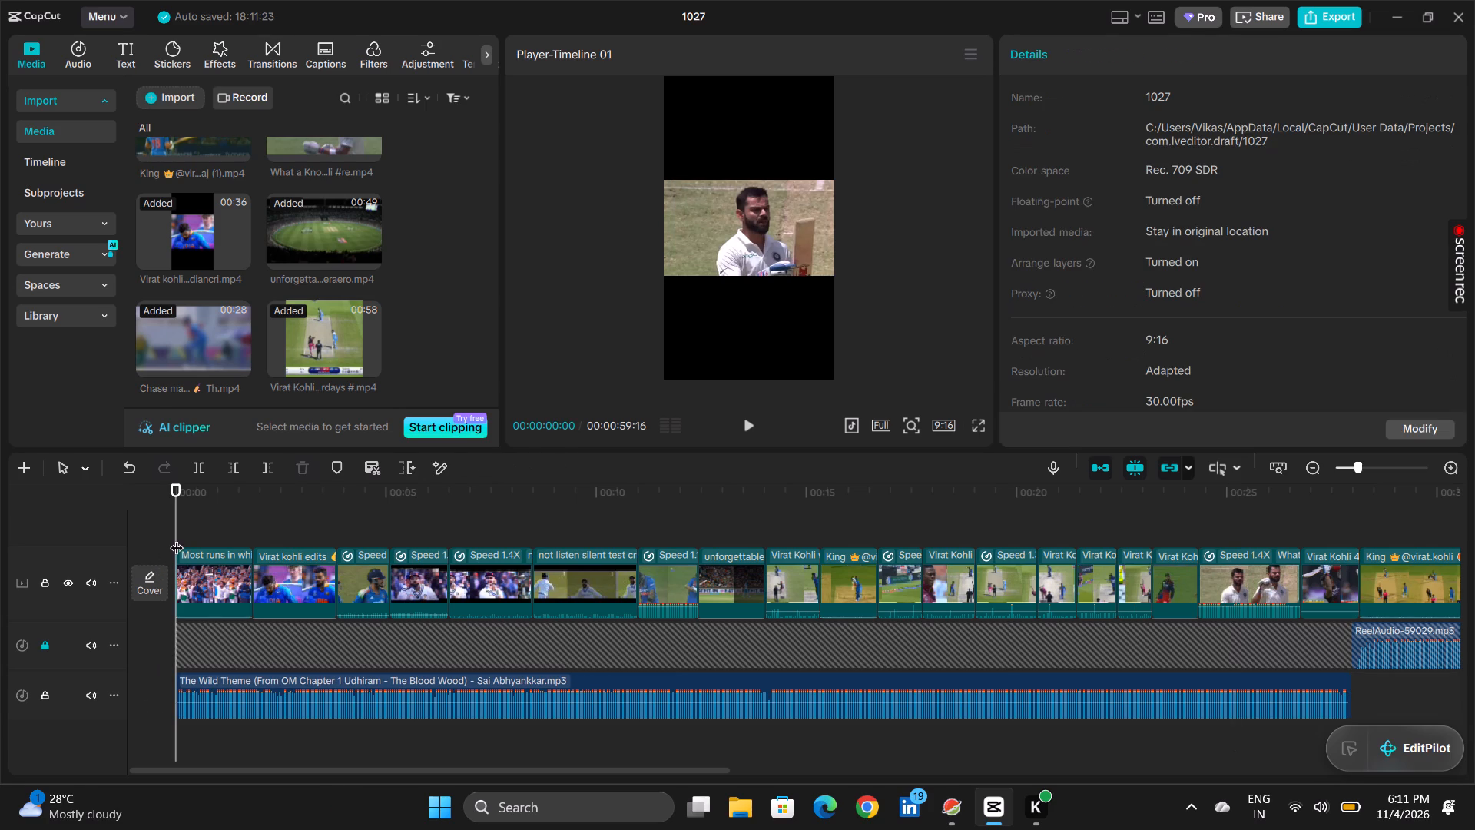
click(747, 420)
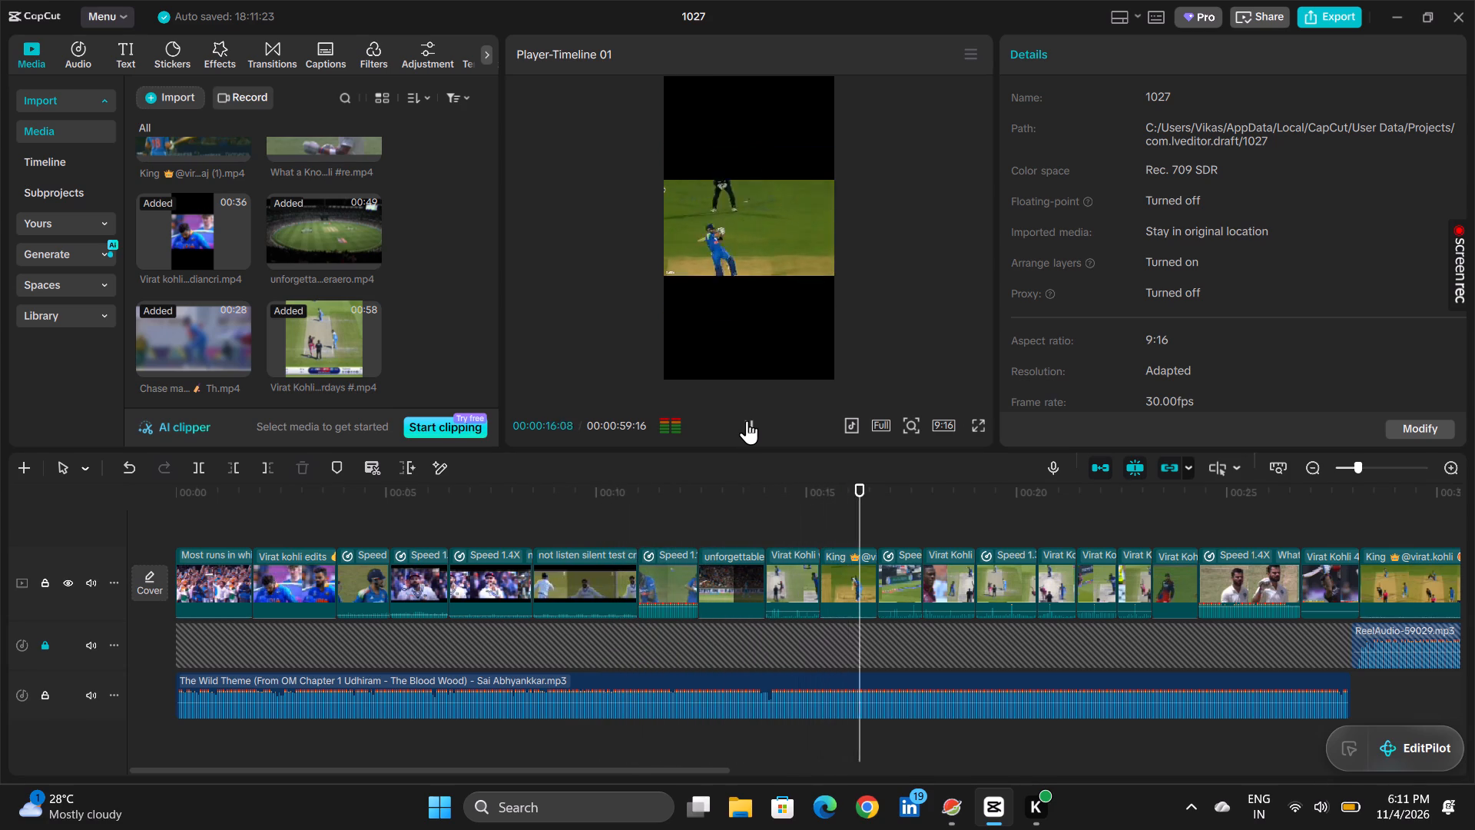
click(967, 423)
click(970, 423)
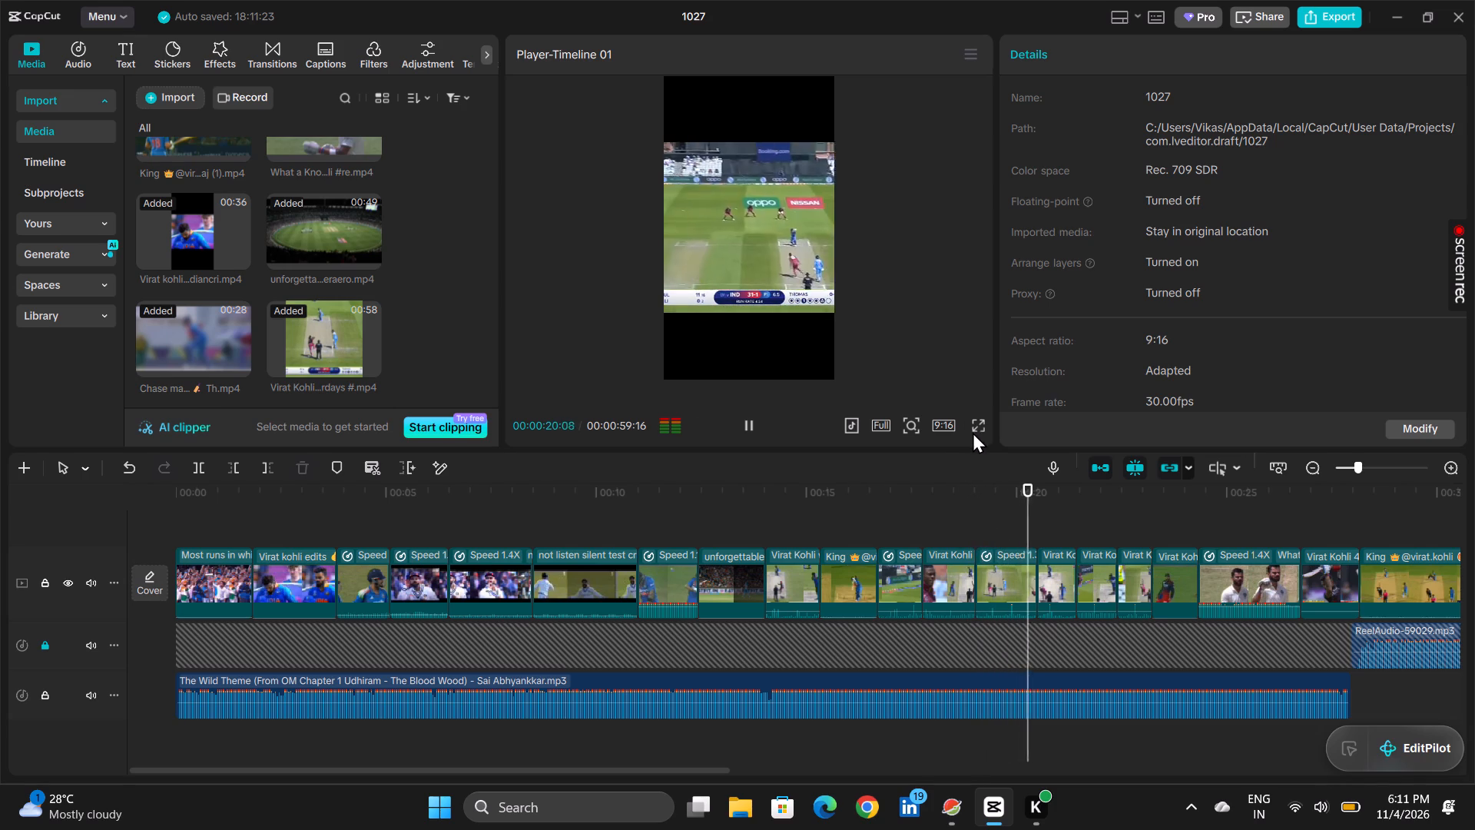
click(975, 433)
click(982, 415)
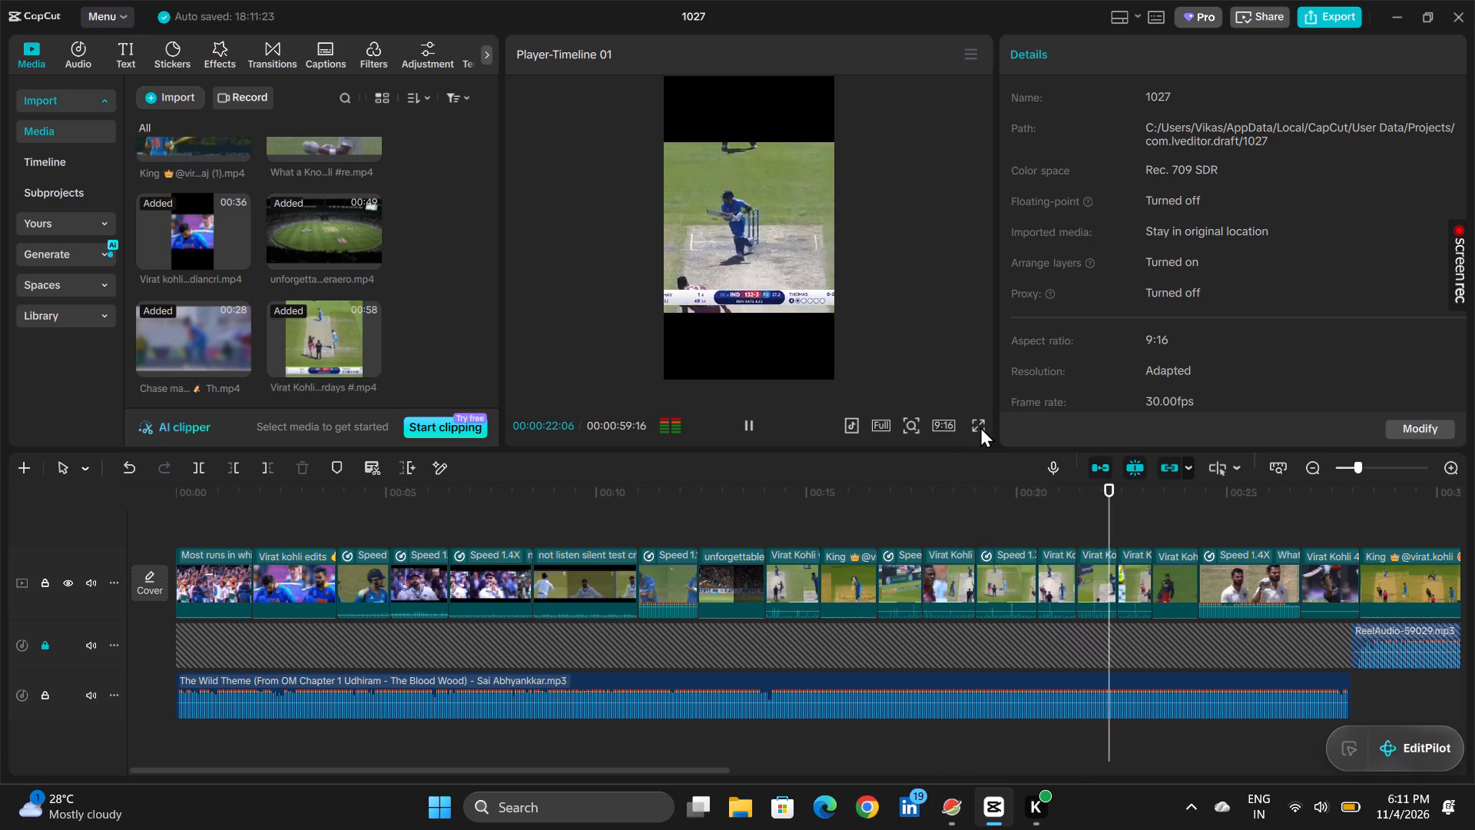
click(980, 427)
click(719, 743)
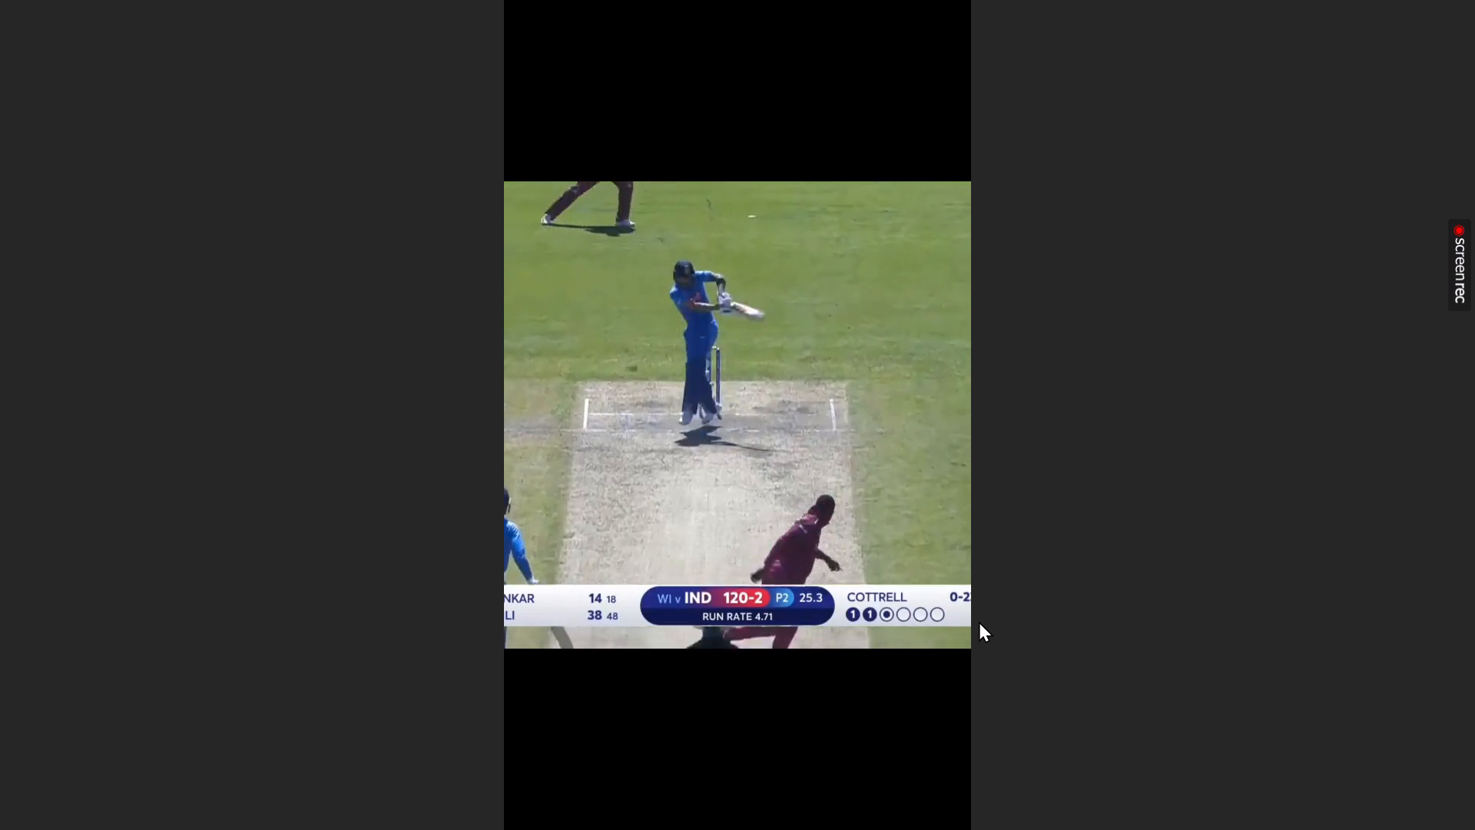
Leave the full-screen preview and play back from about 00:12 to 00:17 in short bursts to review the batting clips.
click(979, 621)
key(Escape)
key(space)
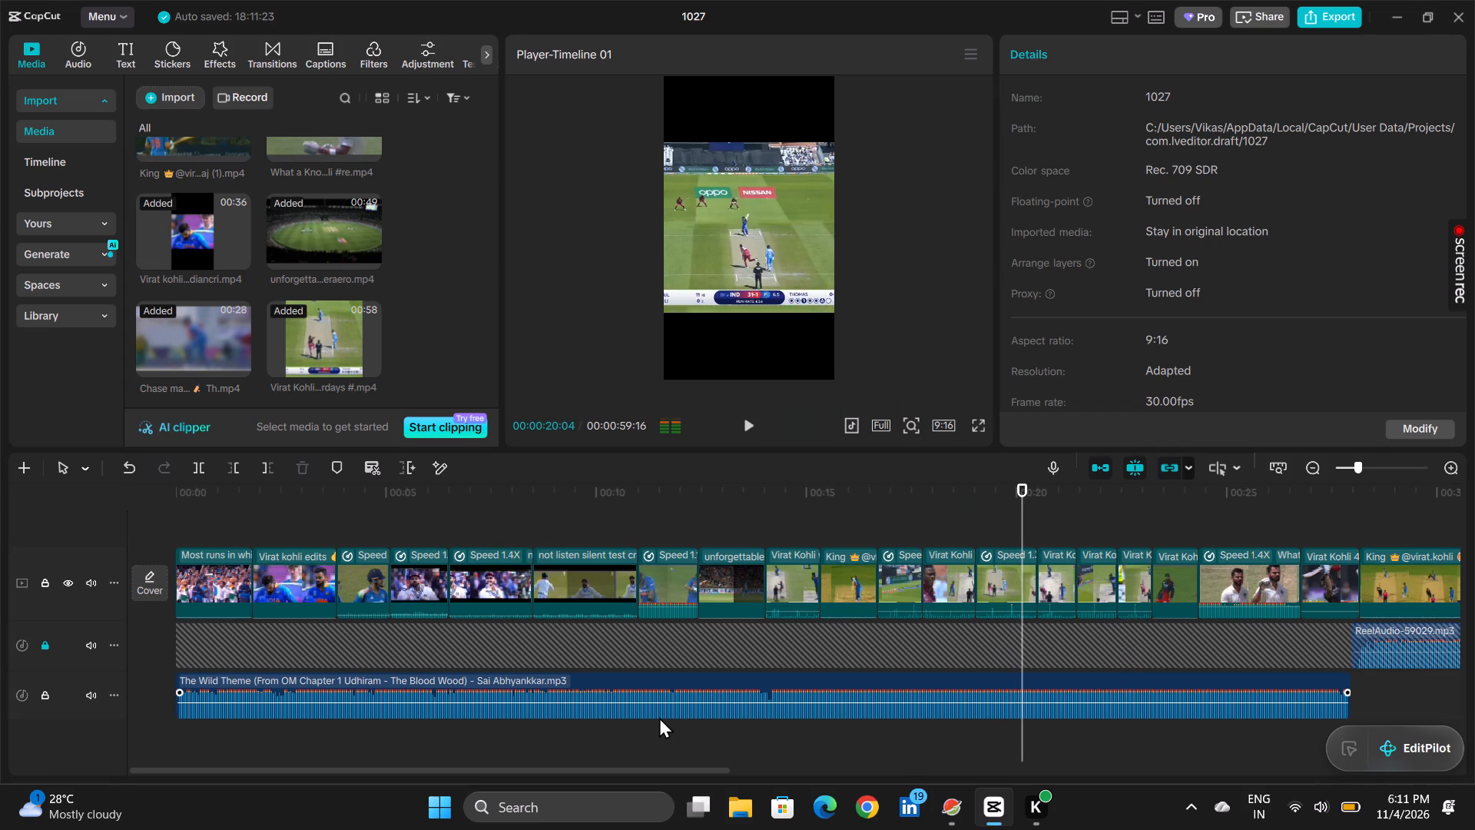
click(677, 506)
key(space)
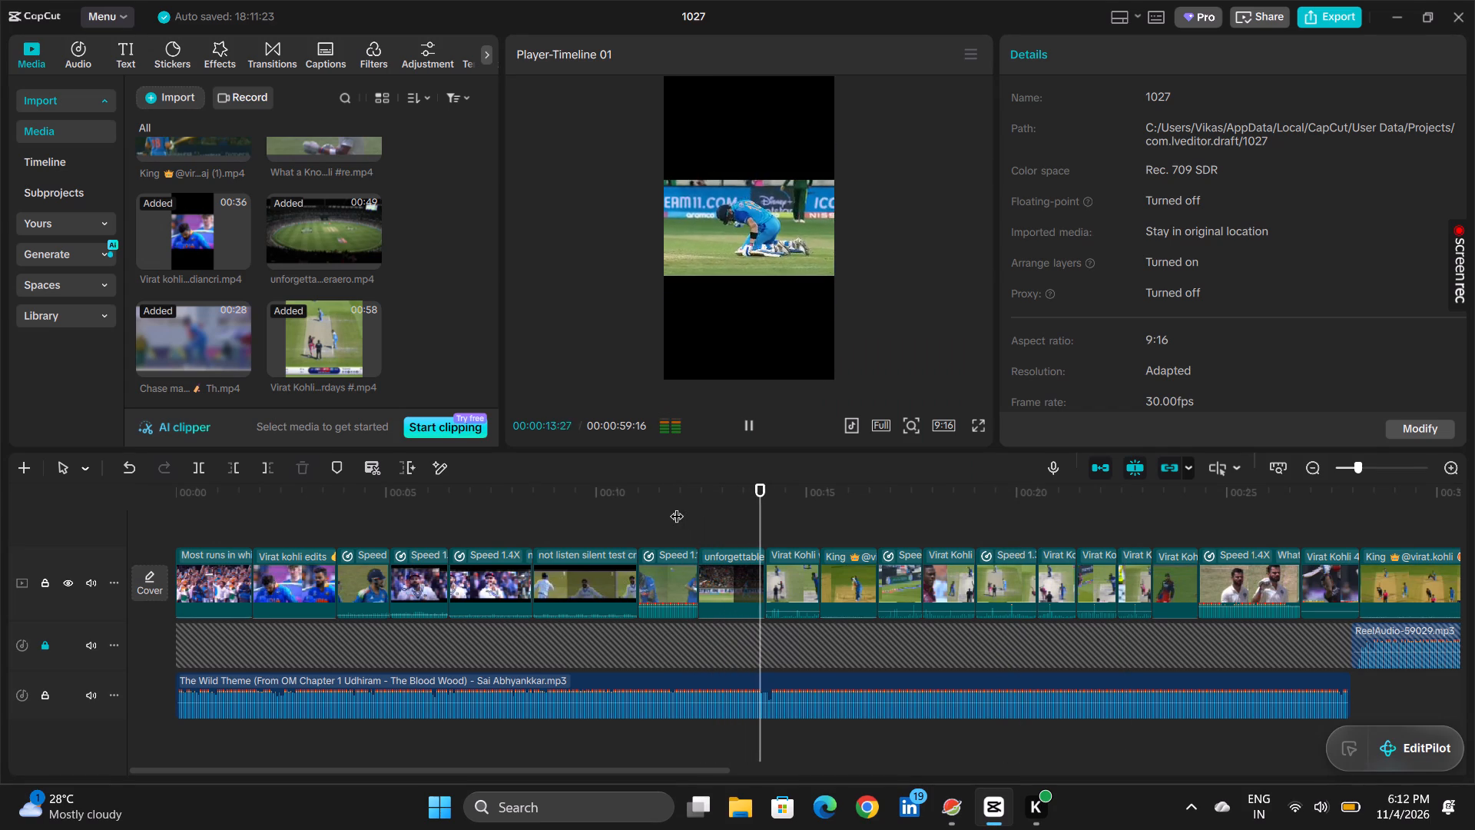
key(space)
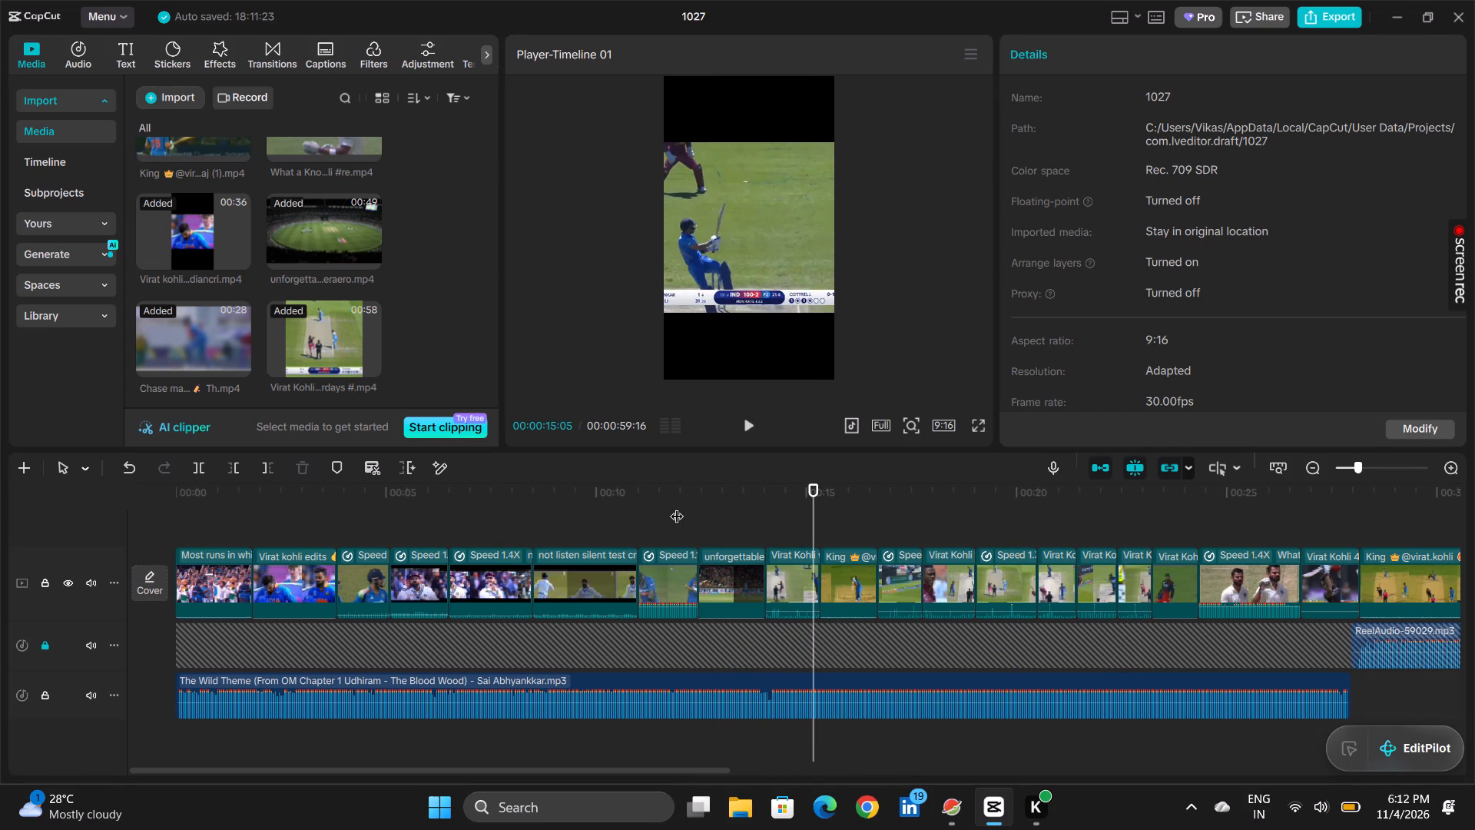
key(space)
key(space)
key(space)
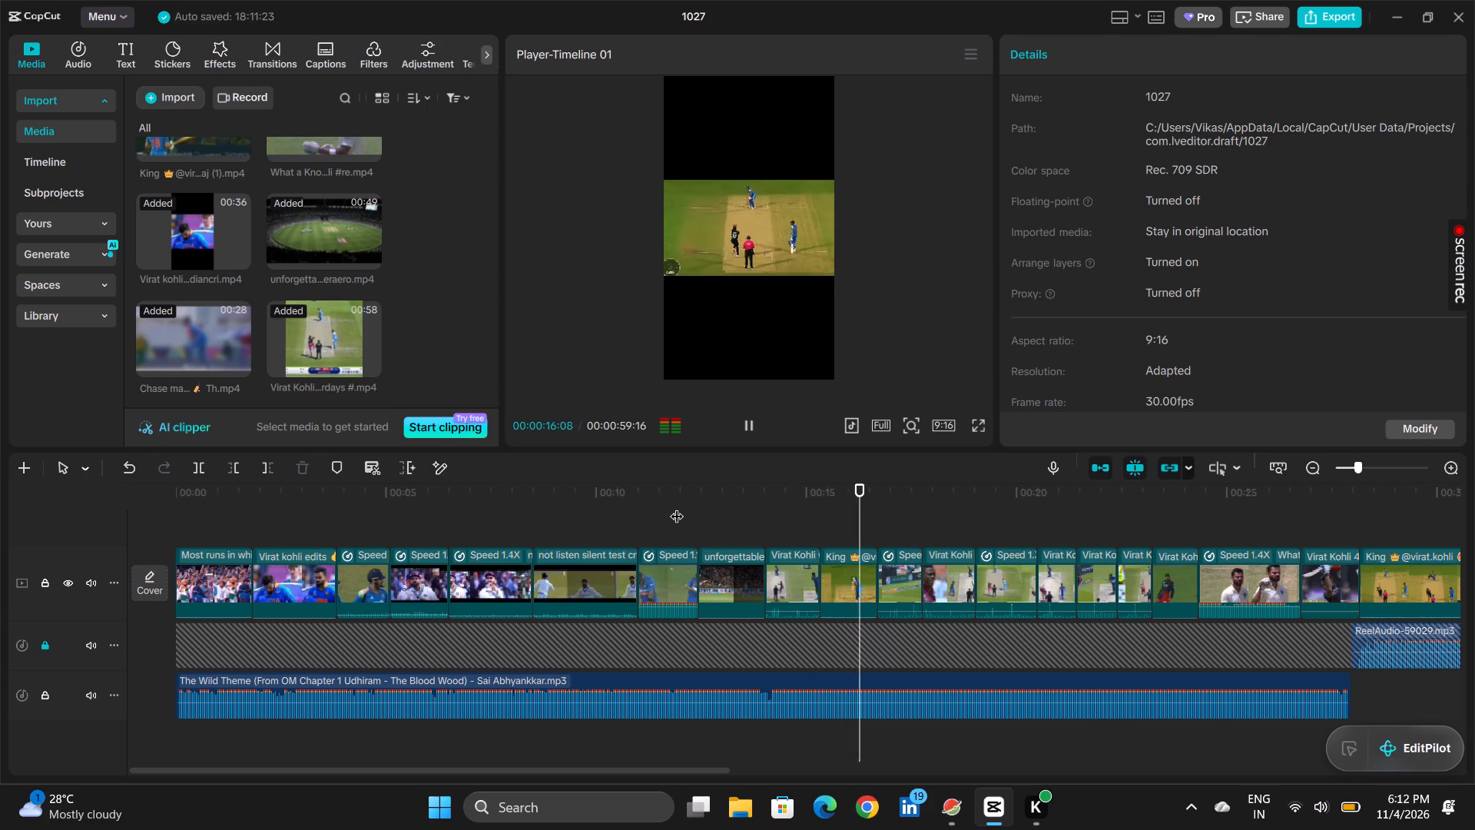
key(space)
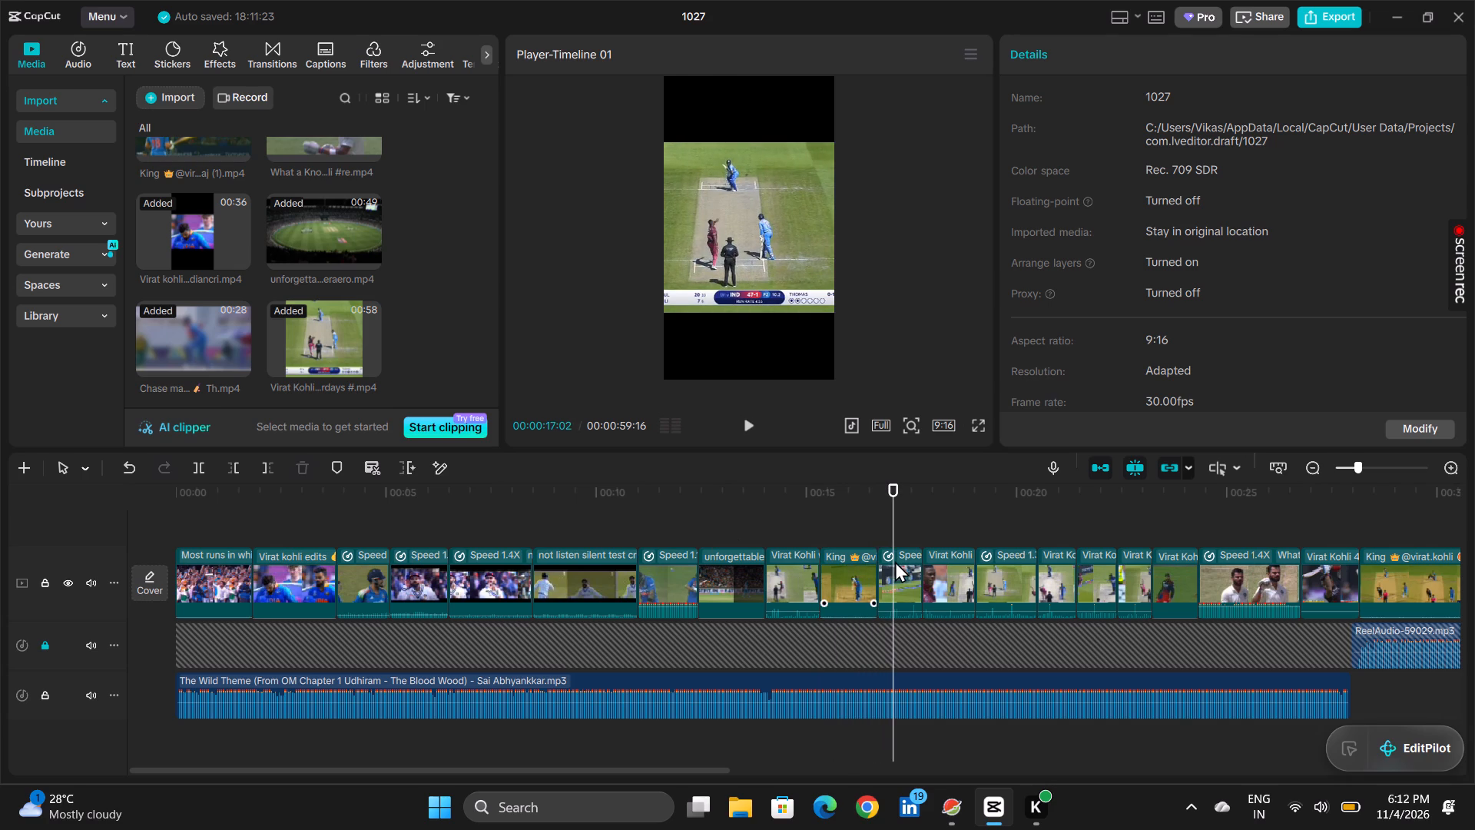
Move the short speed-adjusted batting clip at about 00:17 ahead of the King clip, at about 00:15.
drag(900, 571, 834, 562)
Play back from about 00:14 to 00:29 to review the new clip order against the music.
click(751, 532)
key(space)
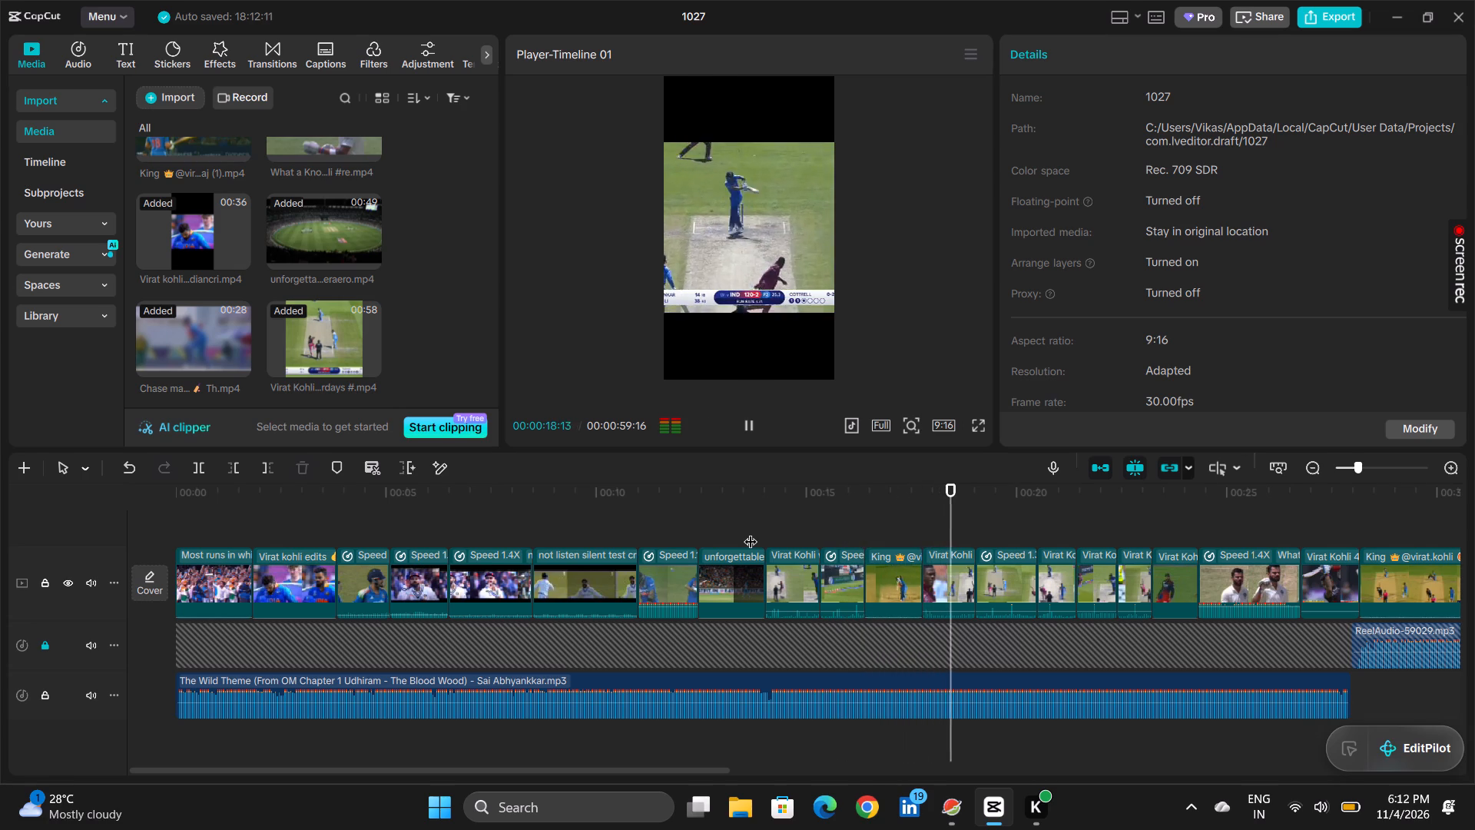
key(space)
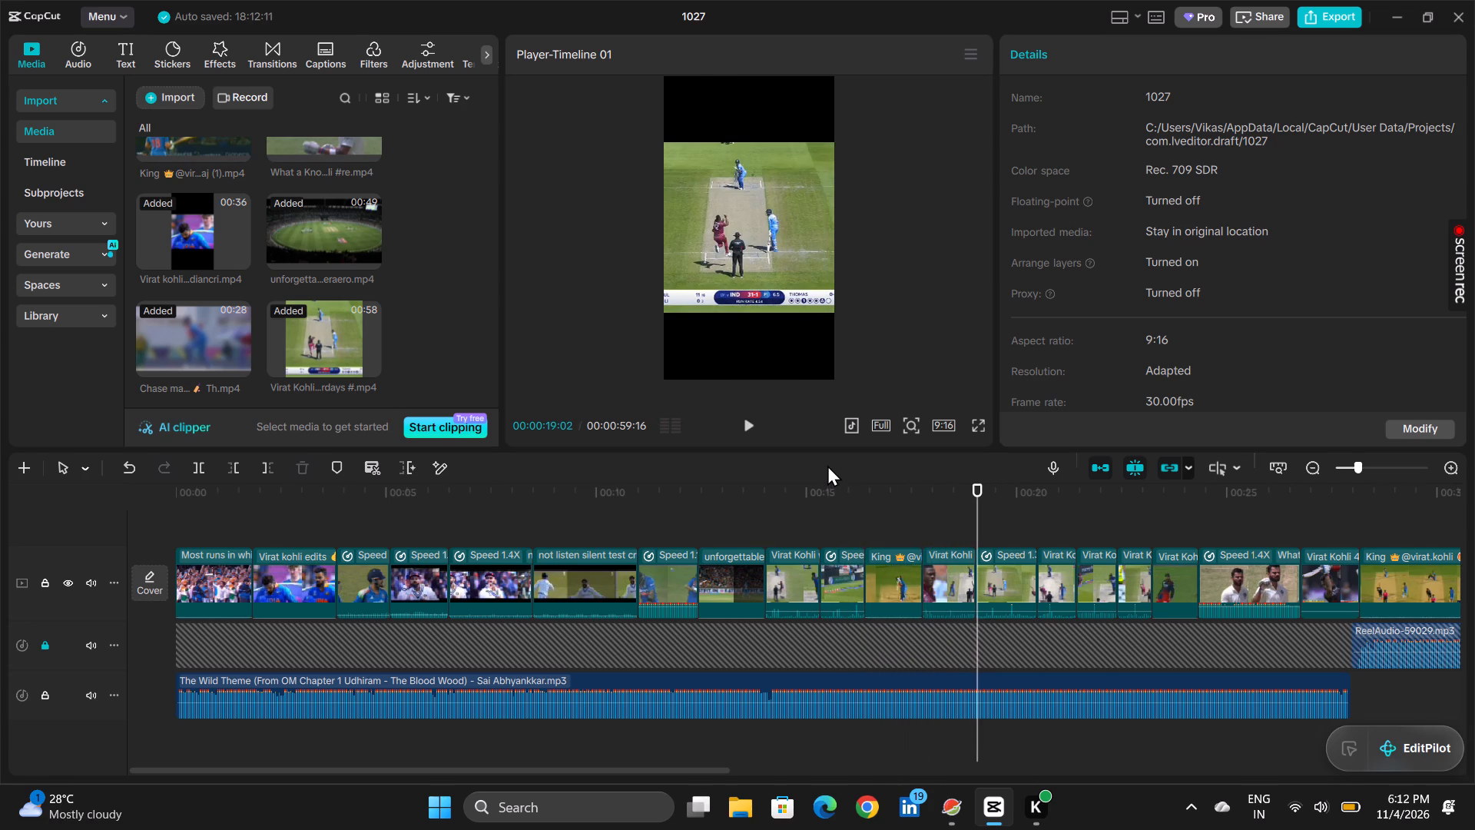
key(space)
key(space)
key(space)
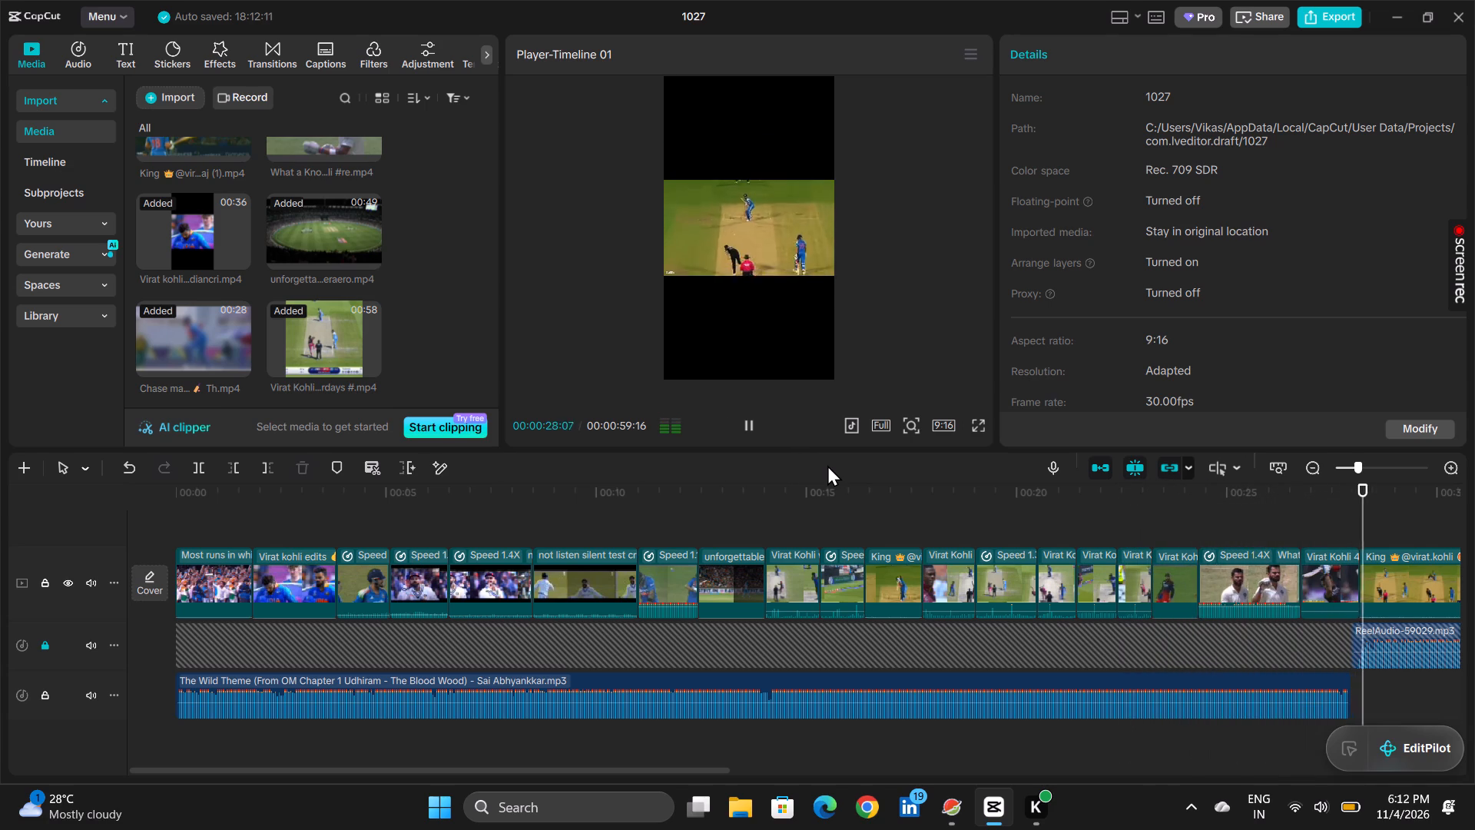
key(space)
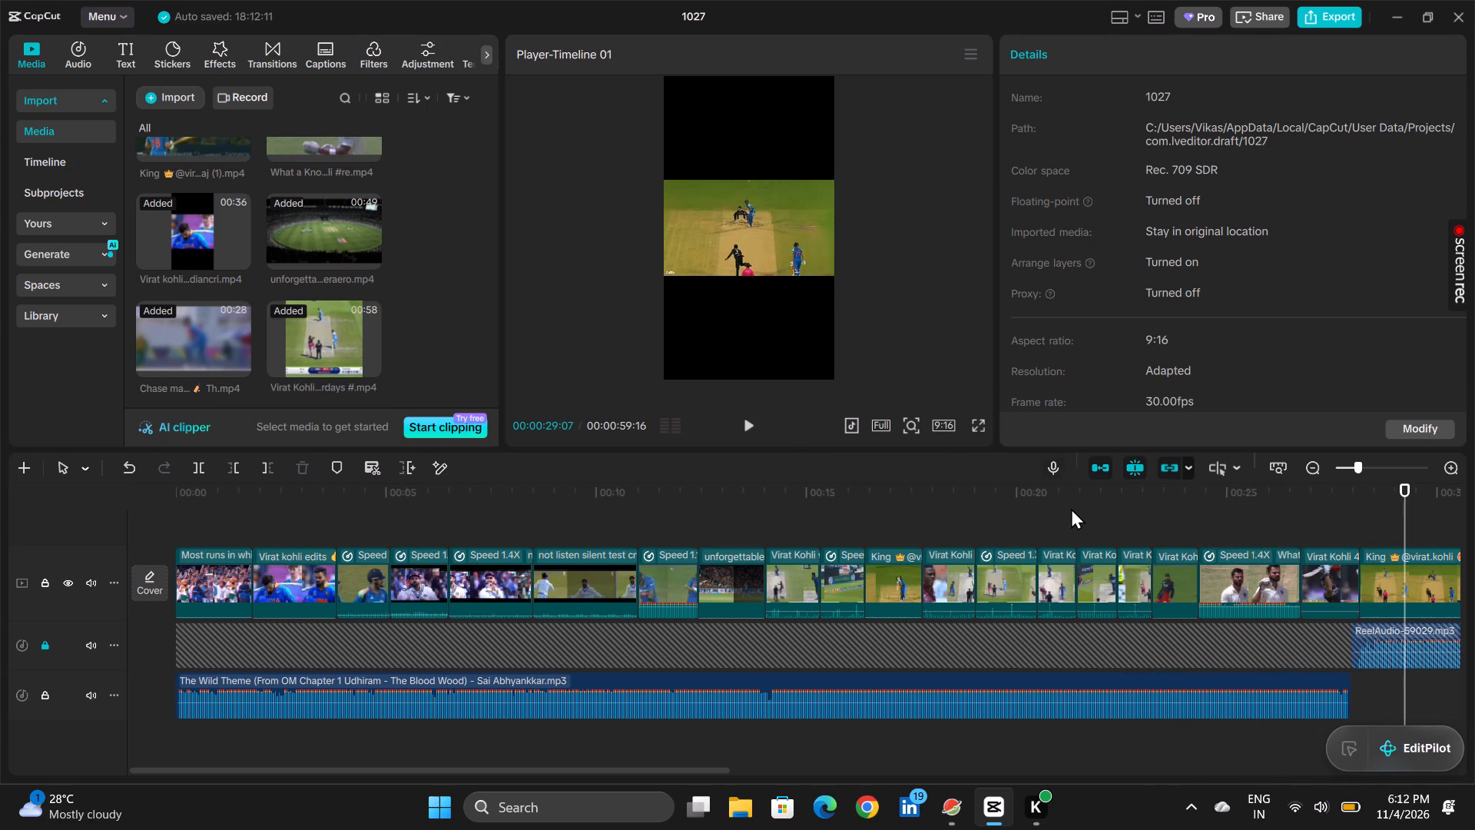
Adjust the end of The Wild Theme audio to meet the start of ReelAudio-59029.mp3.
scroll(1071, 508, left, 1)
scroll(1228, 717, left, 1)
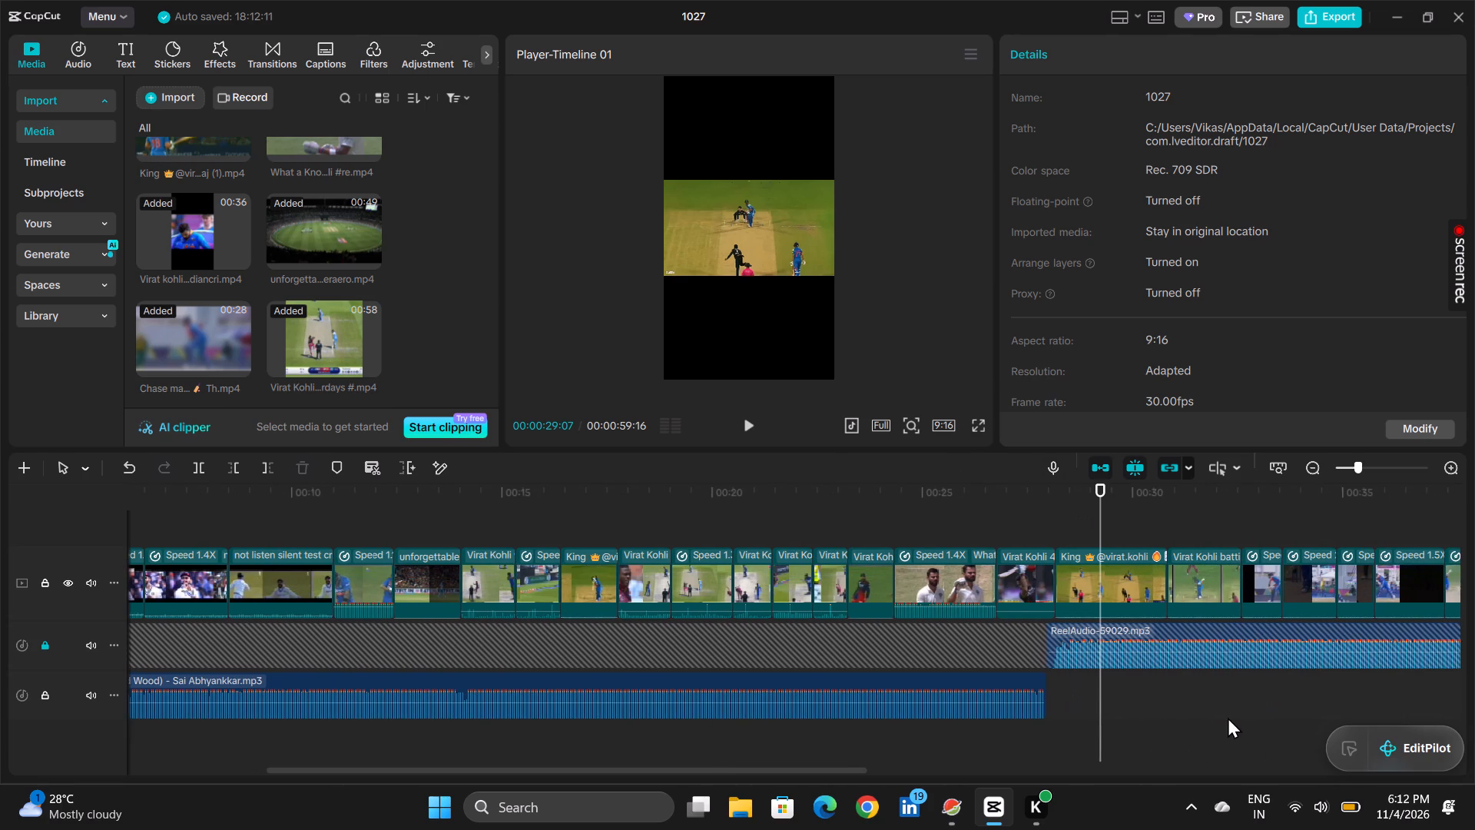
click(1044, 699)
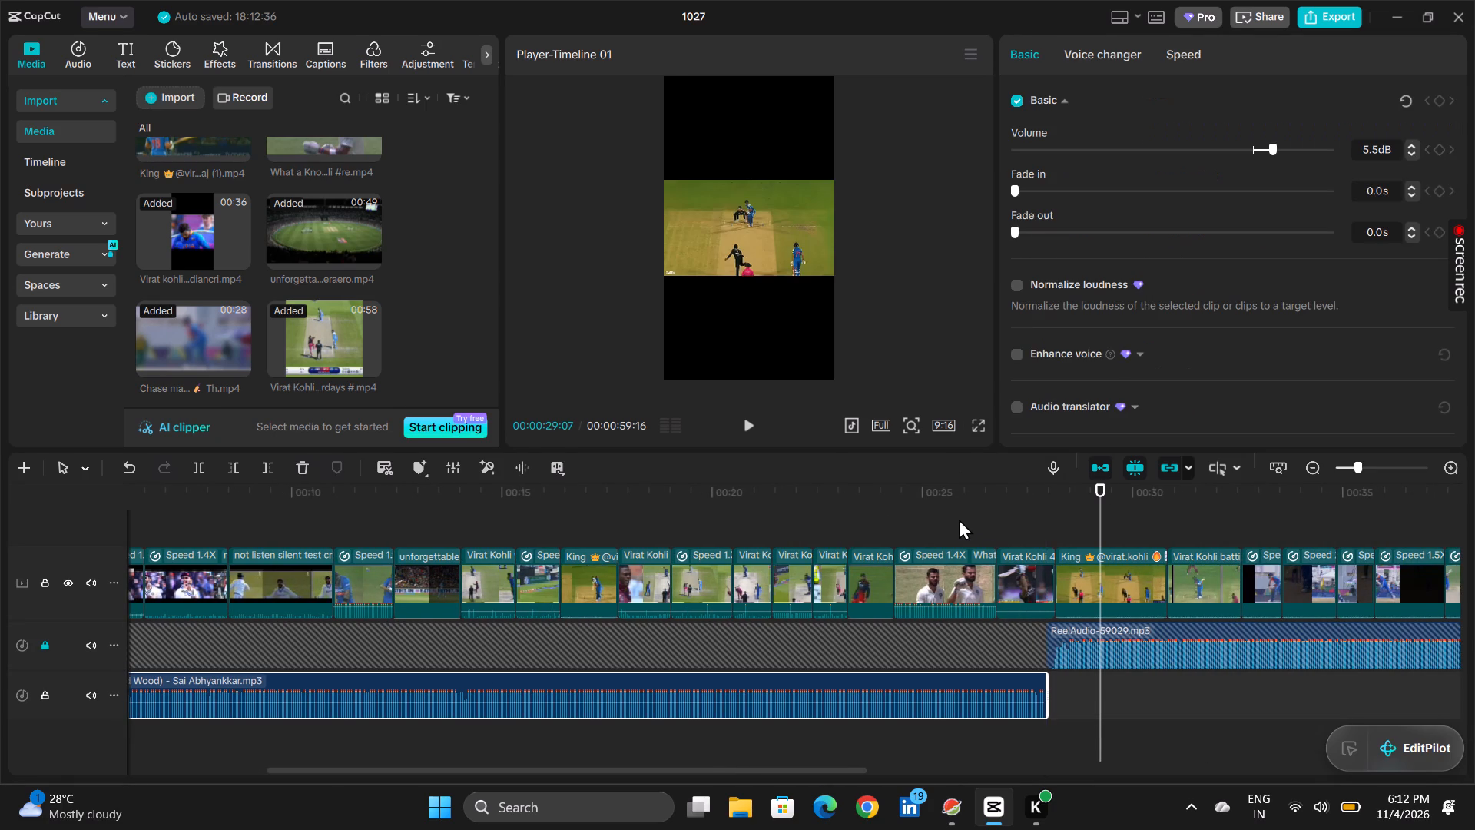
Play back from about 00:26 to 00:50 to review the transition between the two audio tracks and the following clips.
click(959, 519)
key(space)
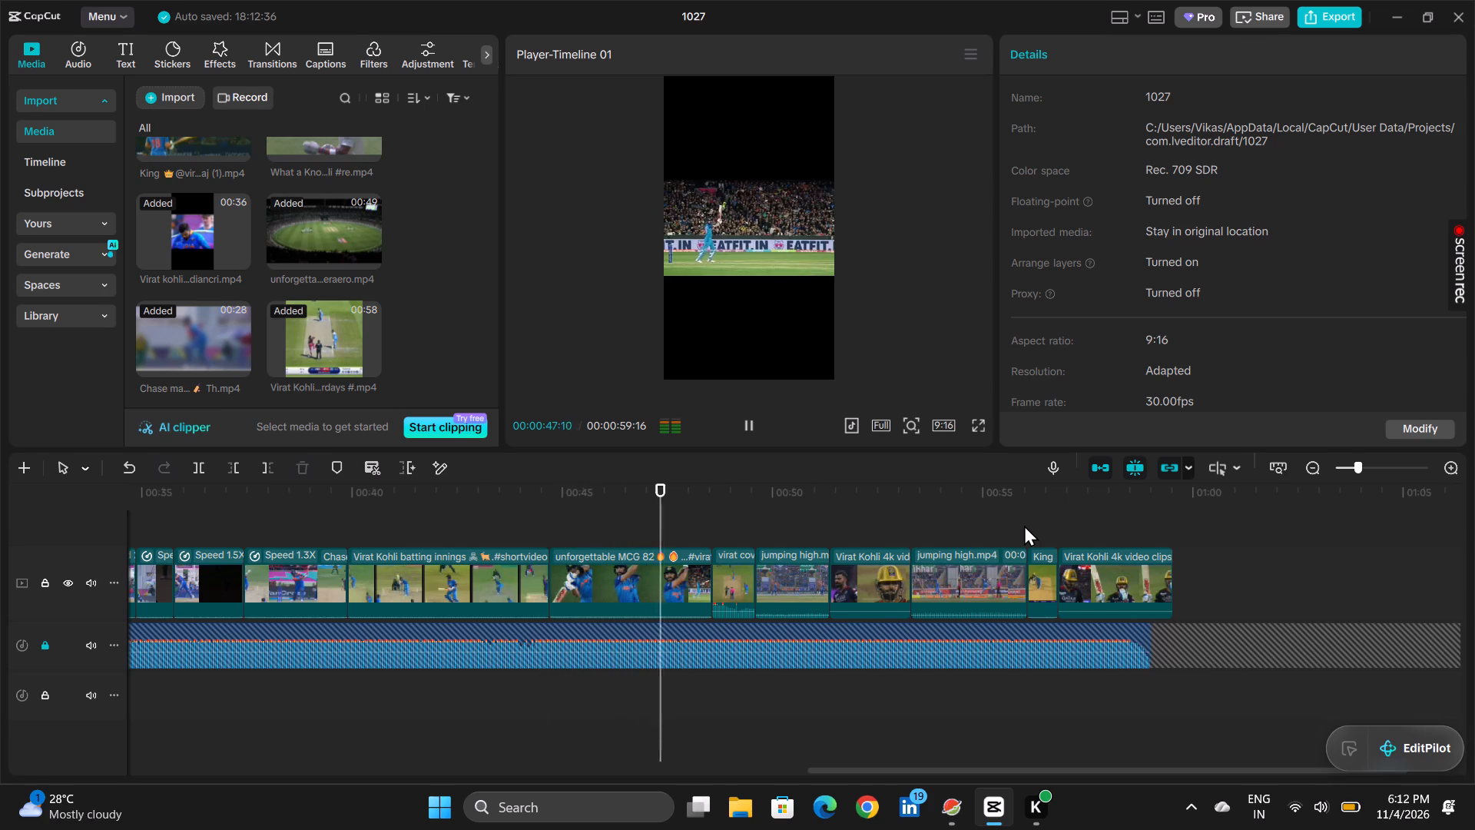
click(751, 433)
Play the edit from the beginning to about 00:29 in full screen to review the clips with the music.
scroll(743, 480, right, 11)
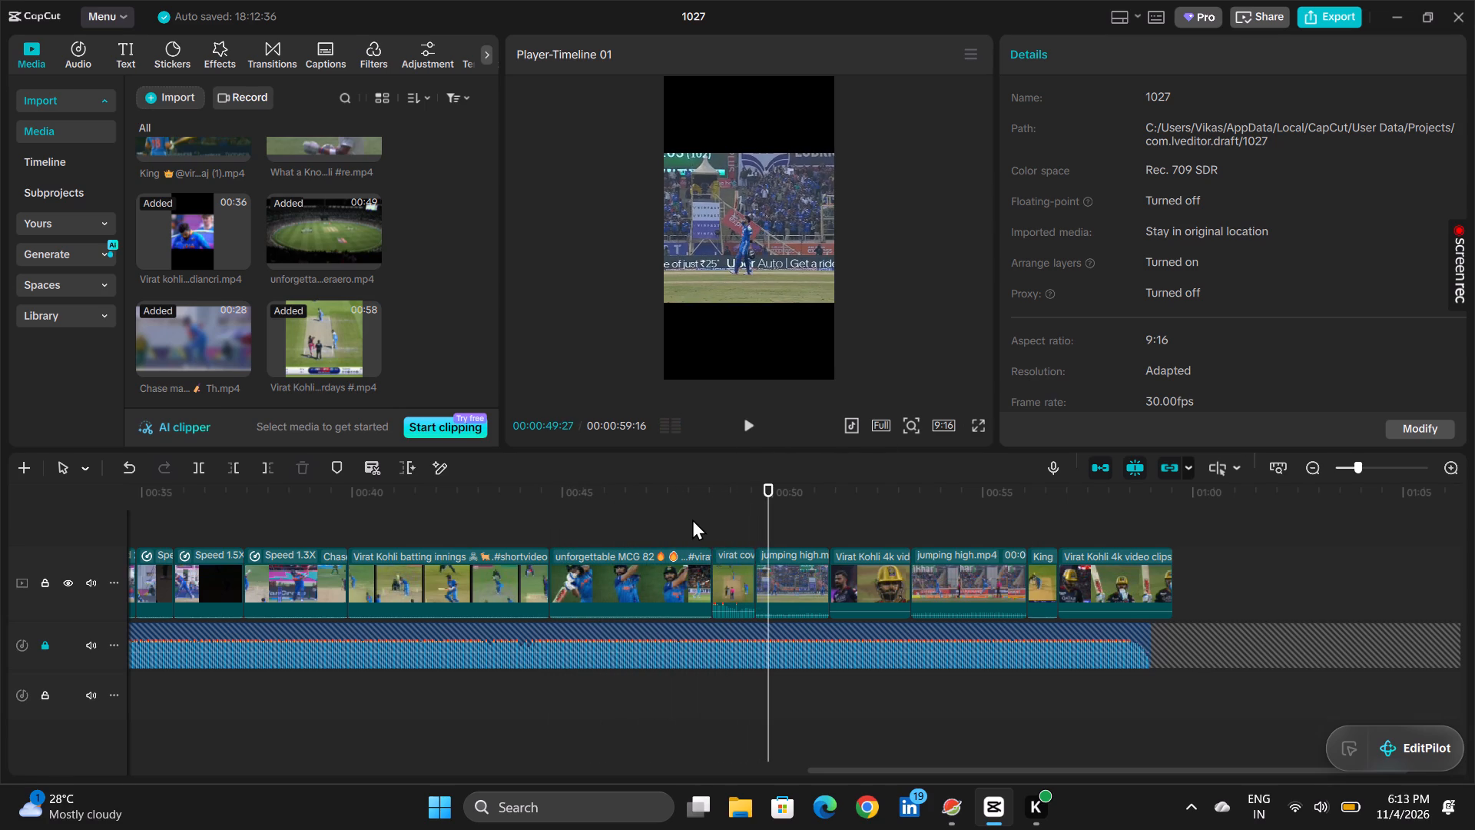
scroll(692, 519, right, 6)
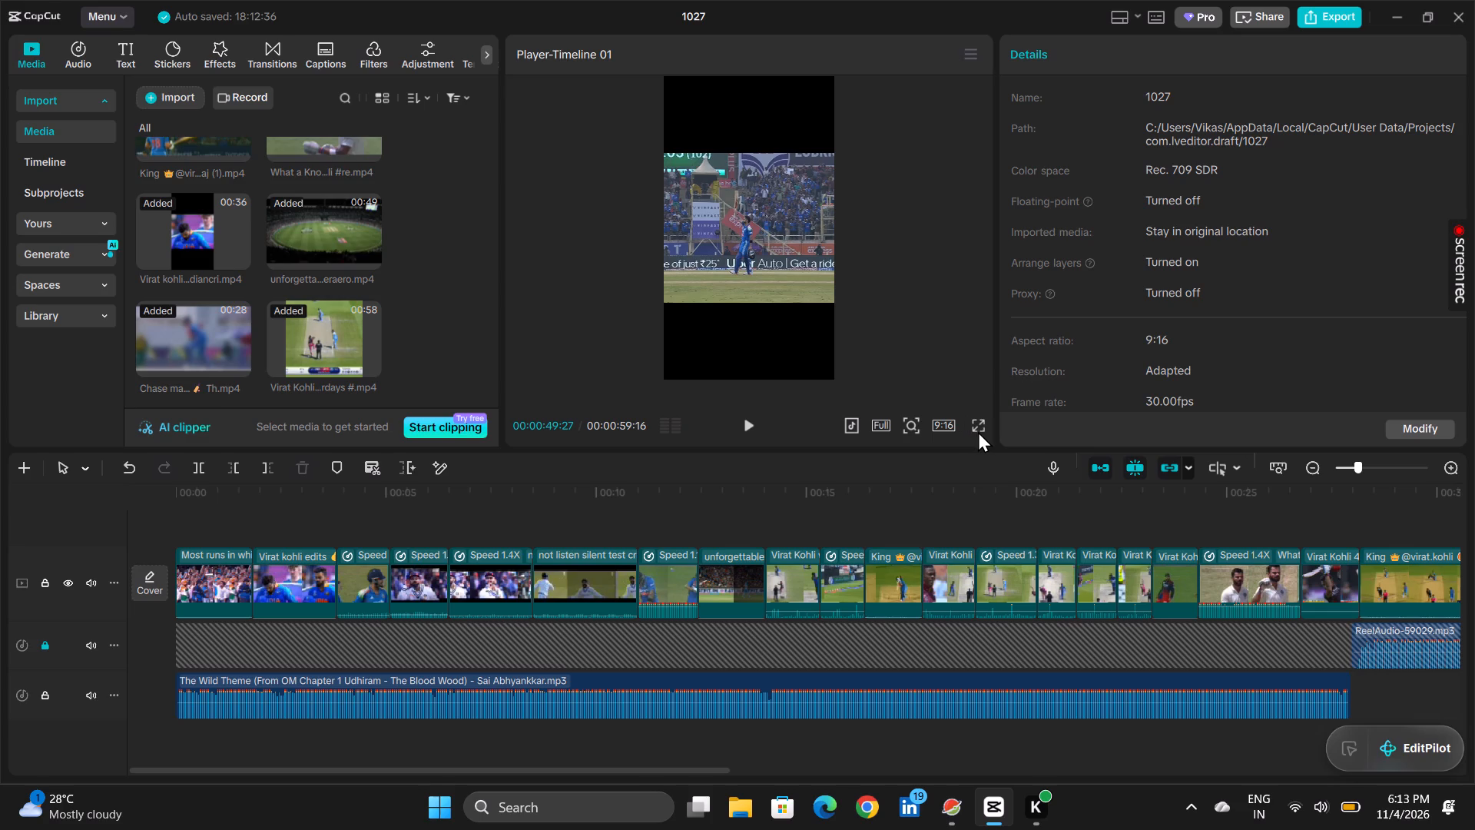
click(979, 431)
click(655, 745)
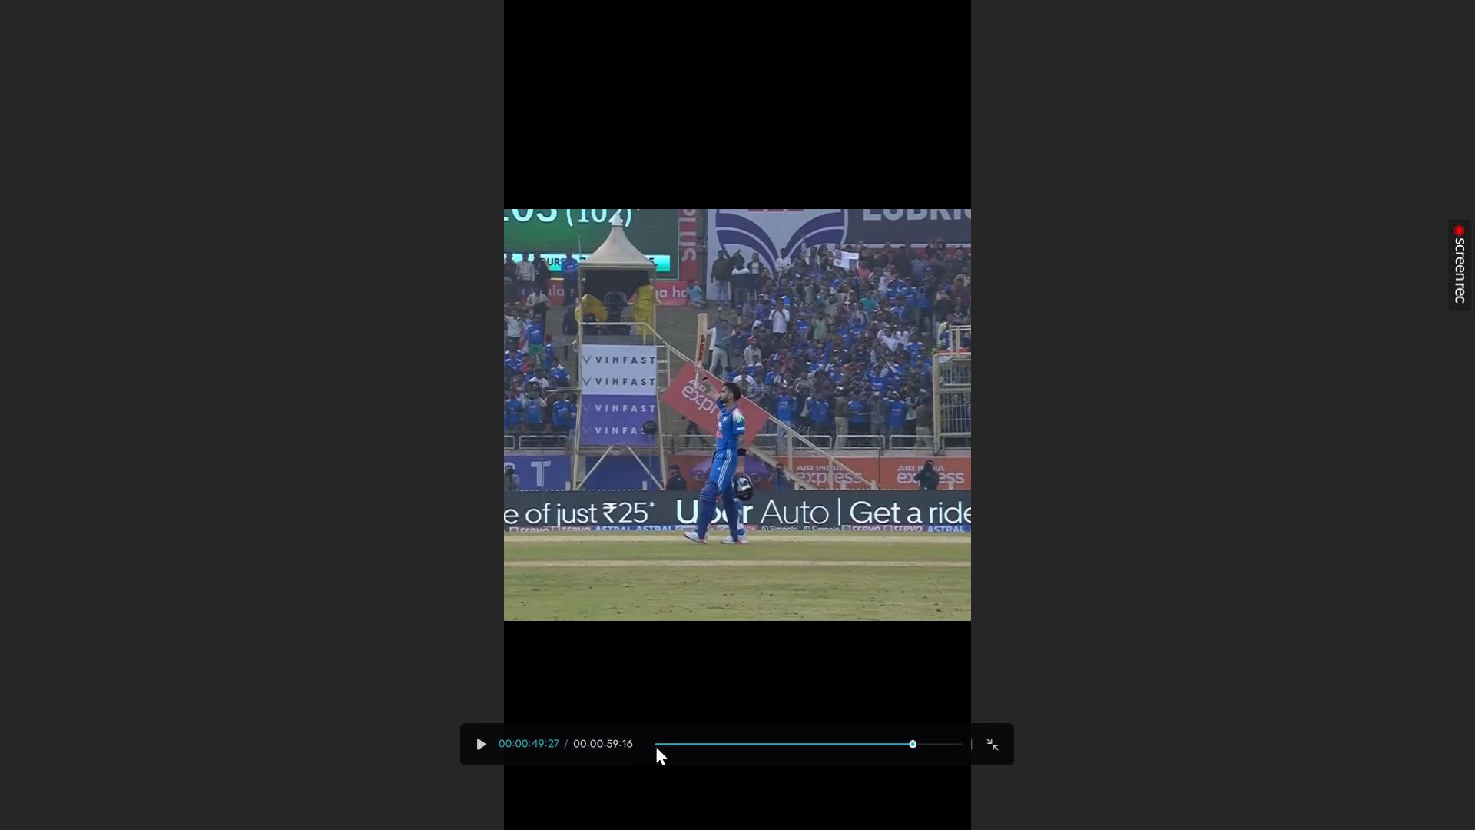
key(space)
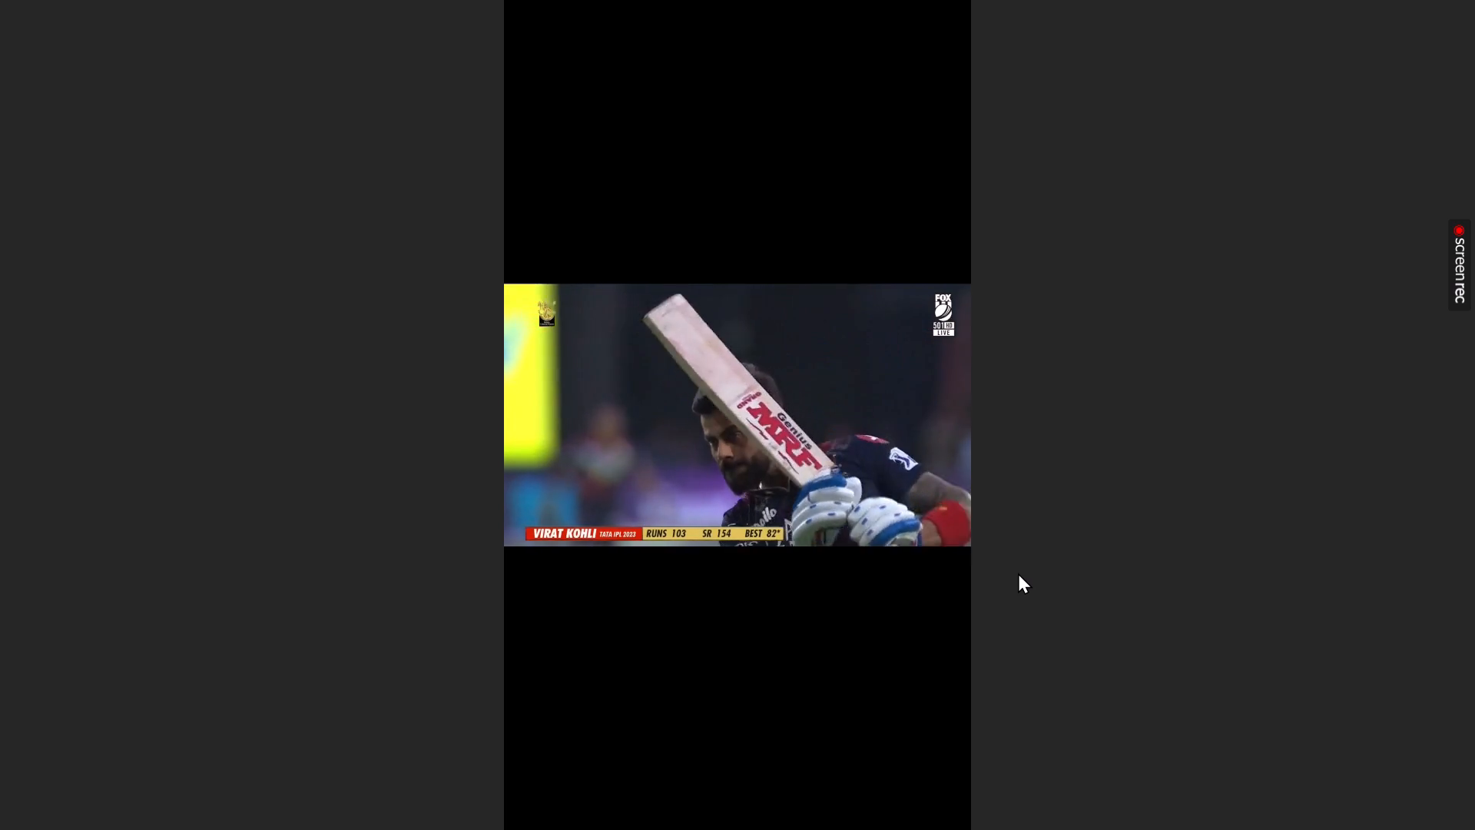
key(space)
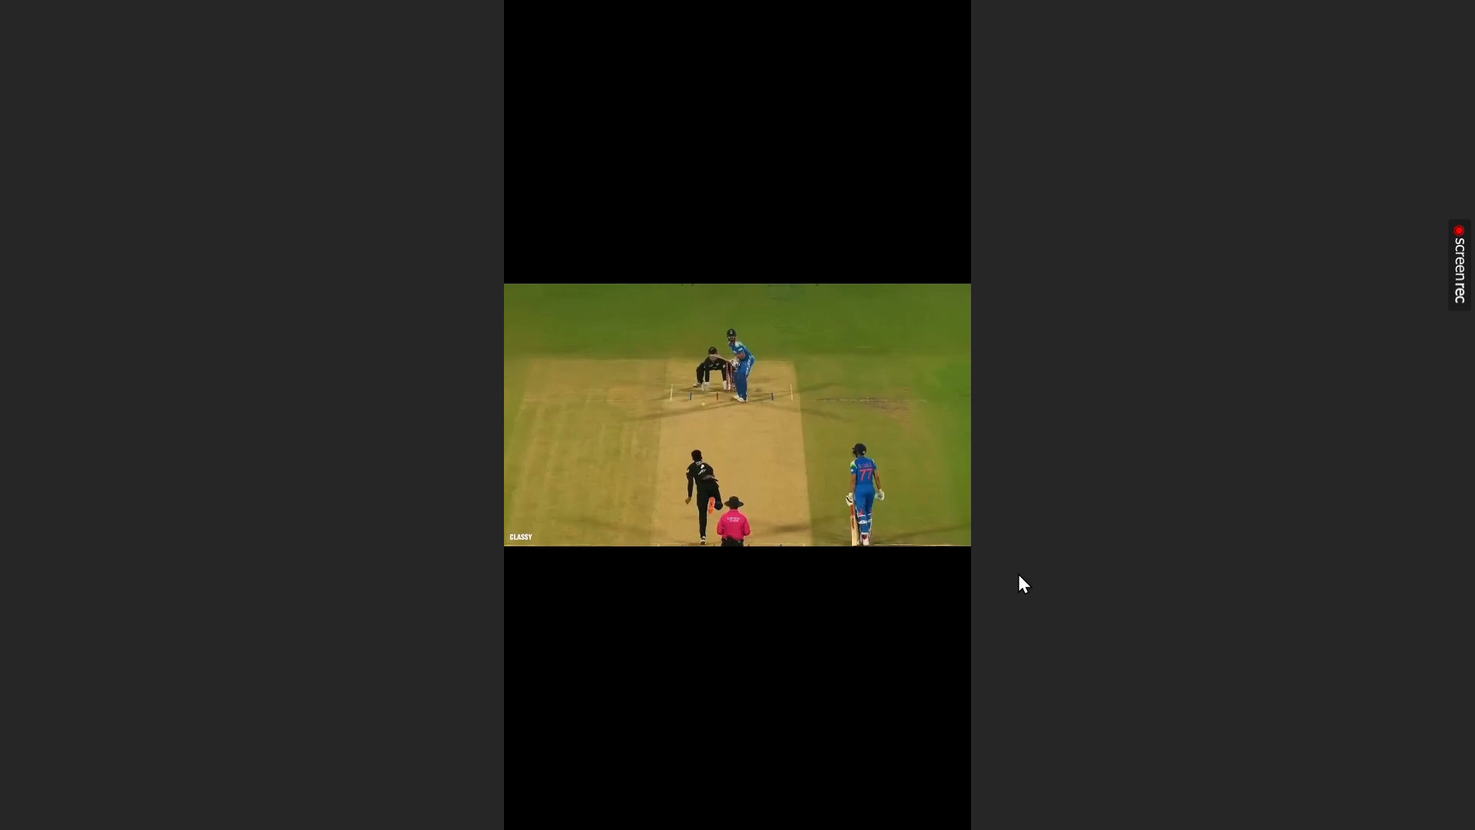
key(Escape)
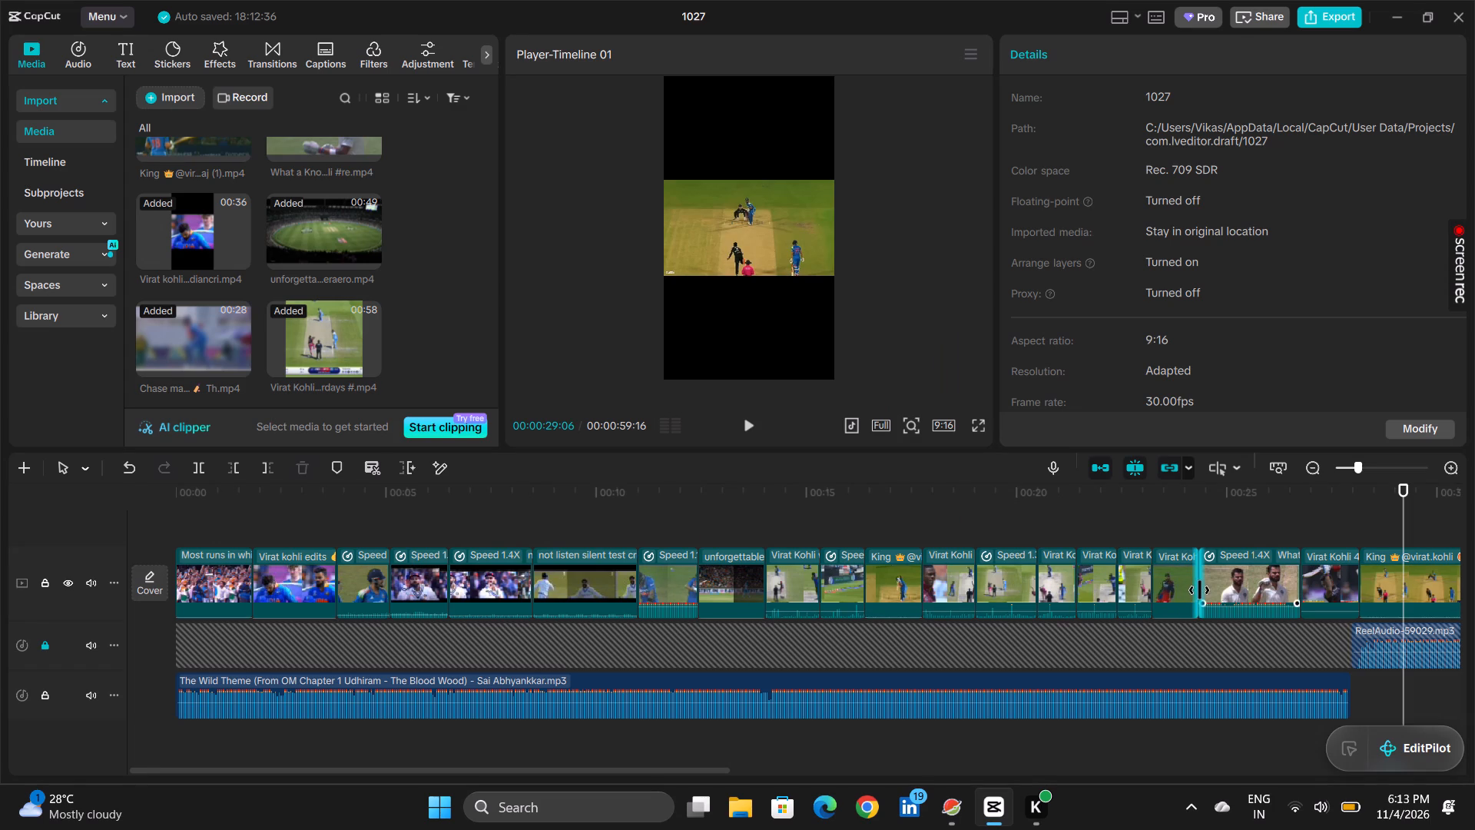
Extend the end of the Virat Kohli 4k clip by 7 frames, to about 00:28, just before the King clip.
scroll(1199, 590, left, 1)
click(1215, 586)
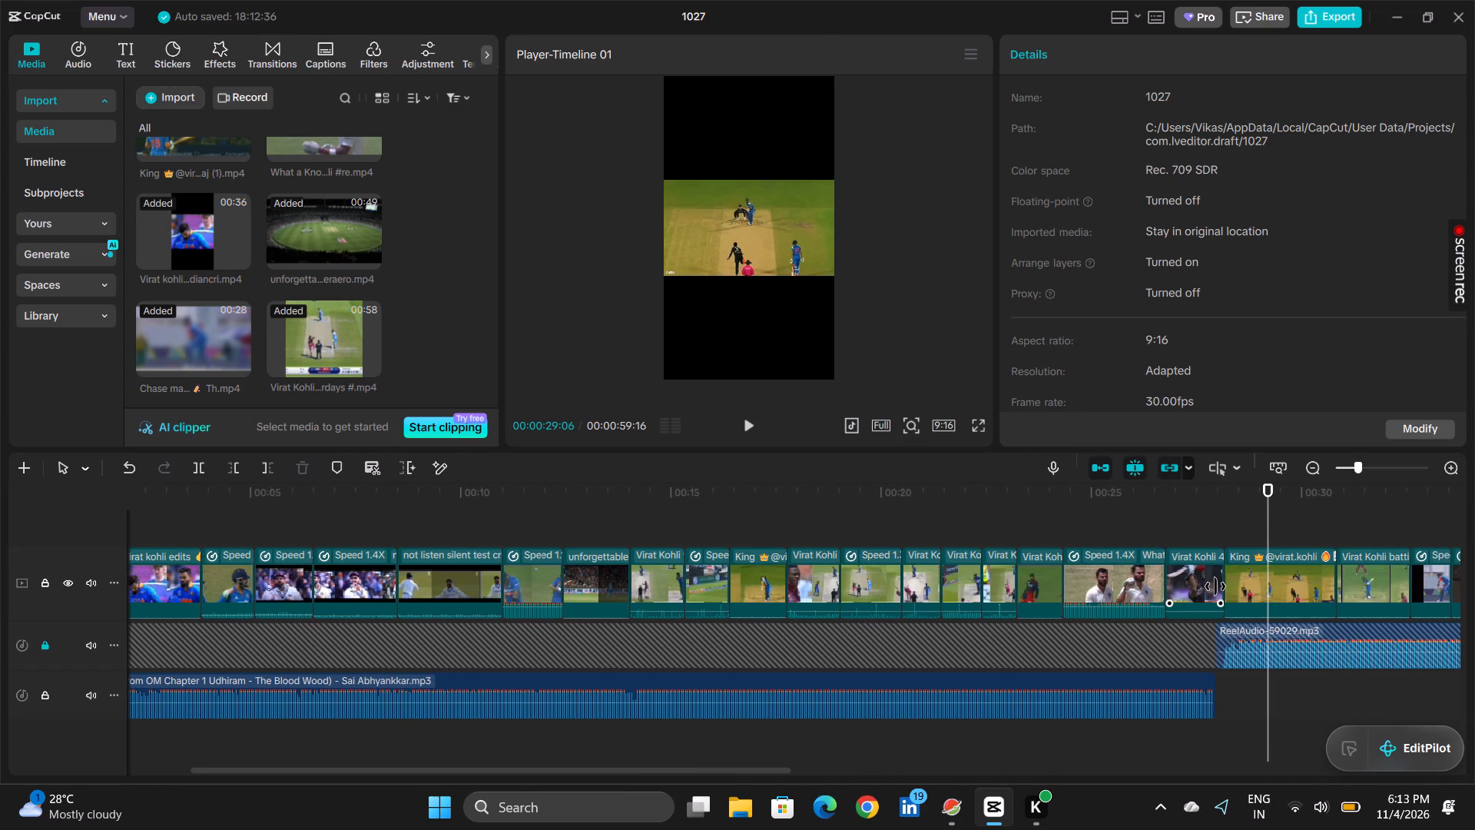
click(1229, 586)
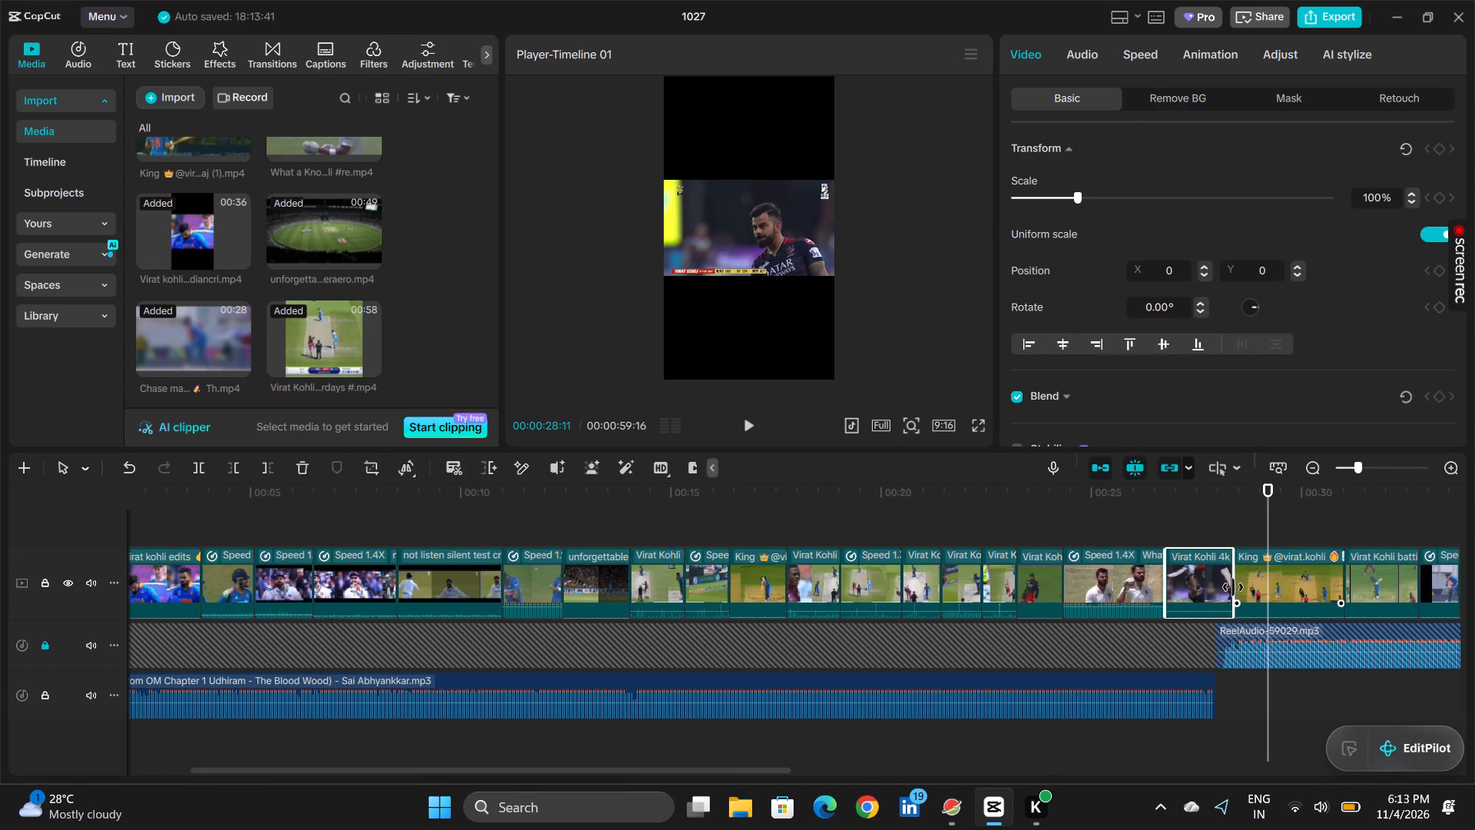
Play back from about 00:25 to 00:30 to check the extended clip against the change of audio.
click(1087, 520)
key(space)
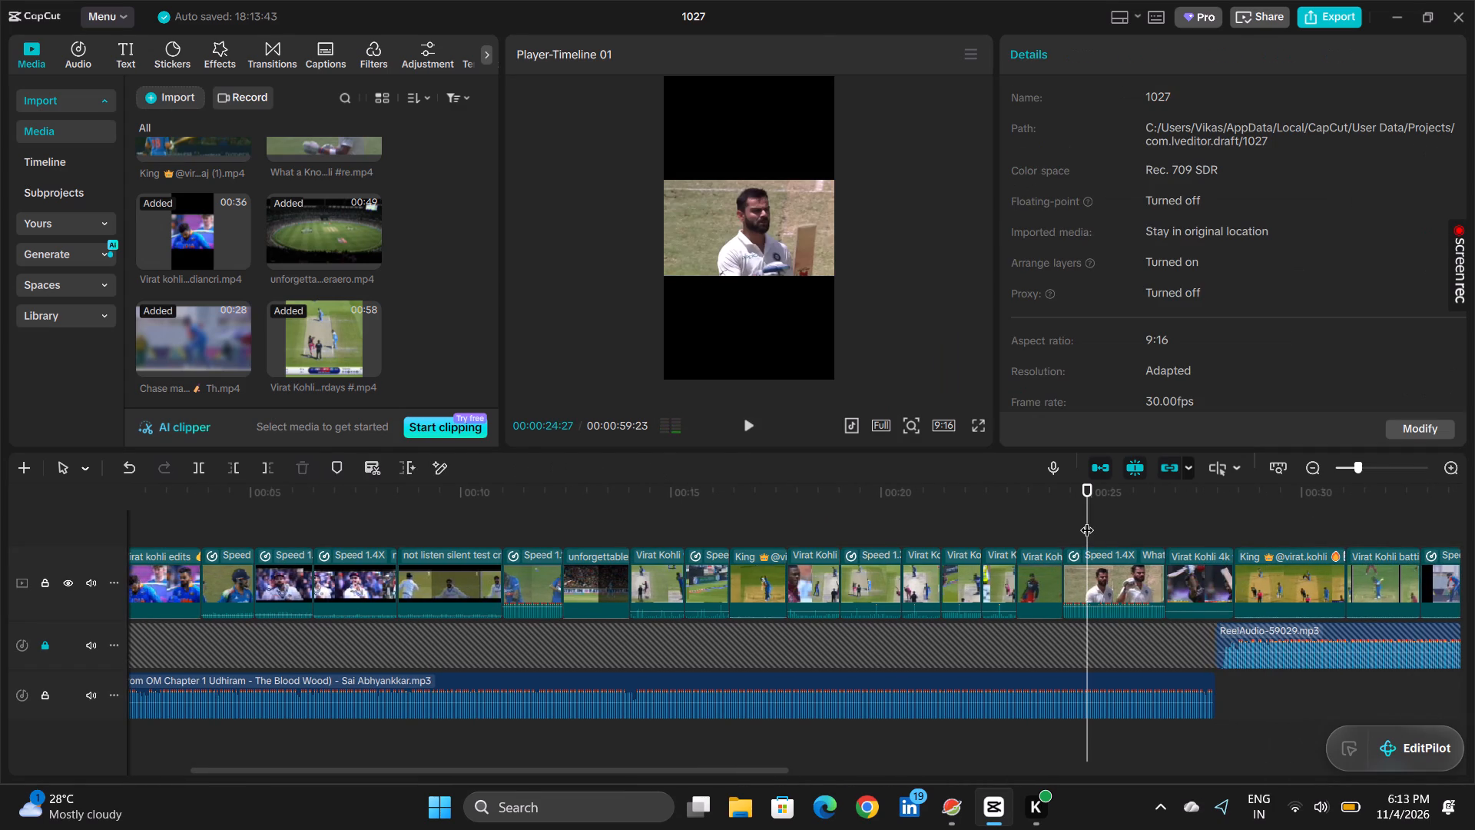
key(space)
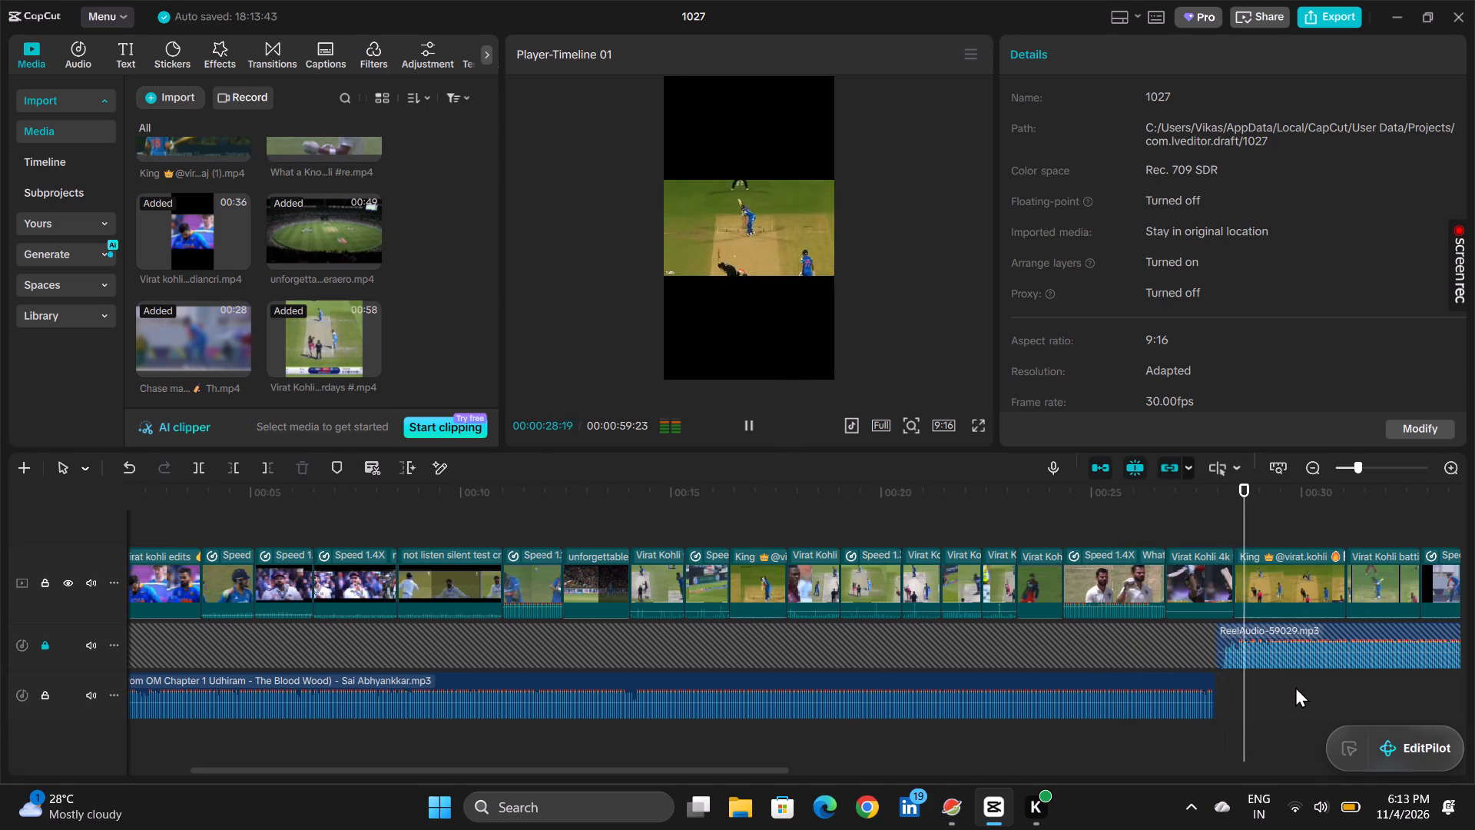
key(space)
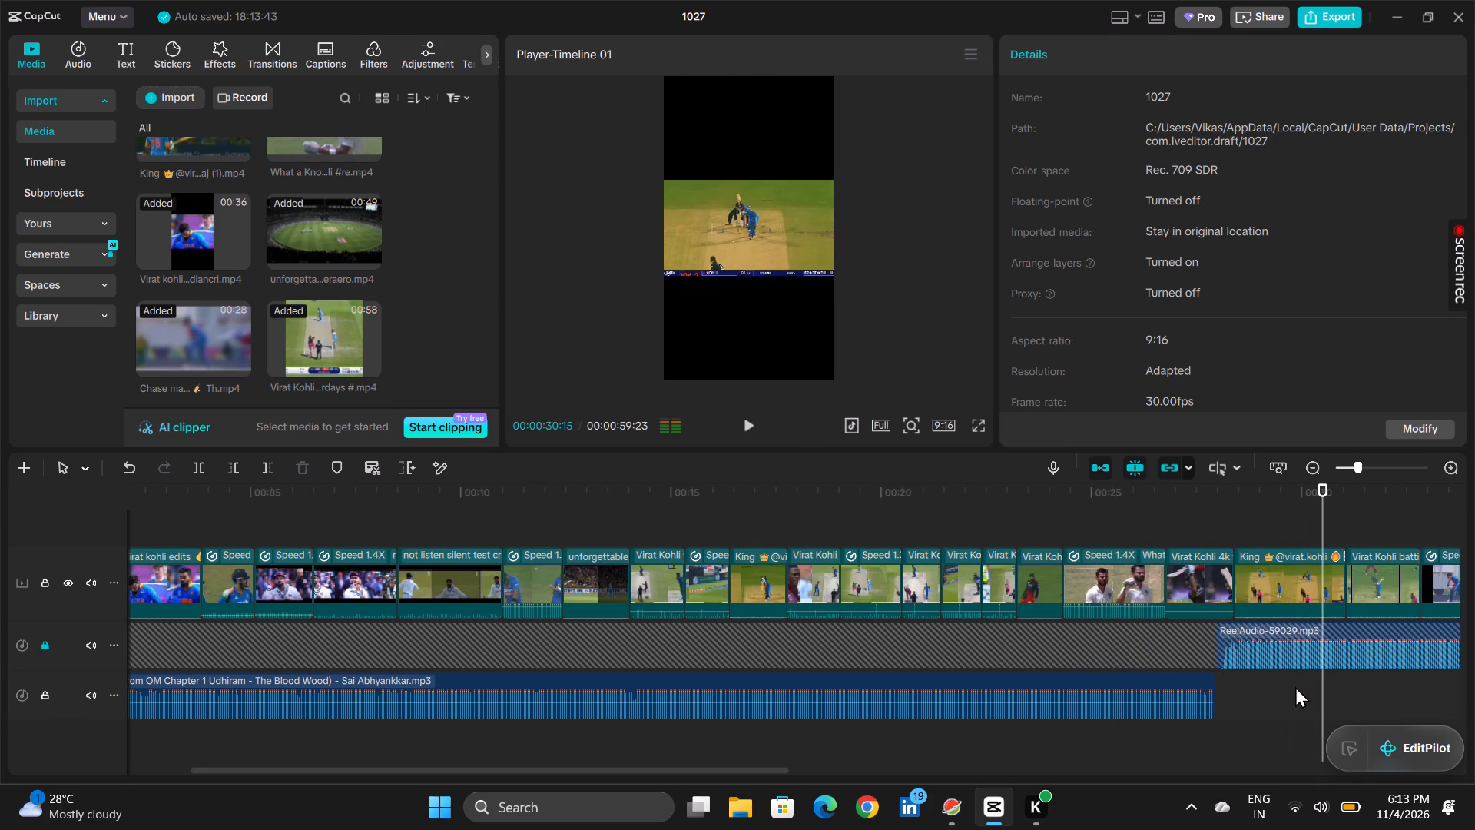
Play from about 00:27 to 00:48 in full screen, pausing along the way to examine the batting shots against the reel audio.
click(1172, 530)
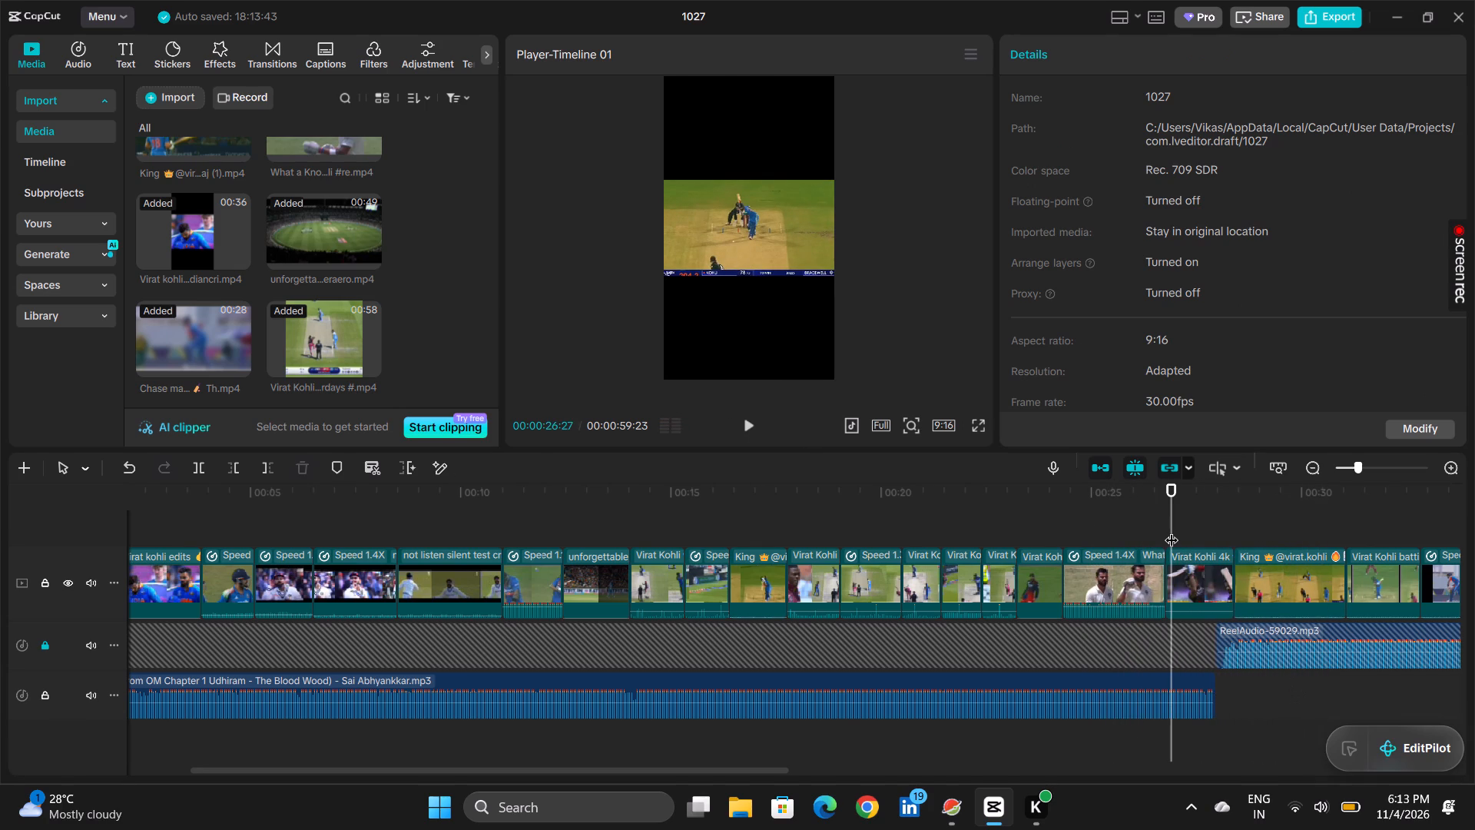
key(f)
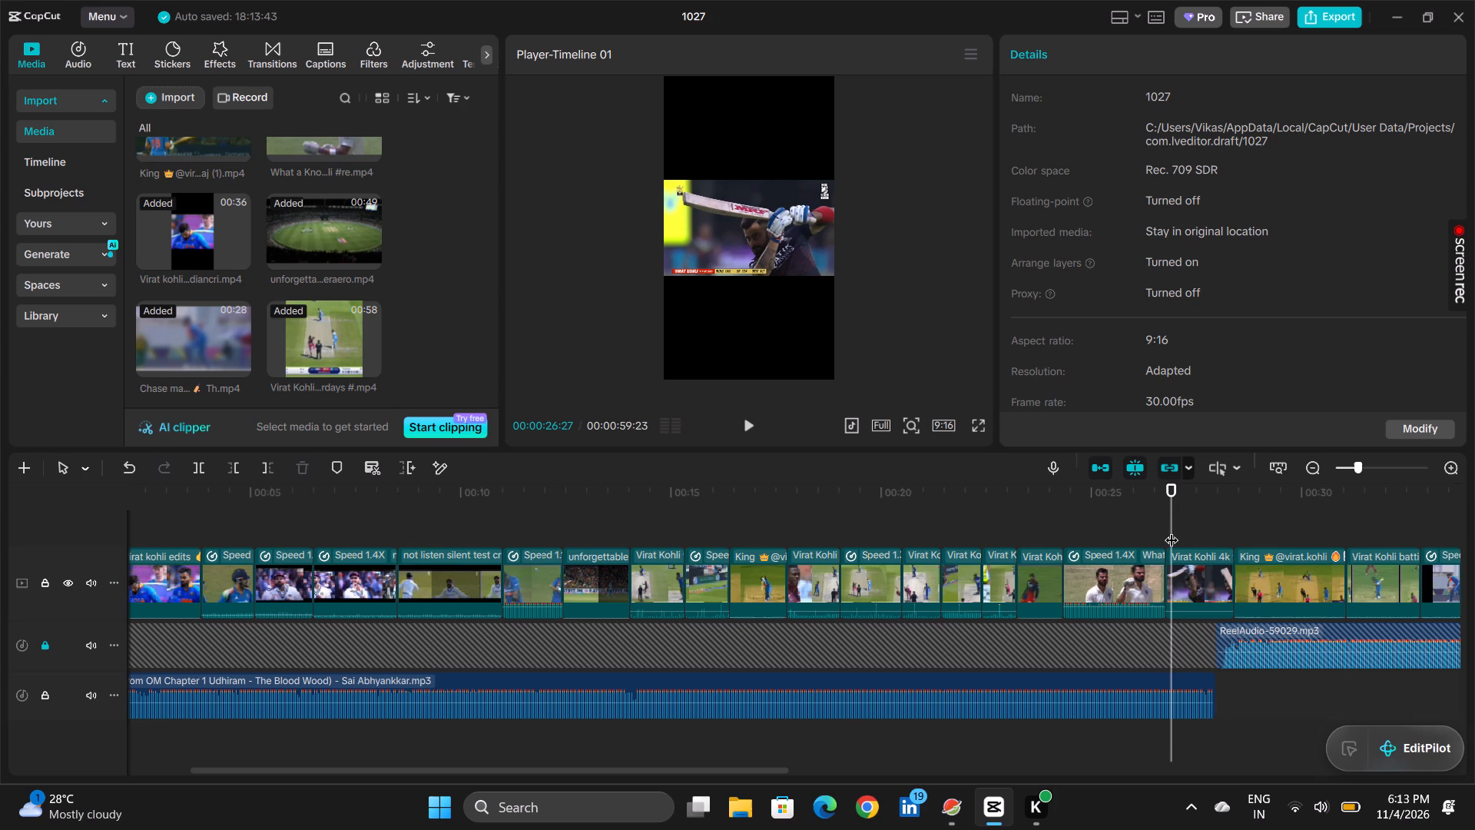
click(973, 421)
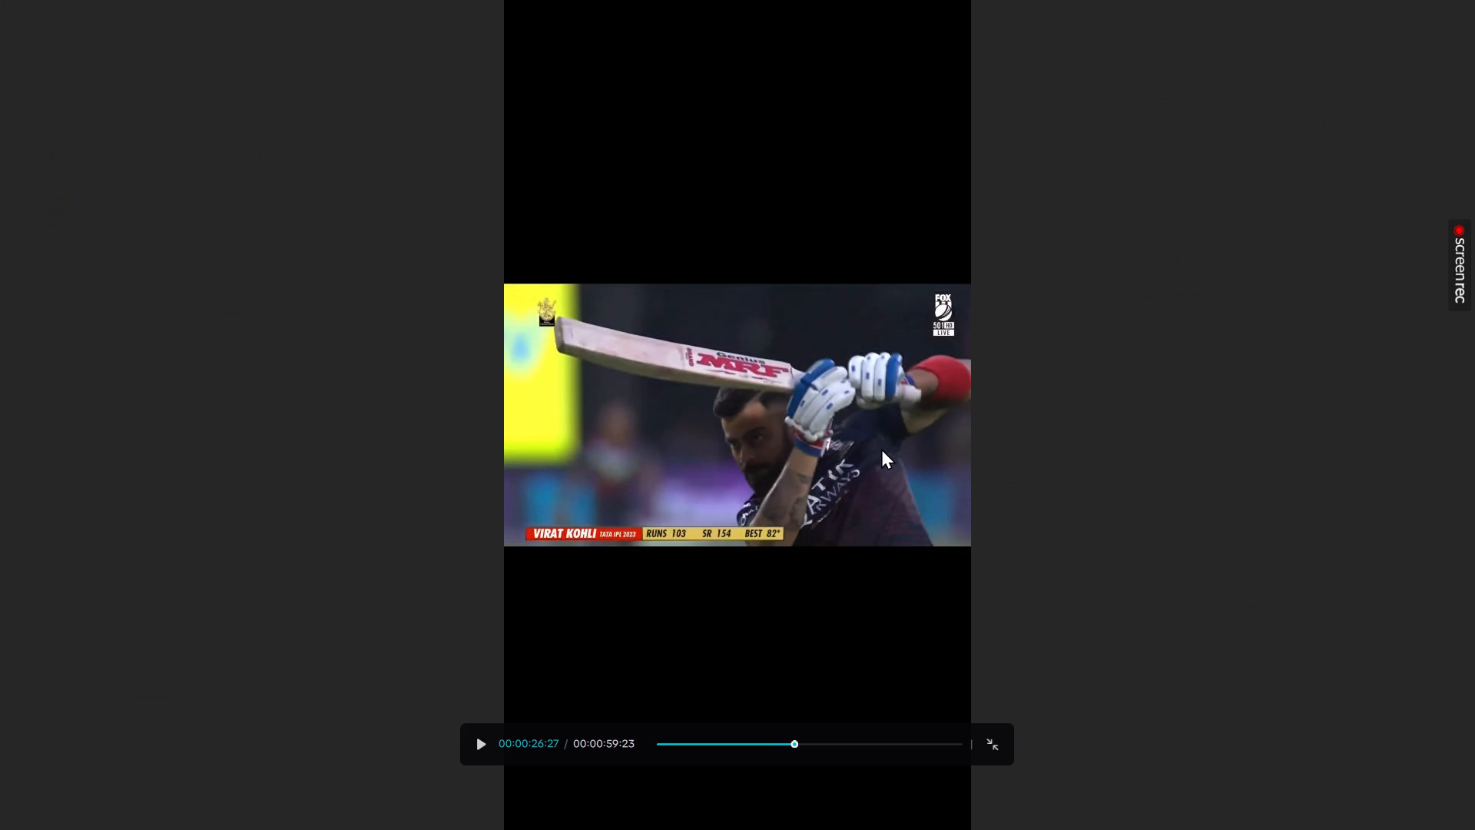
key(space)
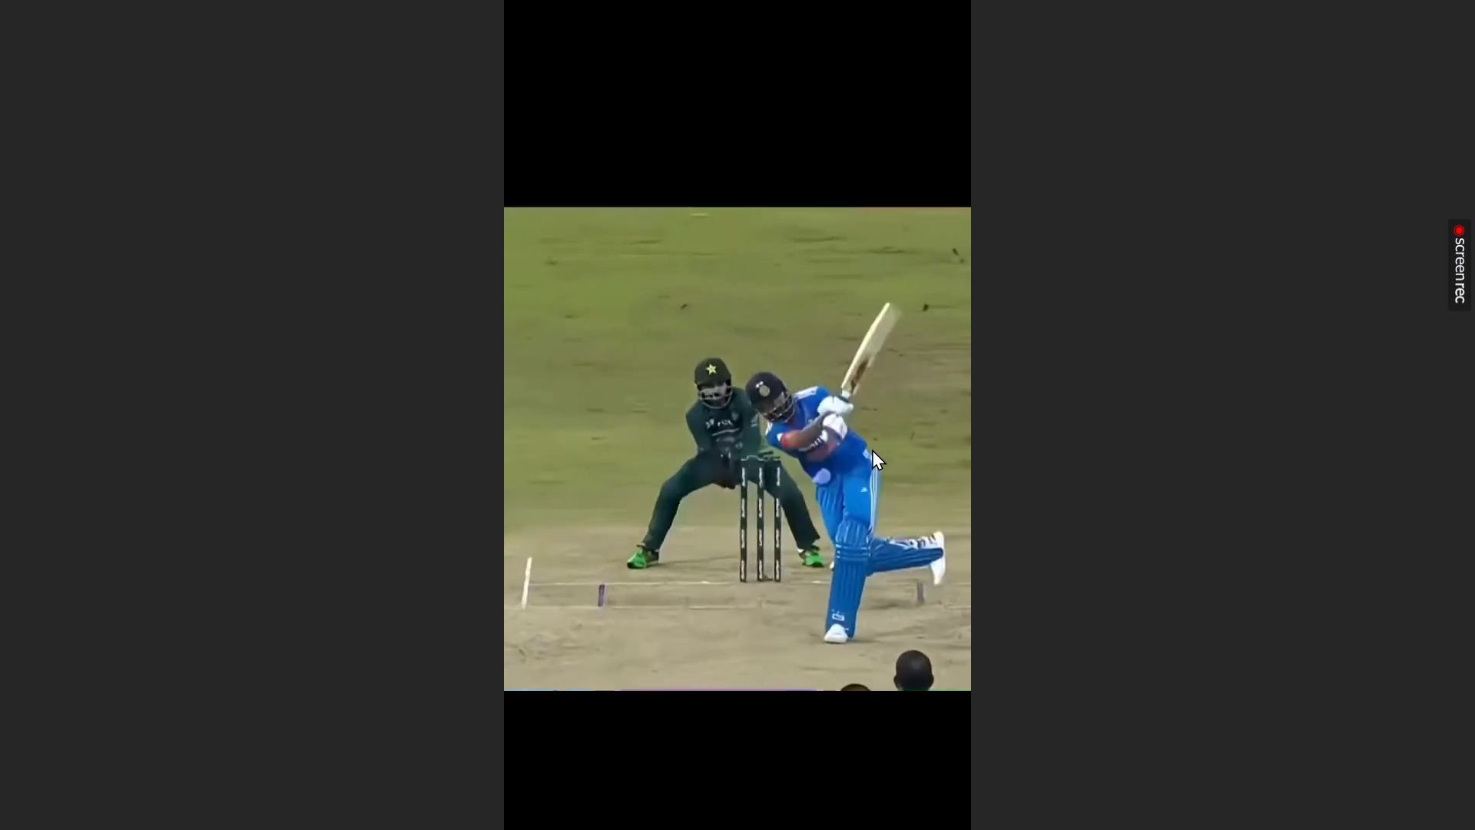
key(space)
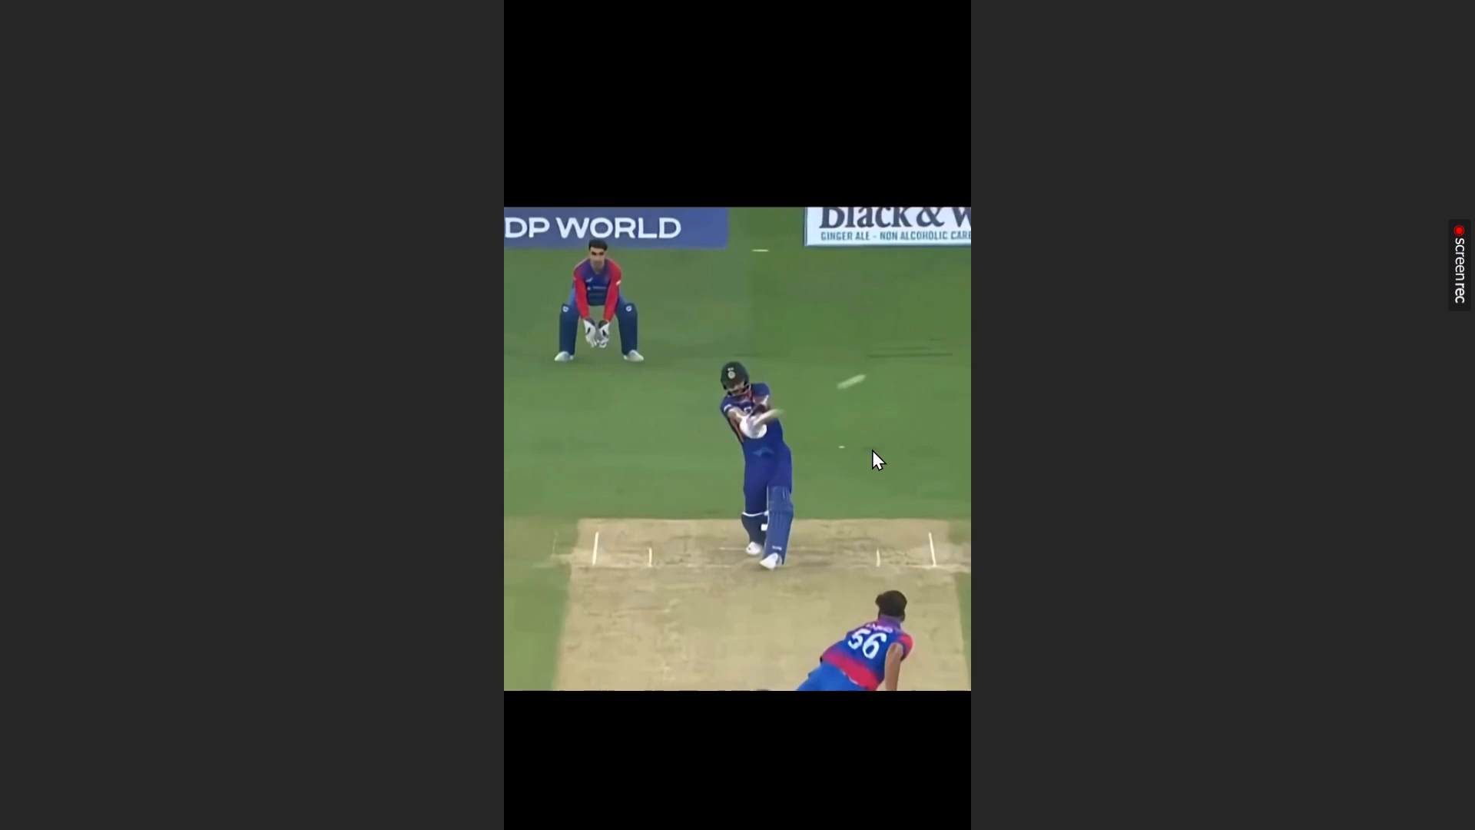
key(space)
key(space)
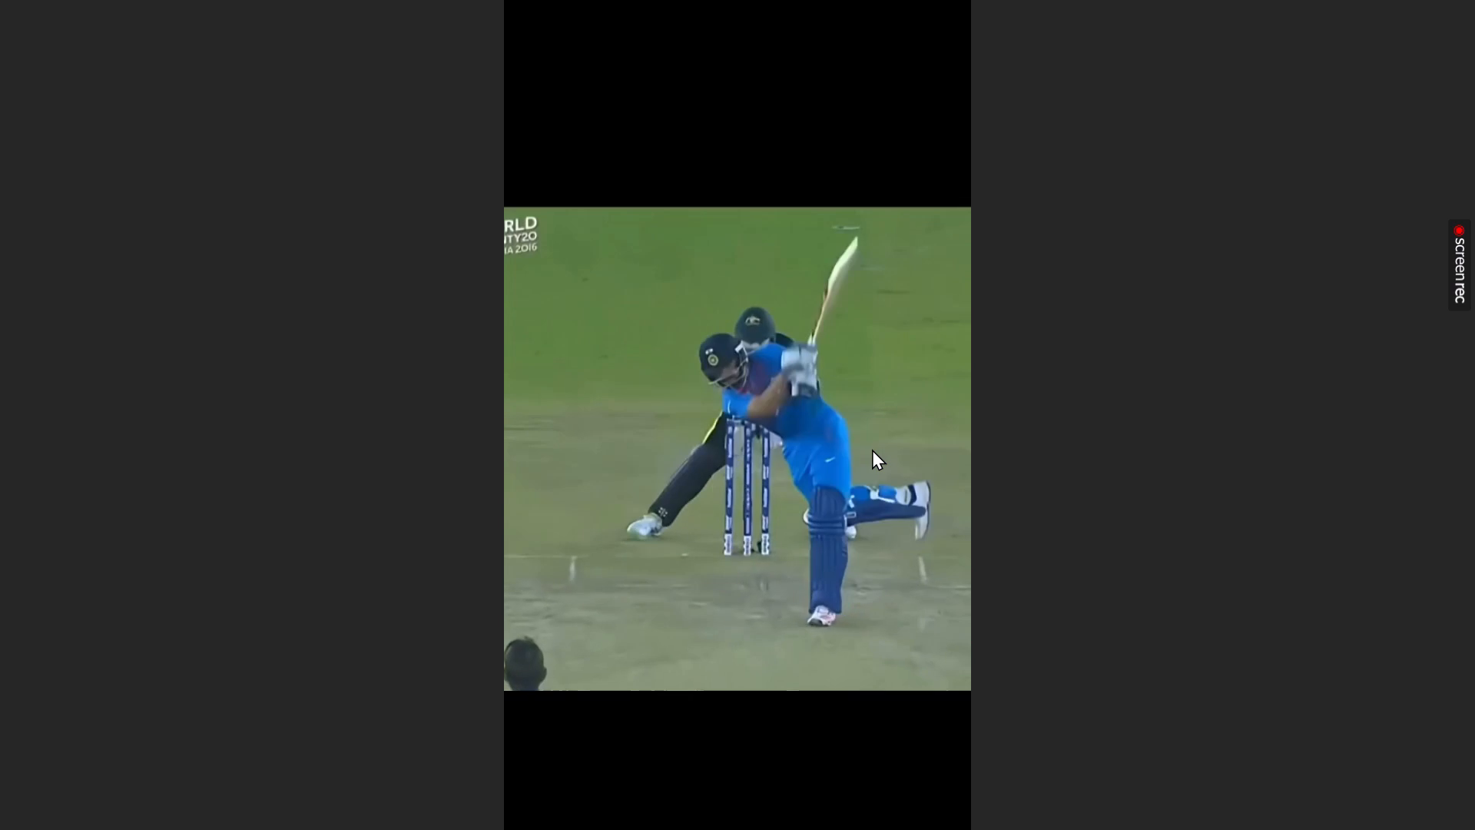
key(space)
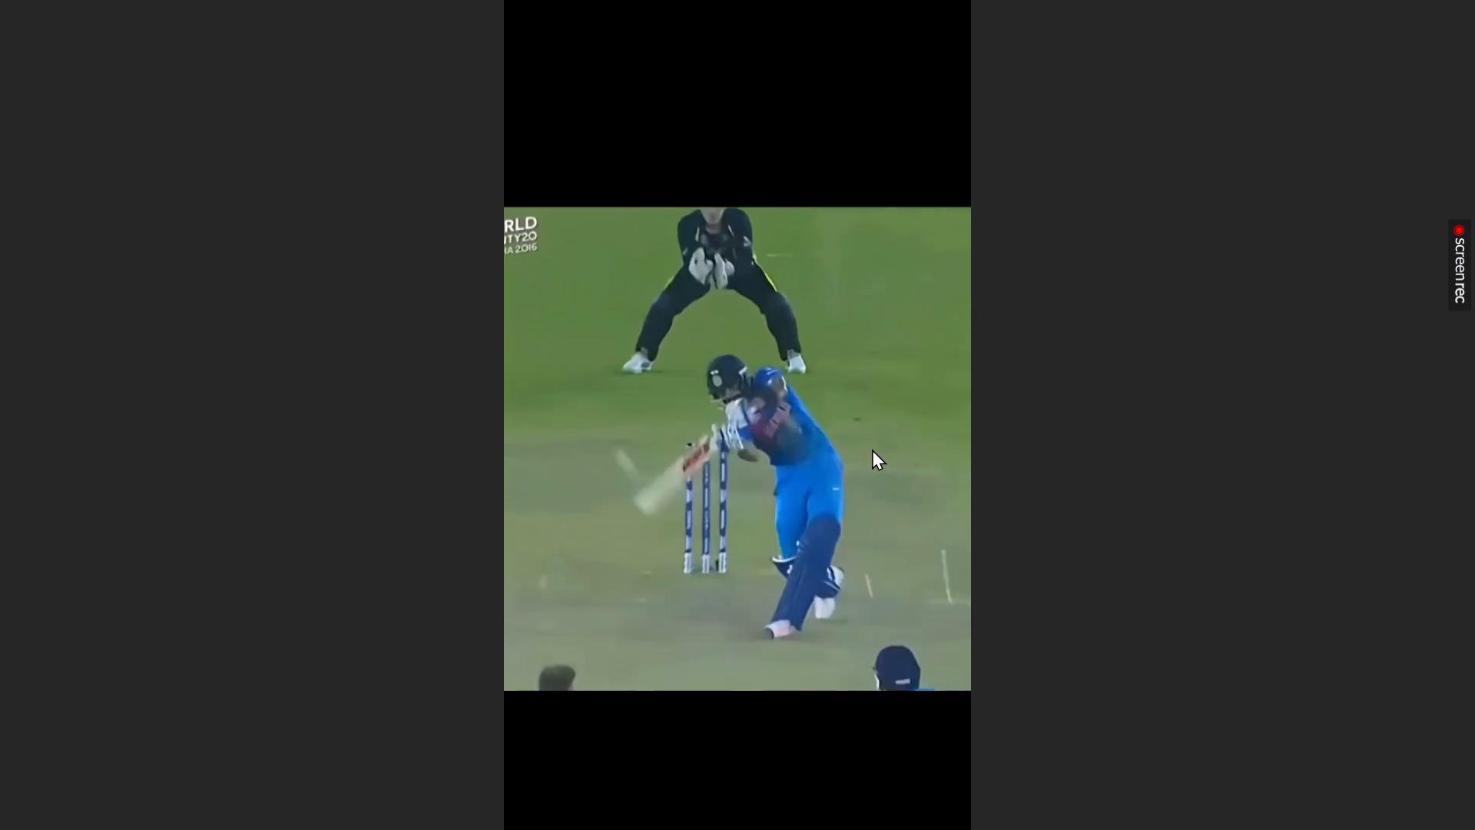
key(space)
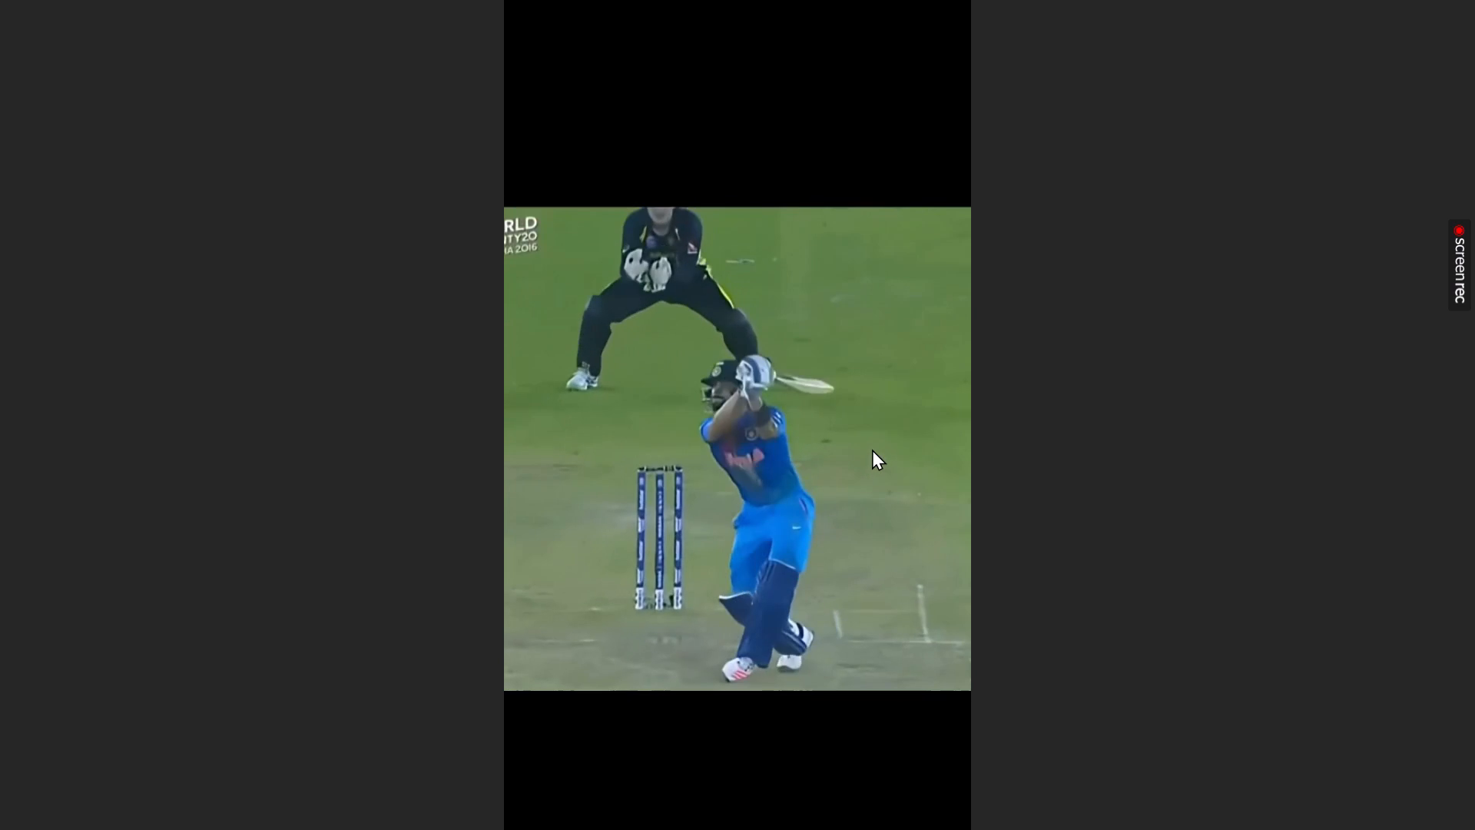
key(space)
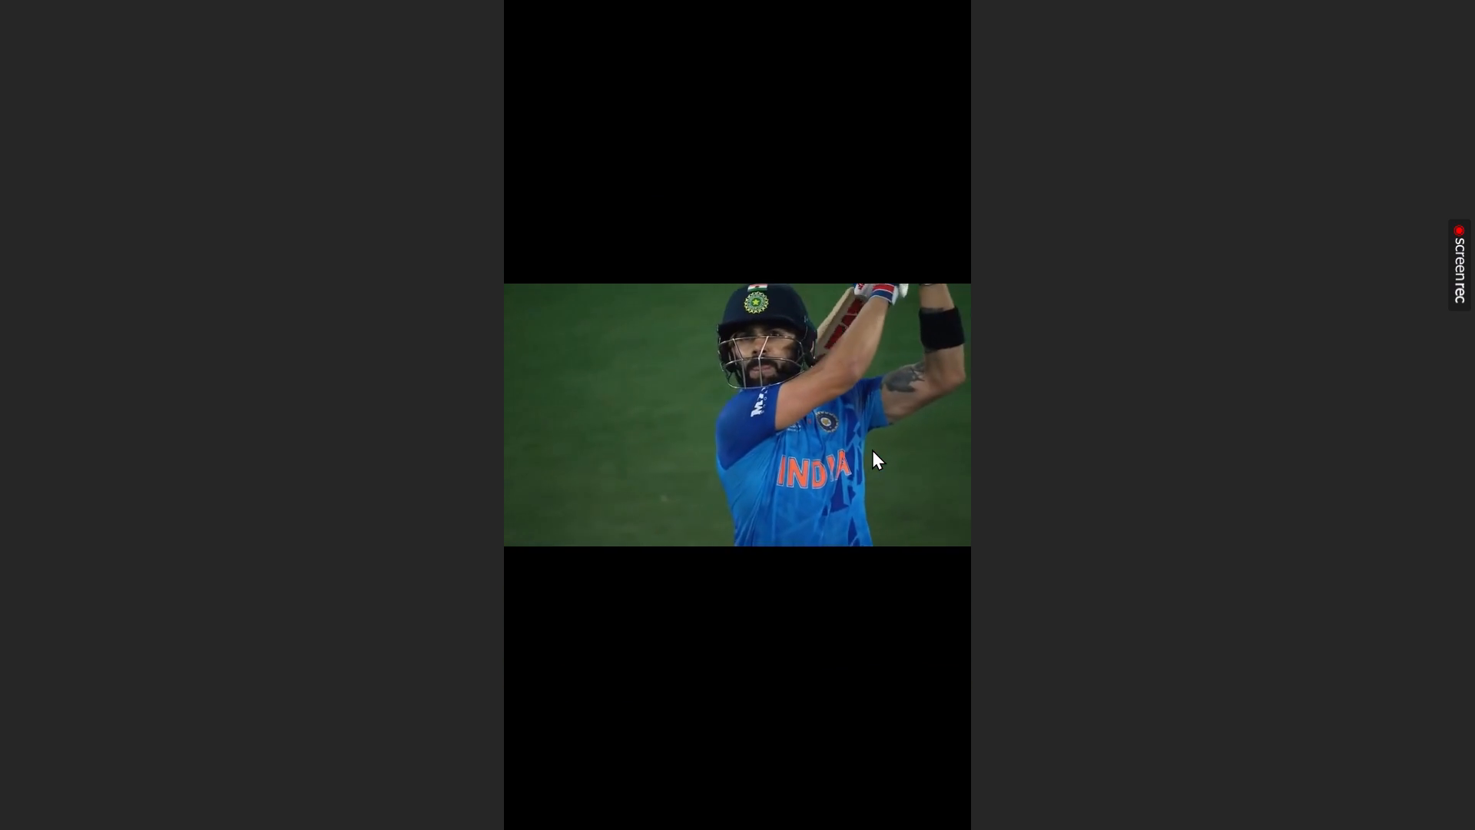
key(space)
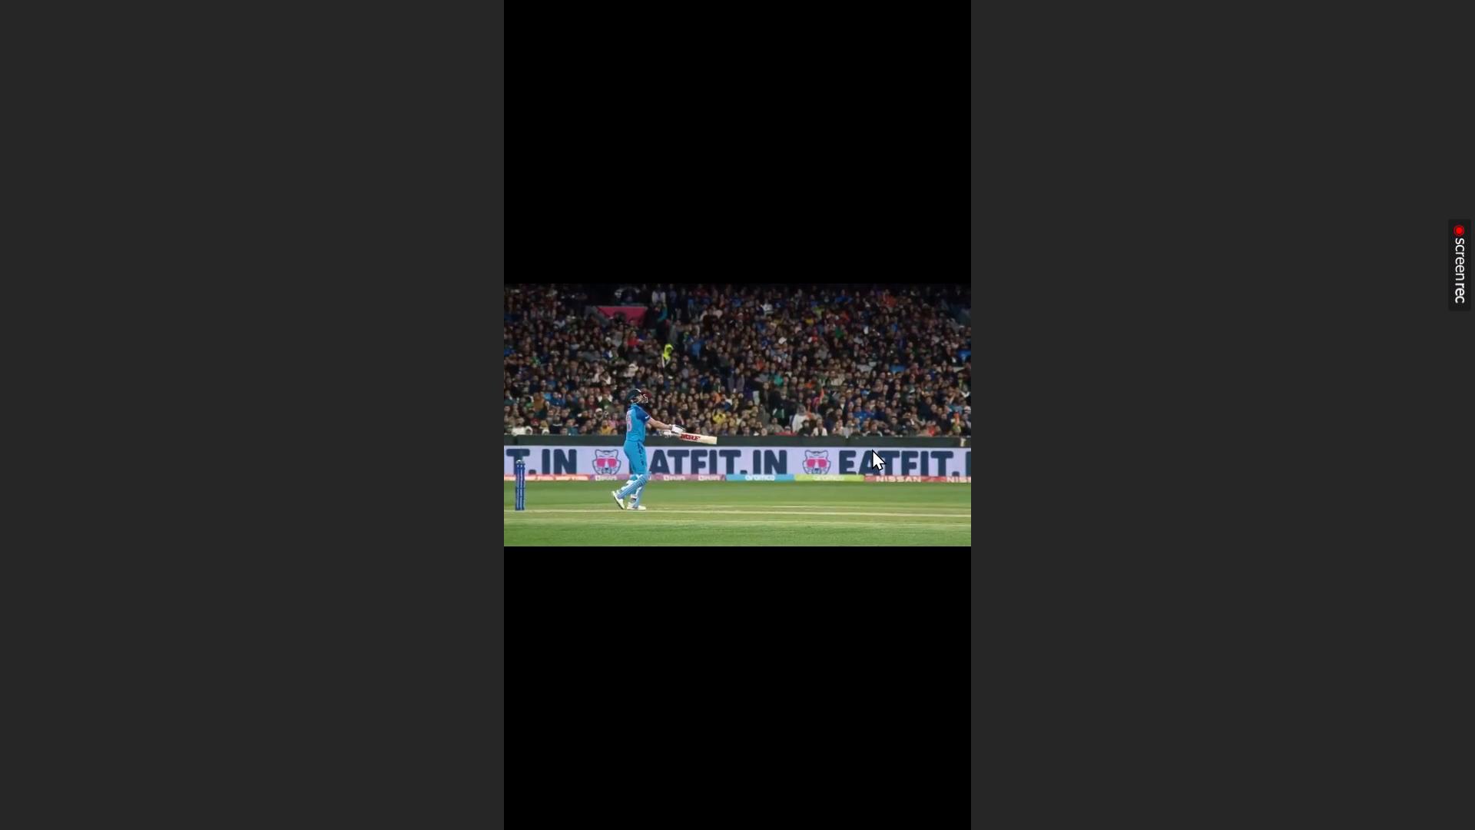
key(Escape)
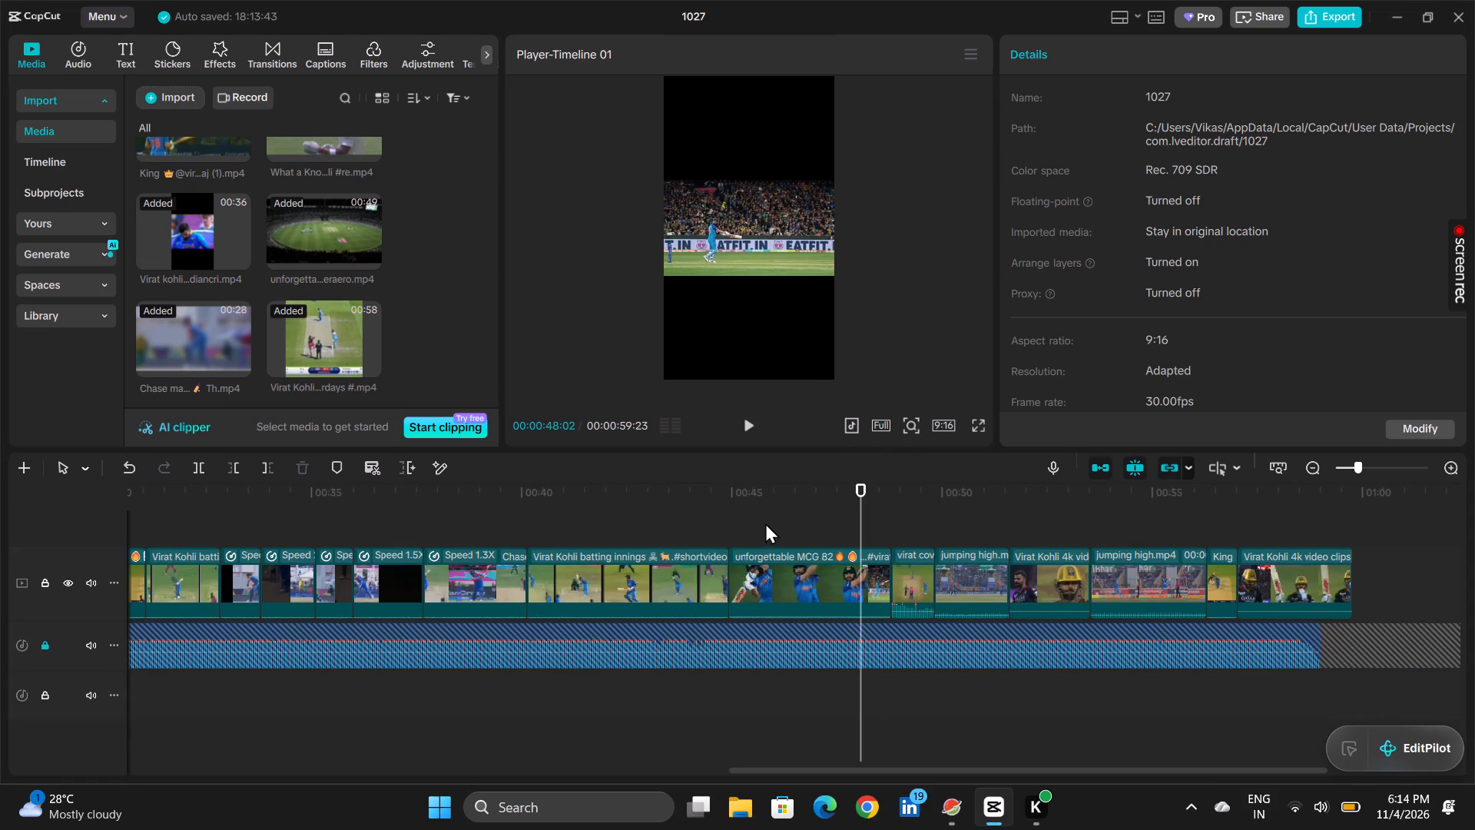
Play back the batting clips between about 00:35 and 00:45, partly in full screen, pausing to examine the shots against the reel audio.
click(635, 516)
key(space)
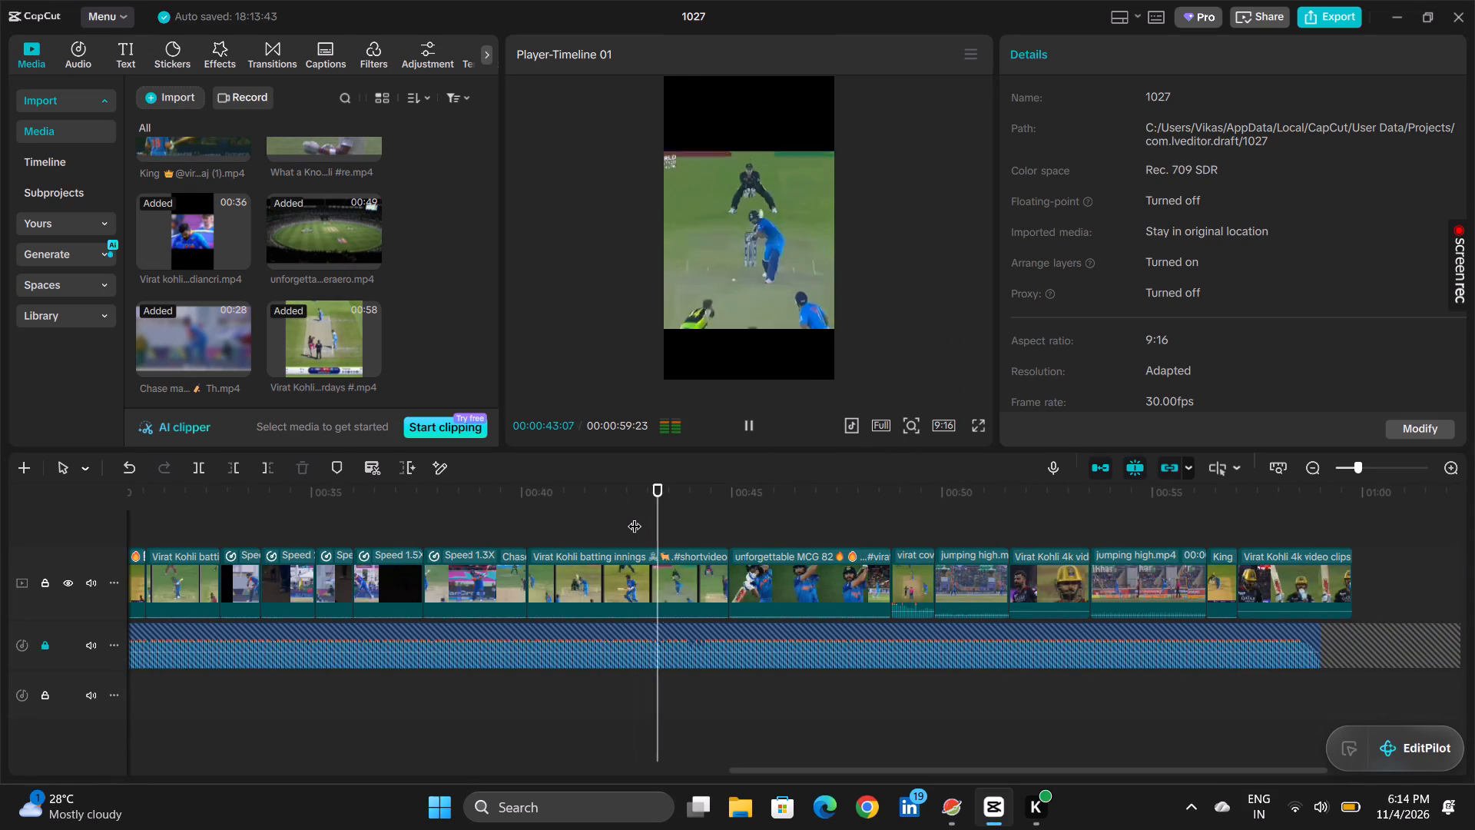
key(space)
key(space)
key(space)
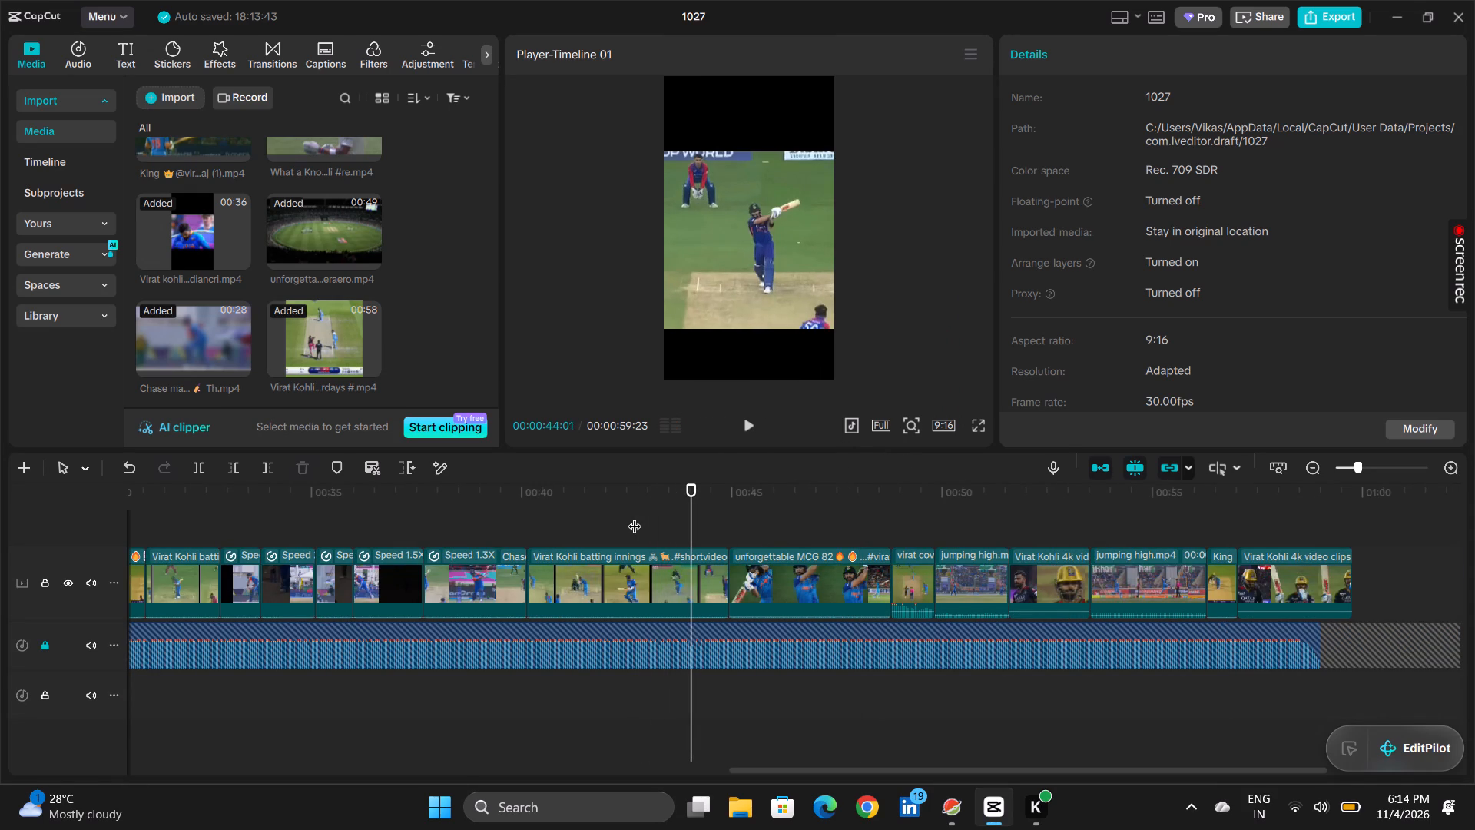
key(space)
key(space)
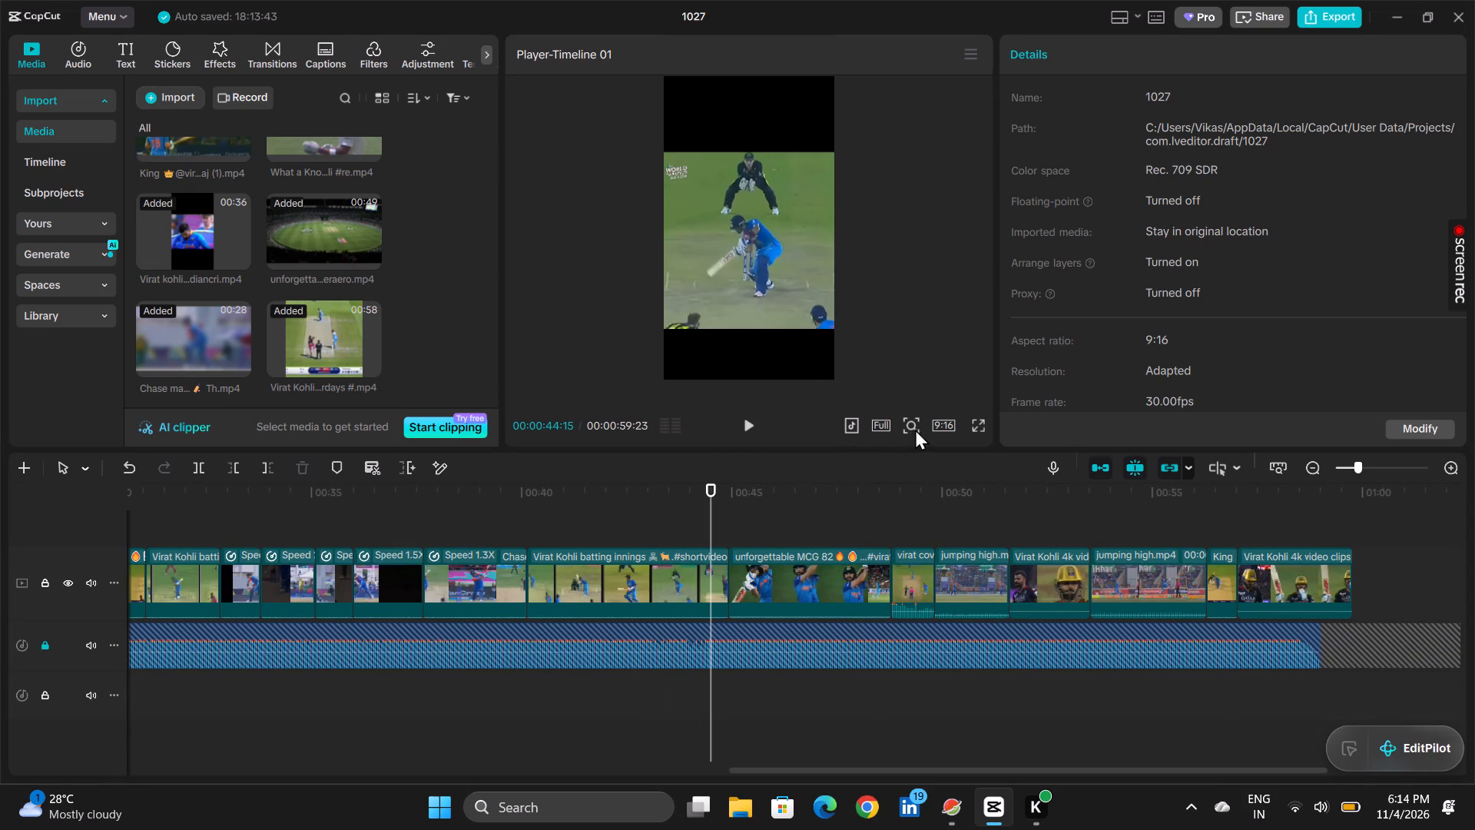
click(983, 427)
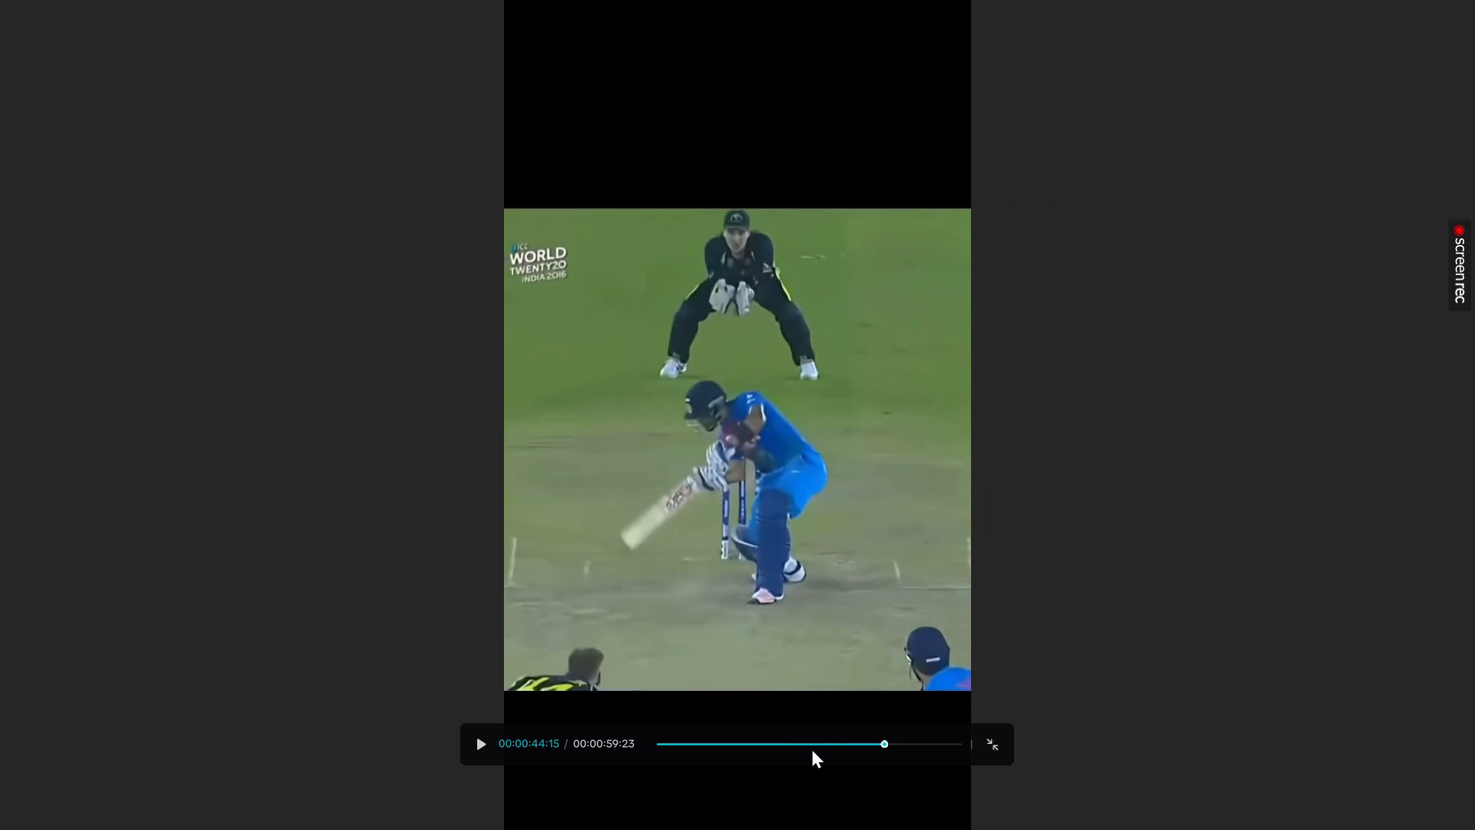
click(834, 745)
key(space)
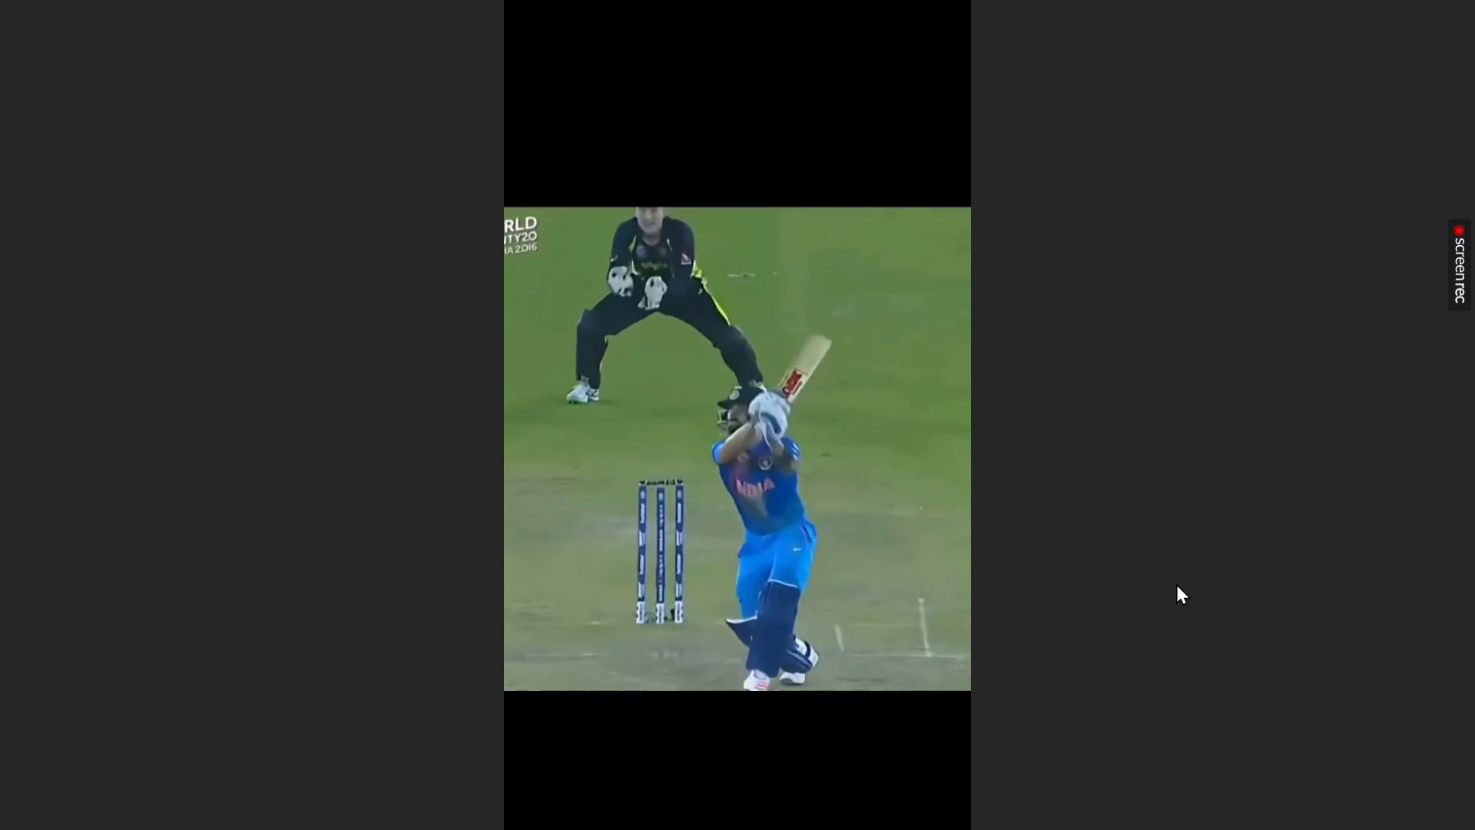
key(space)
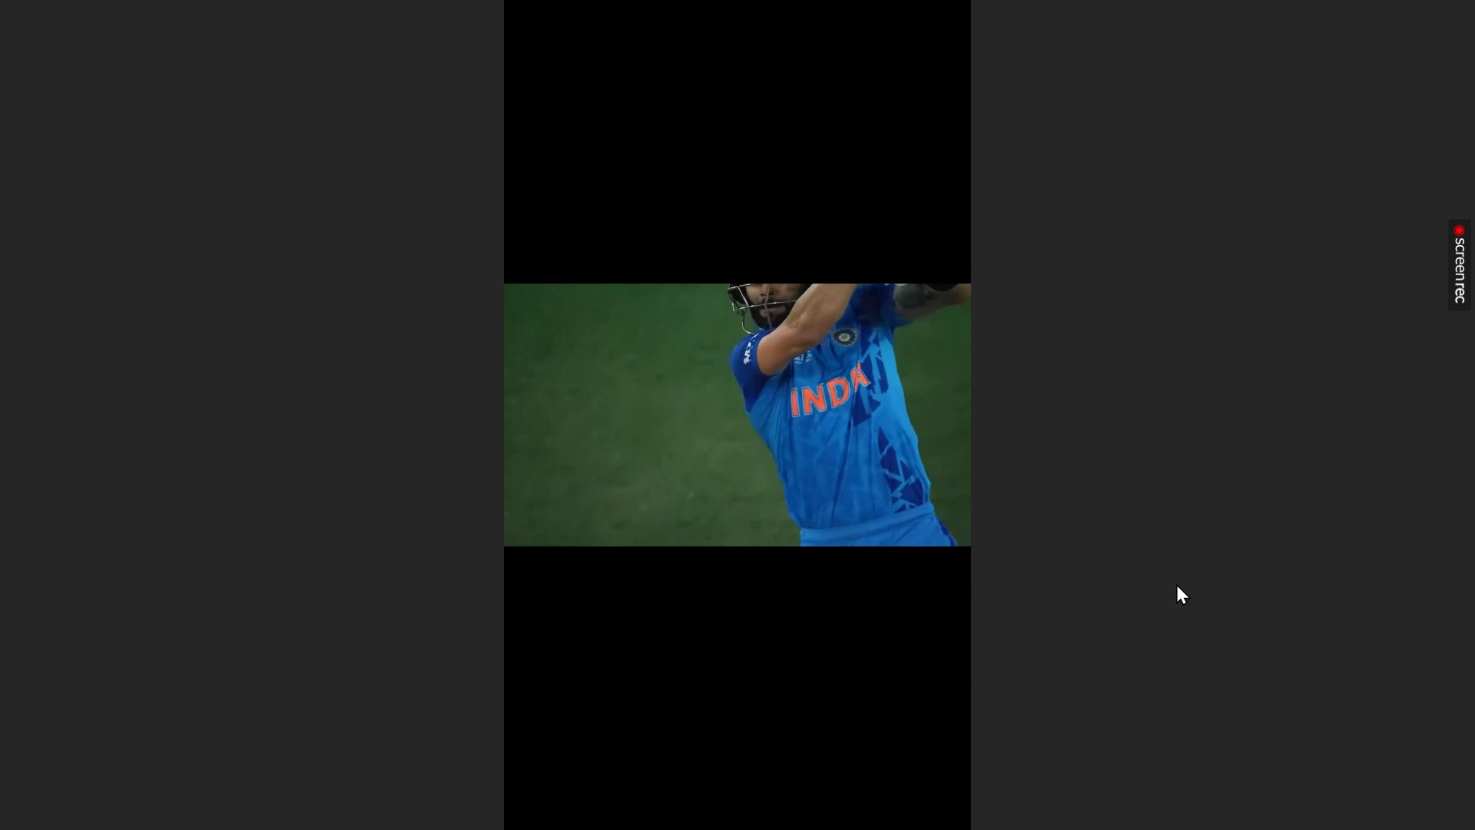
key(Escape)
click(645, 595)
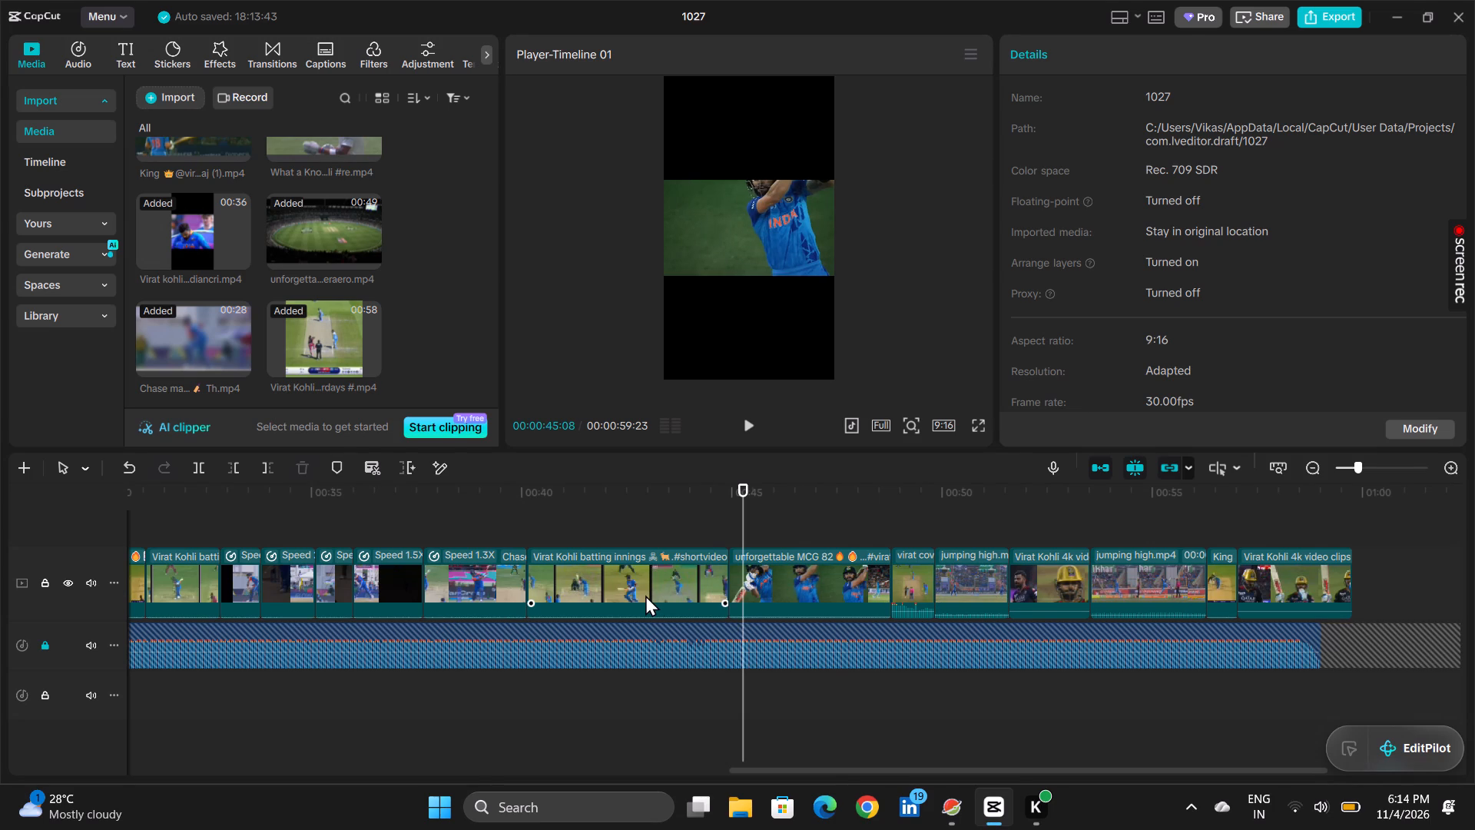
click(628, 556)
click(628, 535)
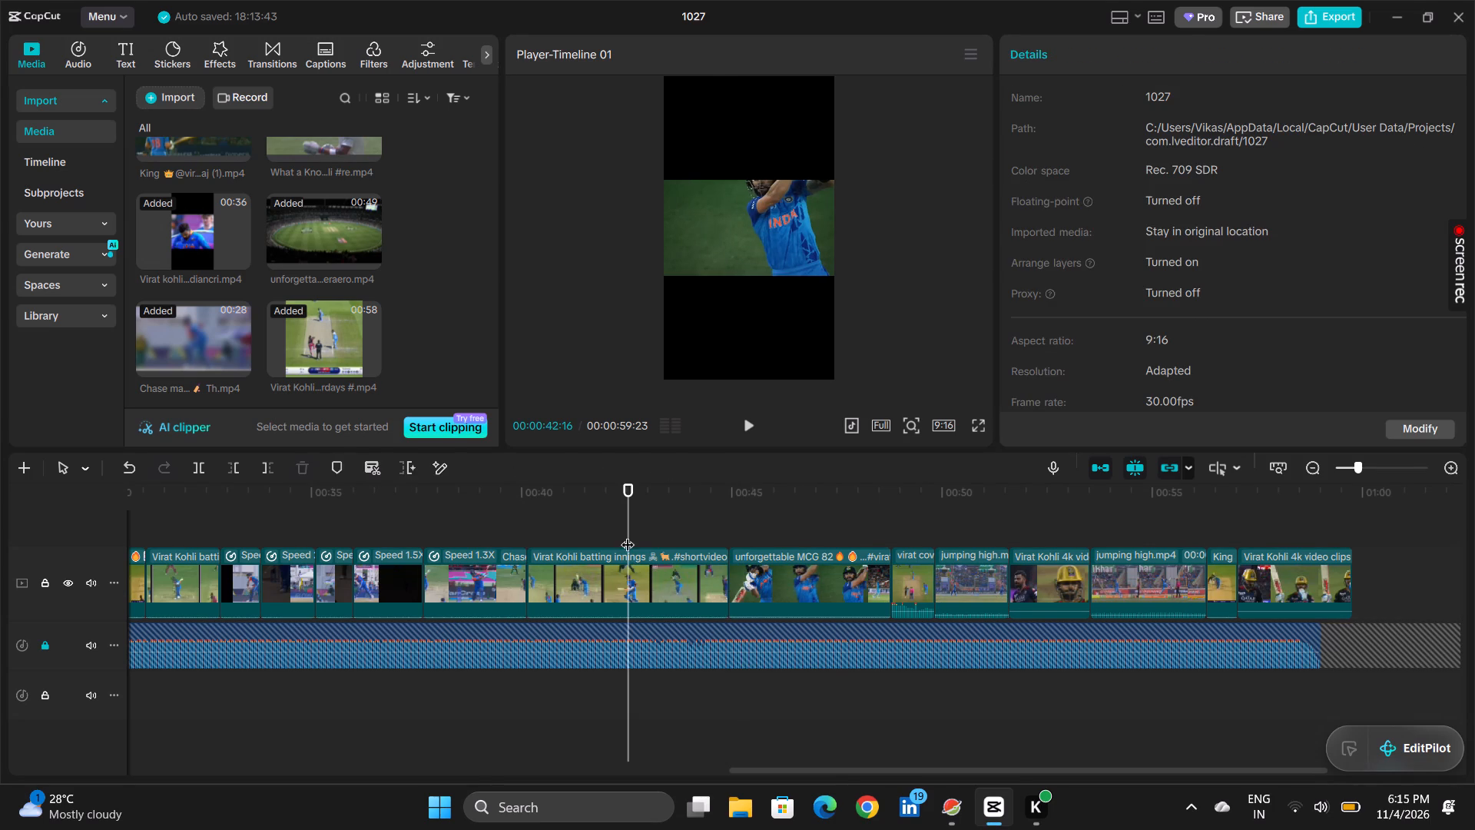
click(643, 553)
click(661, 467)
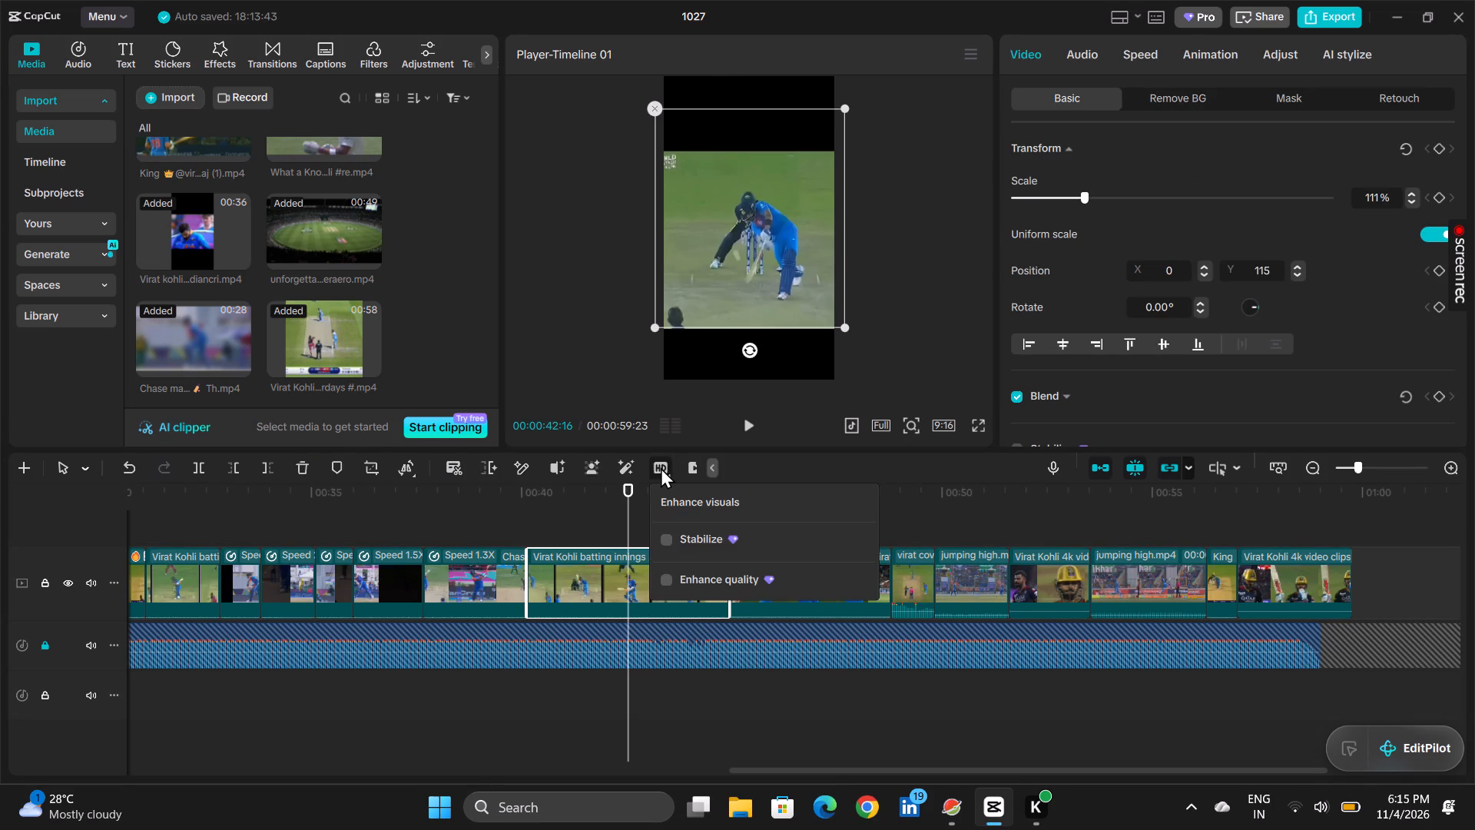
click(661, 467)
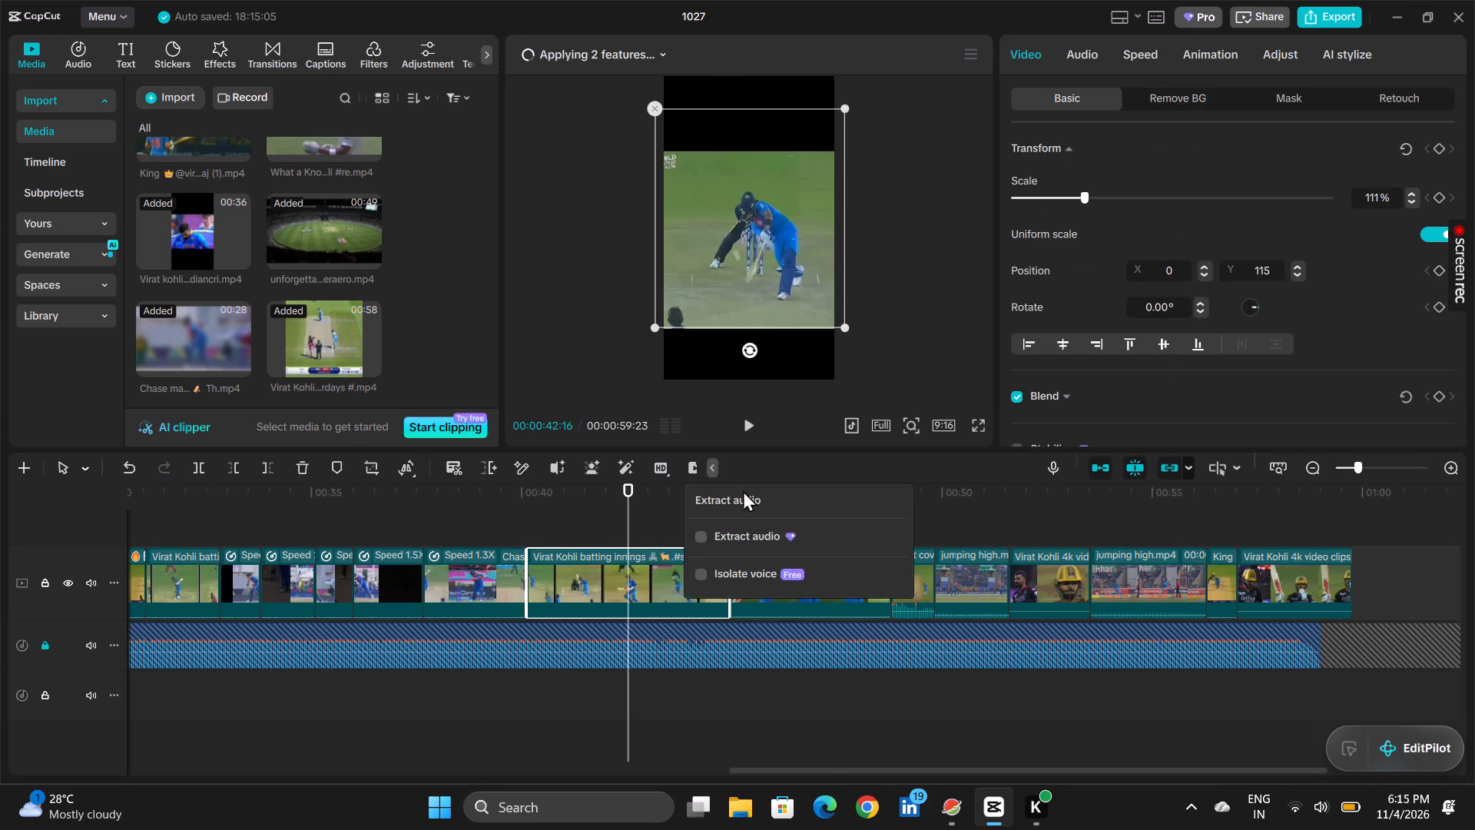
Play the edit from the beginning to about 00:13, mostly in full screen, pausing to examine the opening clips with the music.
scroll(499, 573, right, 2)
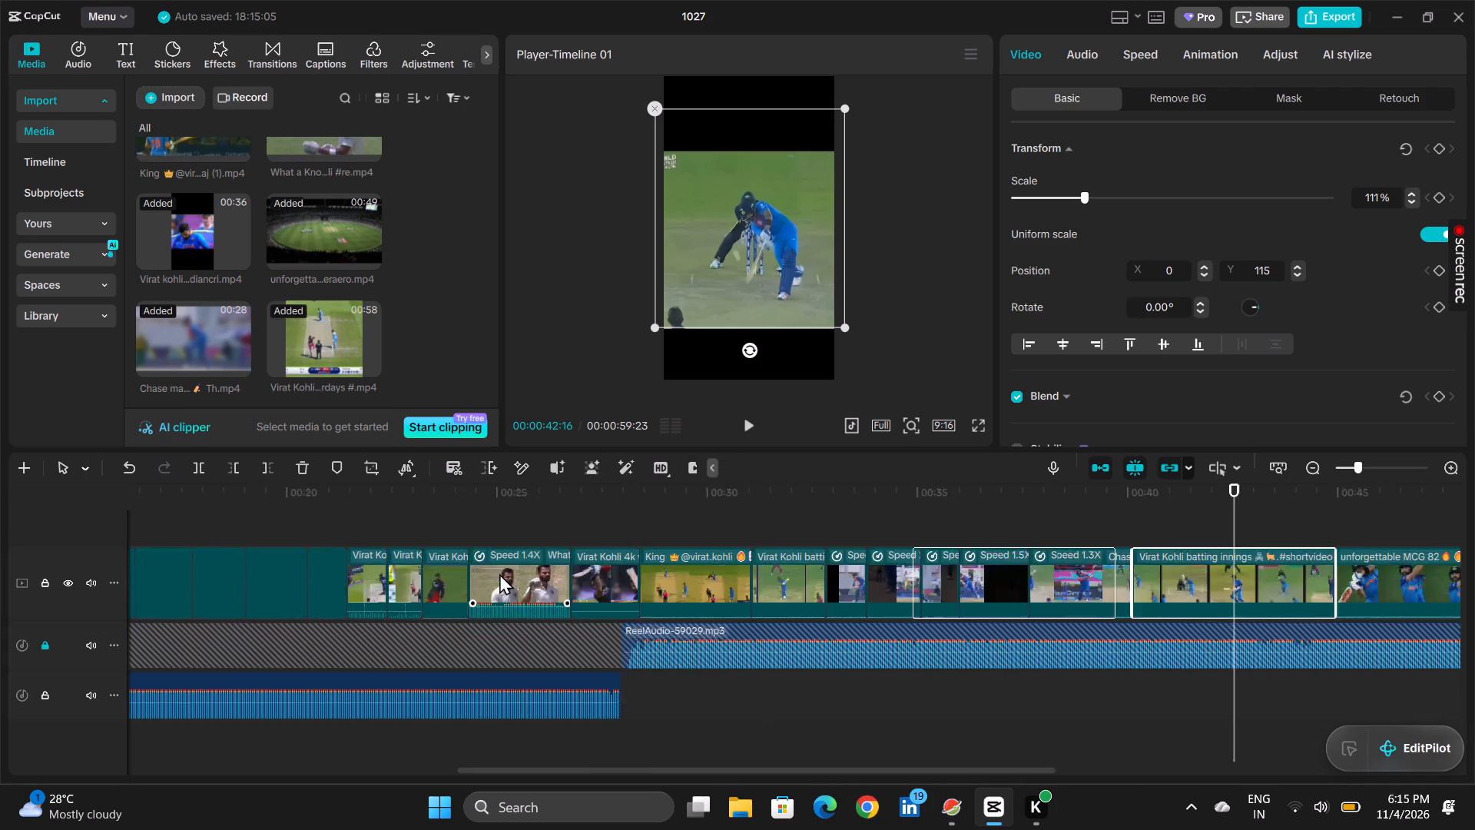
scroll(251, 522, right, 3)
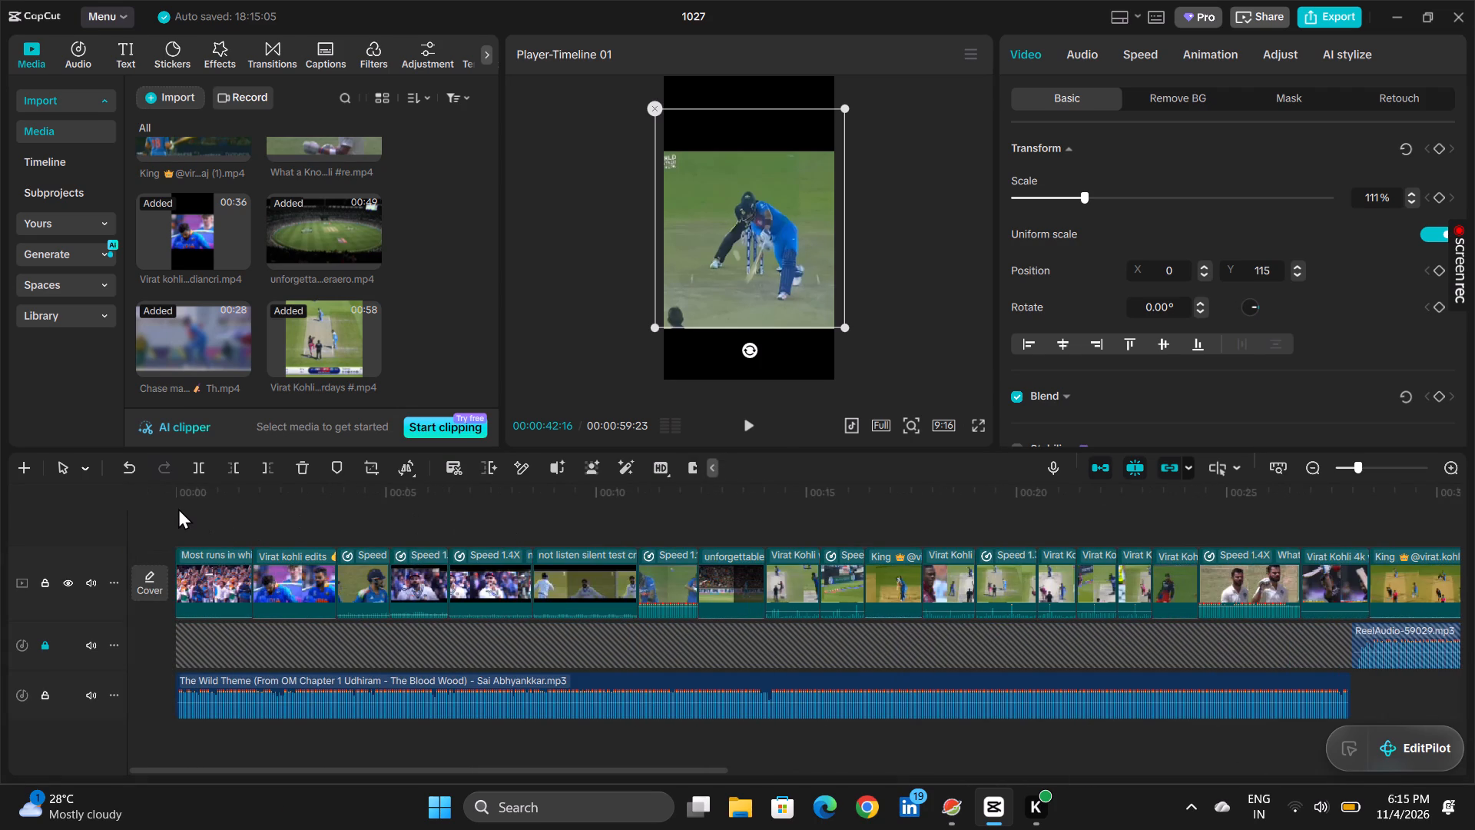
click(171, 507)
click(187, 522)
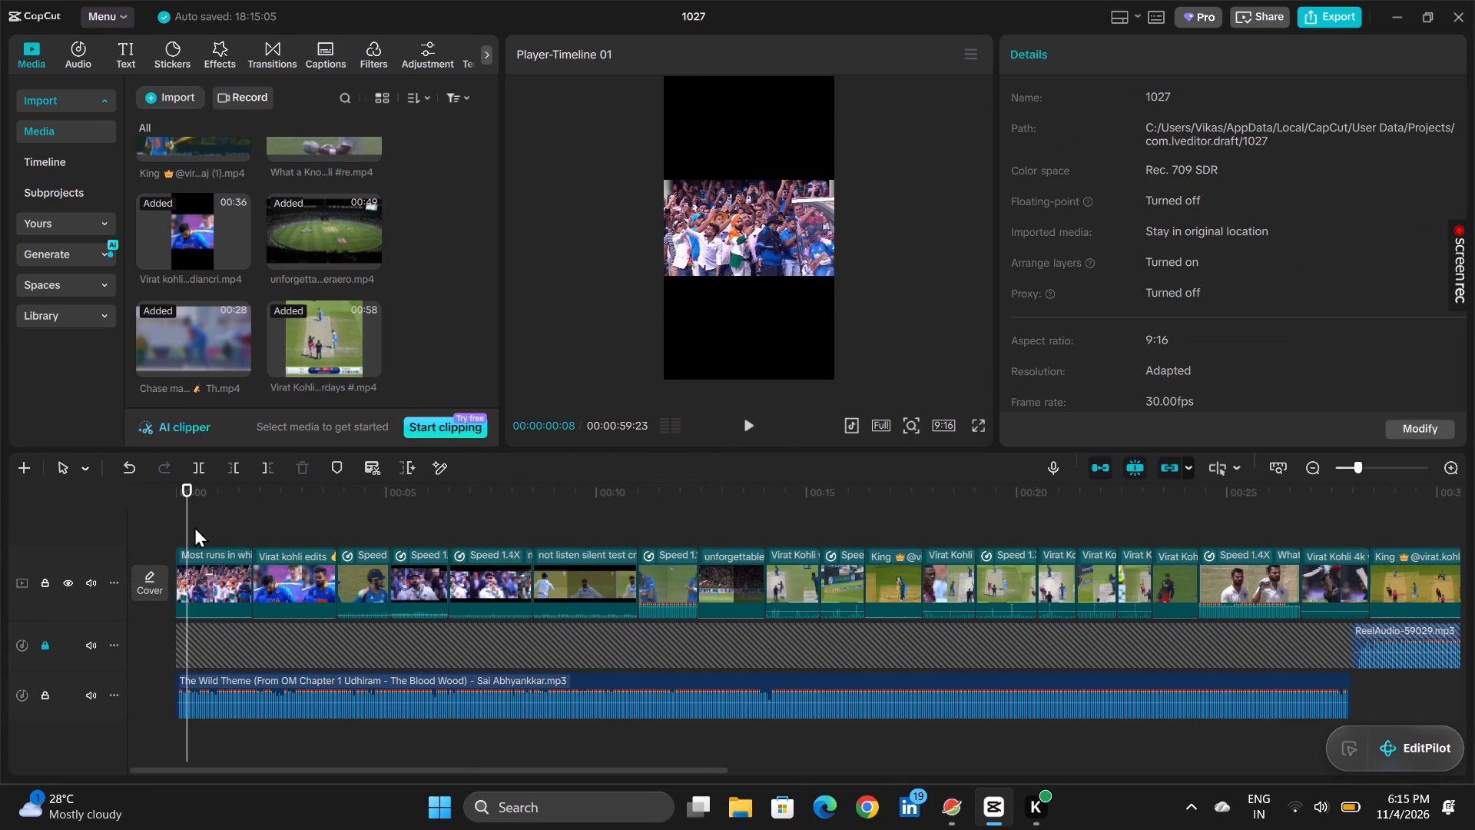
drag(188, 527, 115, 527)
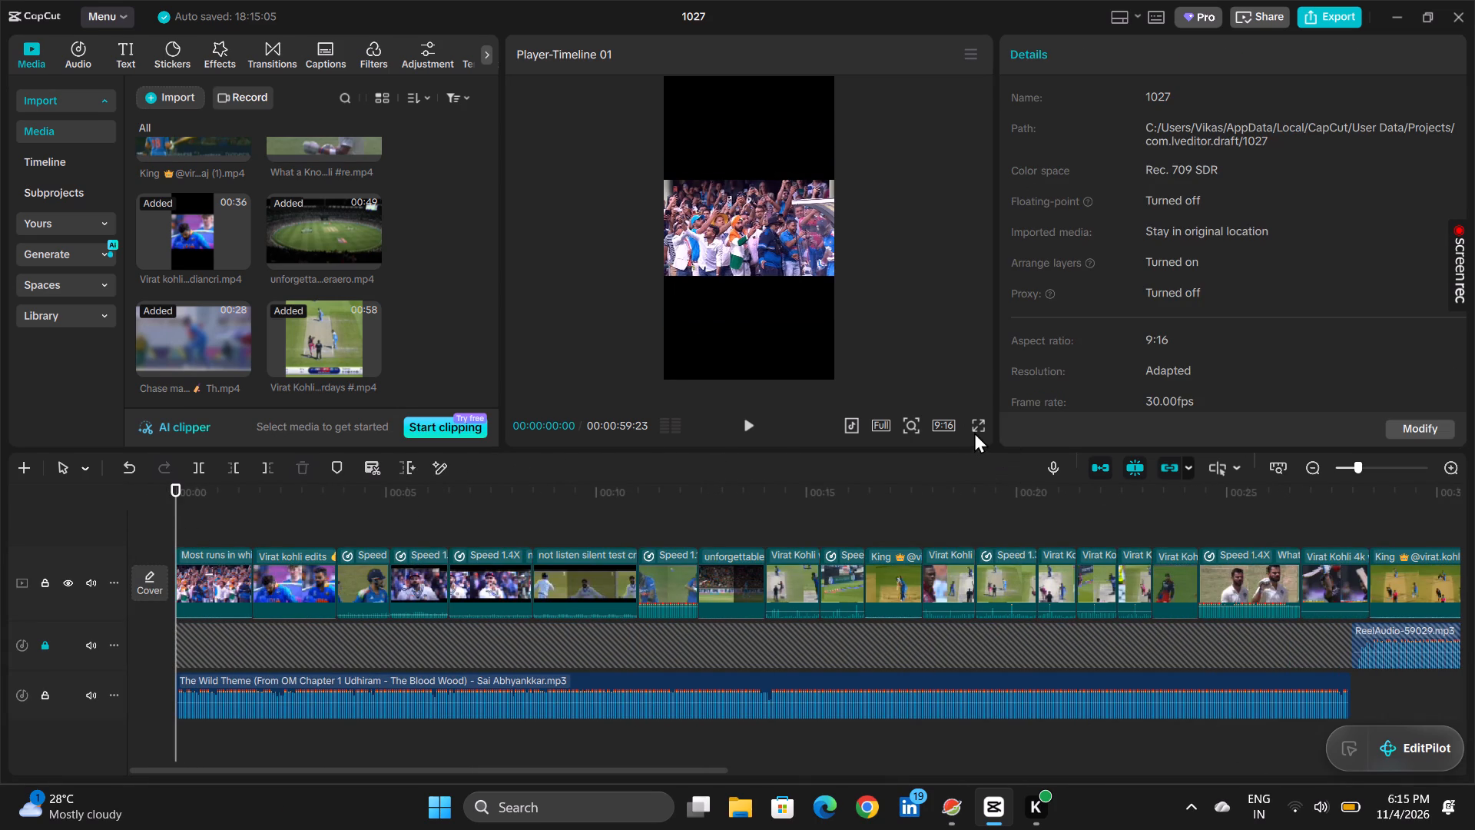
click(977, 430)
key(space)
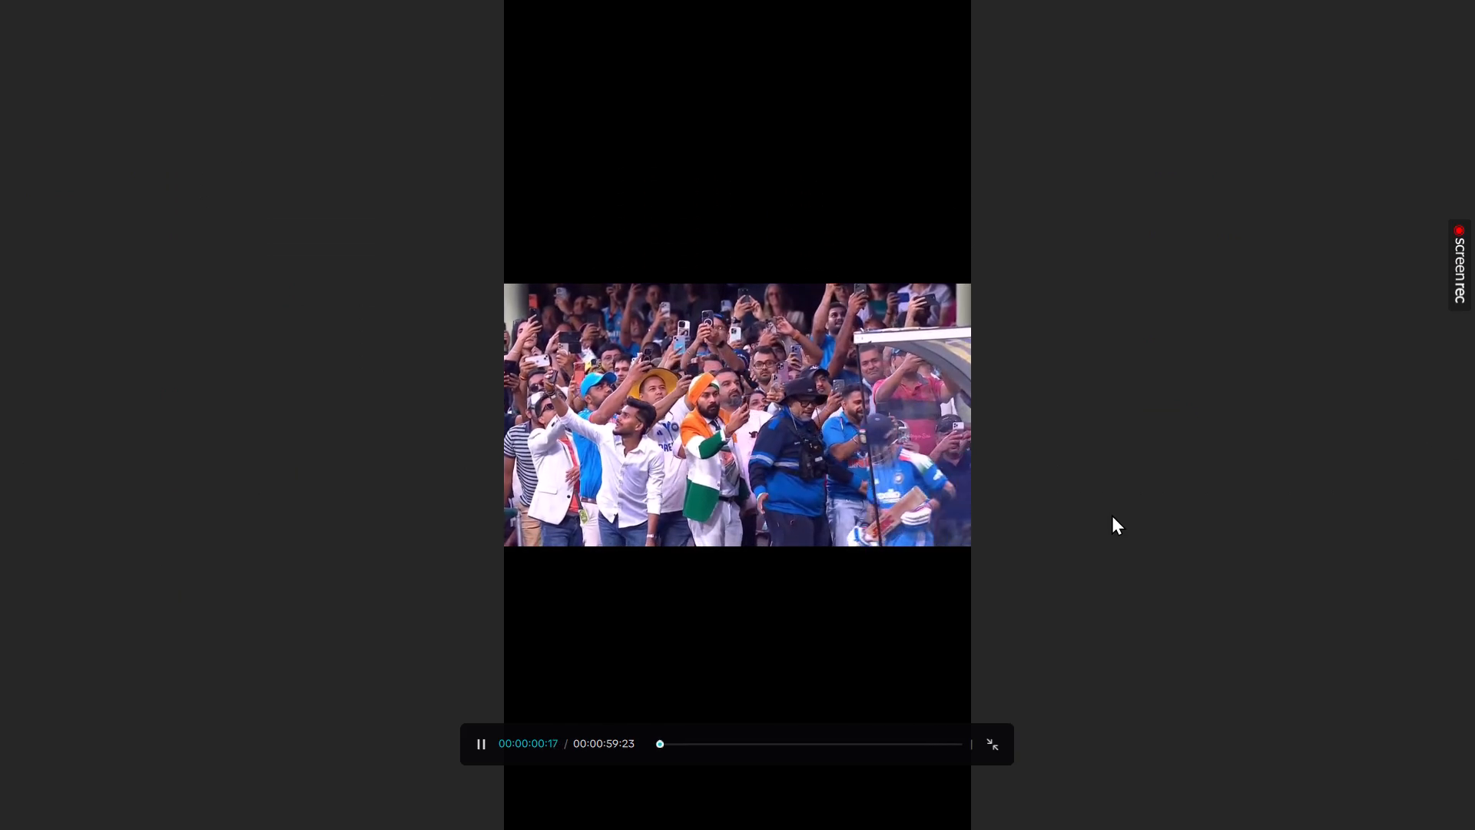
key(space)
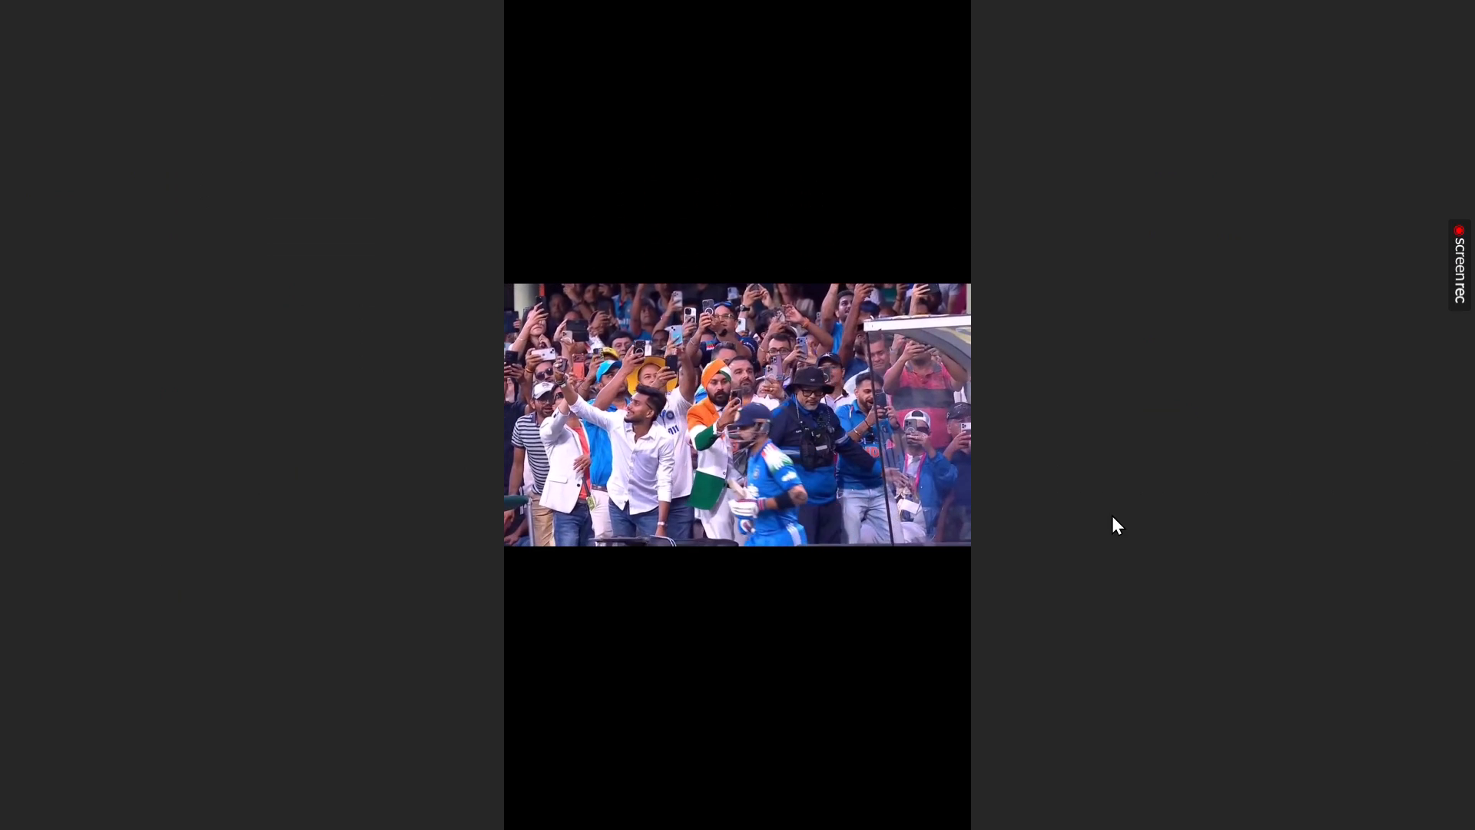
key(space)
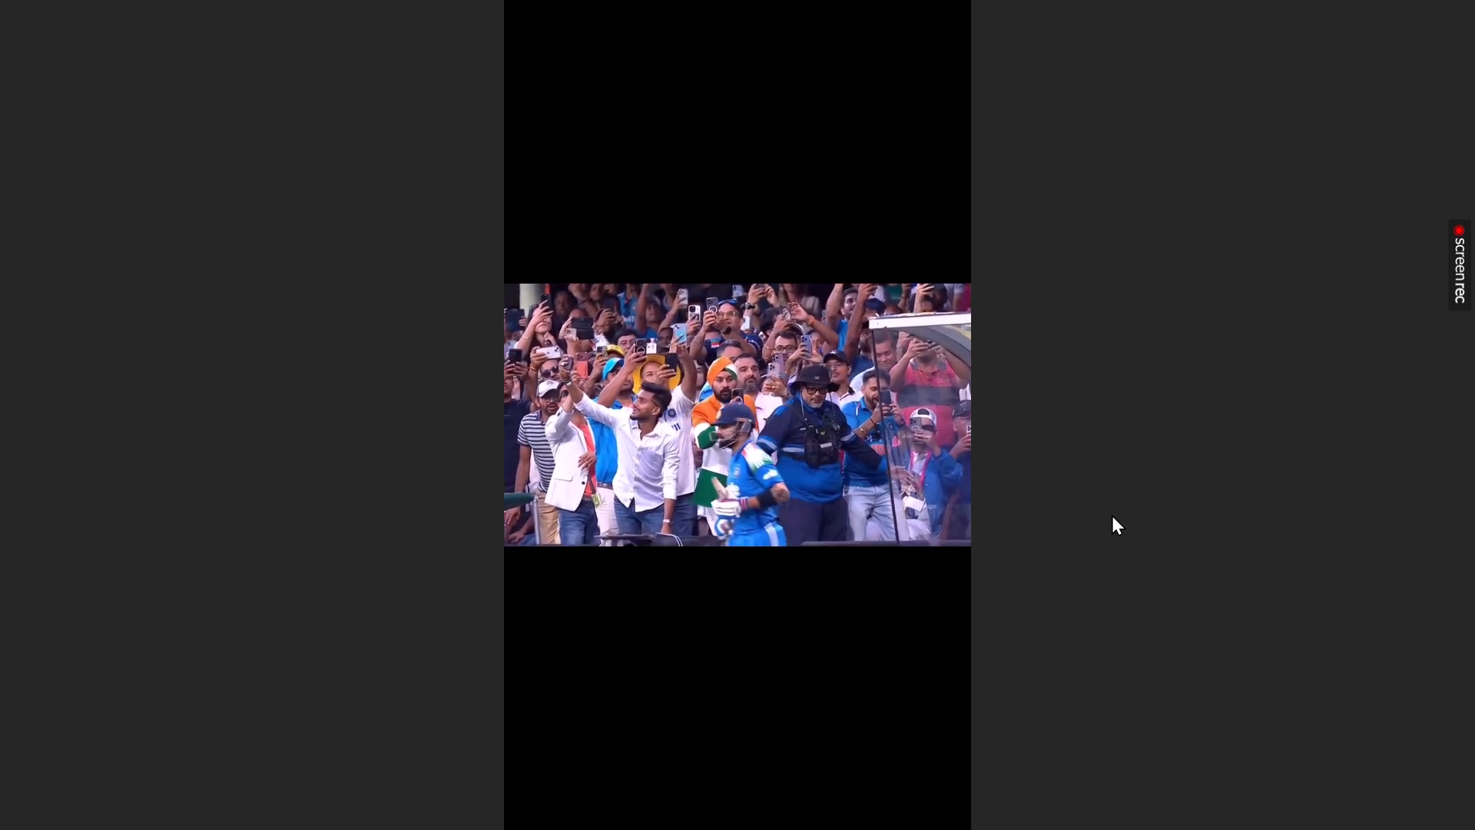
key(space)
key(space)
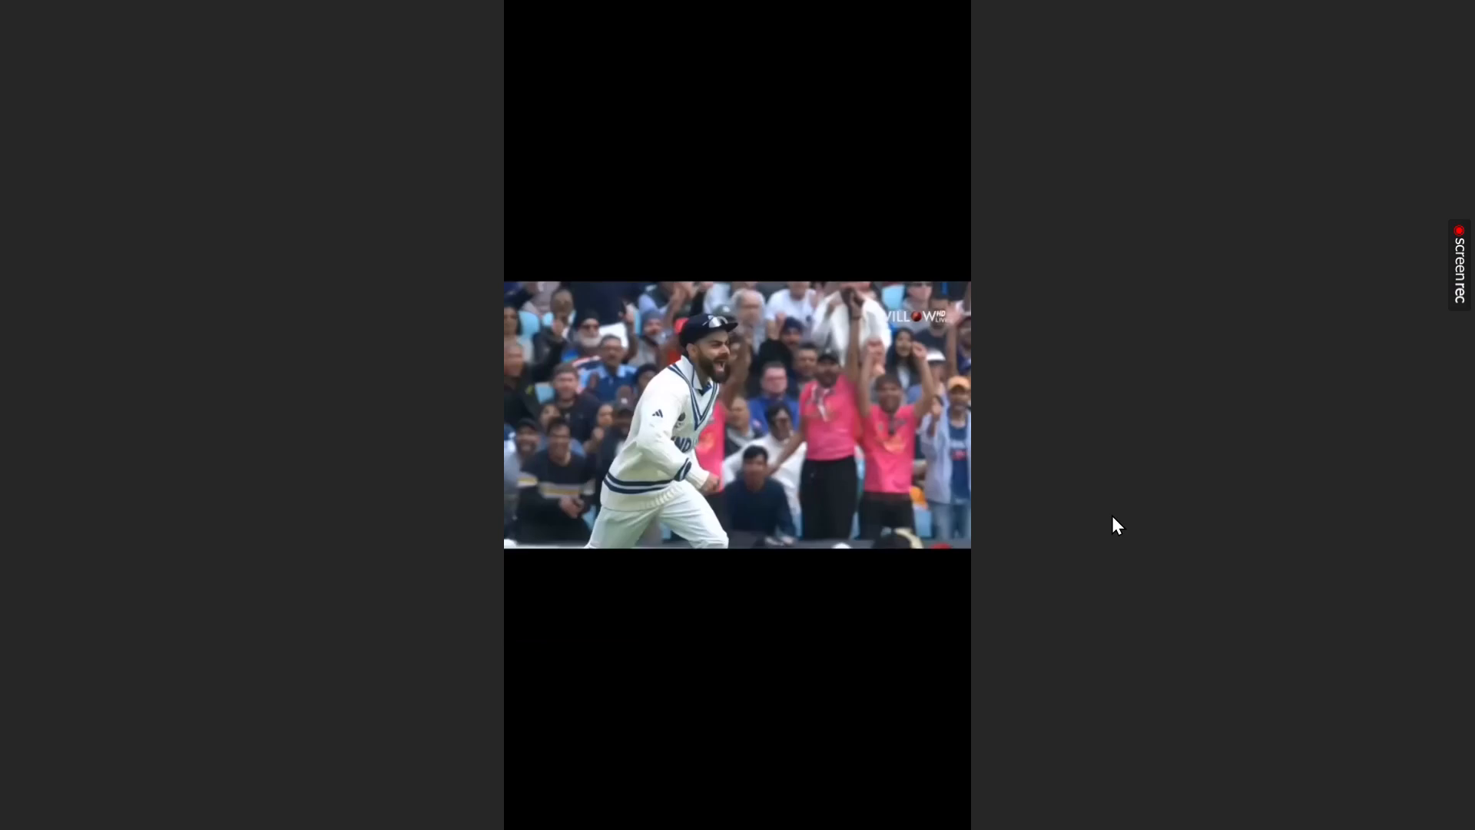
key(space)
key(space)
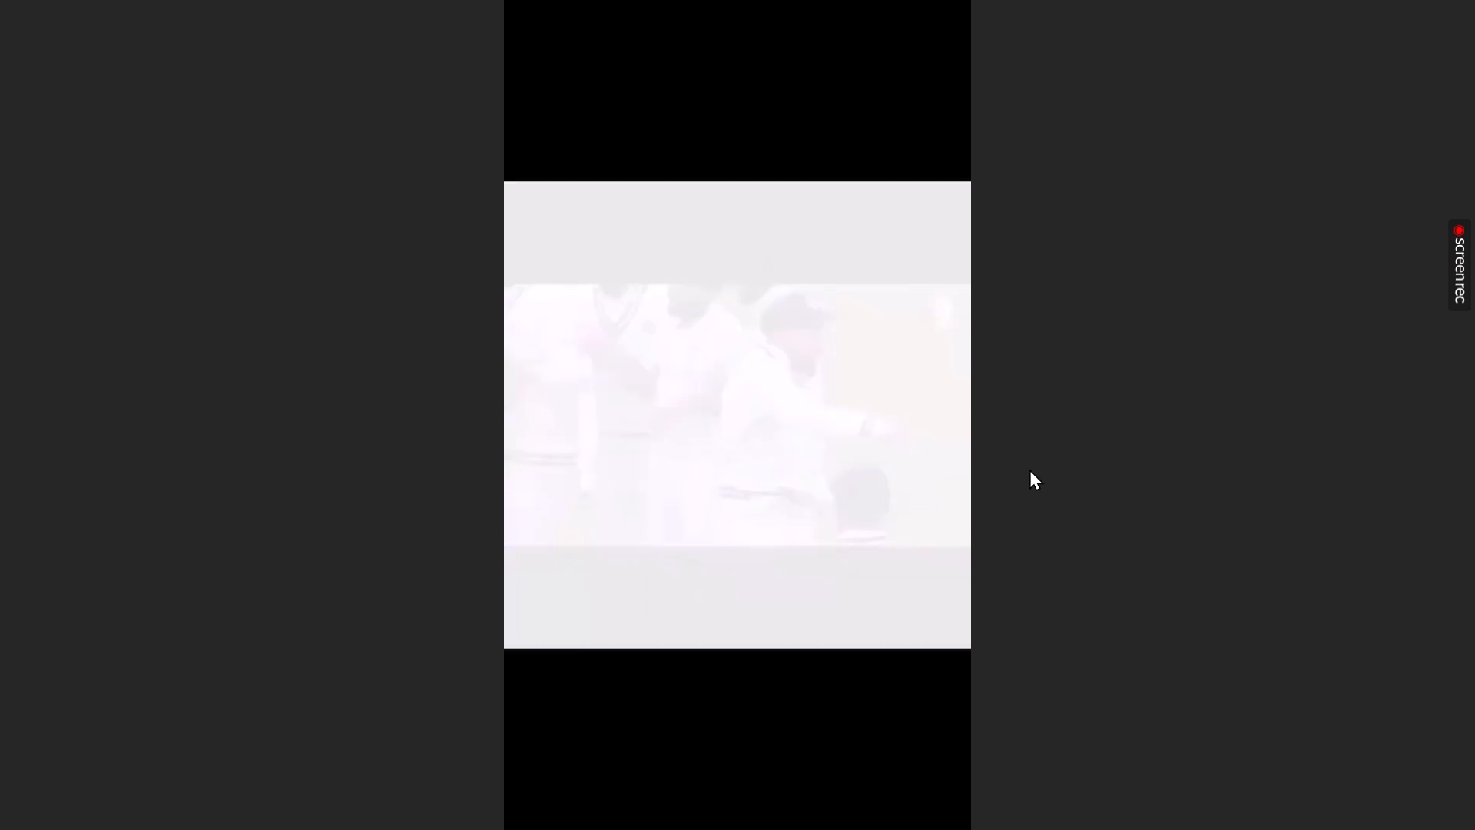
key(space)
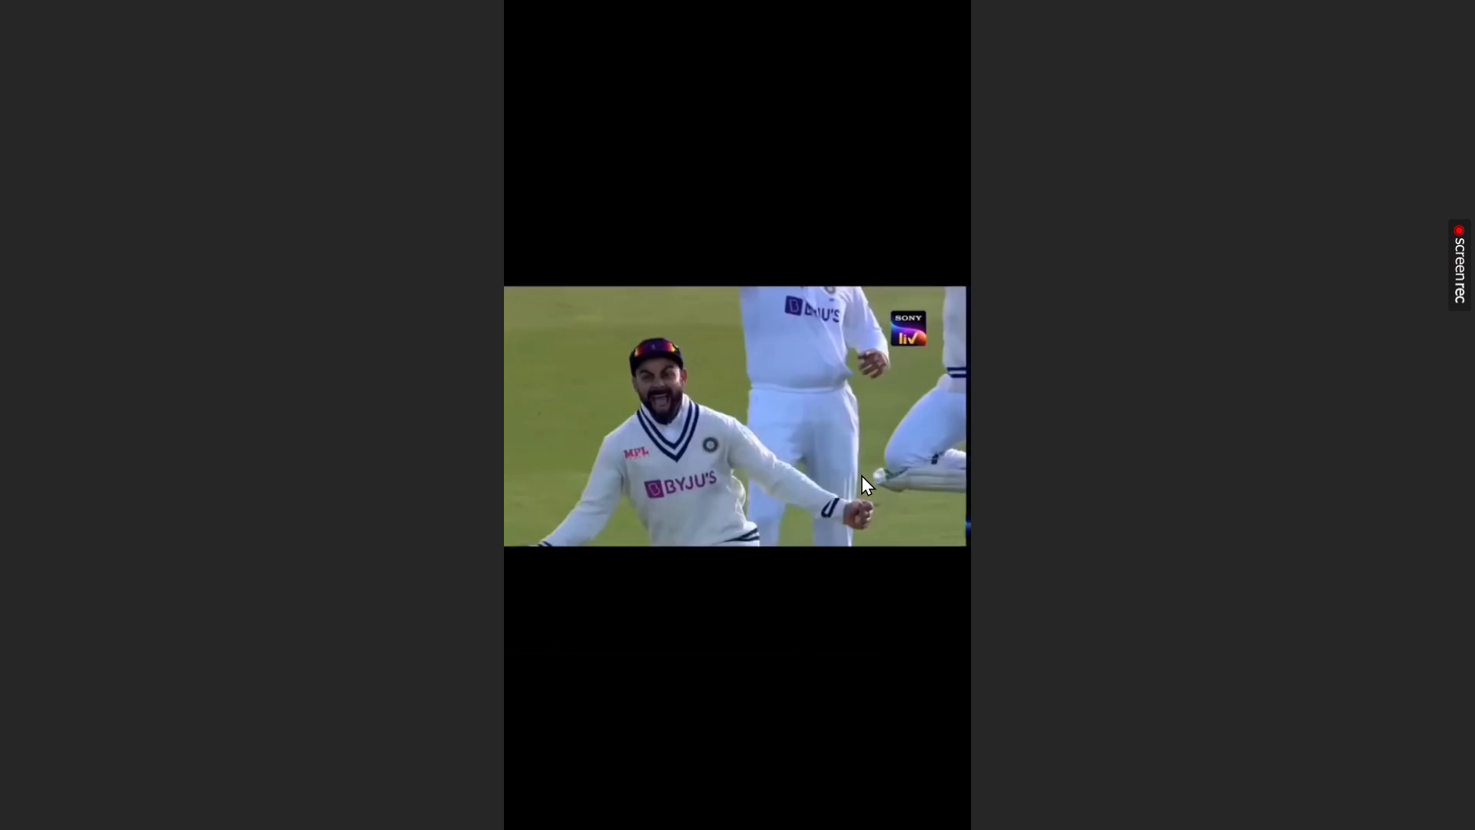
key(Escape)
key(space)
key(space)
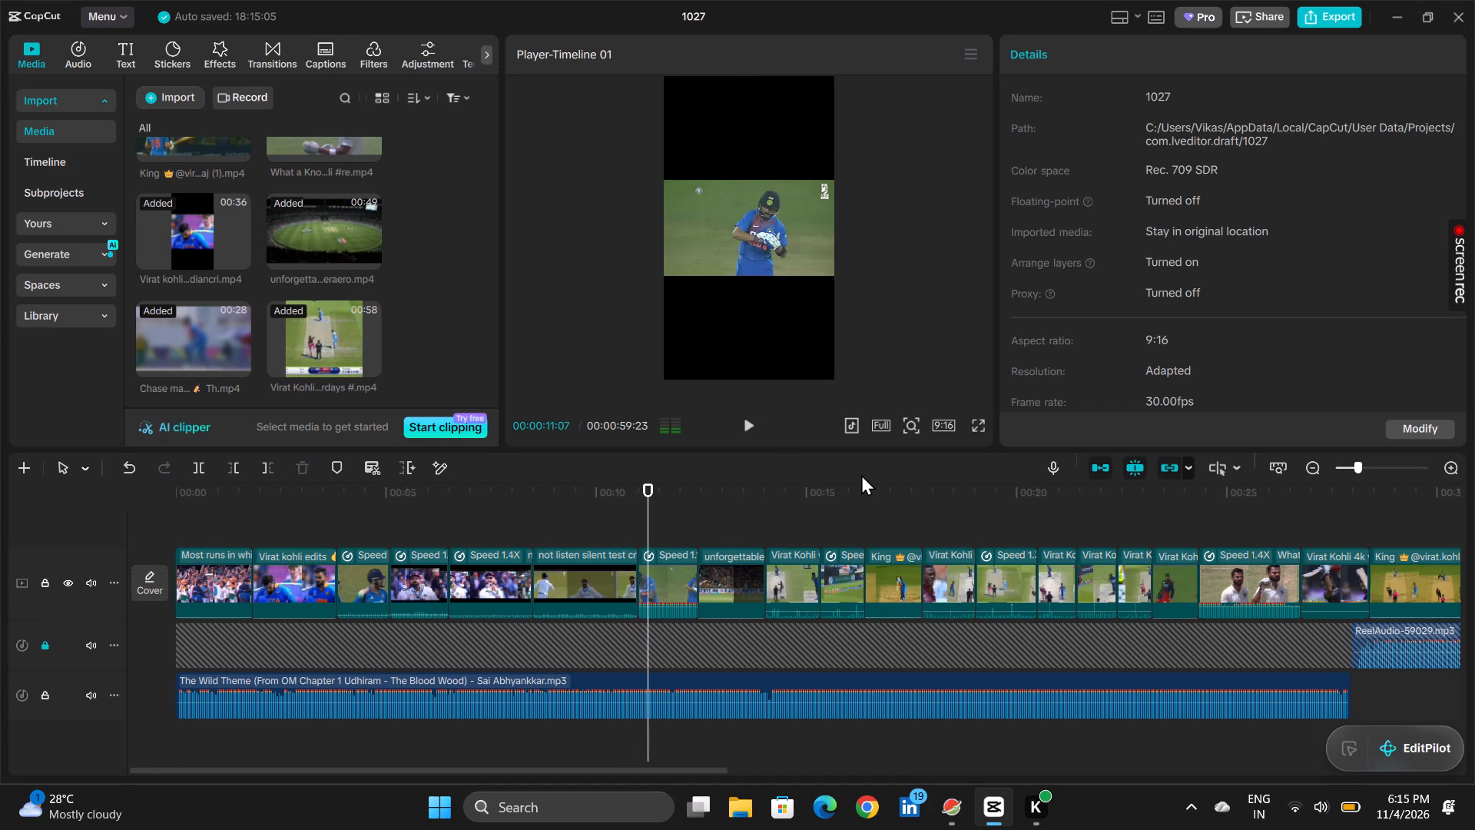
key(space)
click(746, 413)
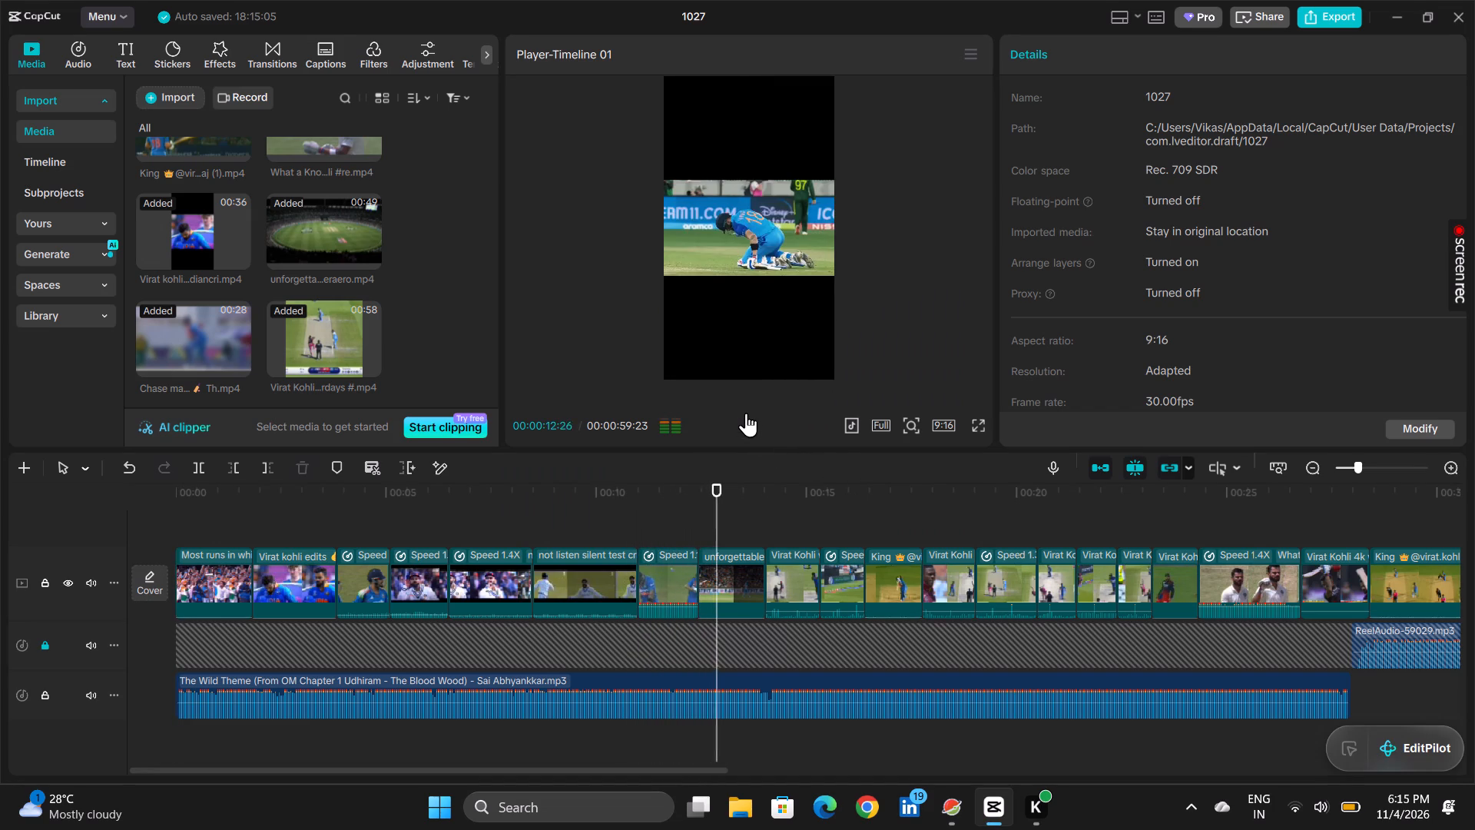
Replay from about 00:09 to 00:19 in full screen to review the change from celebration clips to batting clips.
click(578, 508)
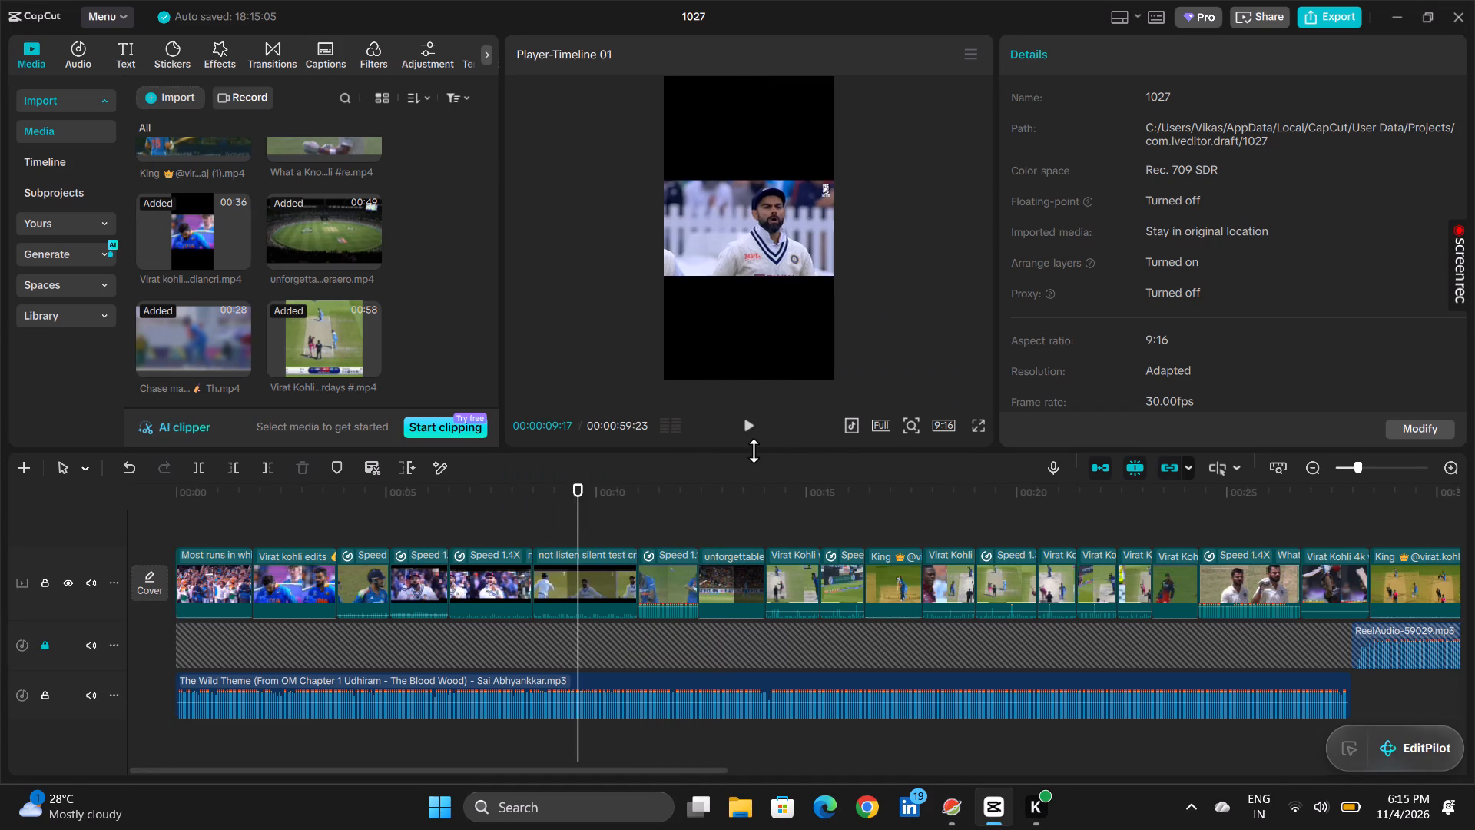
click(984, 425)
key(space)
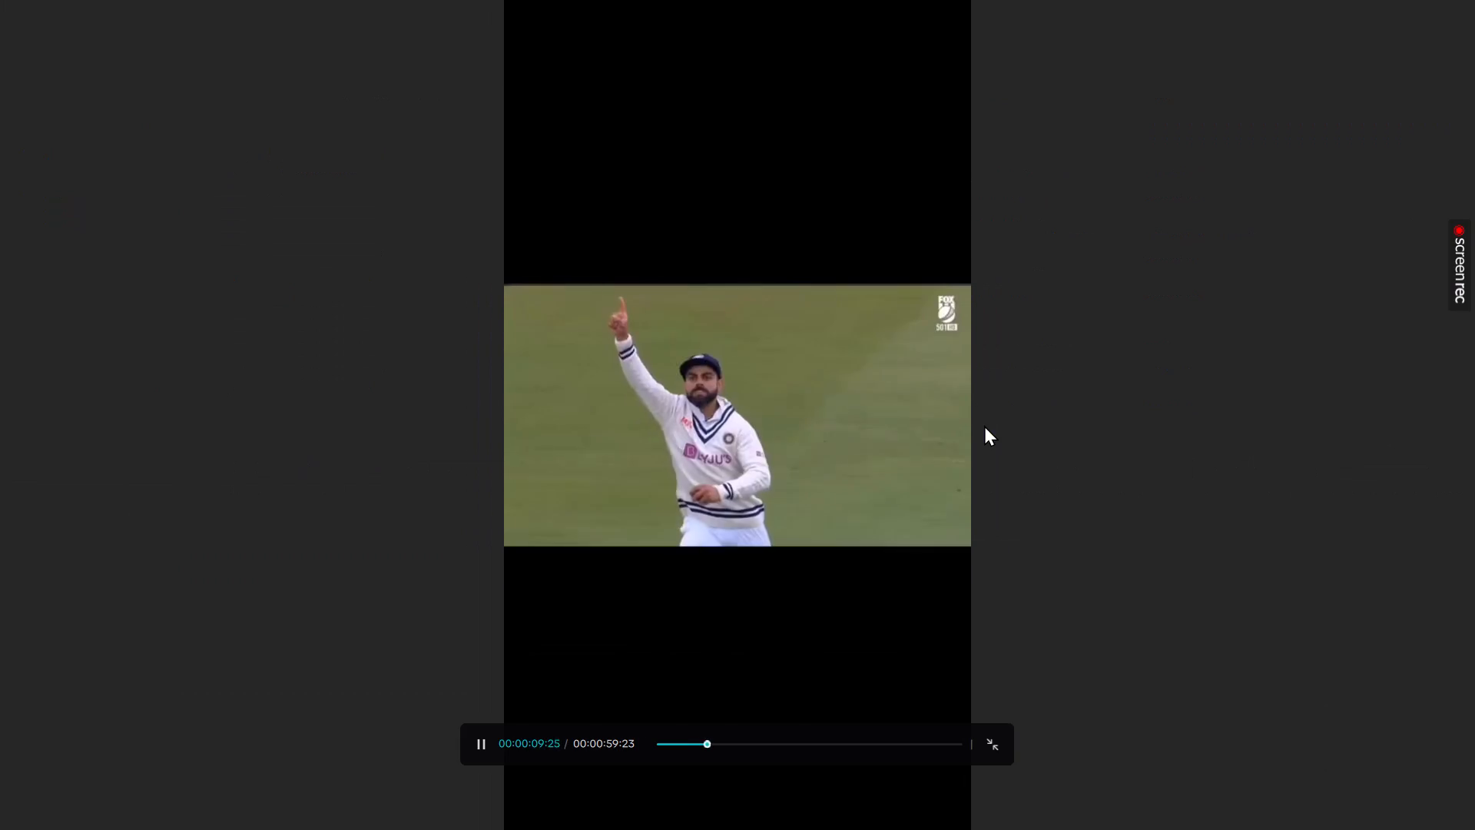
key(space)
key(space)
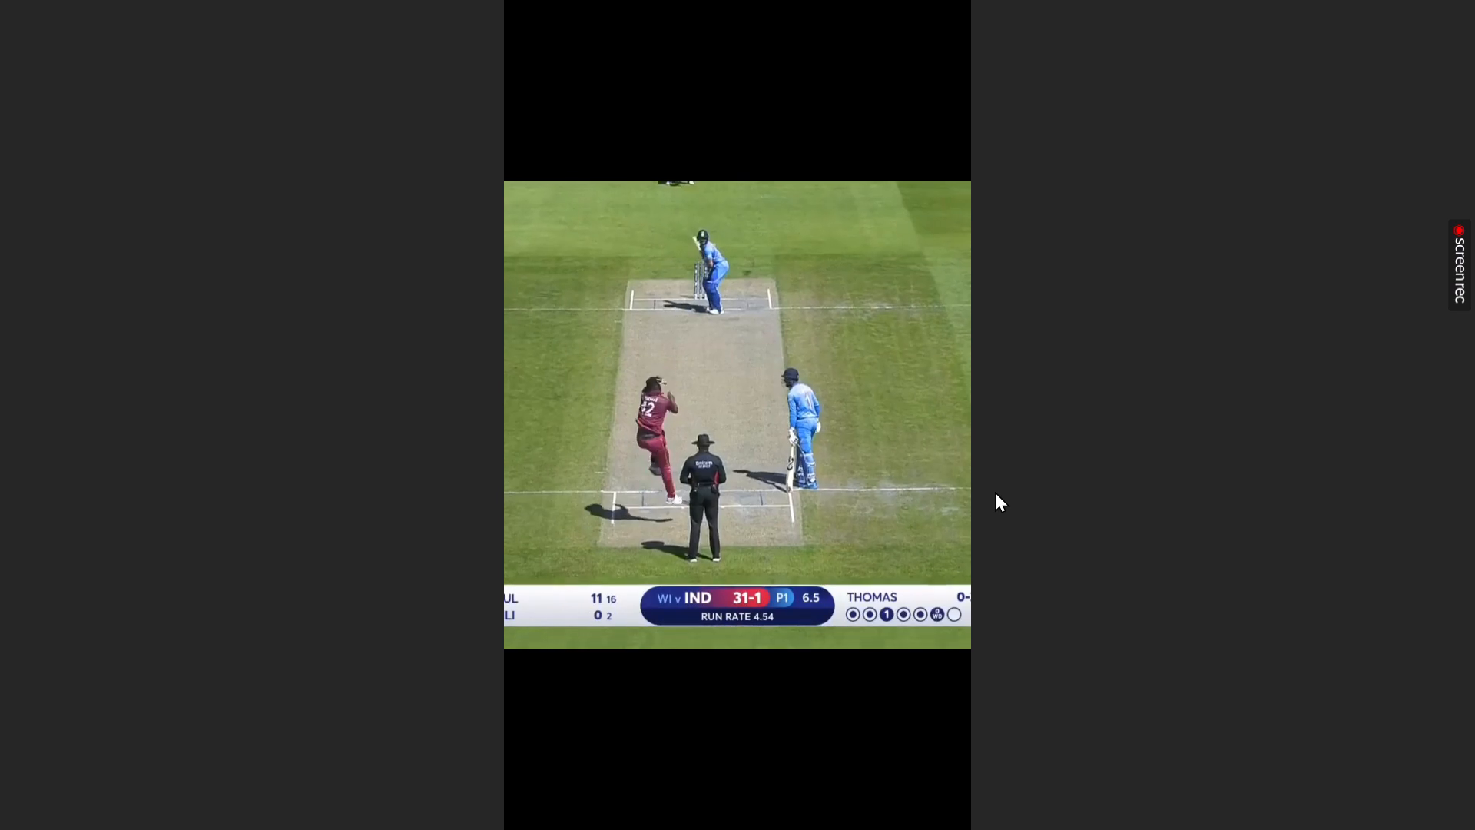
key(space)
key(Escape)
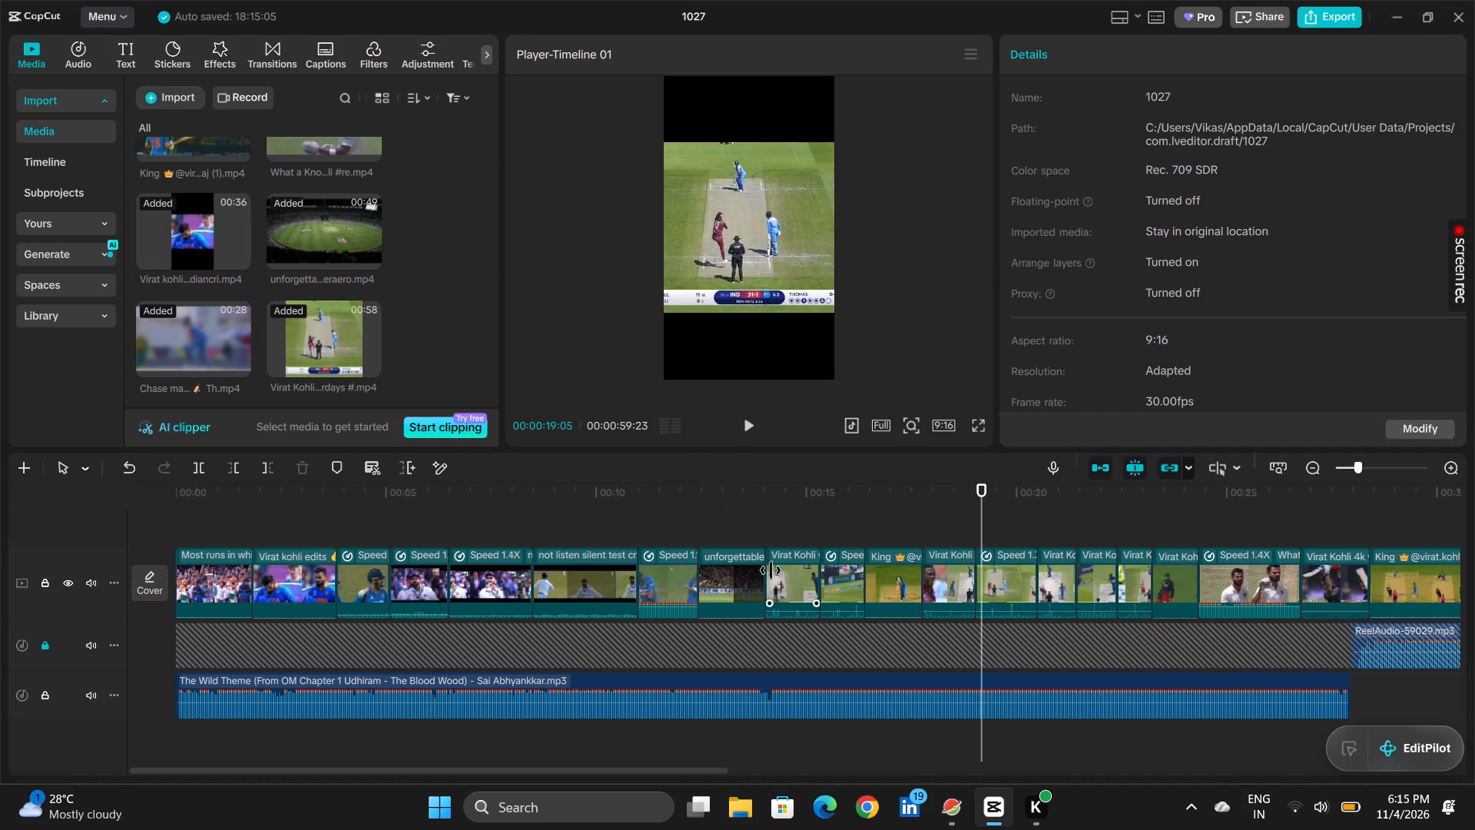
Crop the scoreboard strip off the bottom of the Virat Kohli batting clip at about 00:14.
click(771, 570)
click(784, 522)
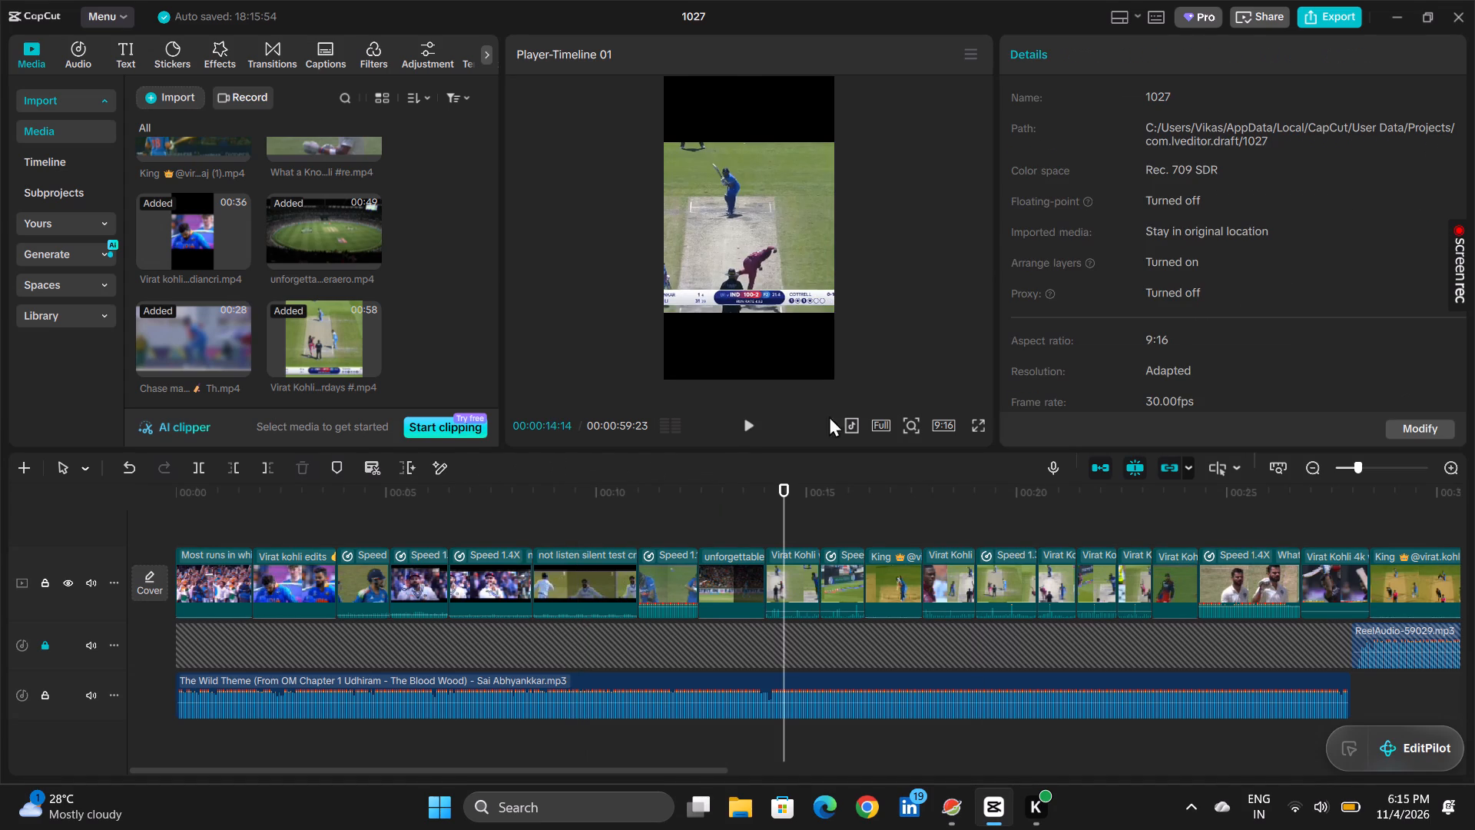
click(751, 366)
click(756, 310)
click(769, 257)
click(788, 321)
click(795, 567)
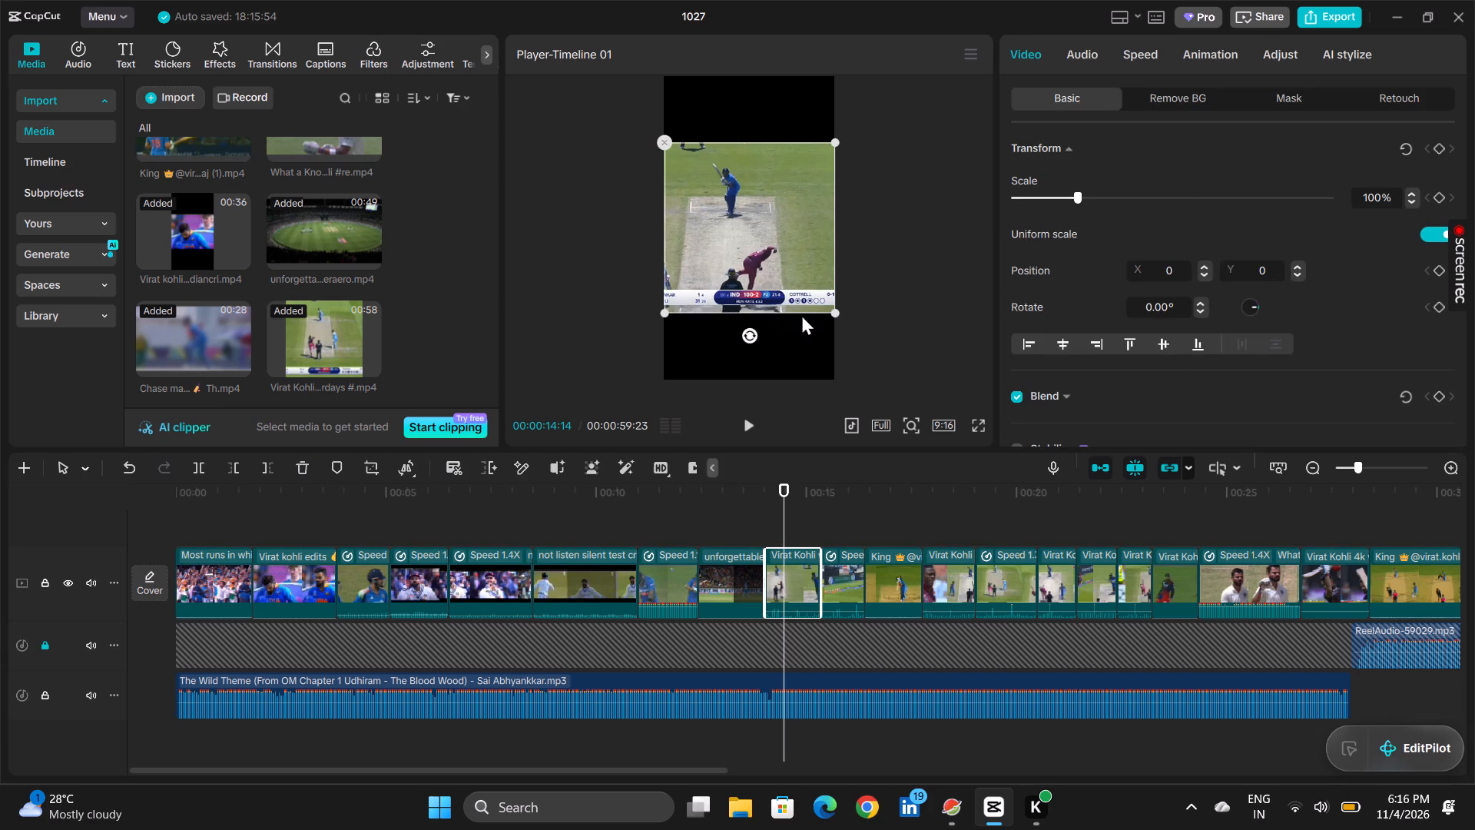
click(365, 461)
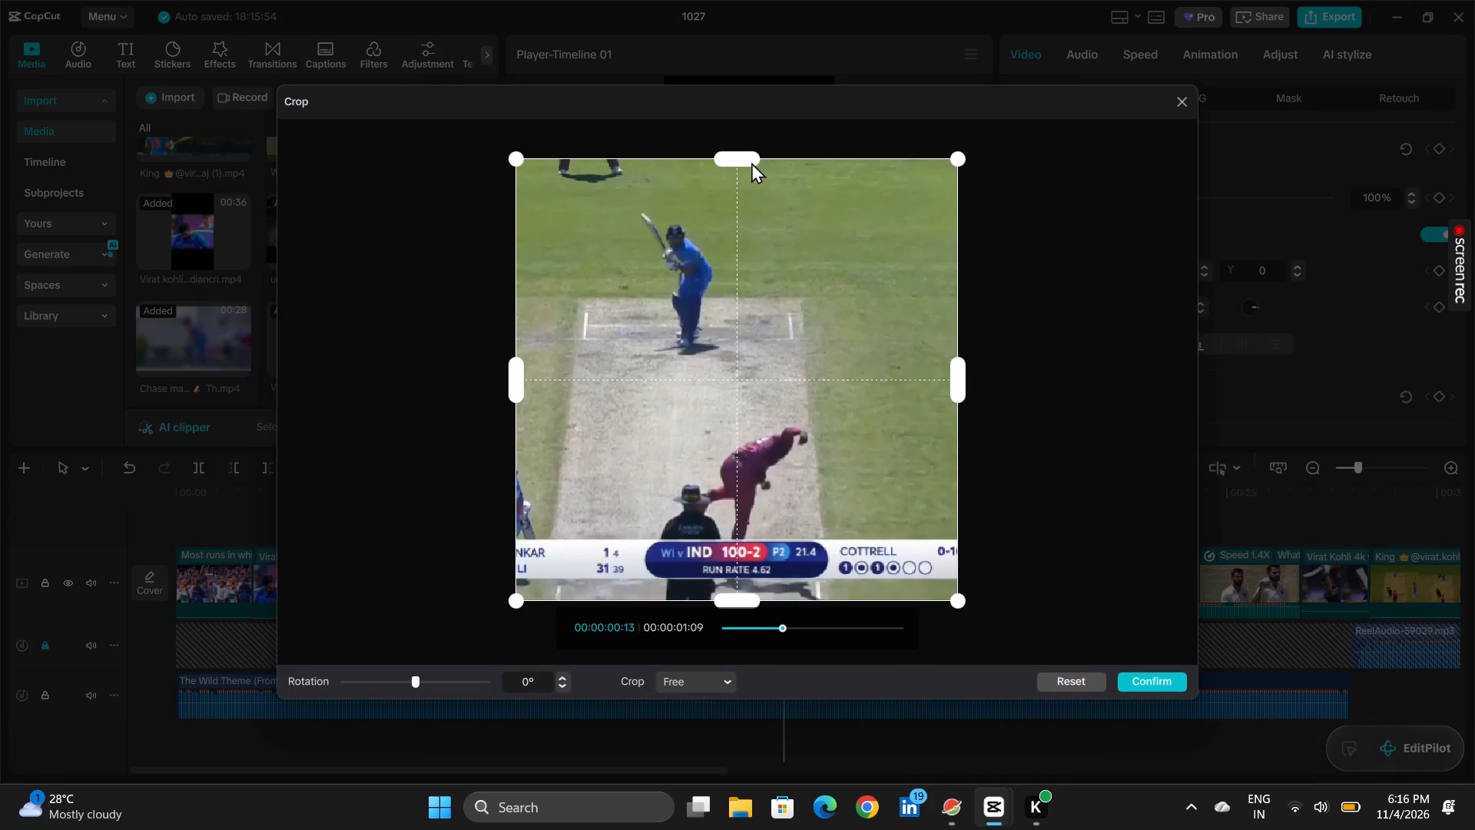
drag(751, 605, 747, 552)
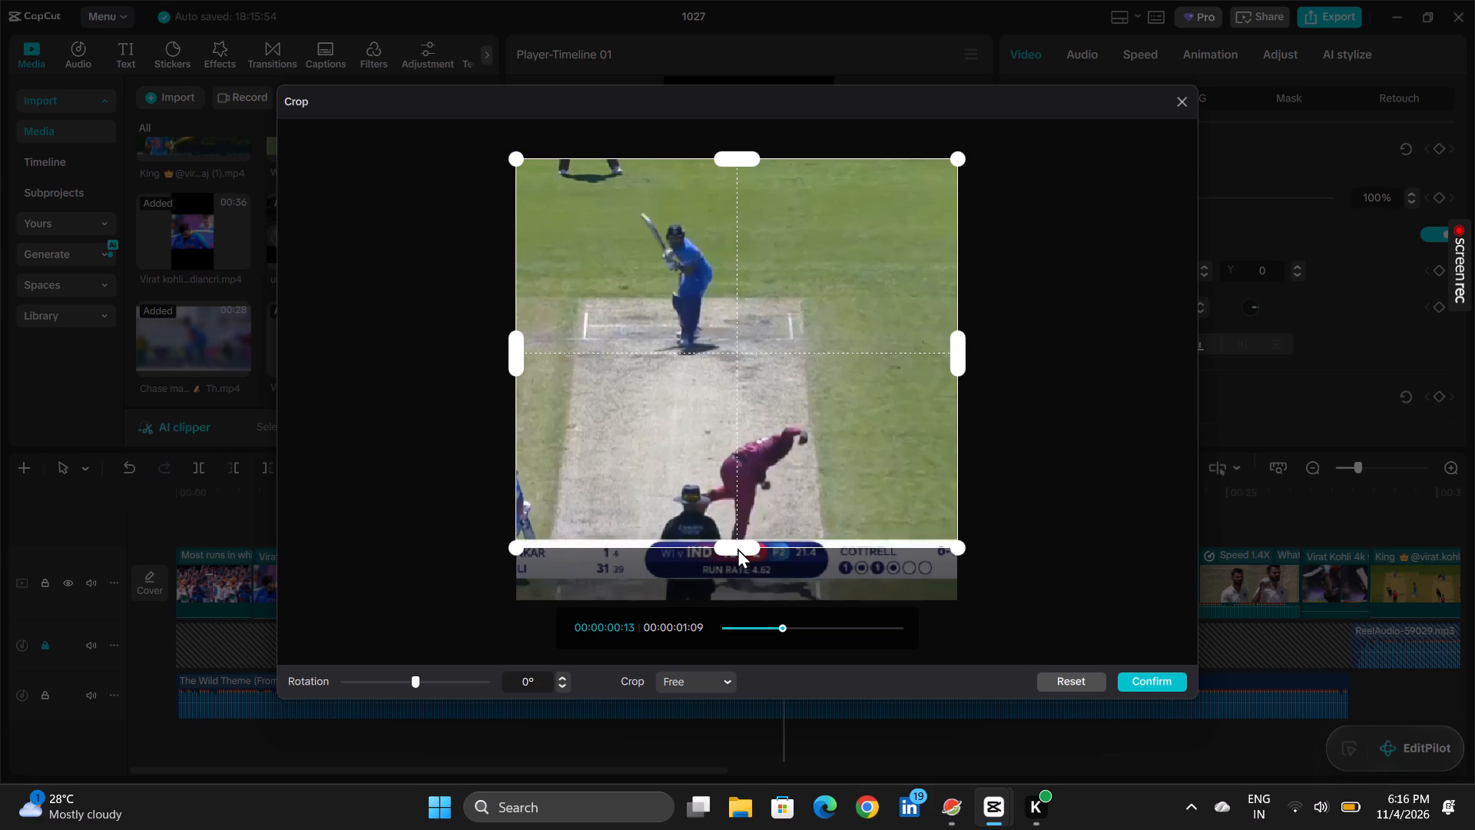
drag(738, 542, 738, 533)
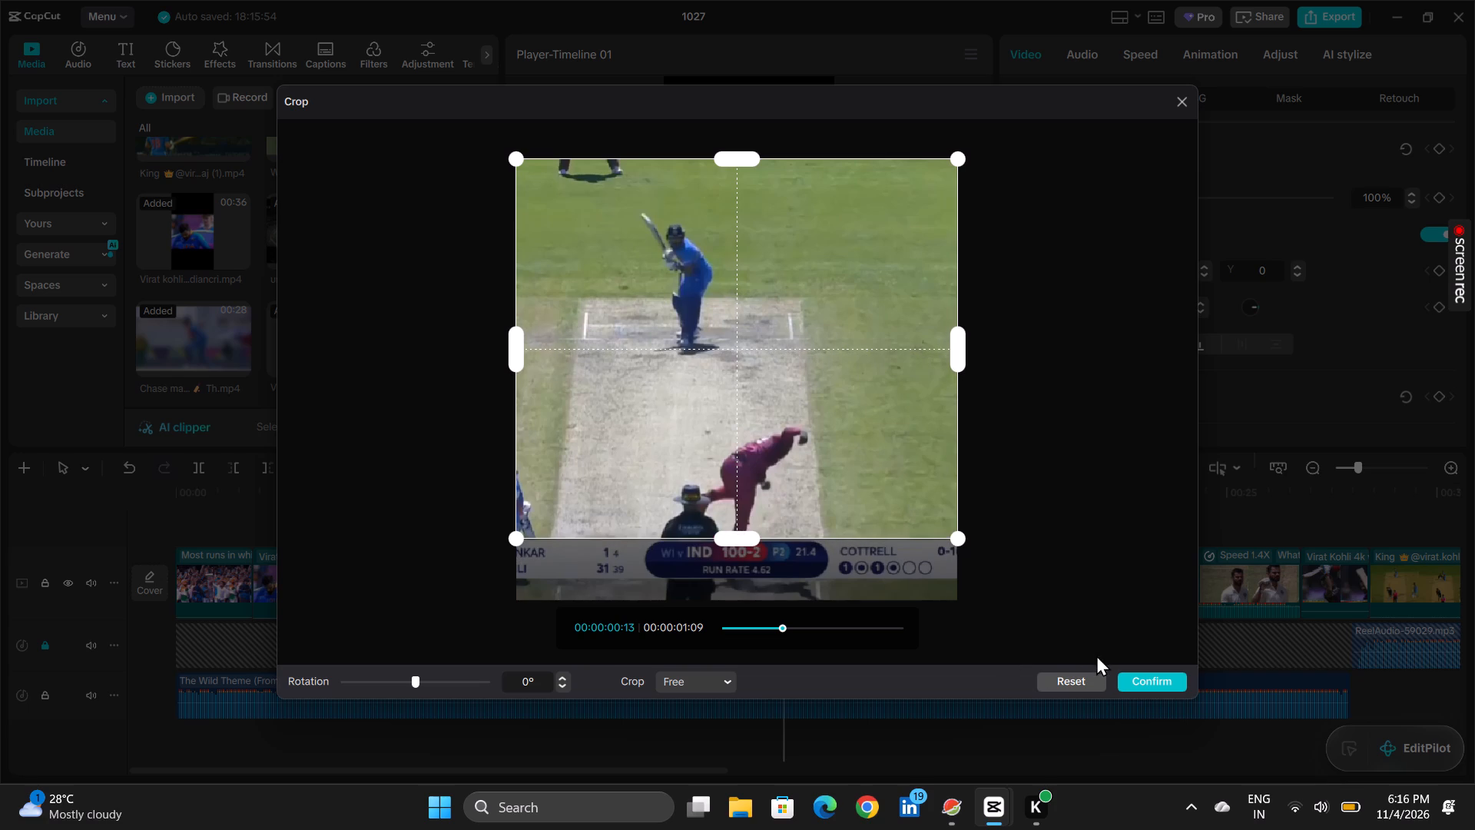
click(1134, 678)
Replay from about 00:11 to 00:18, partly in full screen, to check the cropped batting clip and look for remaining scoreboards.
click(661, 517)
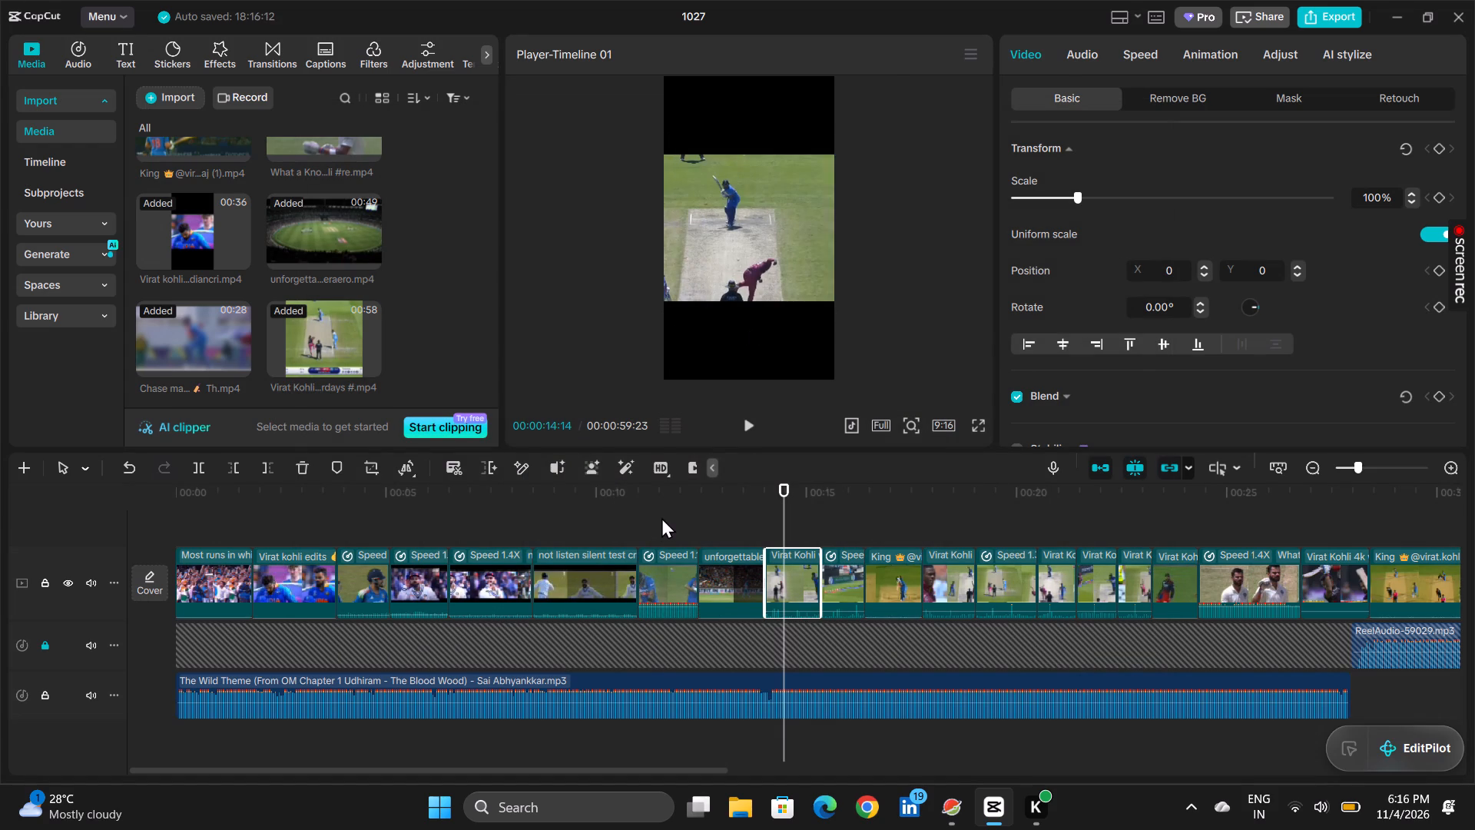
key(space)
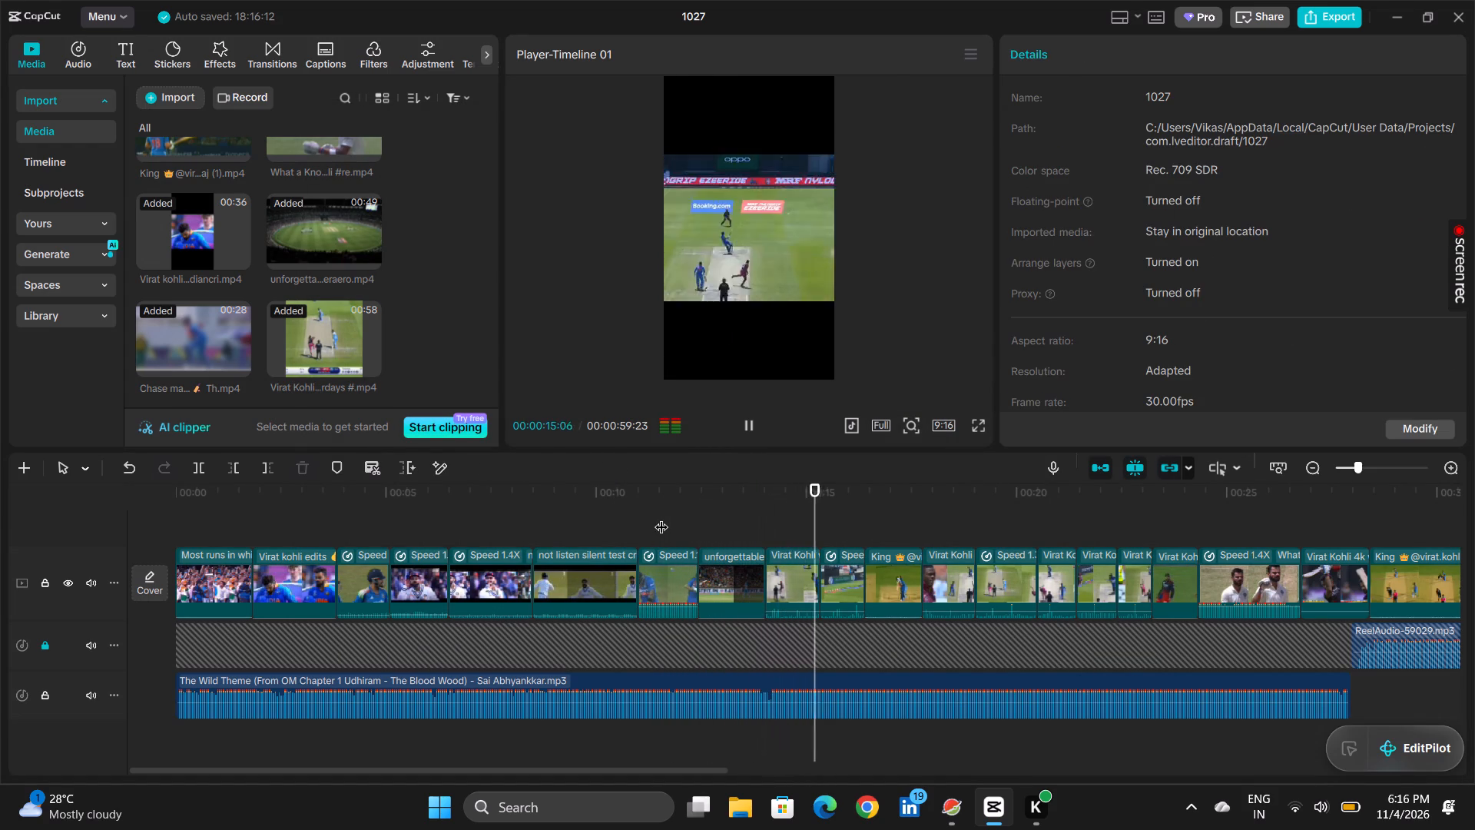
key(space)
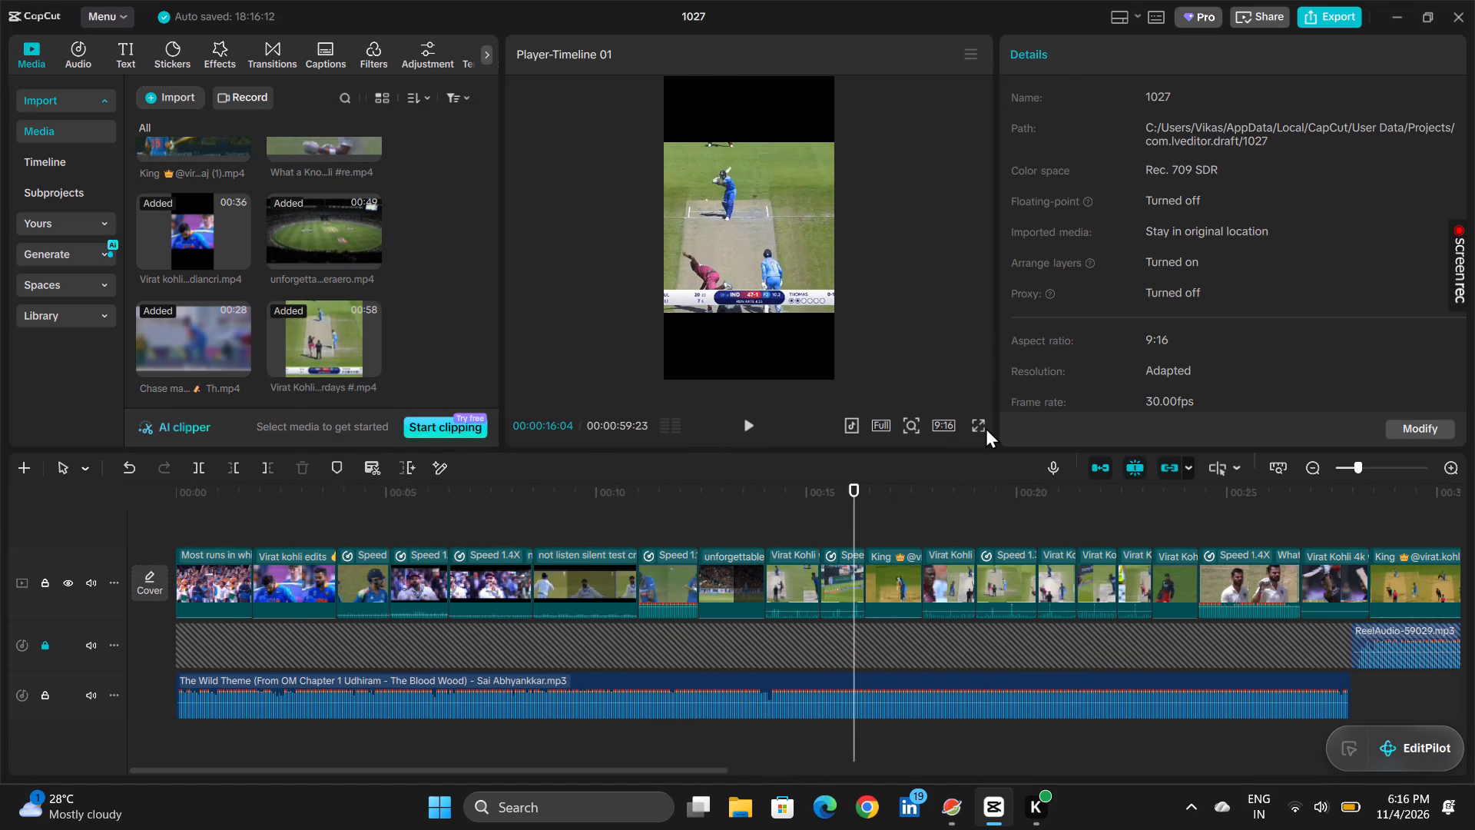
click(984, 427)
click(721, 743)
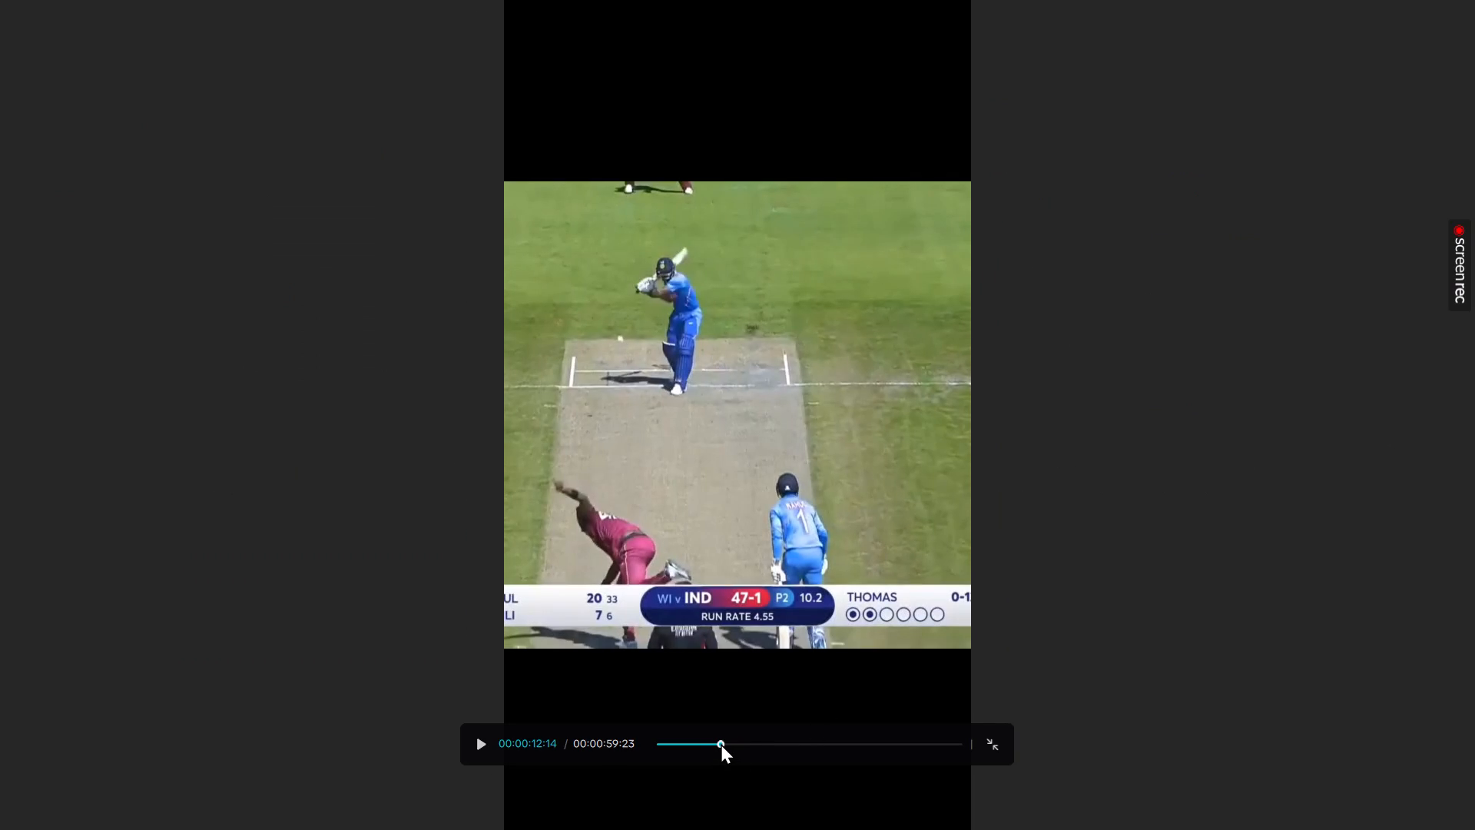
key(space)
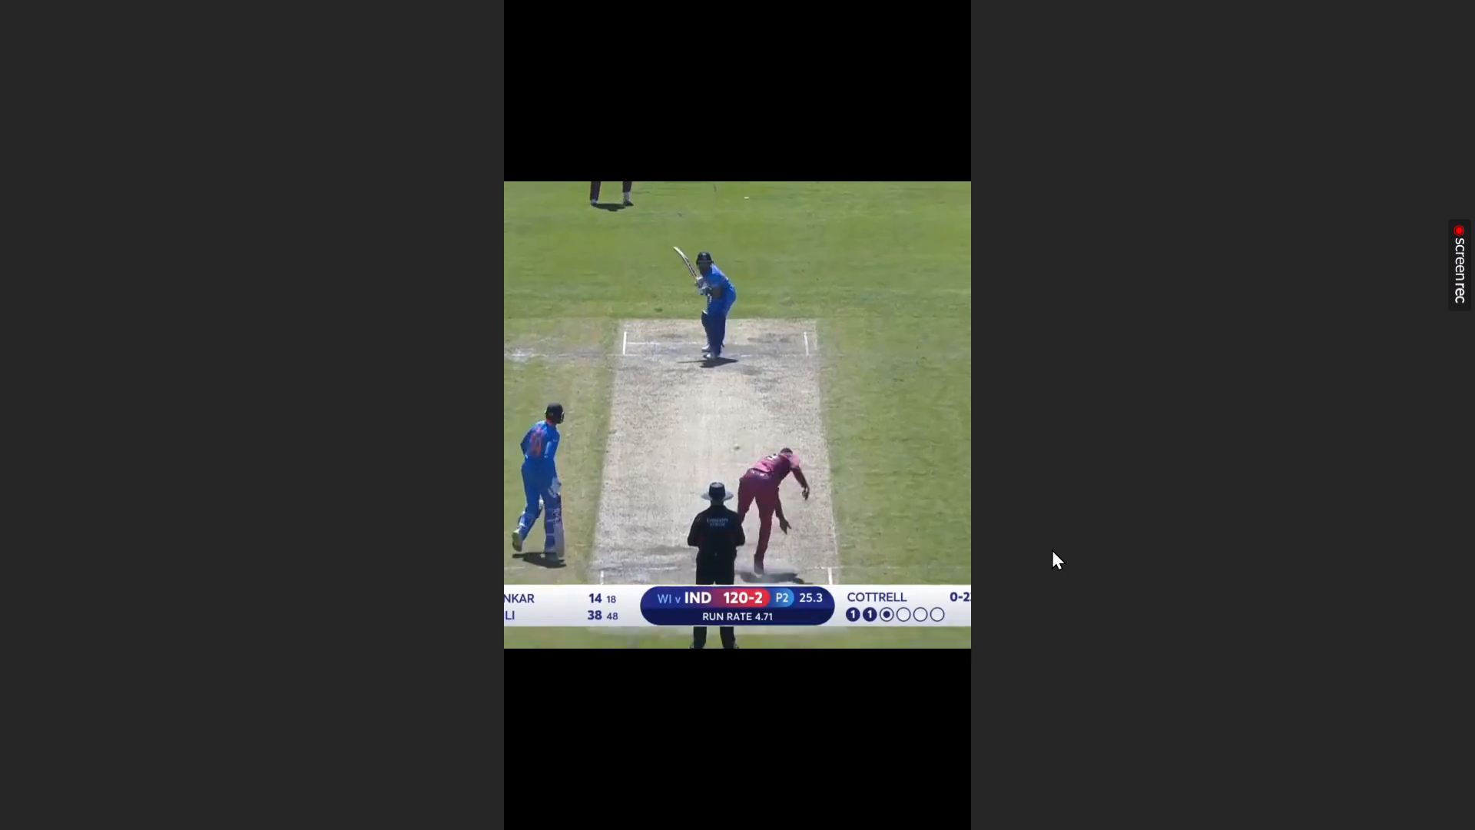
key(space)
key(Escape)
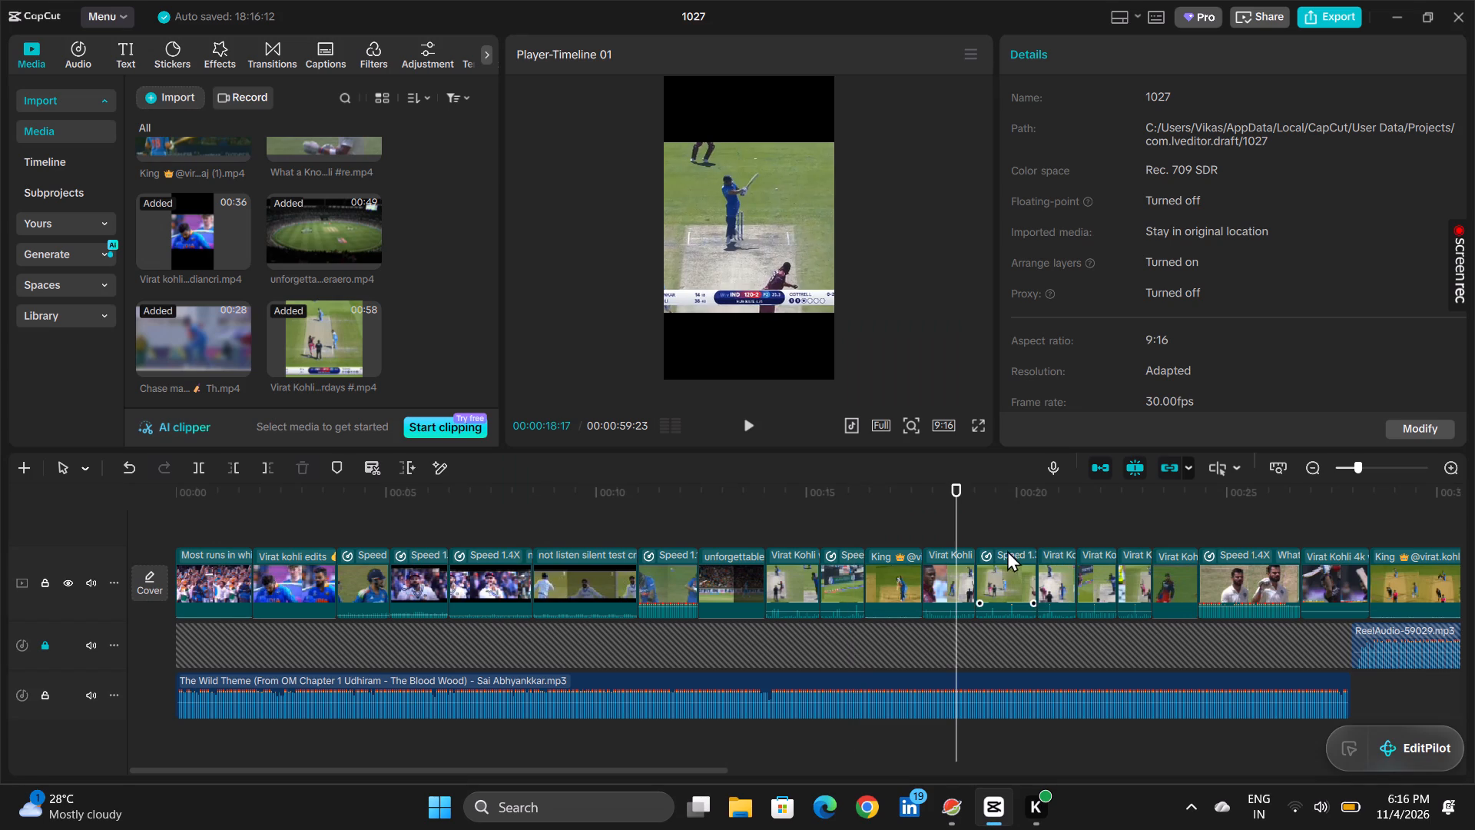
Crop the scoreboard strip off the bottom of the Virat Kohli batting clip at about 00:18.
click(909, 546)
key(space)
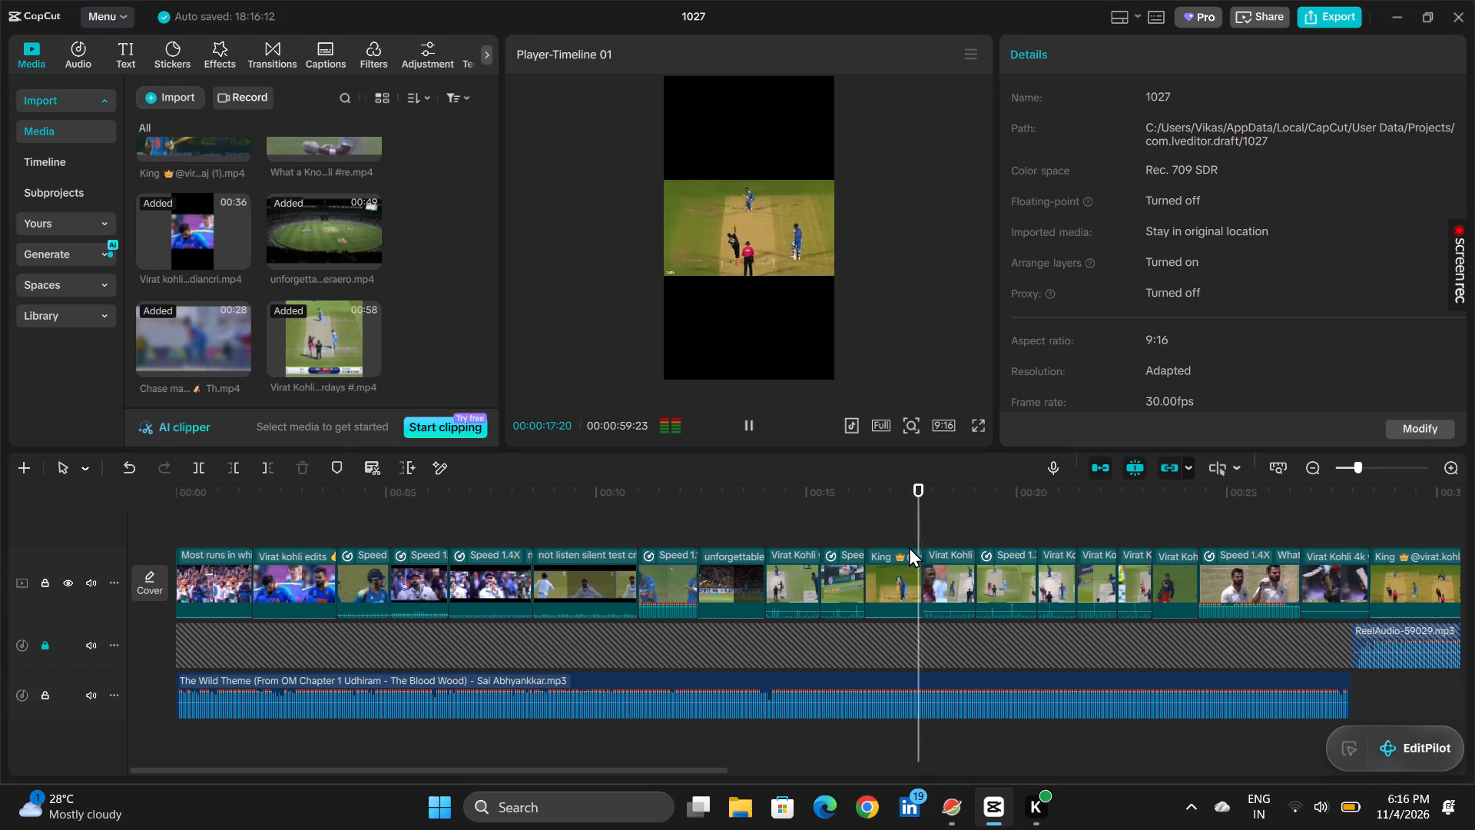
key(space)
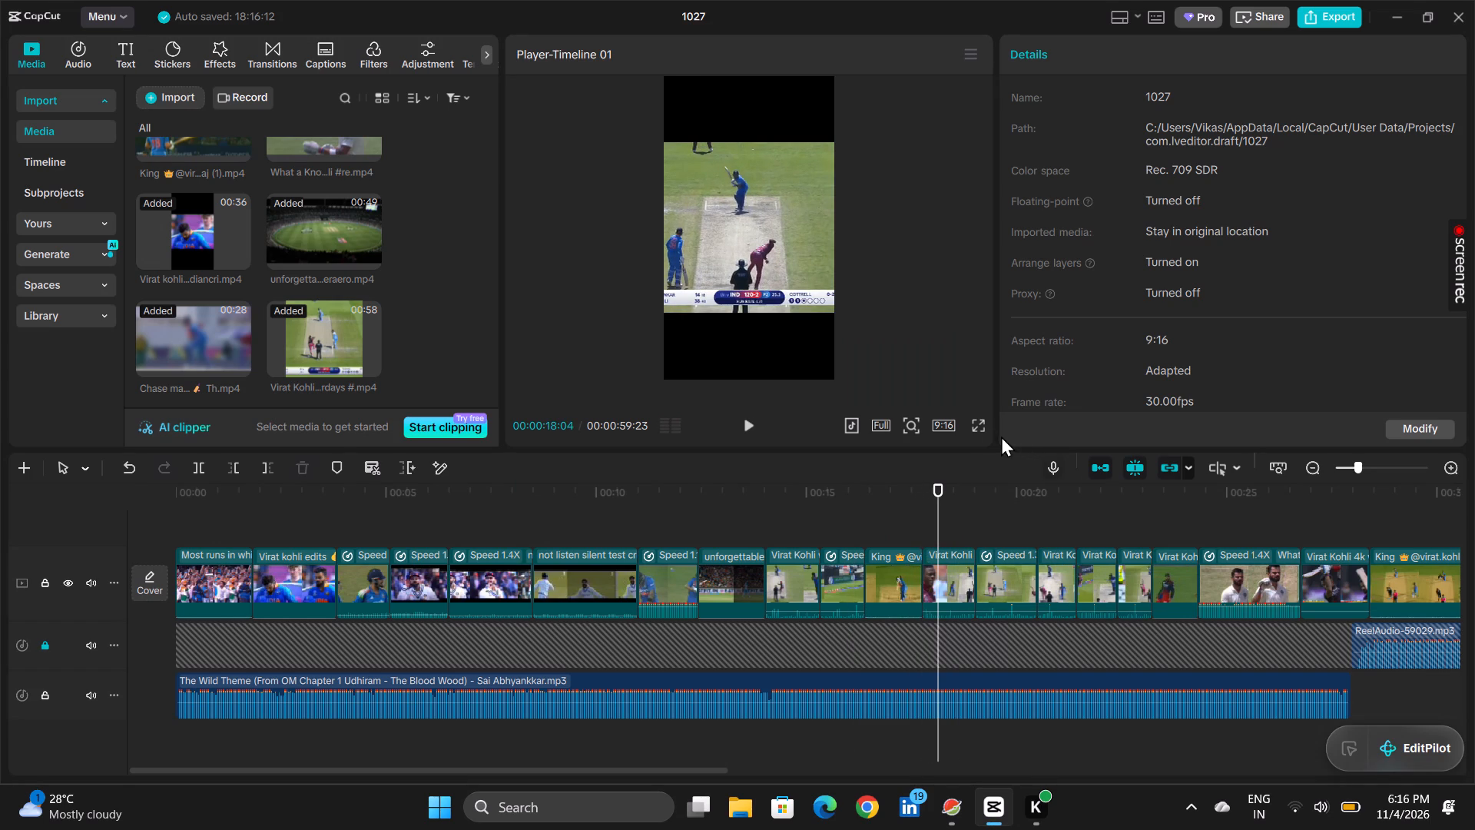
click(968, 427)
click(973, 423)
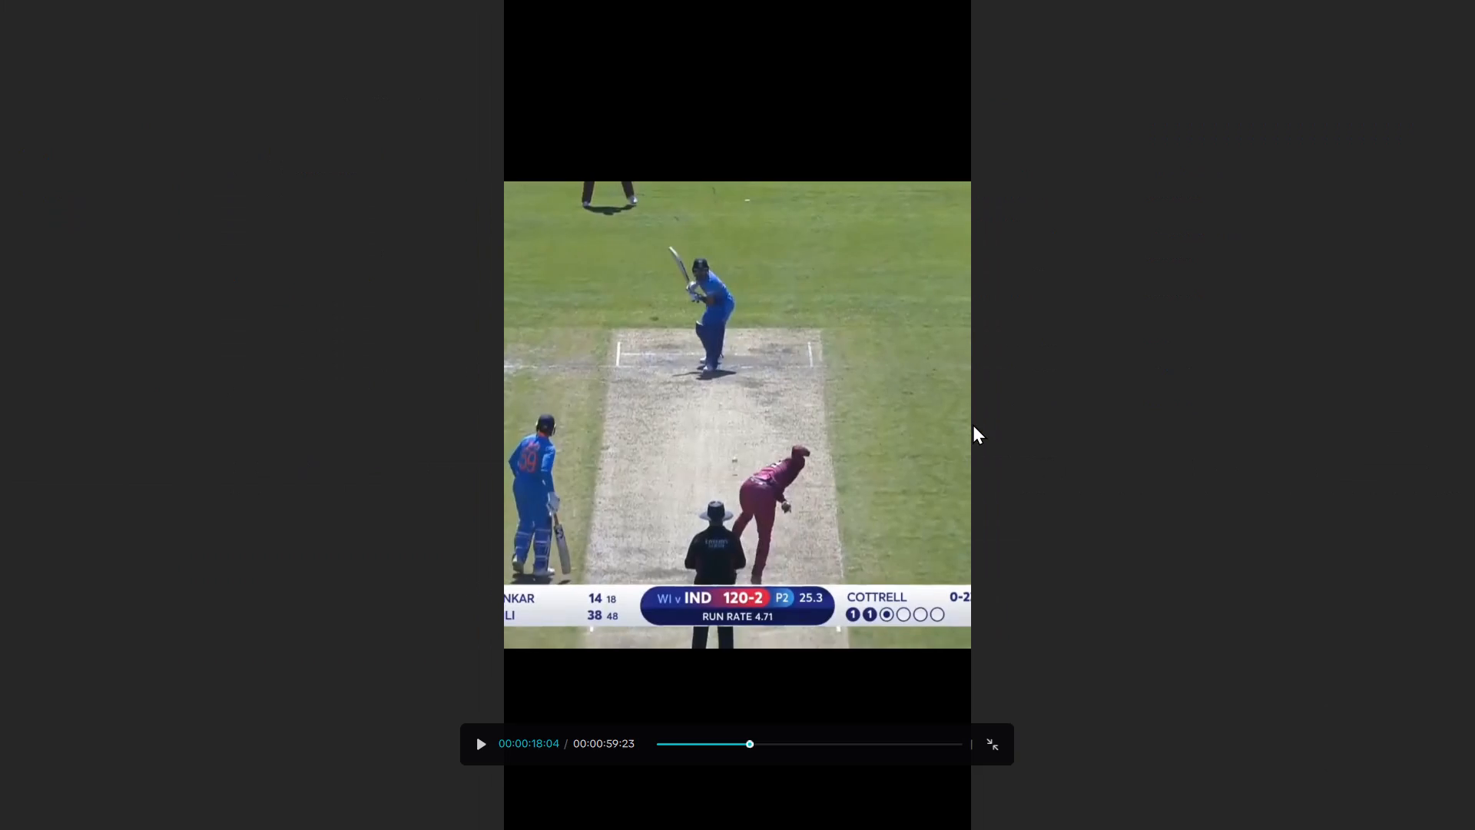
key(Escape)
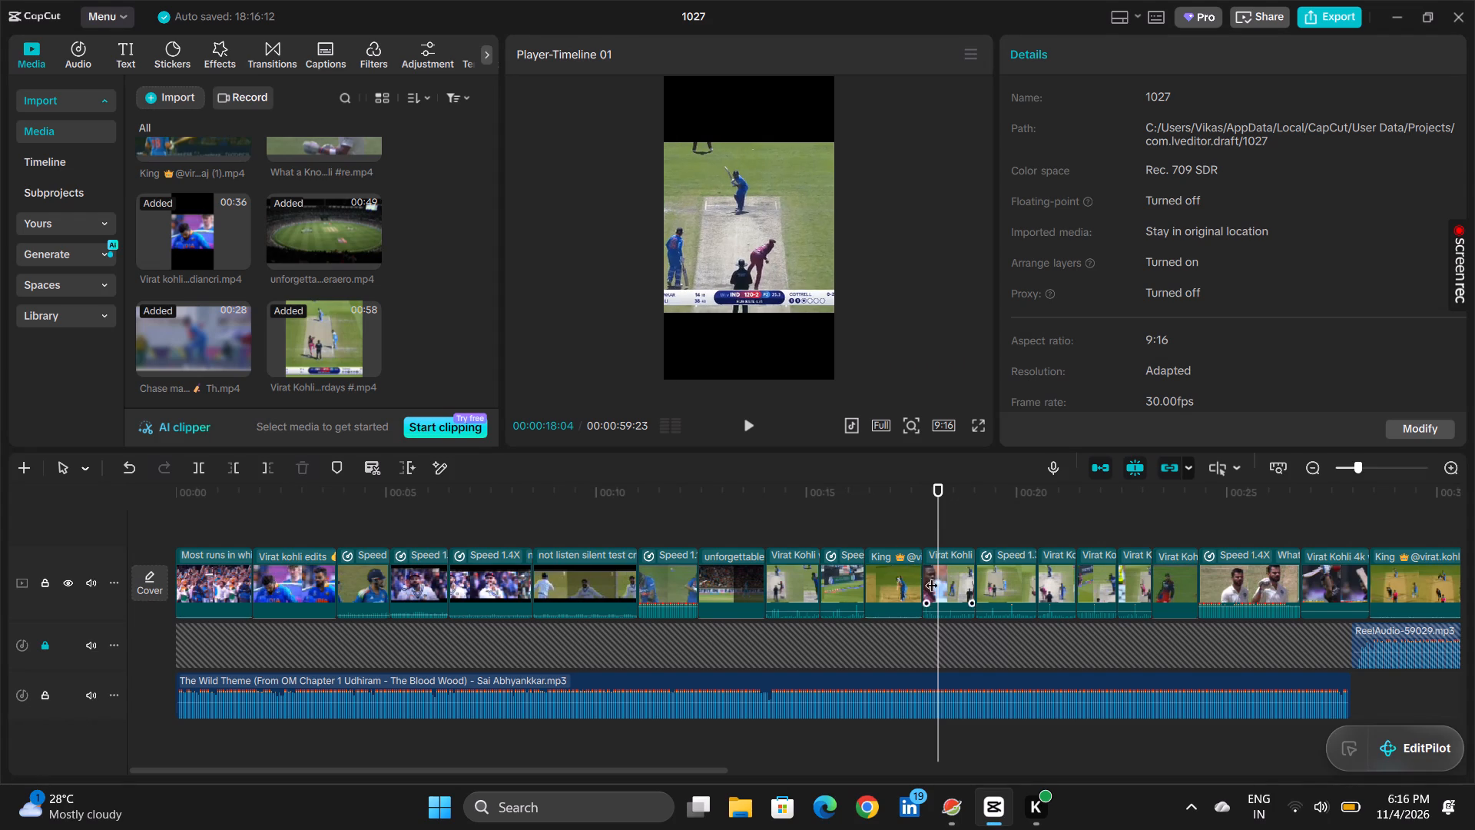
click(937, 579)
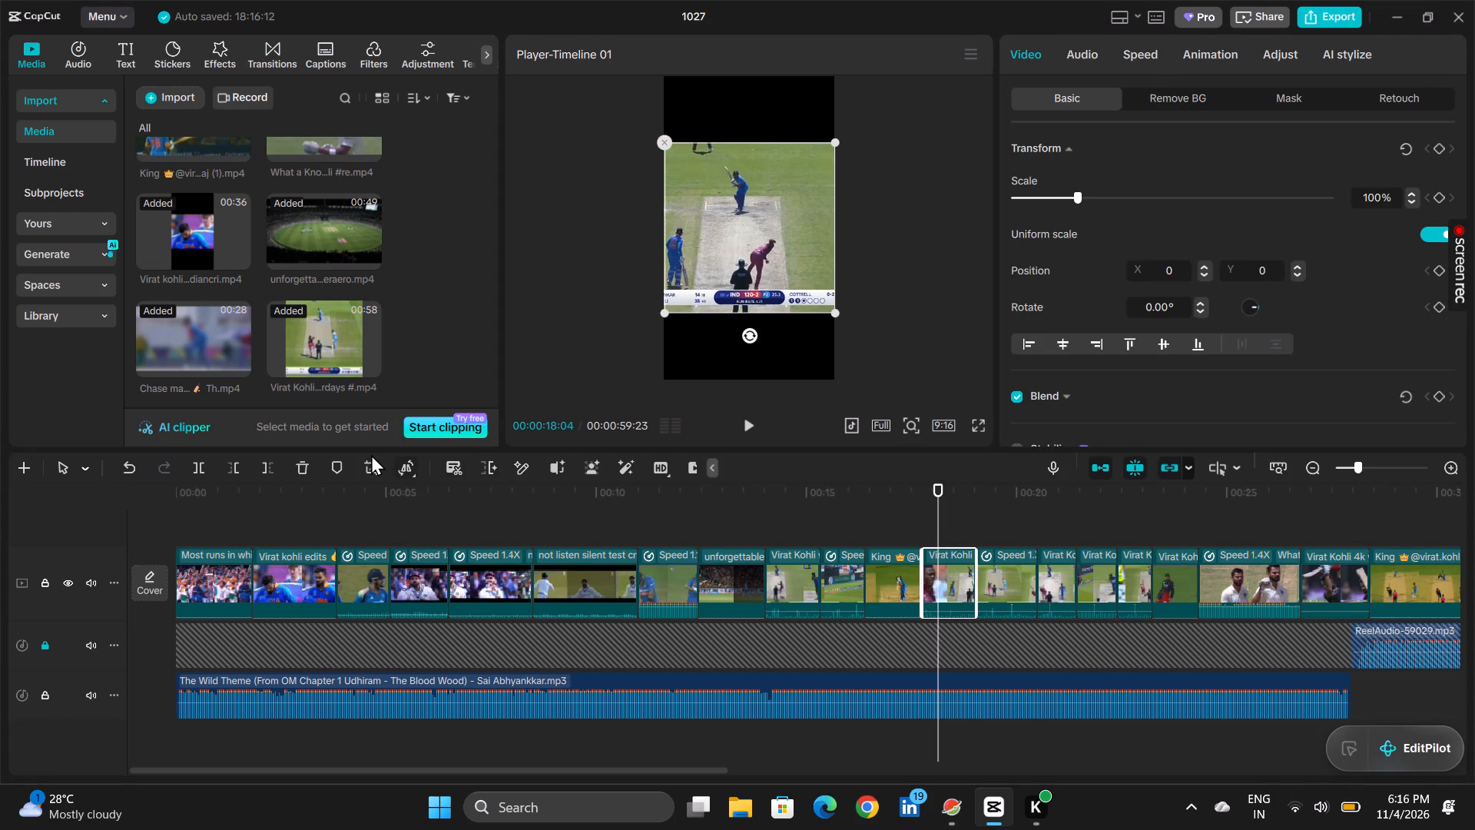
click(371, 454)
click(366, 464)
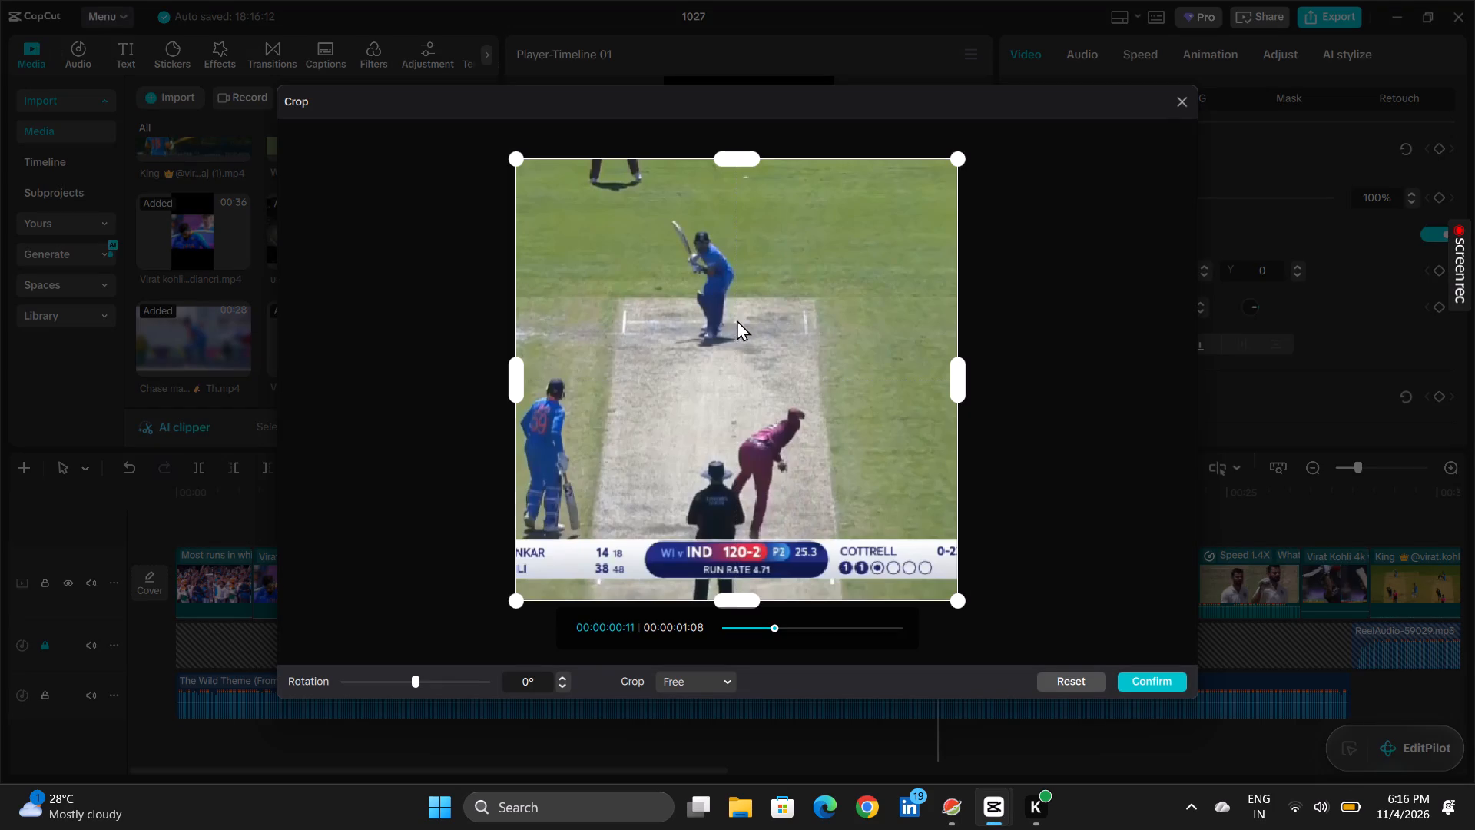
drag(740, 596, 740, 539)
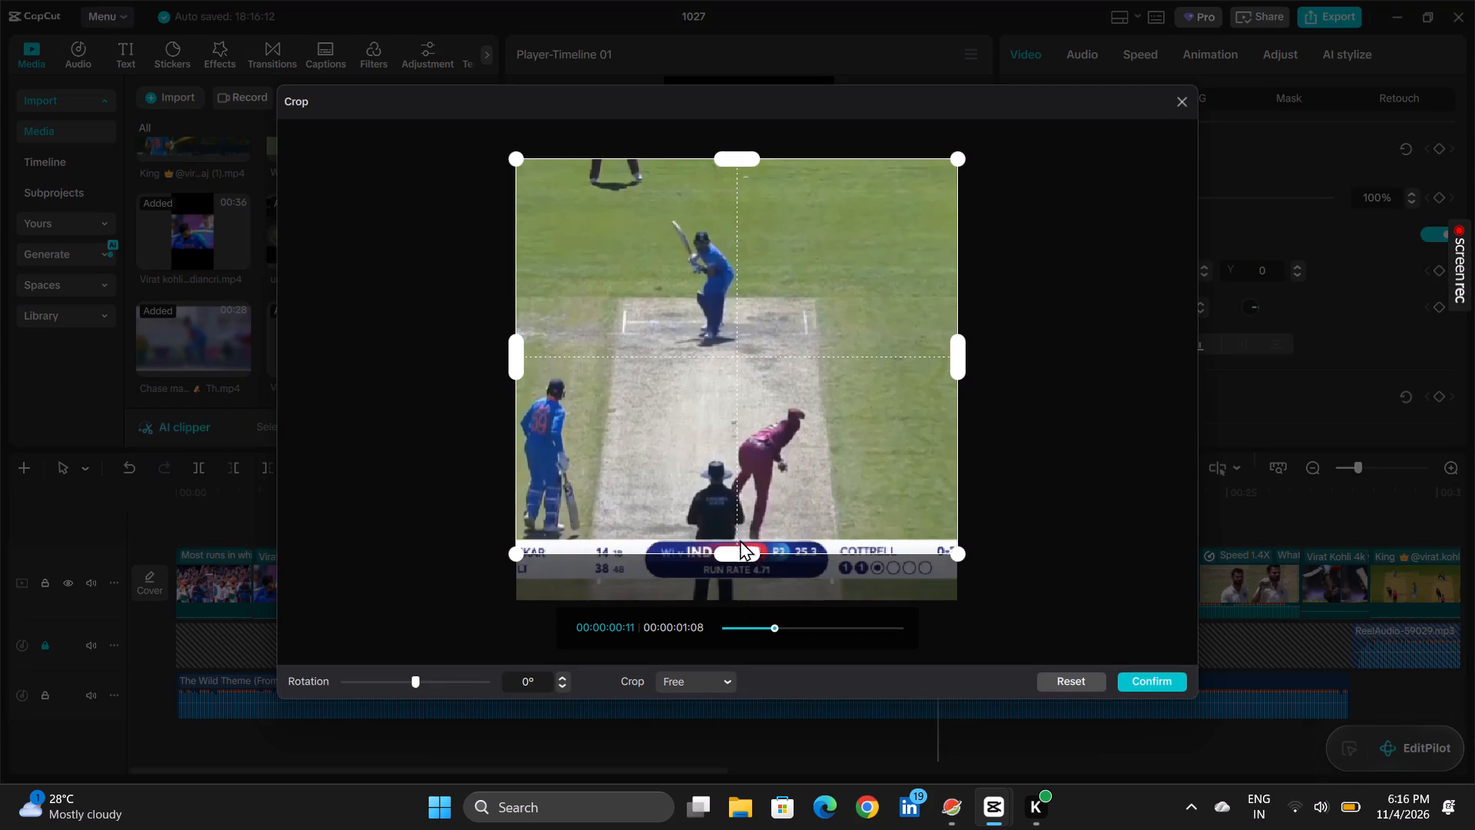
drag(740, 539, 740, 526)
click(1142, 672)
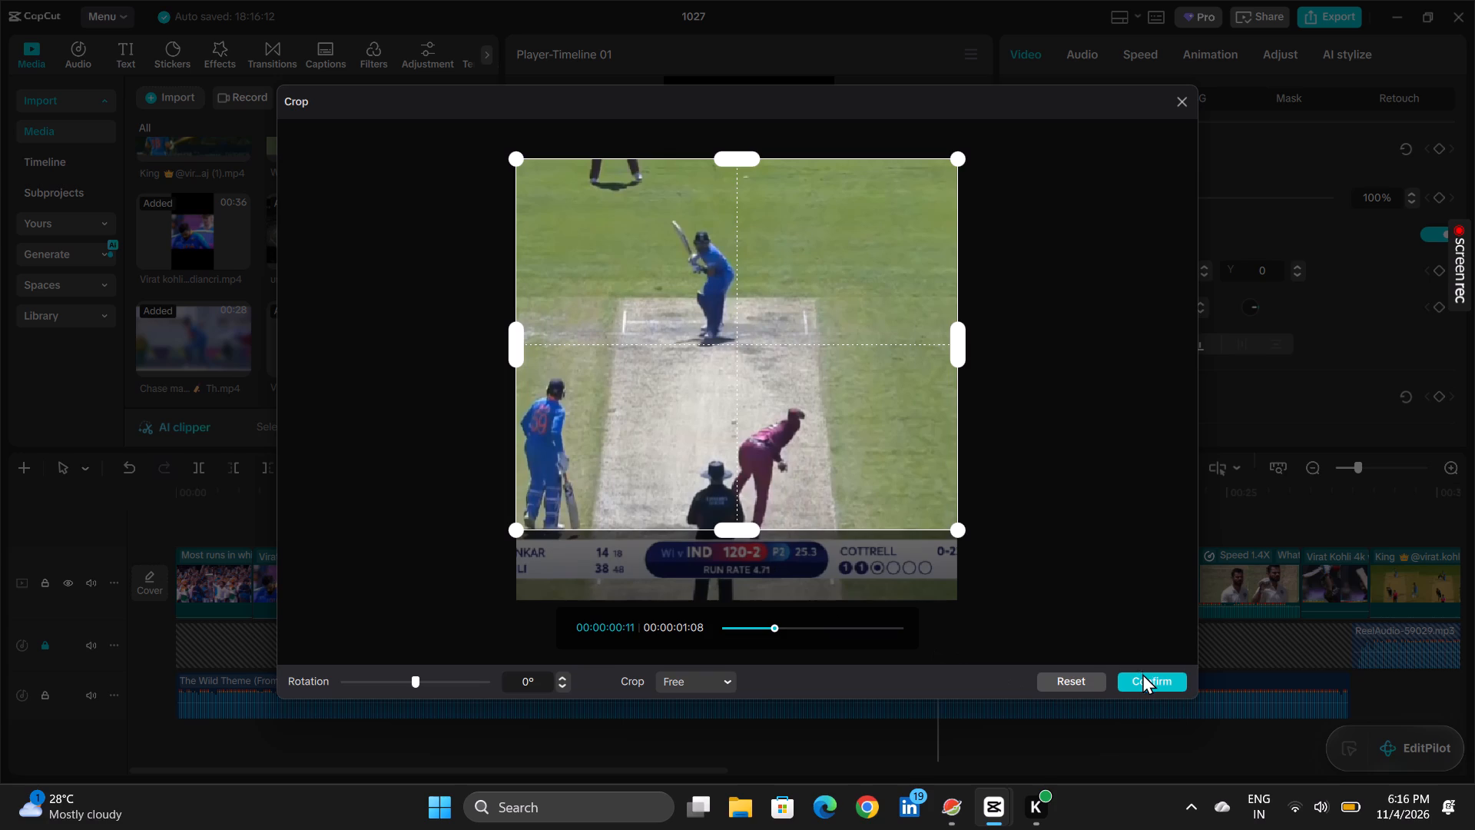
click(1137, 683)
Play the edit from about 00:15 to 00:38, mostly in full screen, to examine the batting clips across the music change.
click(809, 529)
key(space)
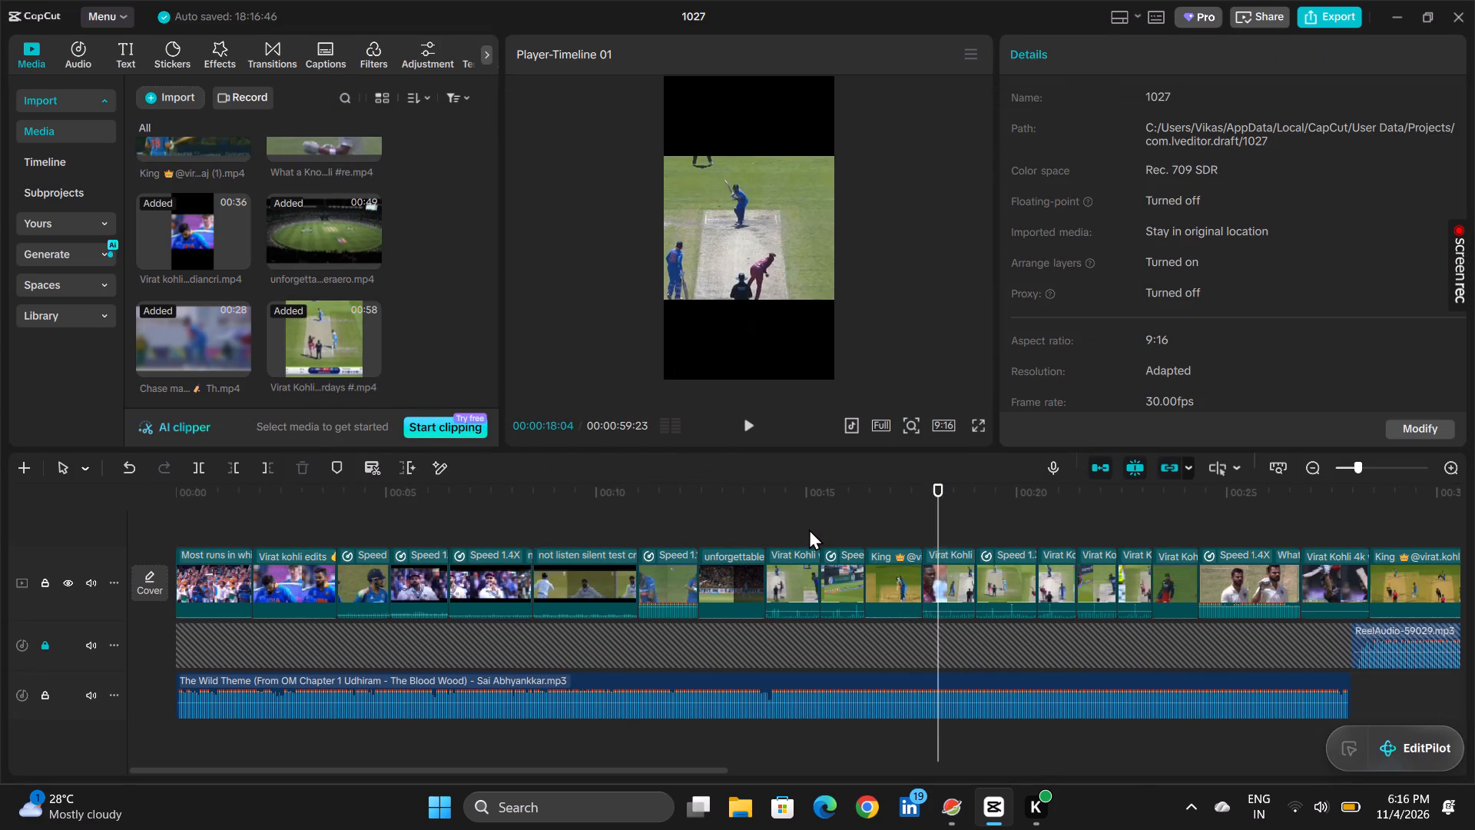
key(space)
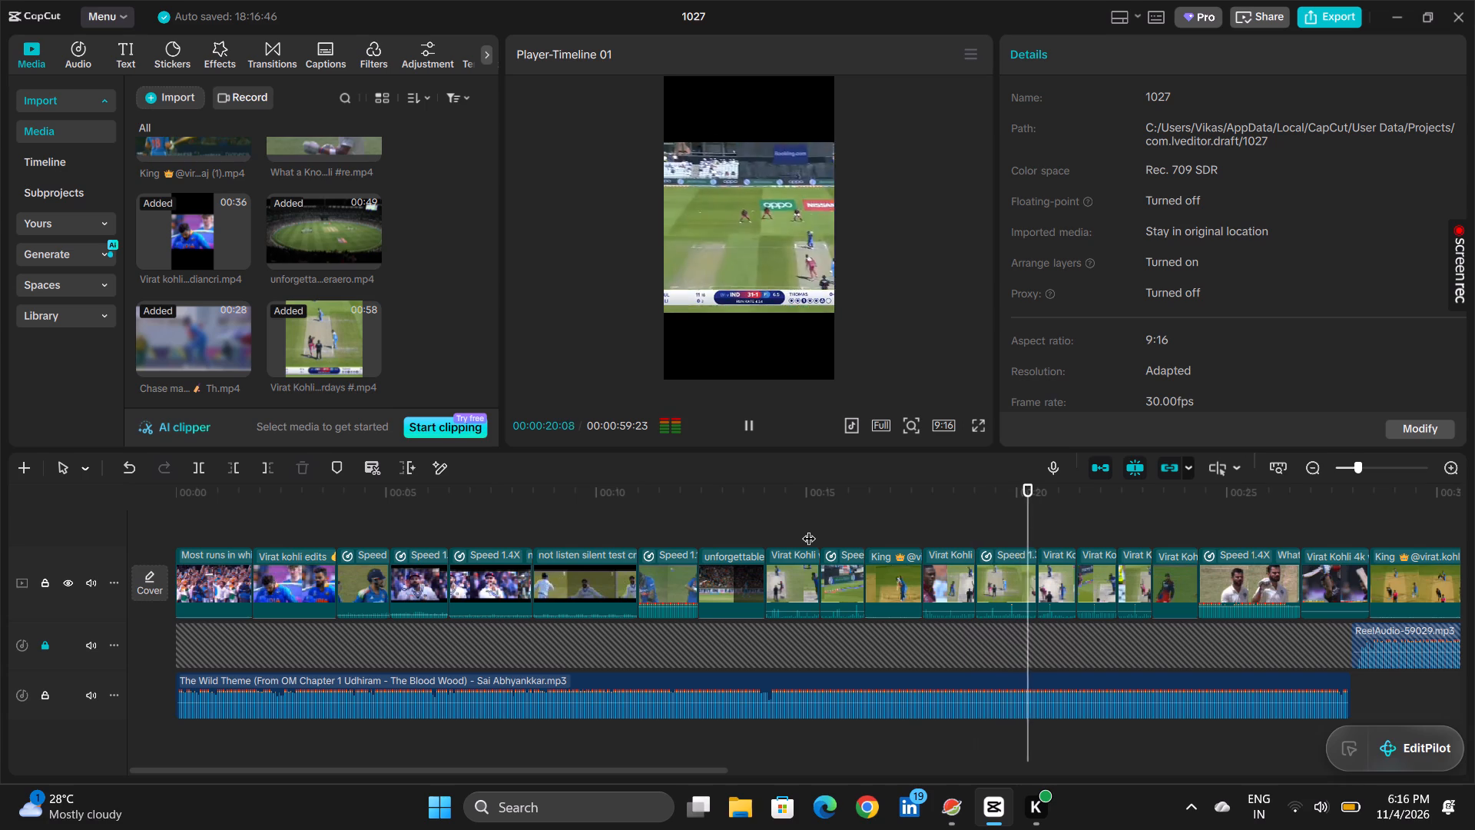
key(space)
click(787, 536)
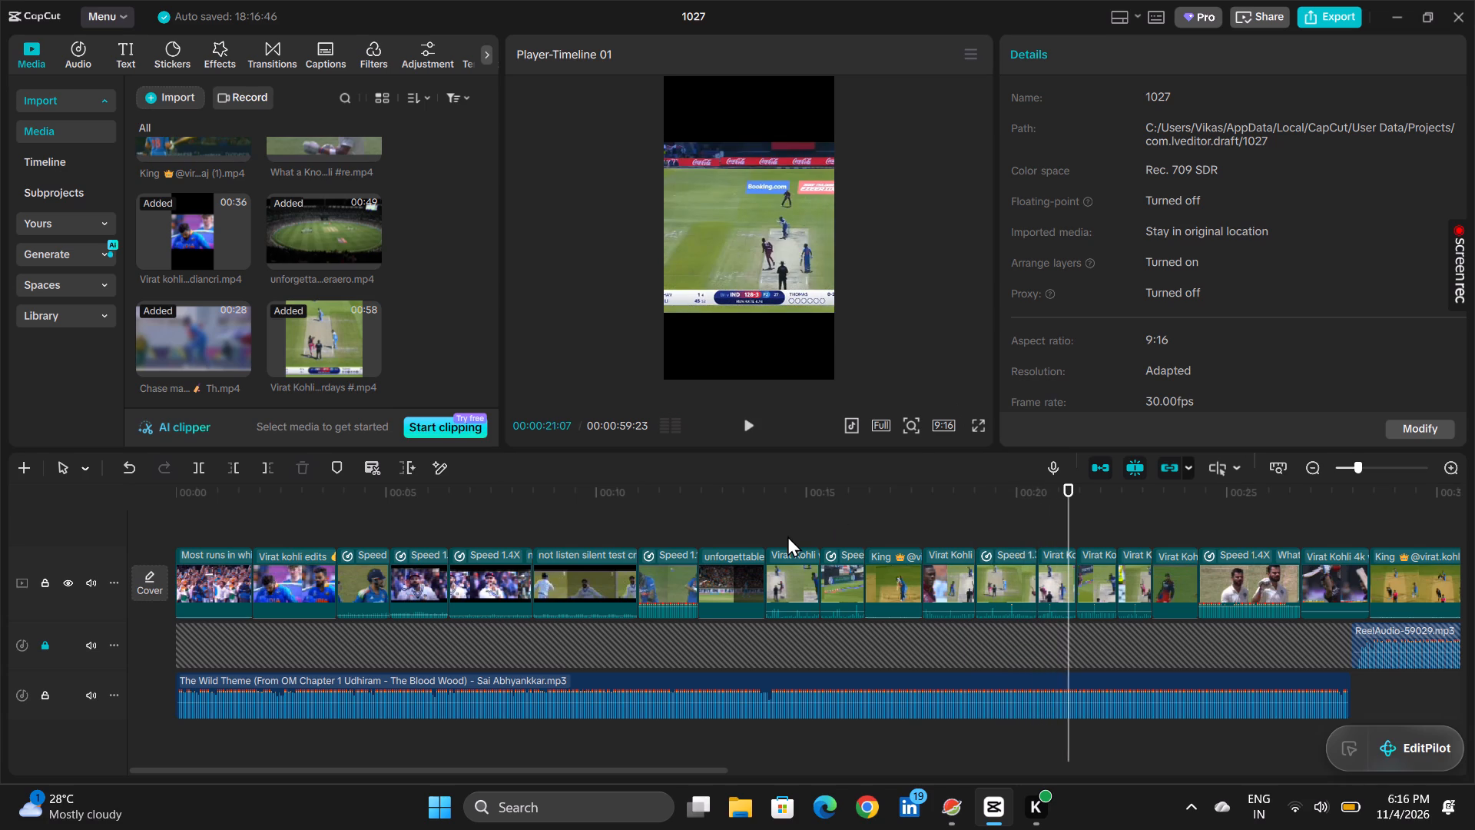
click(981, 422)
key(space)
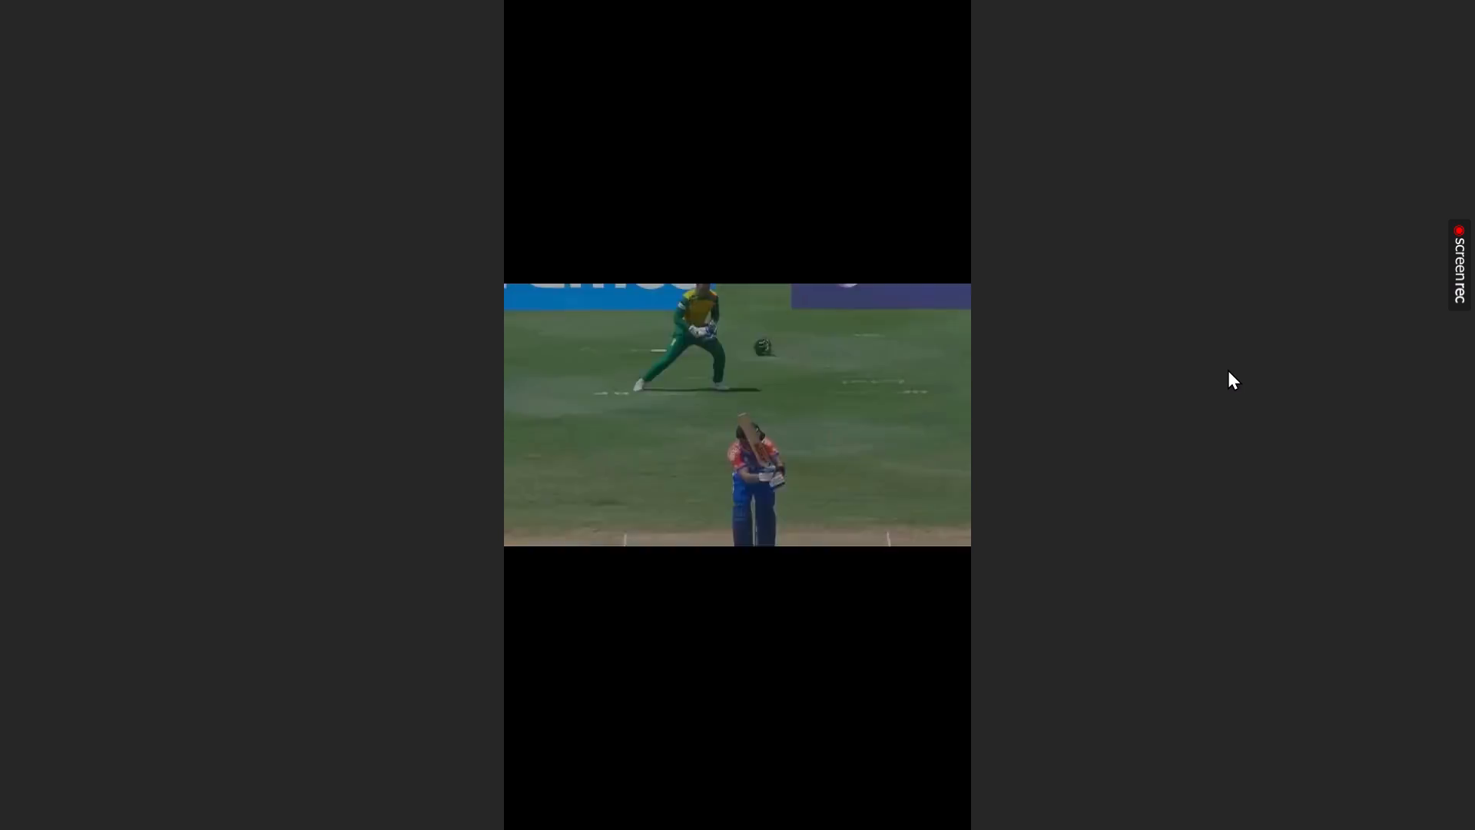
key(Escape)
key(space)
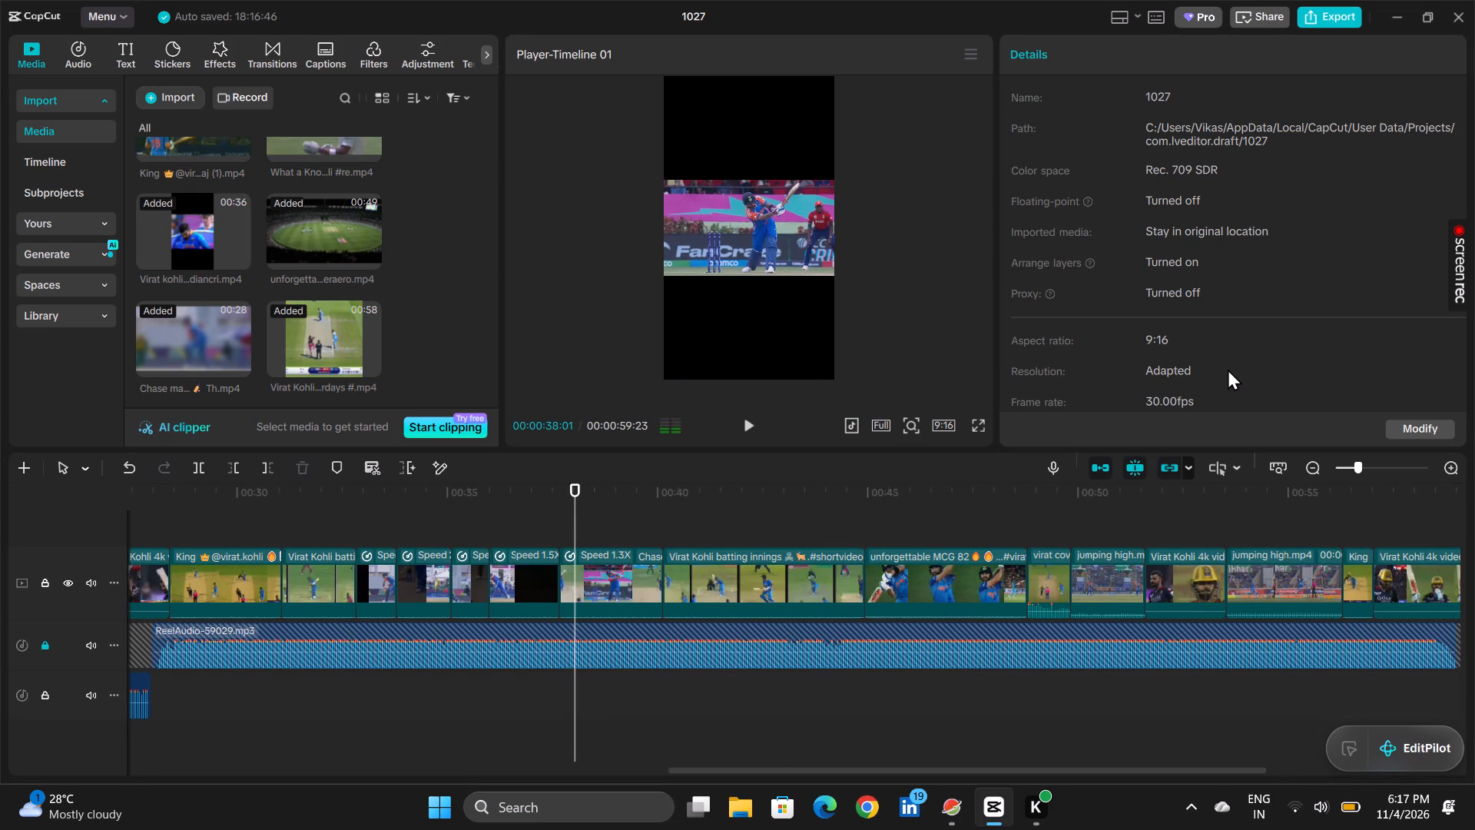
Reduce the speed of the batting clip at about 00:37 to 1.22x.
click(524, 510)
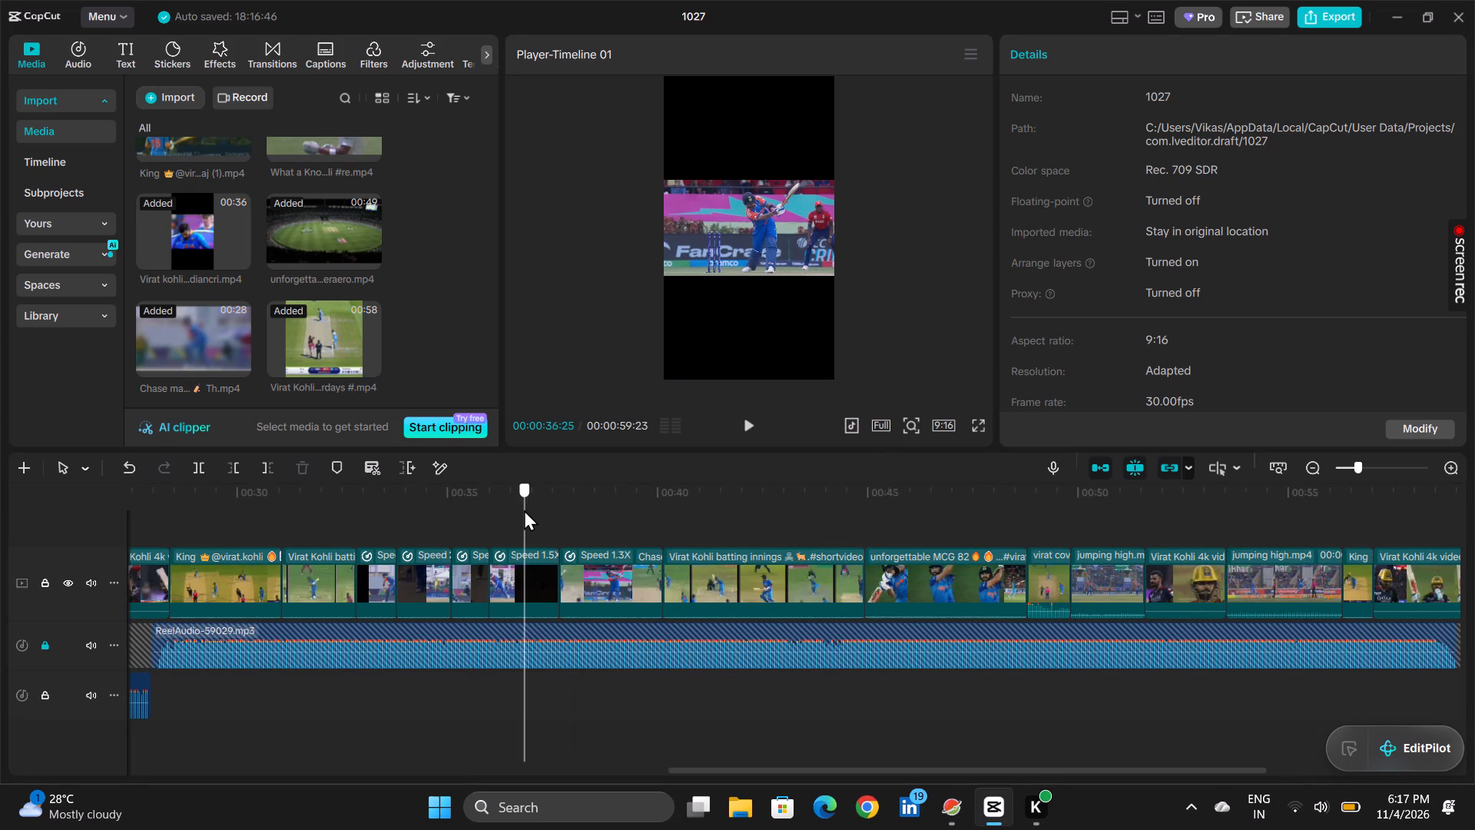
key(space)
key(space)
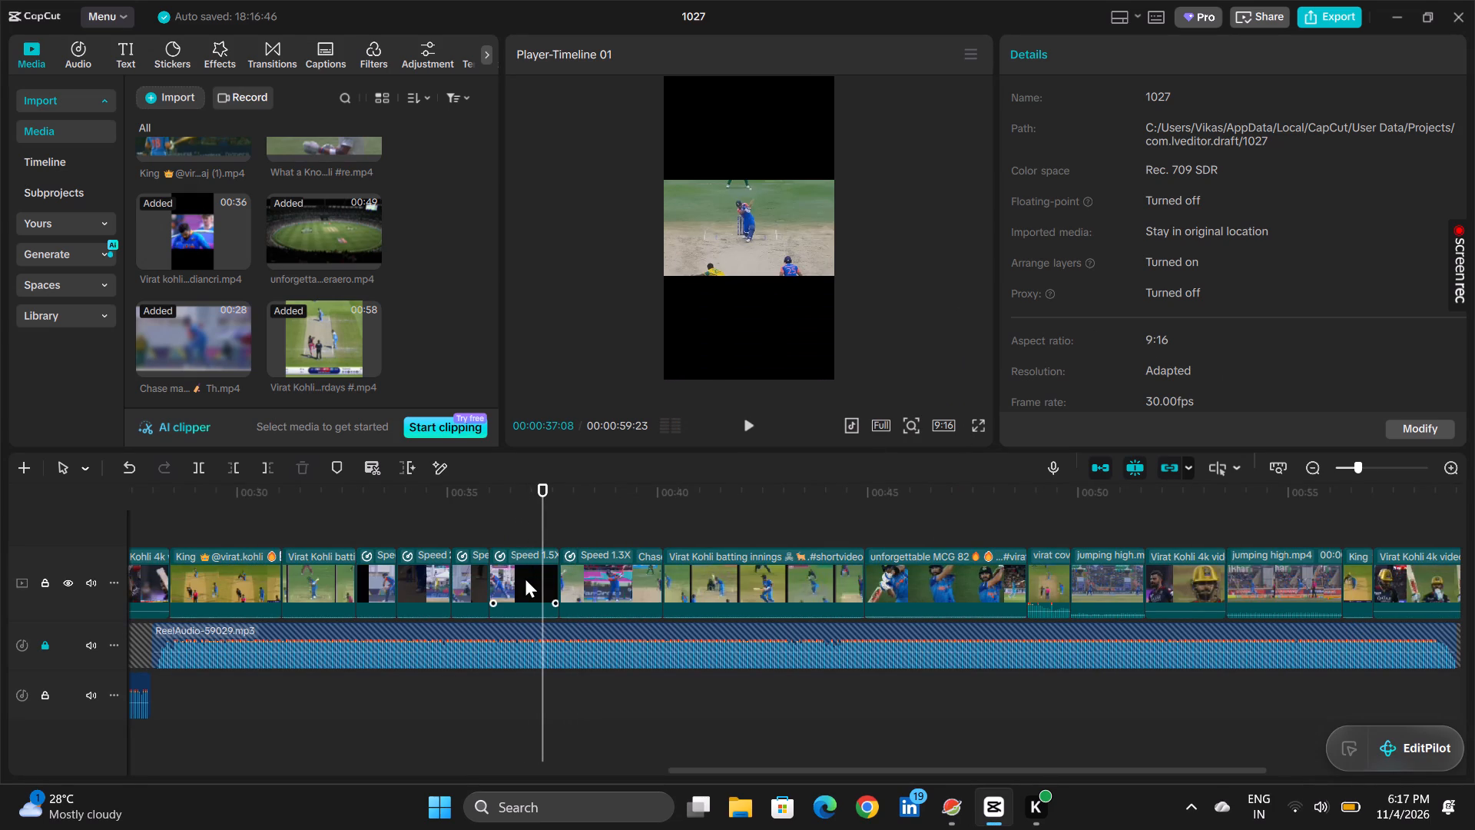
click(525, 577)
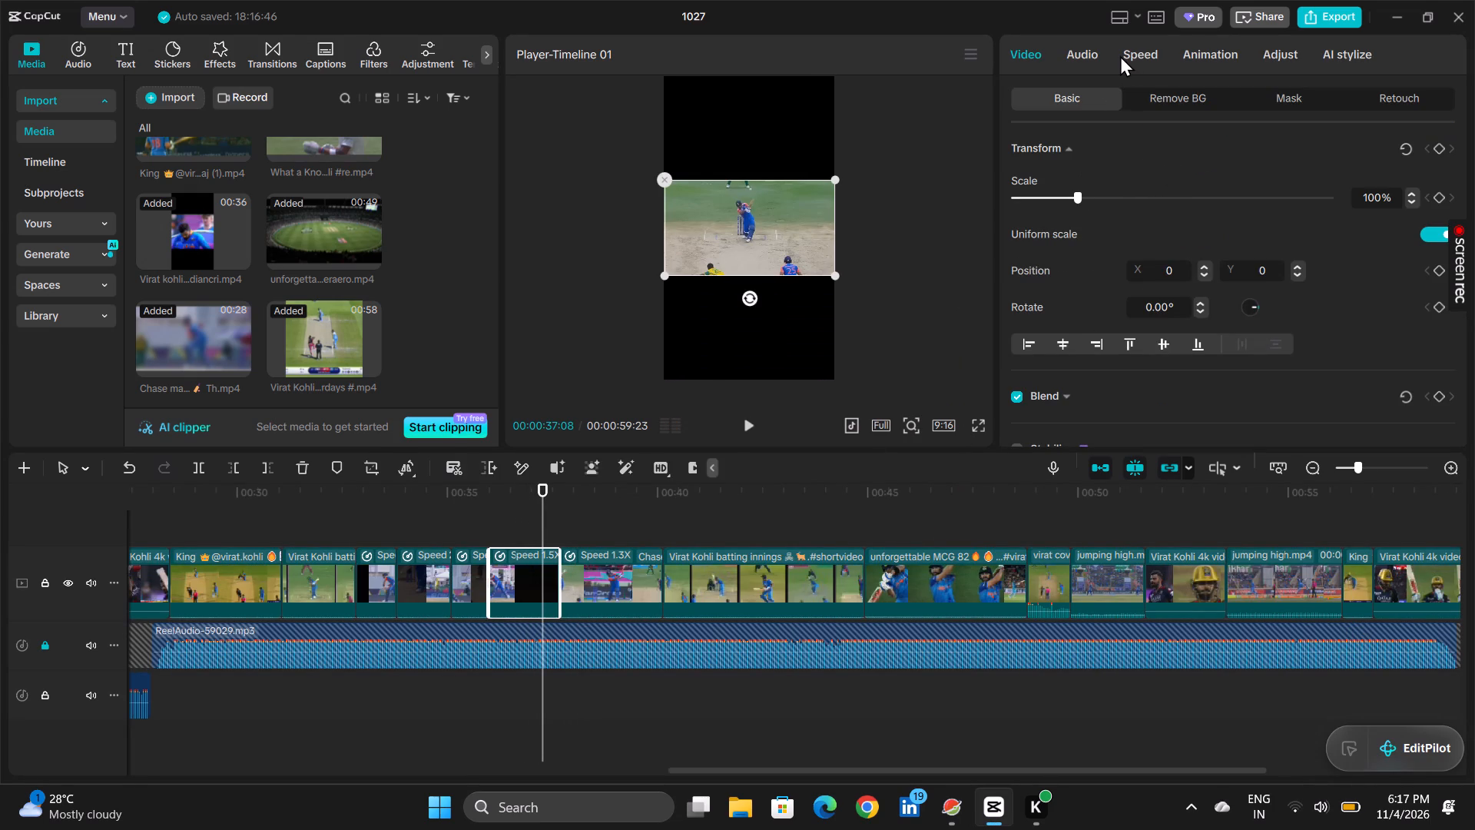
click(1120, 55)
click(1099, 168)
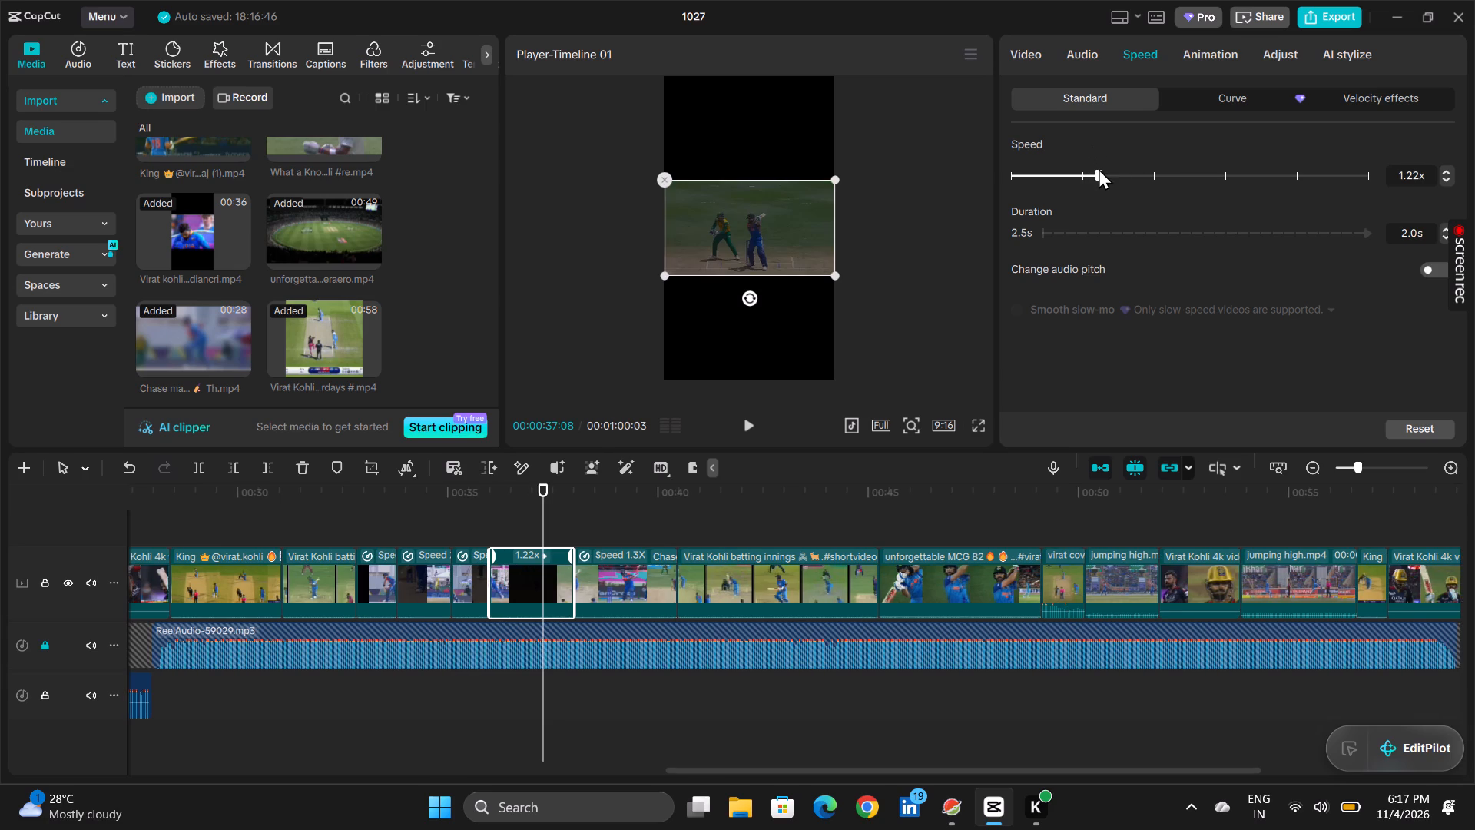
Replay the slowed batting clip at about 00:37 and set its speed to 1.00x.
click(464, 535)
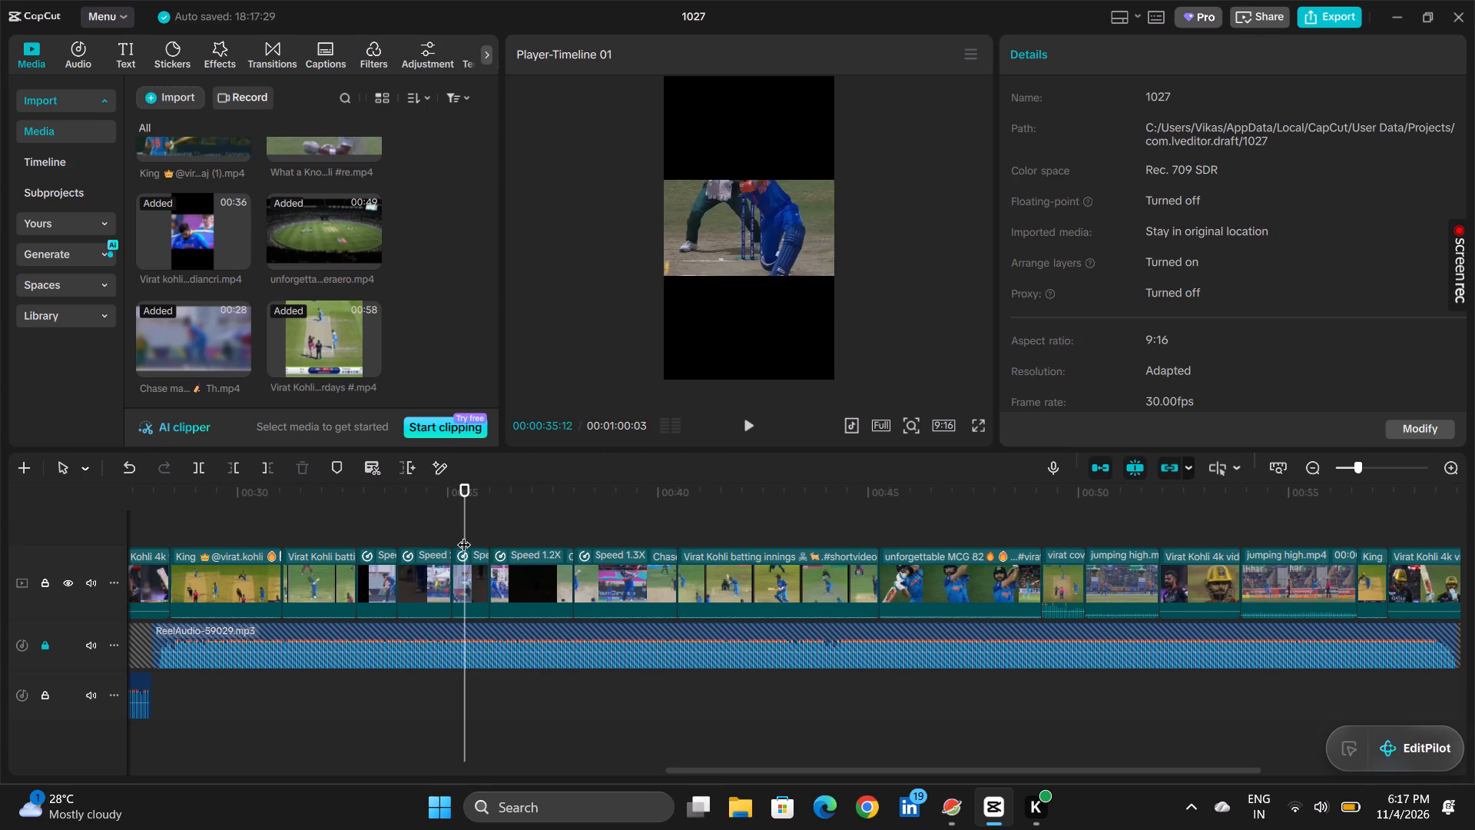
key(space)
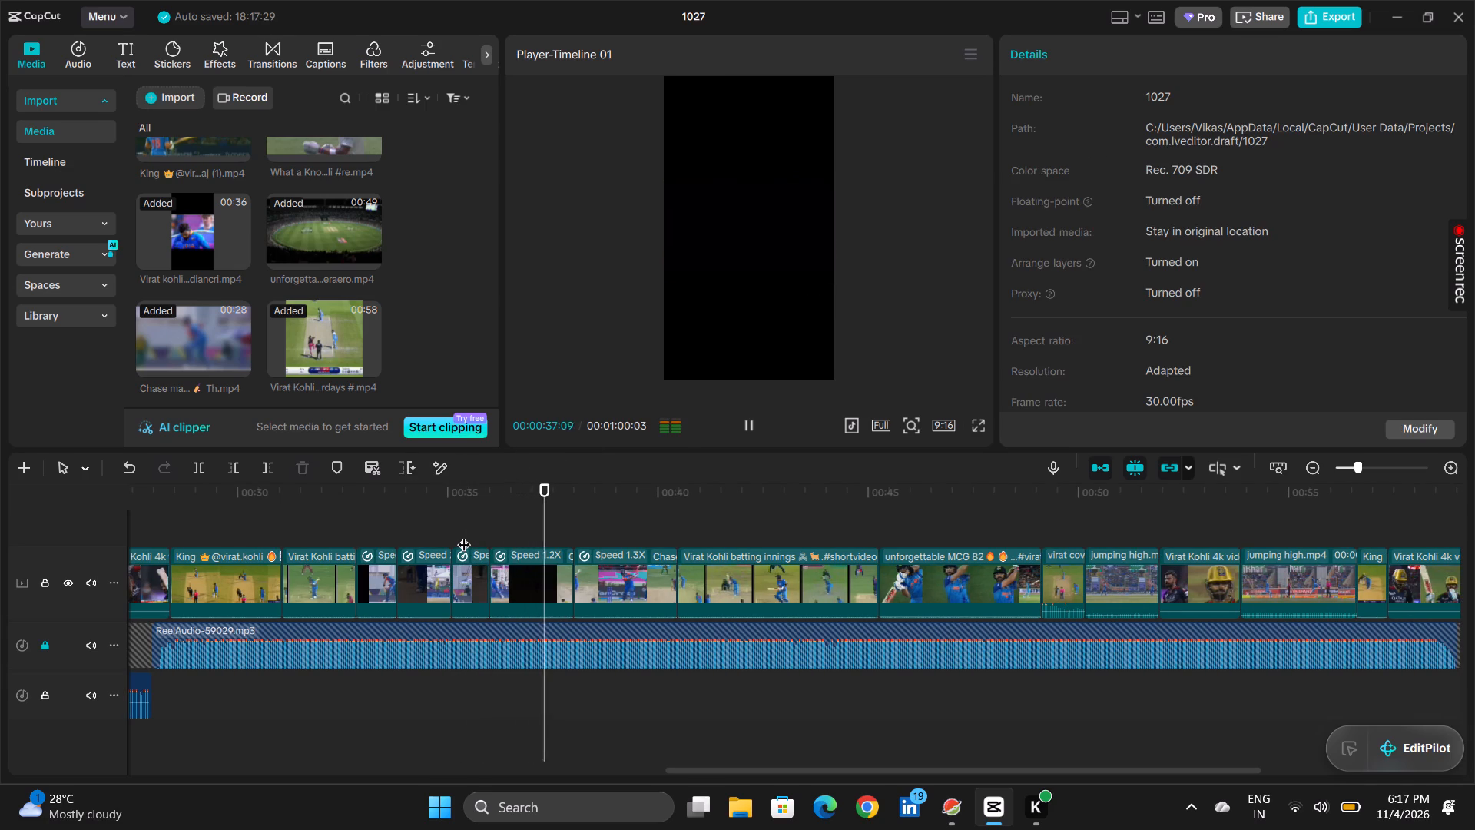
key(space)
click(547, 581)
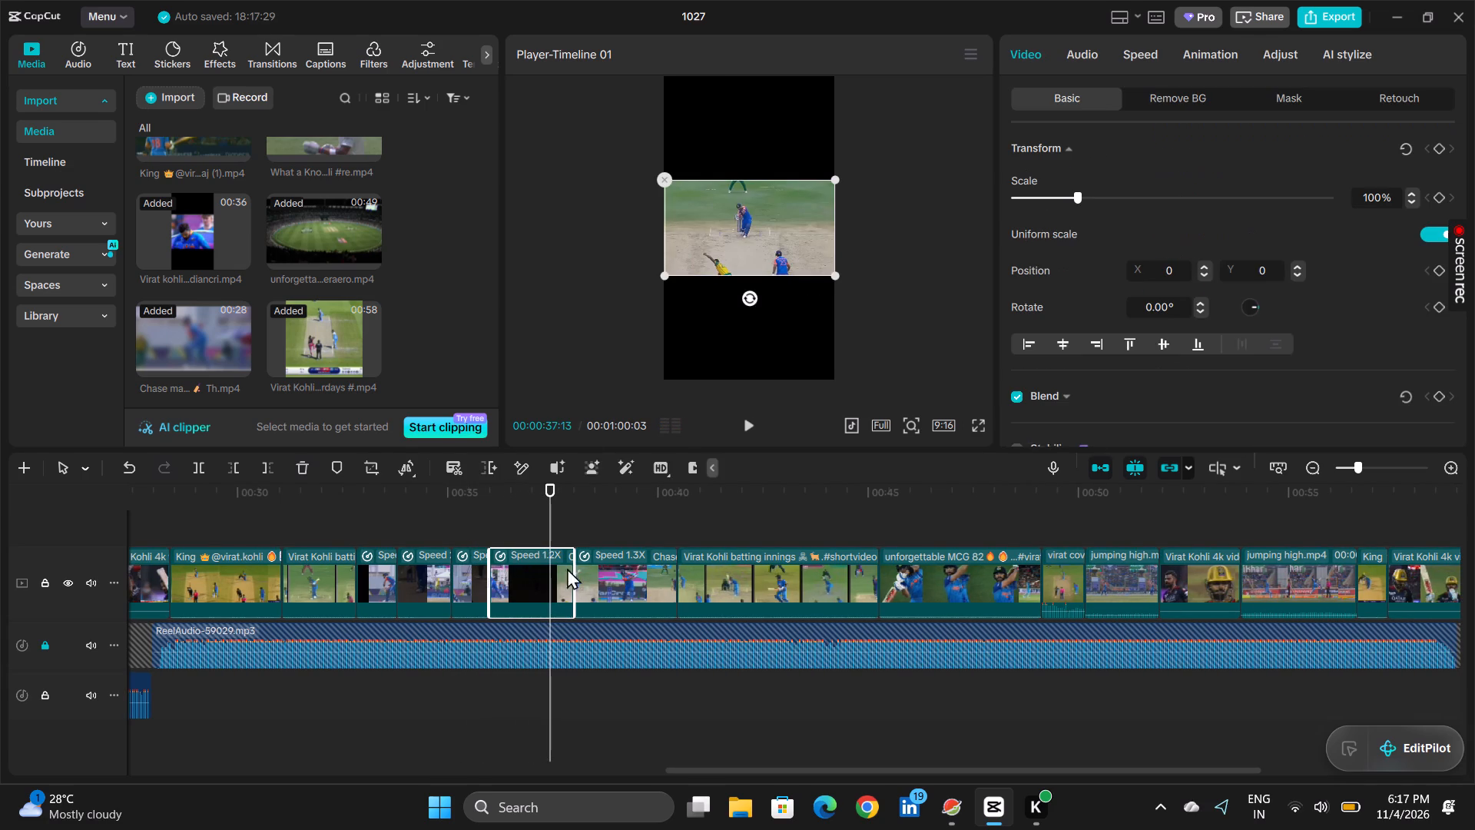
click(1128, 53)
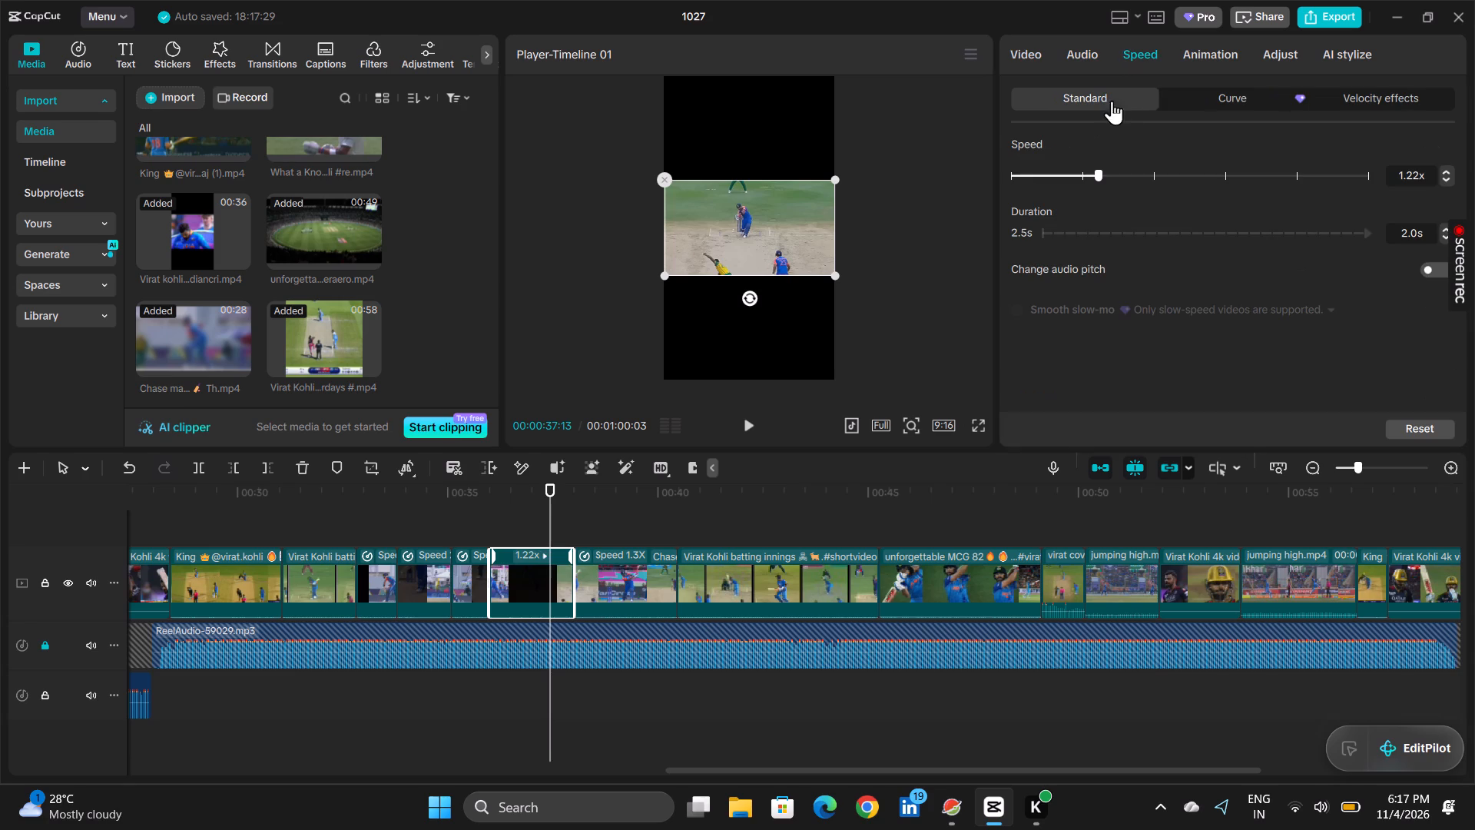
click(1082, 169)
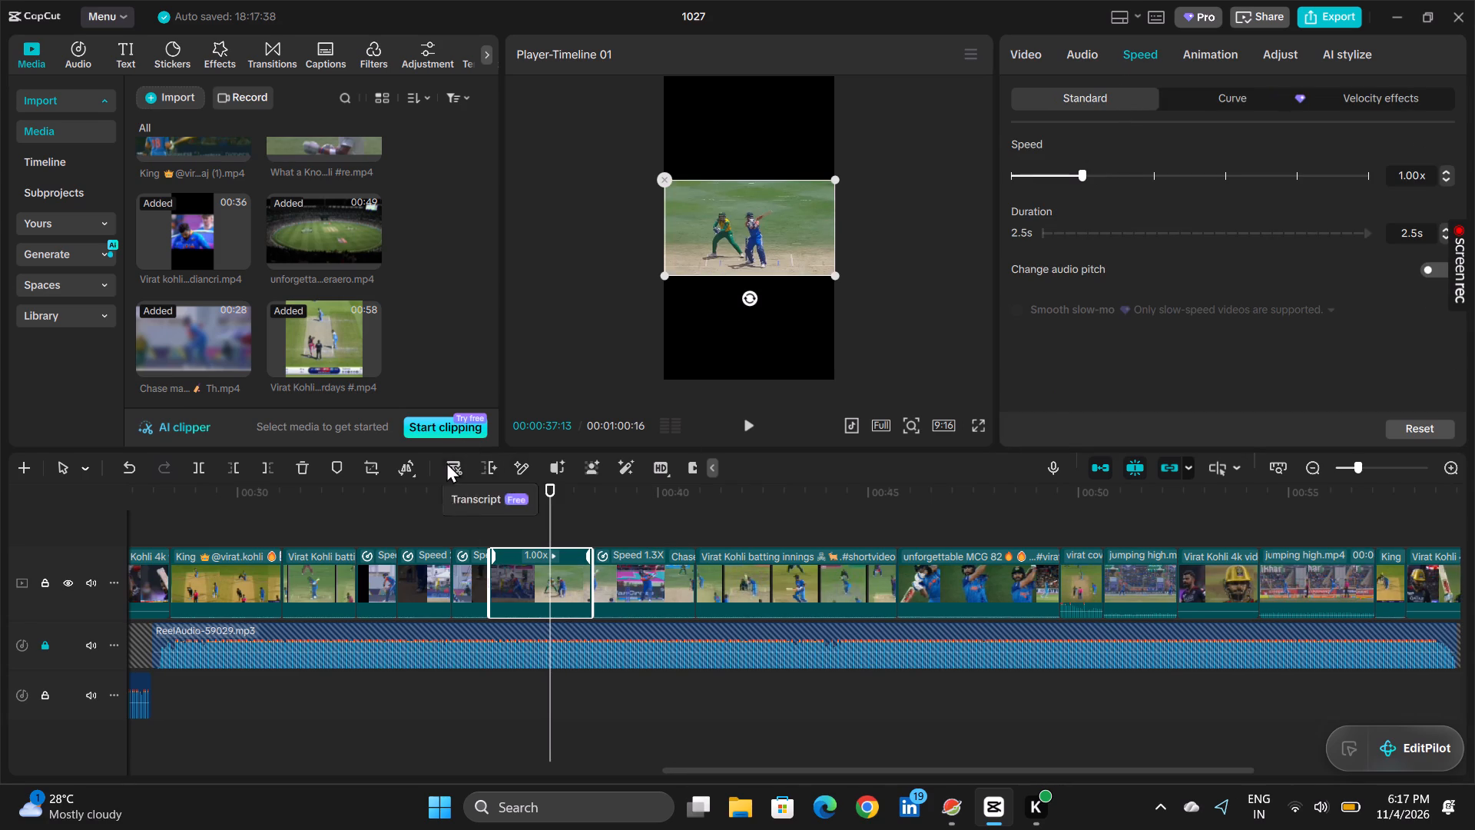
Play from about 00:35 to 00:46 in full screen to review the retimed clip and following batting shots against the reel audio.
click(454, 521)
click(976, 424)
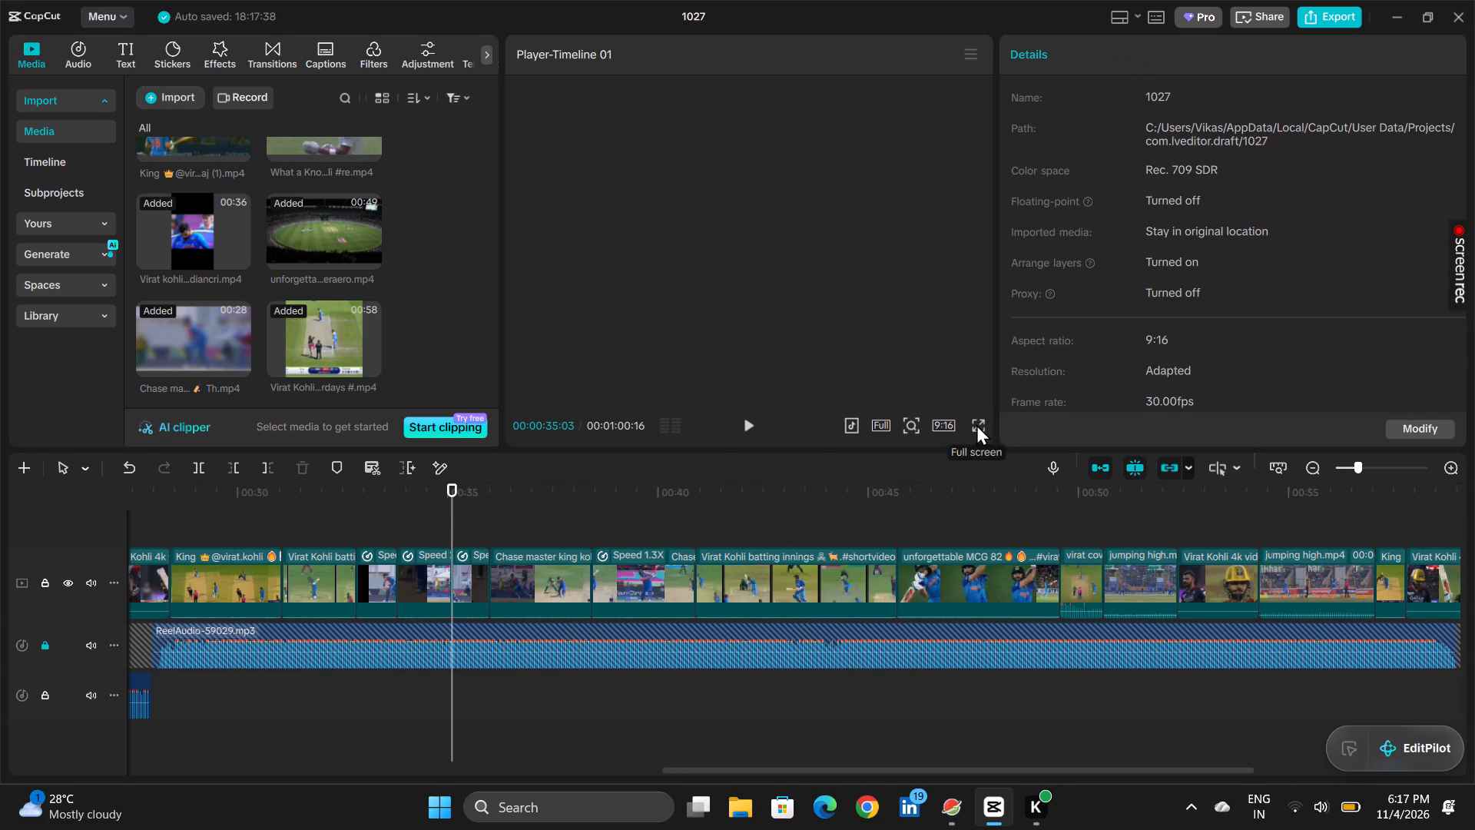
key(space)
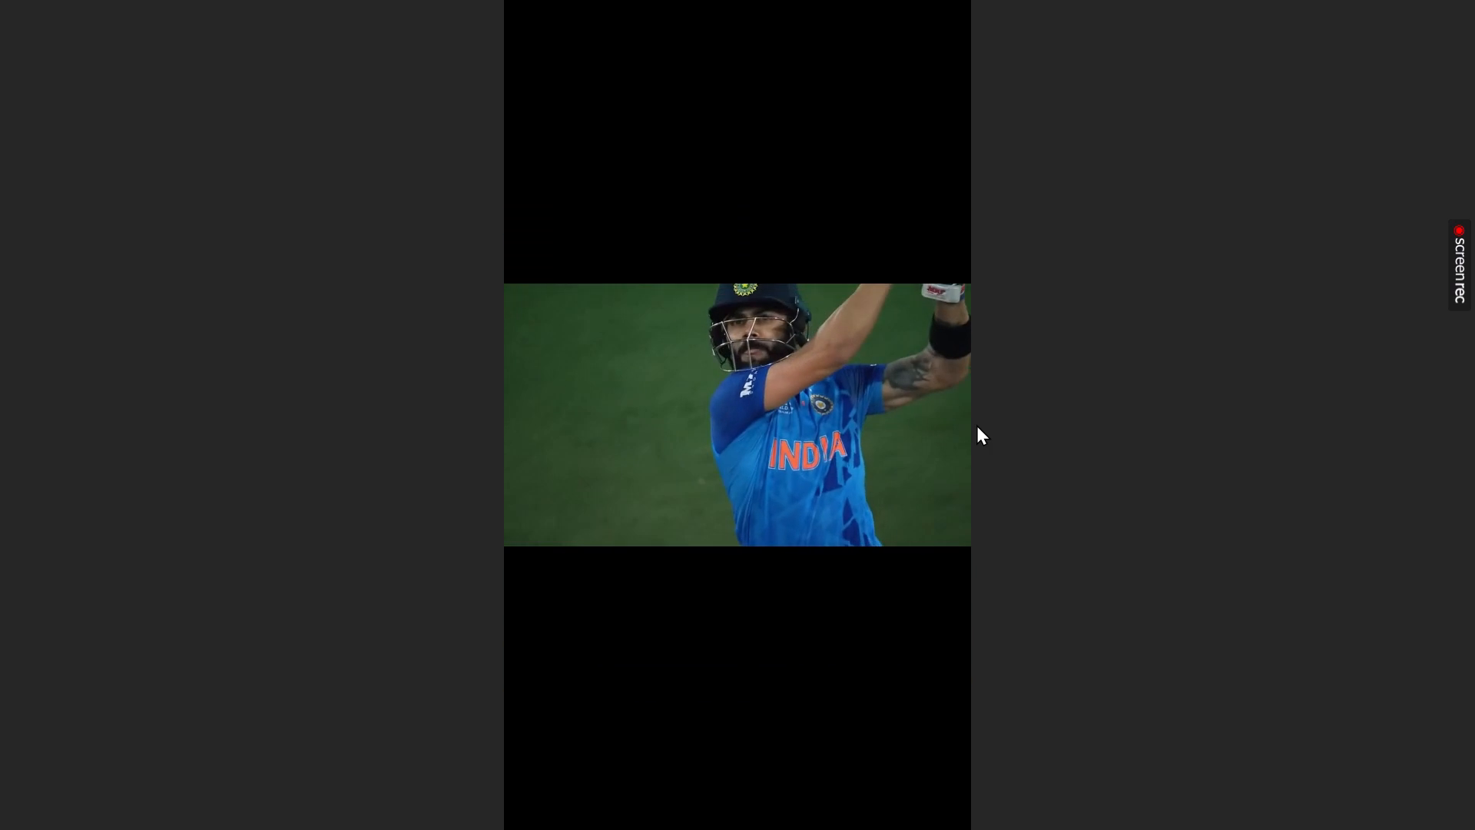
key(space)
key(Escape)
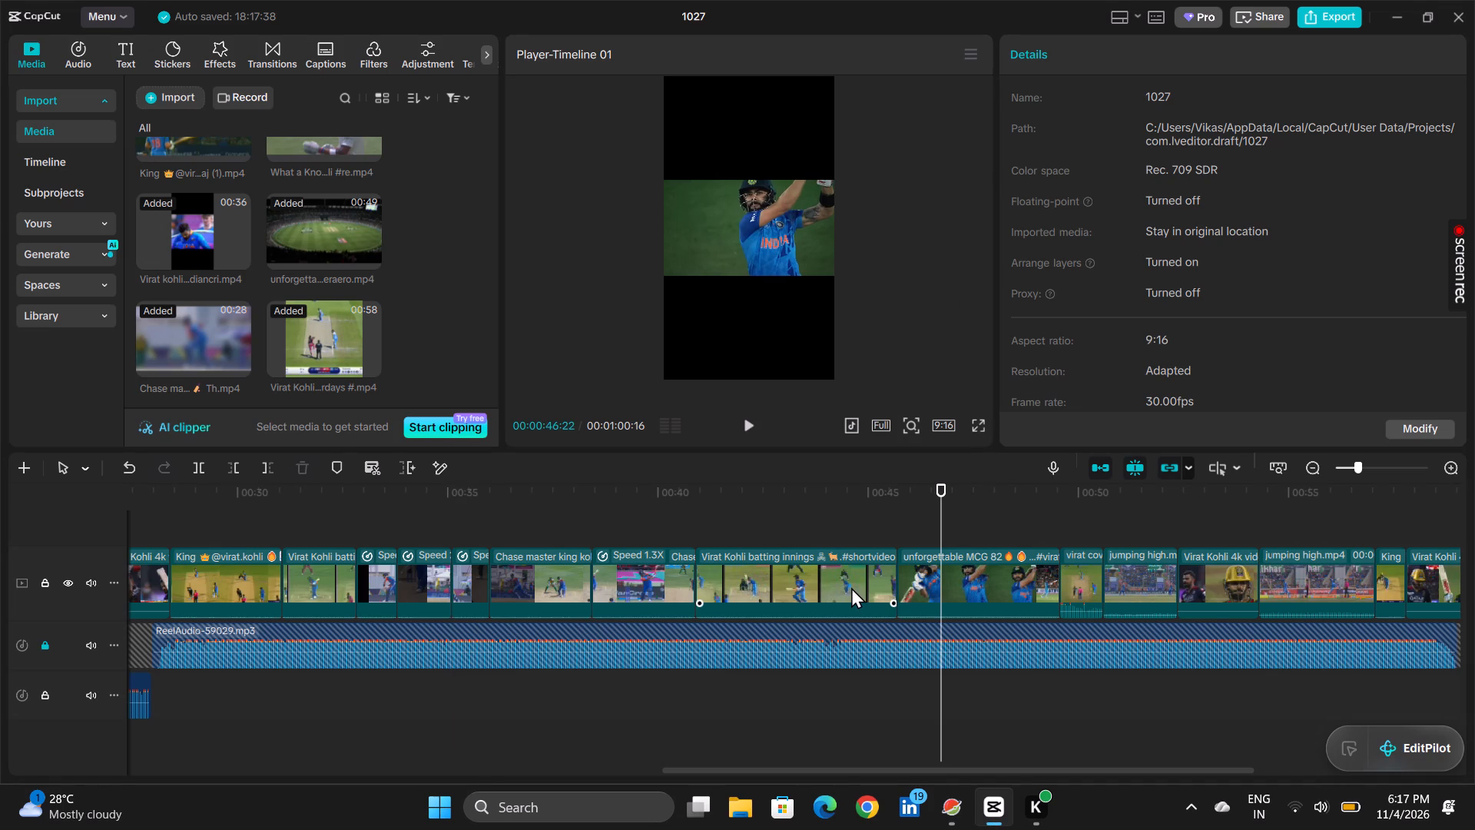
Trim about 10 frames off the end of the Virat Kohli batting innings clip near 00:45 and play back the cut.
click(851, 587)
drag(897, 578, 886, 579)
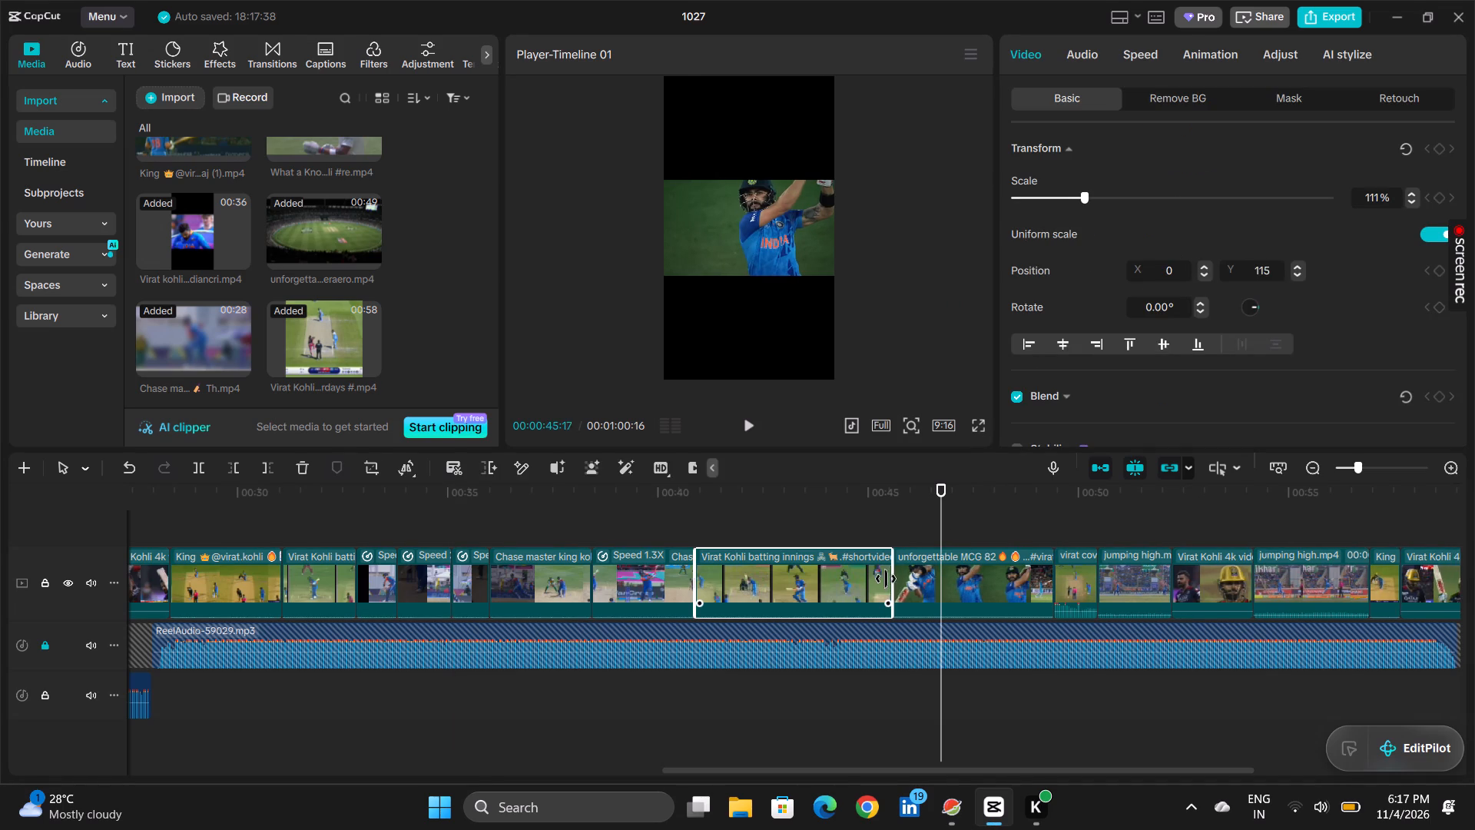
drag(886, 579, 879, 580)
click(821, 496)
key(space)
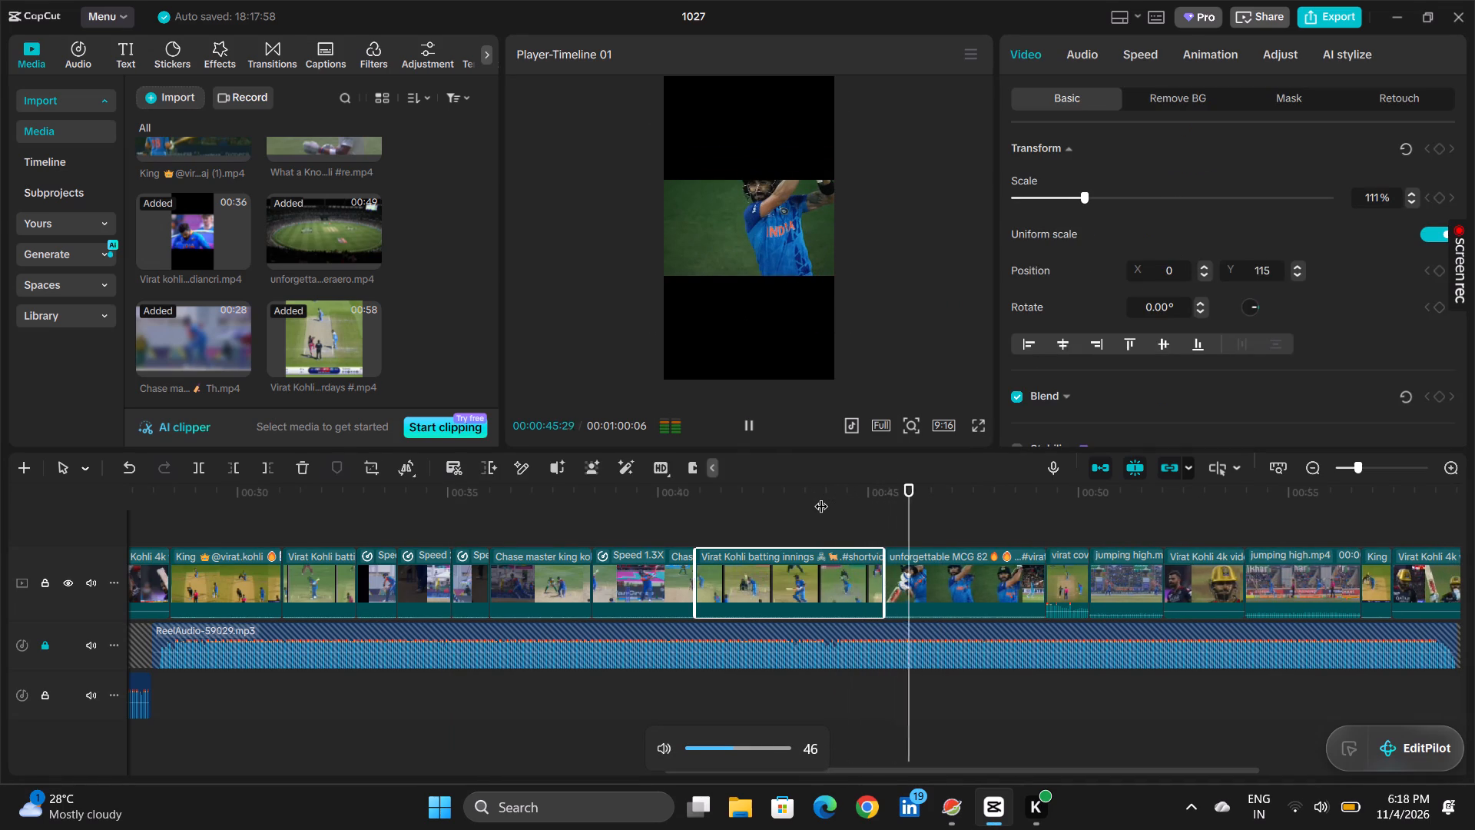
key(space)
click(824, 528)
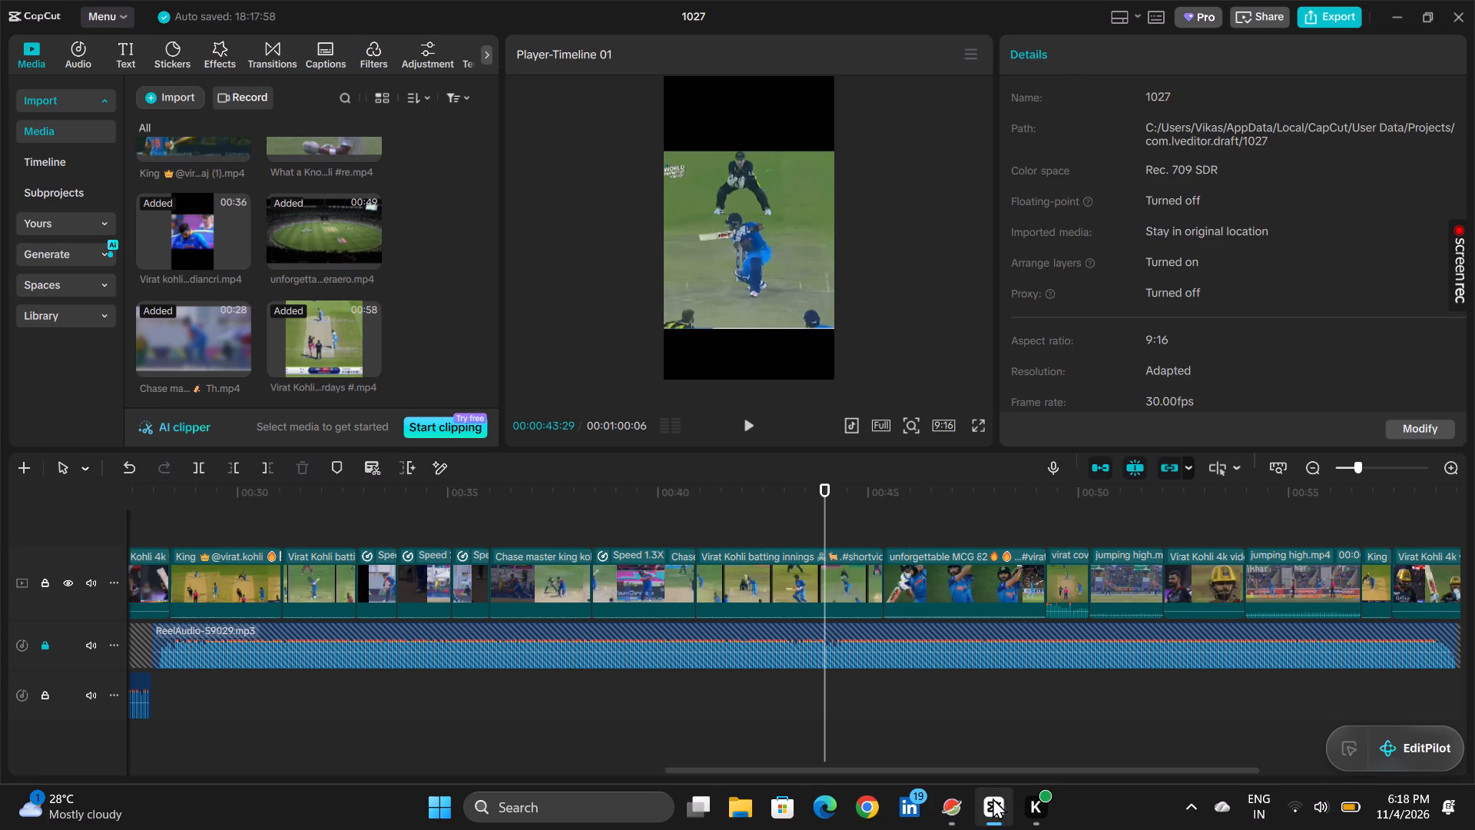
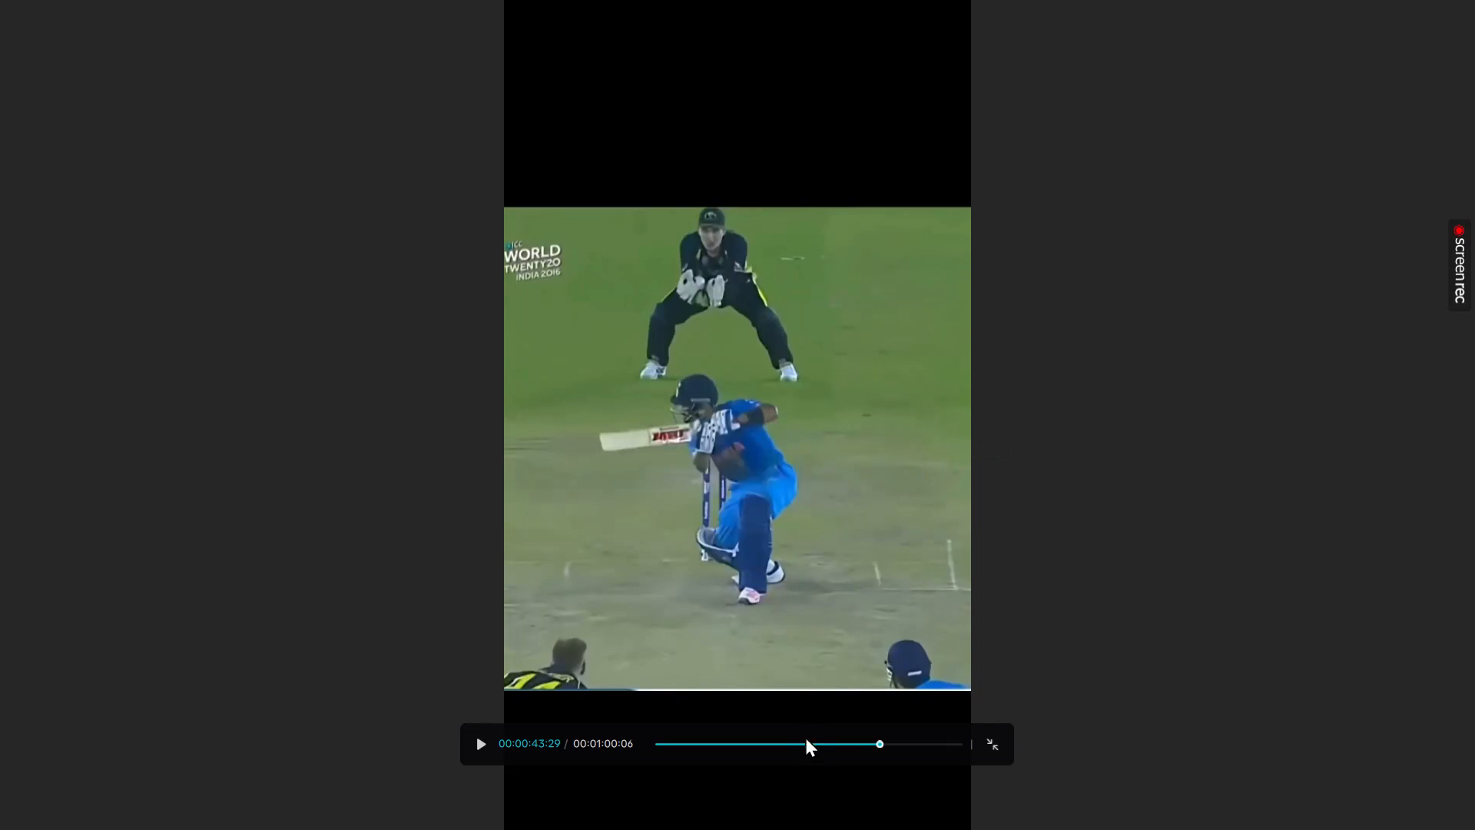
Jump between earlier points of the edit in full screen, and play the batting shots near 00:43 in the normal preview.
click(800, 752)
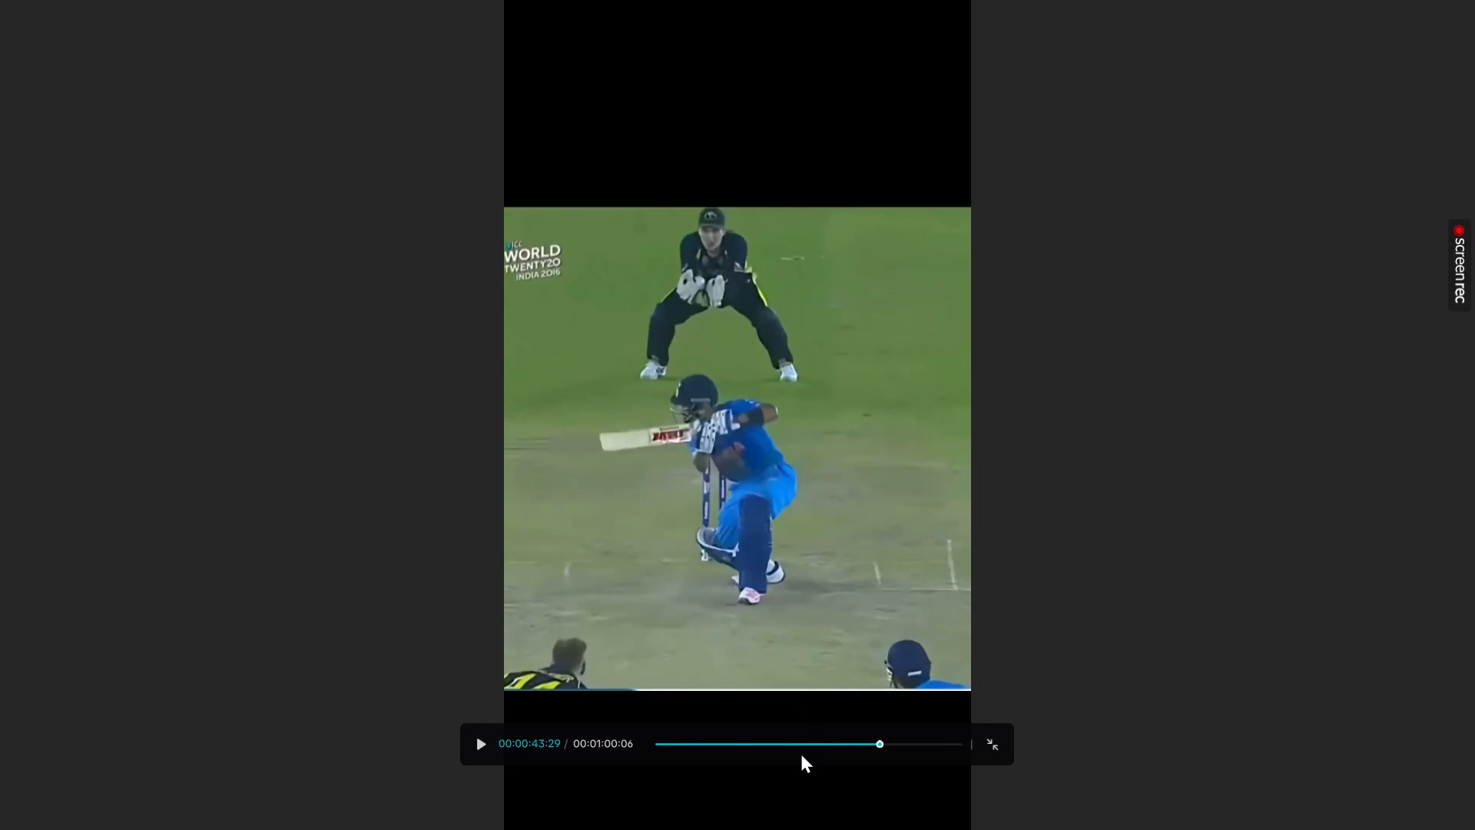
click(804, 739)
click(820, 739)
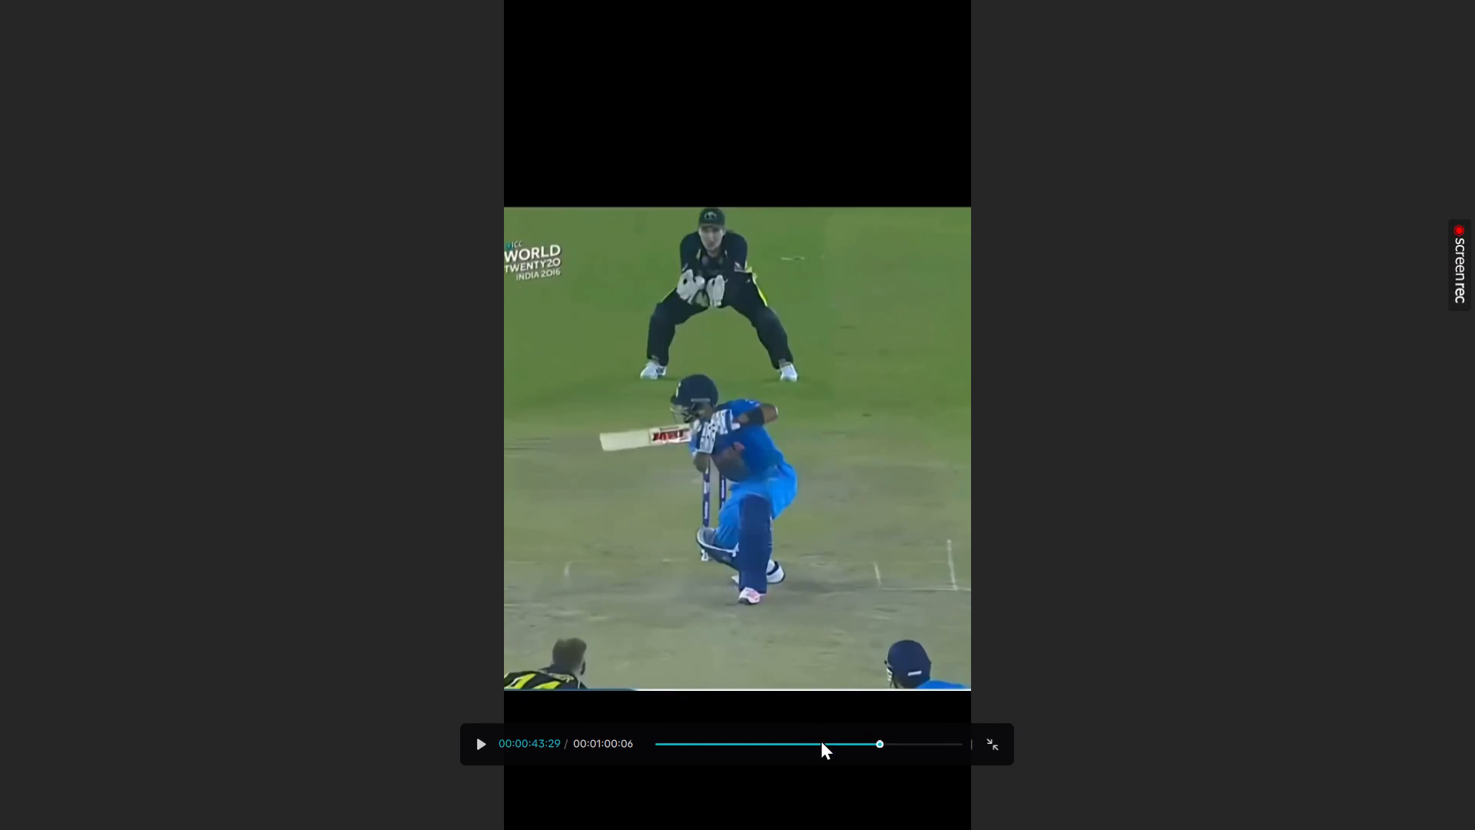
click(822, 745)
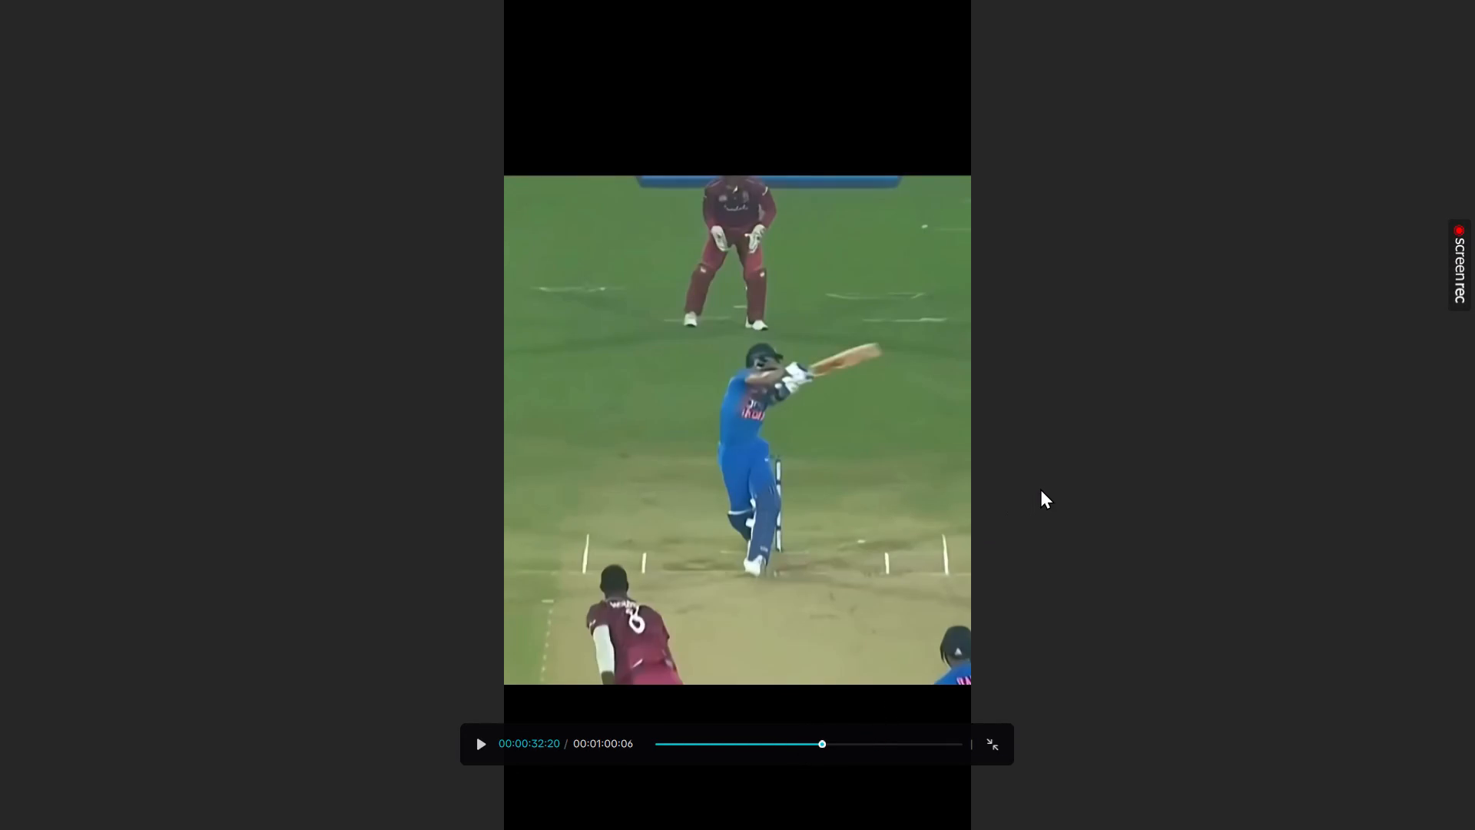
click(753, 742)
click(900, 586)
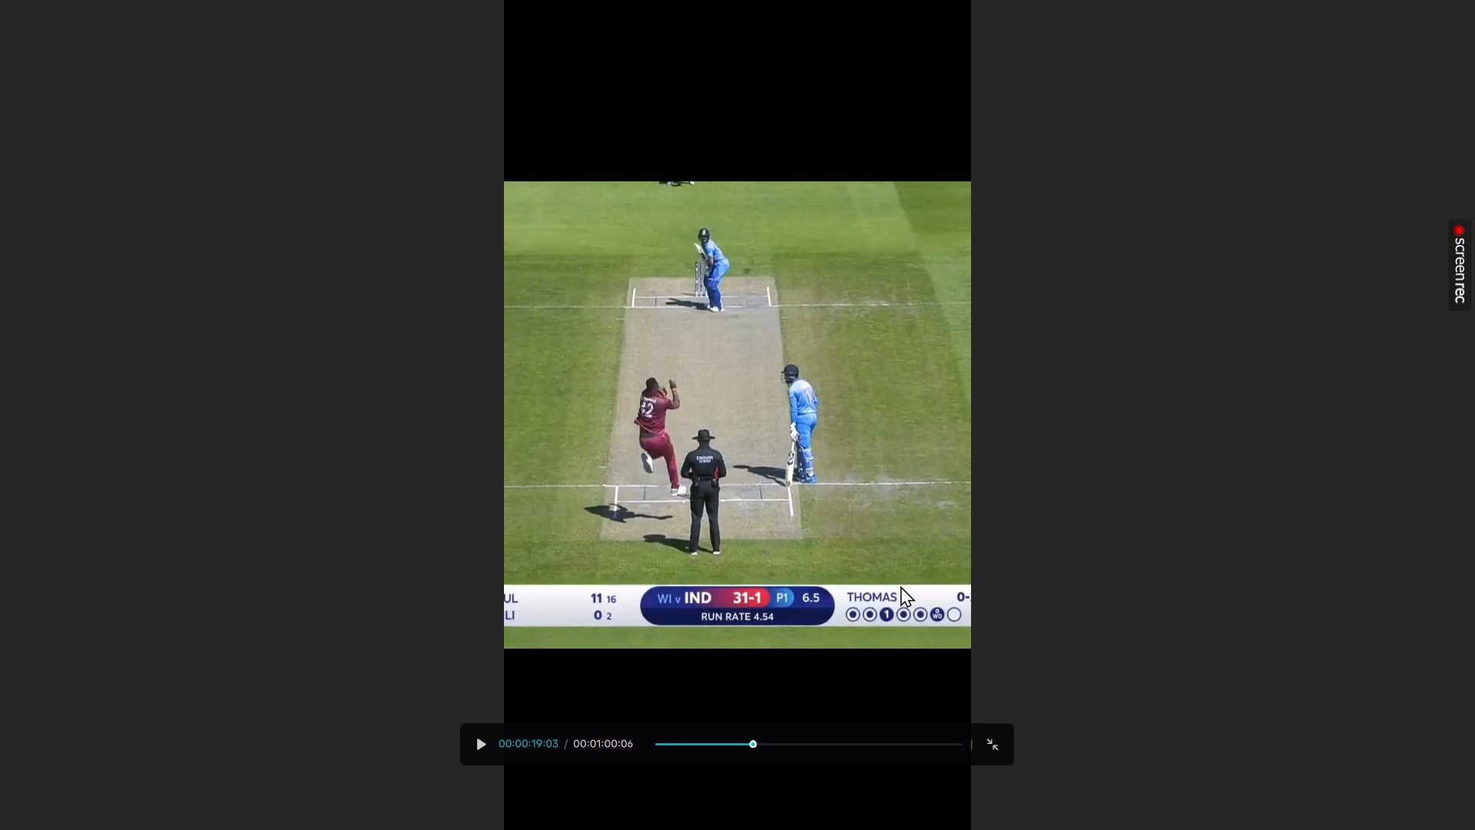
key(Escape)
click(761, 295)
click(761, 295)
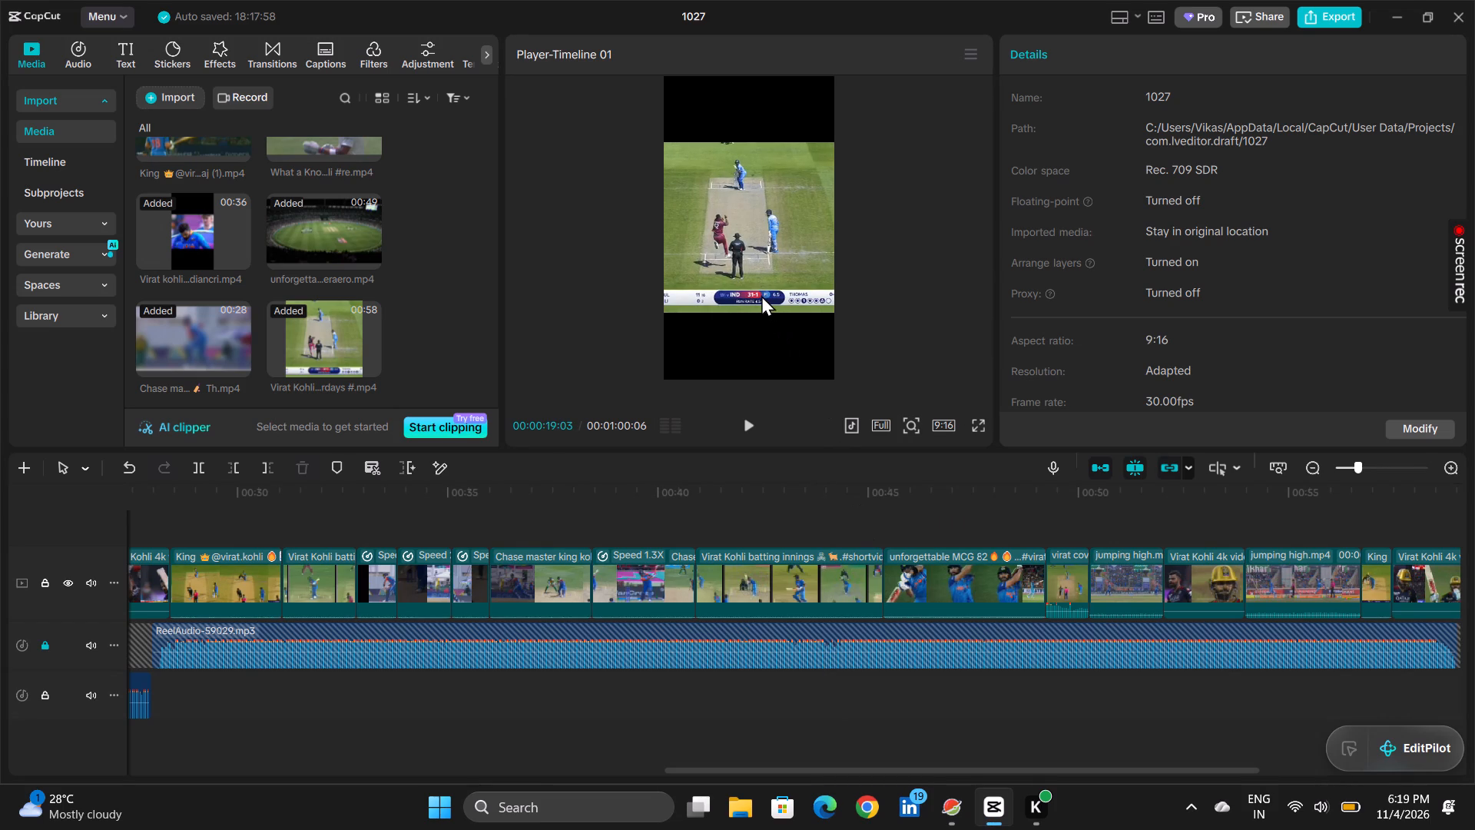
click(756, 260)
click(770, 523)
key(space)
key(space)
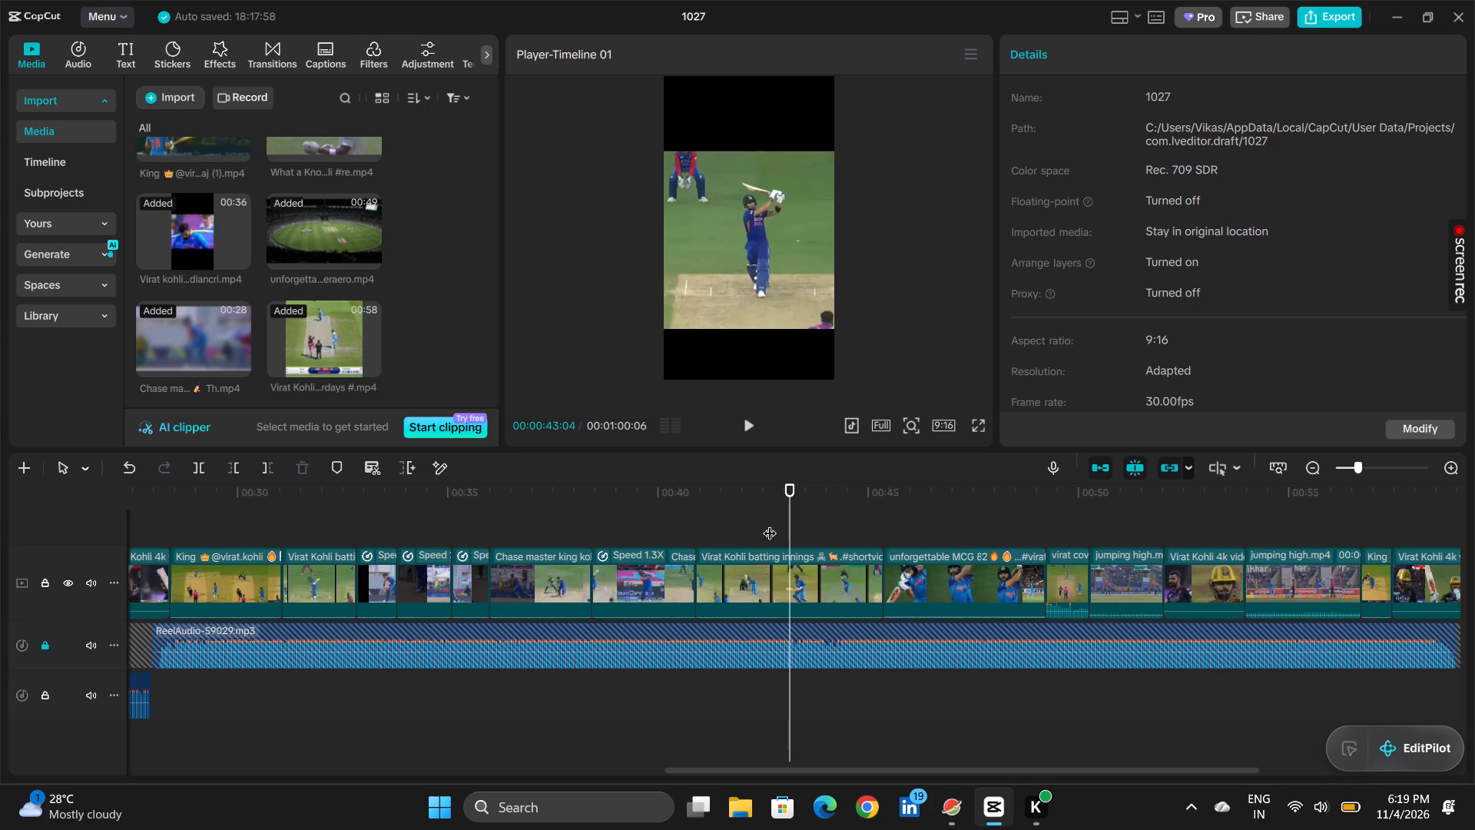
Play the edit in full screen from an early point to about 00:32 to review the cuts and framing.
click(981, 433)
click(971, 427)
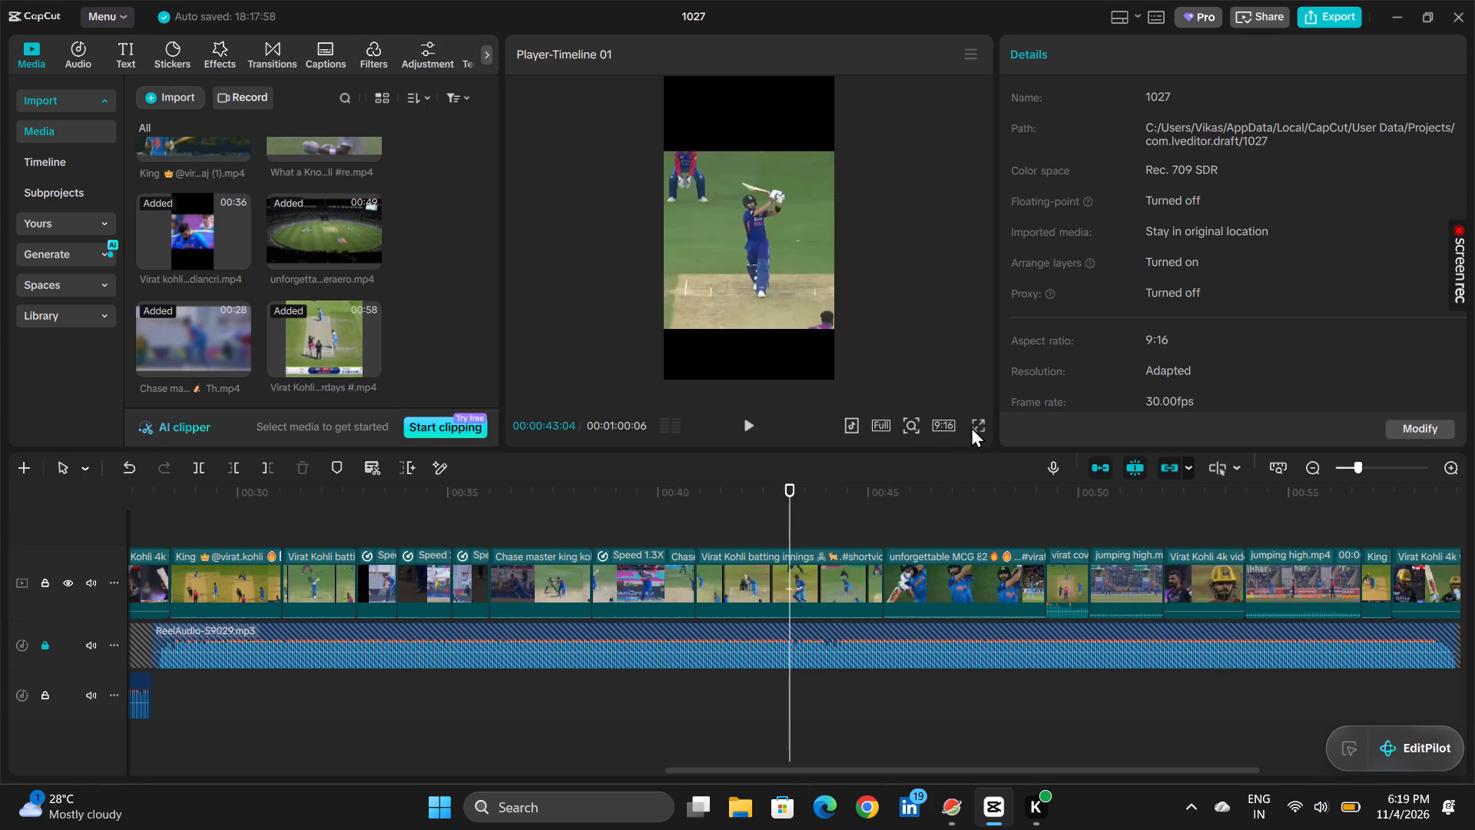
click(970, 428)
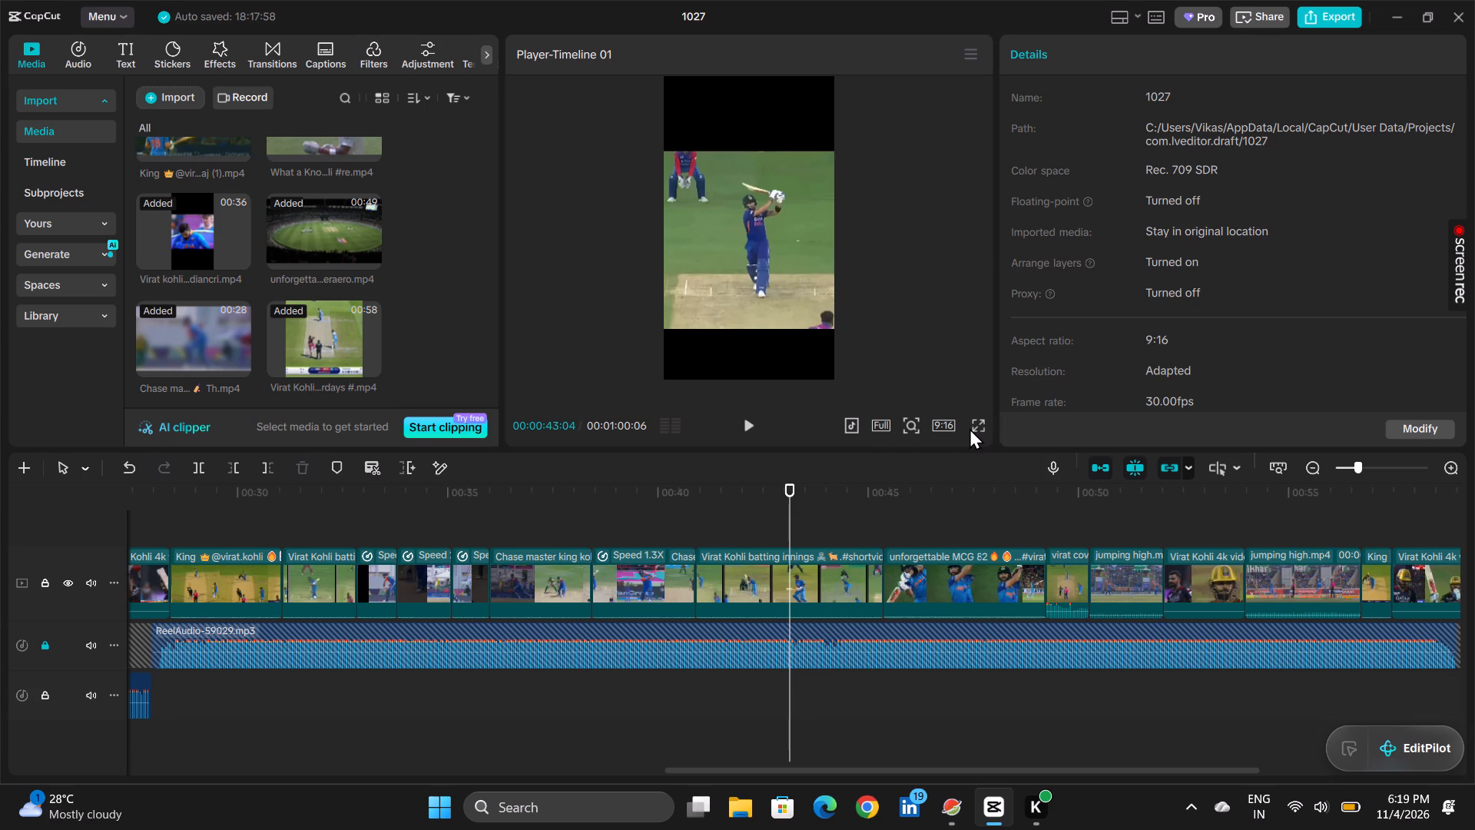
click(979, 424)
click(724, 742)
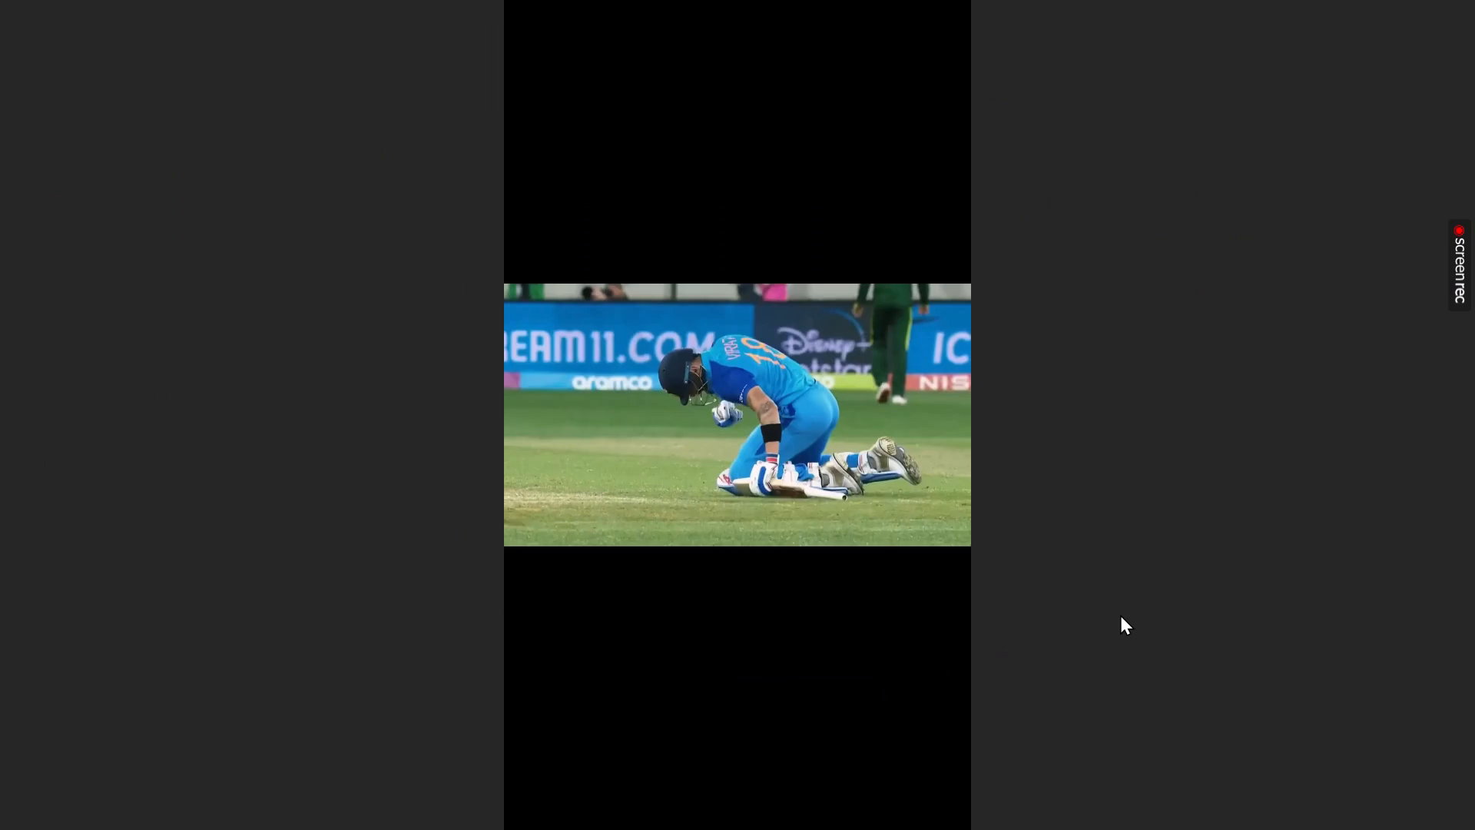
key(space)
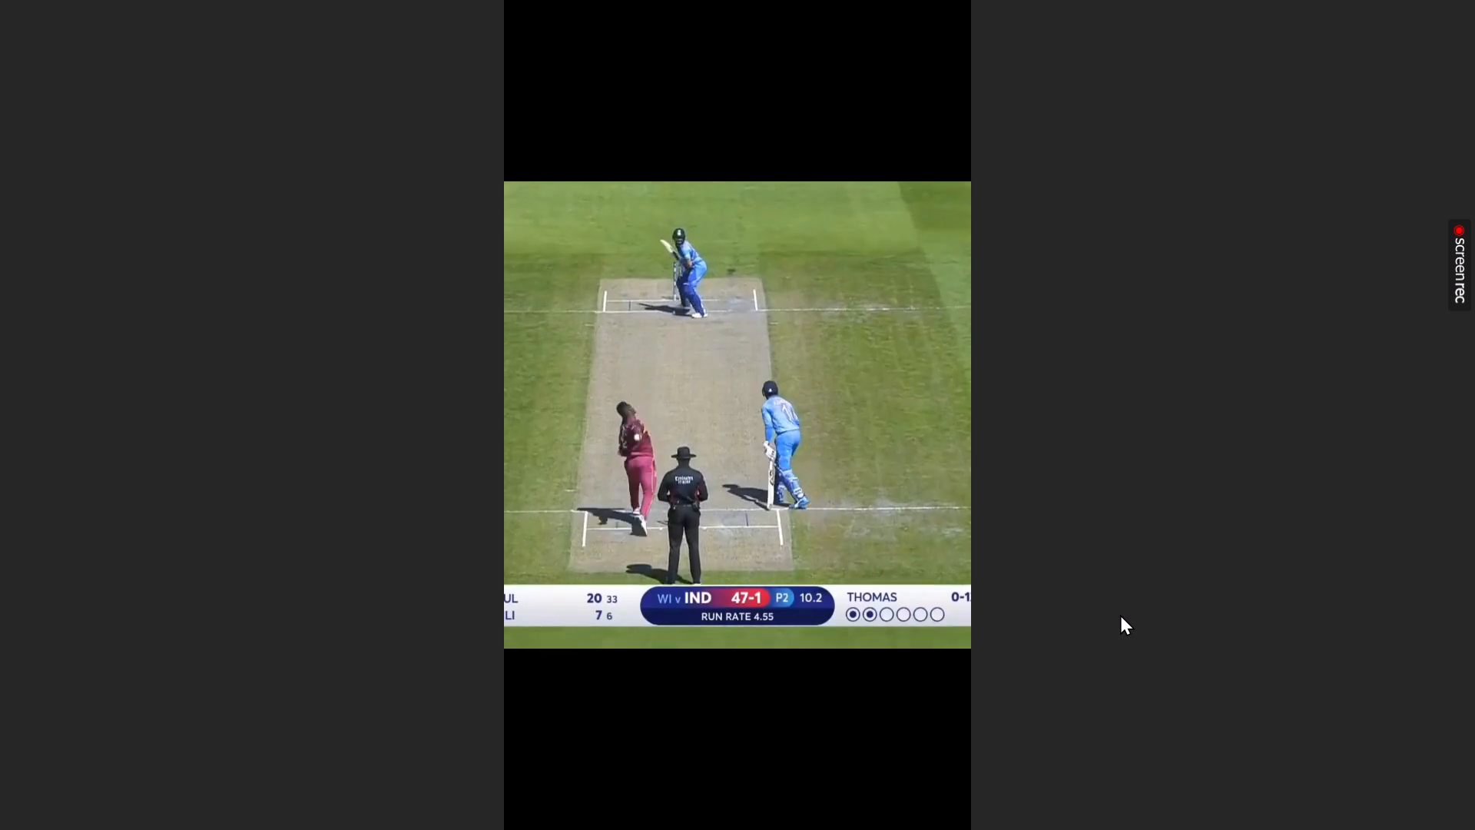
key(space)
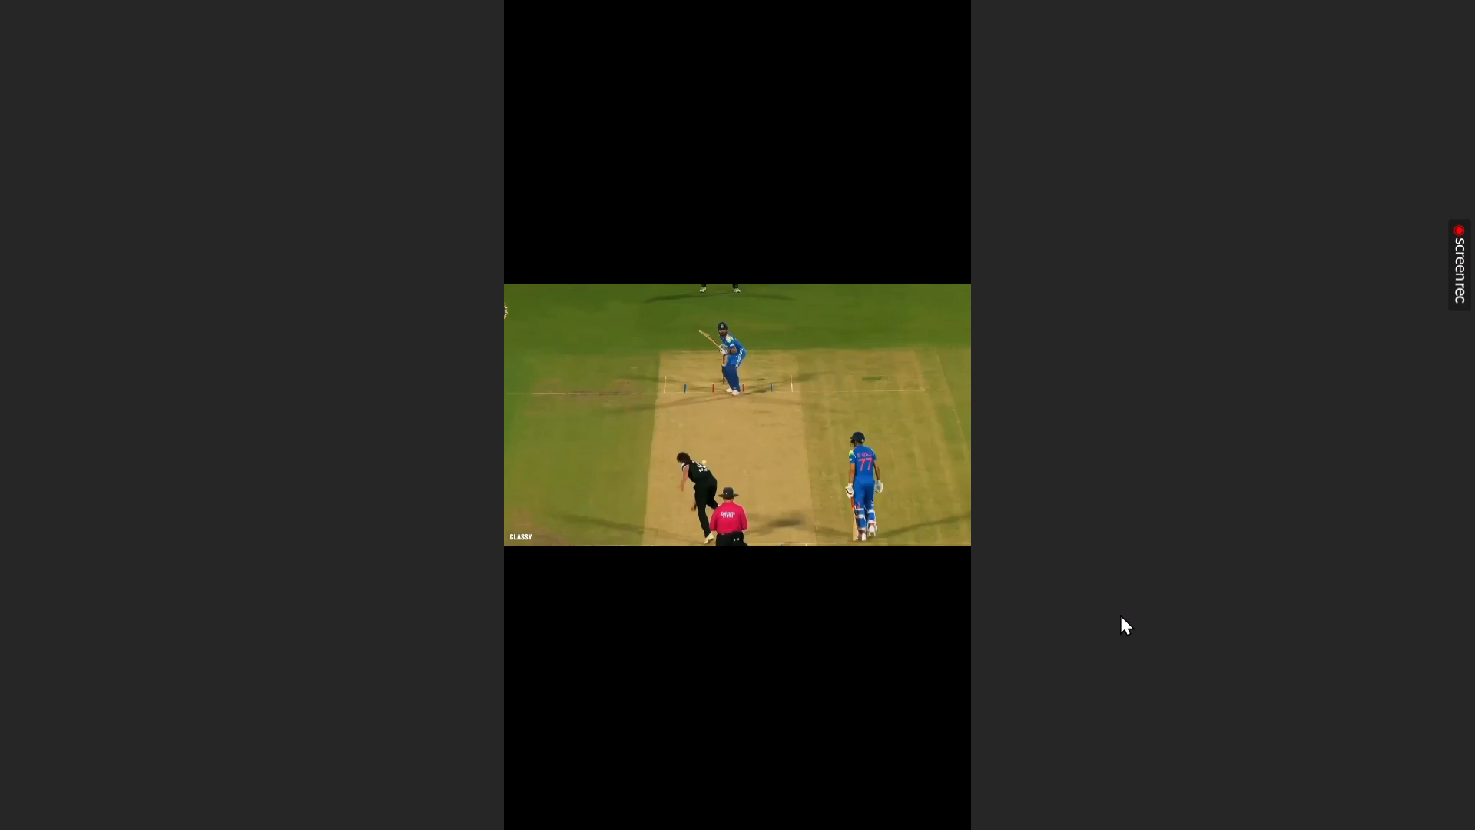
key(space)
key(space)
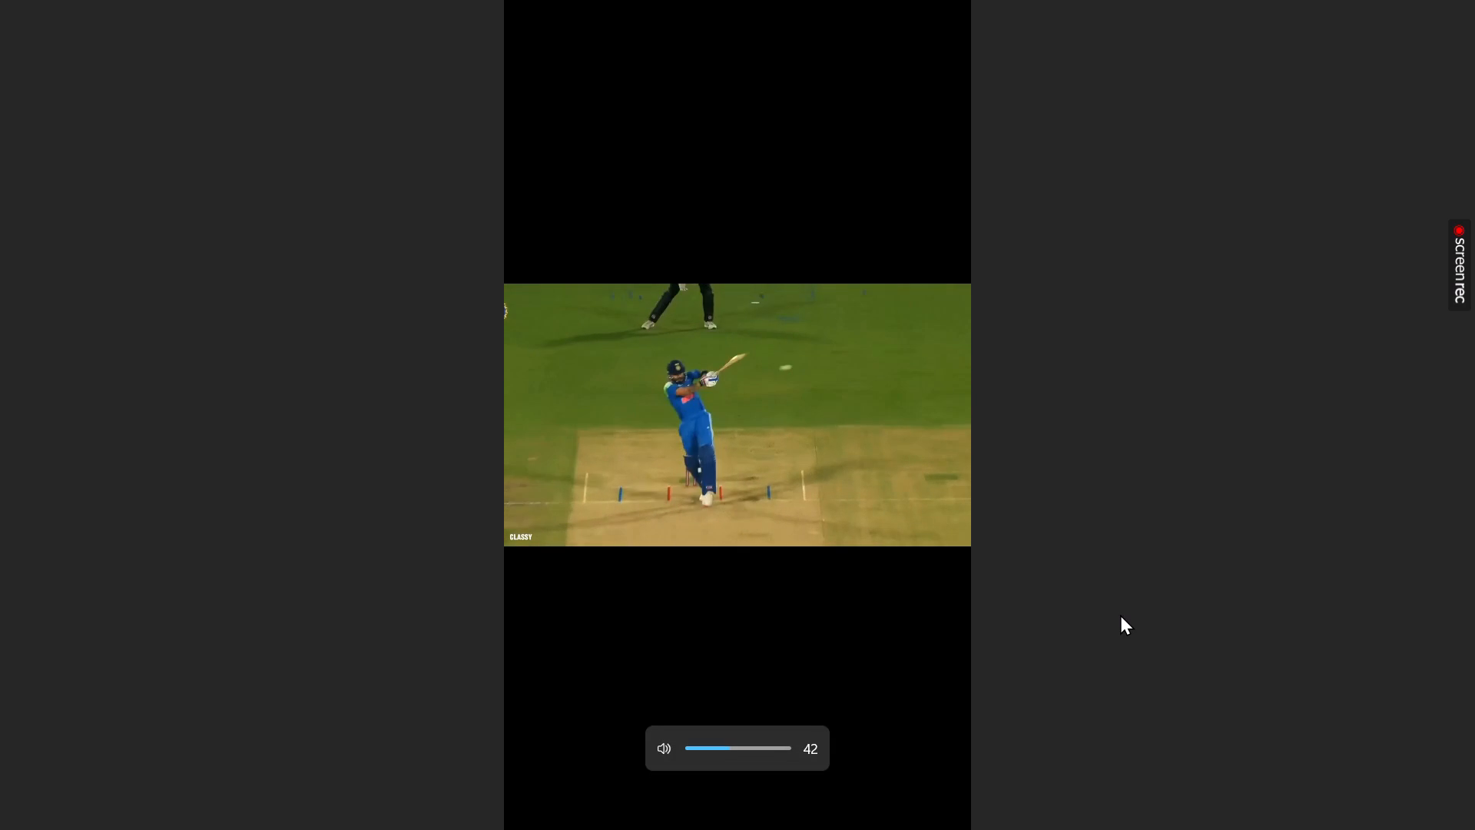
key(space)
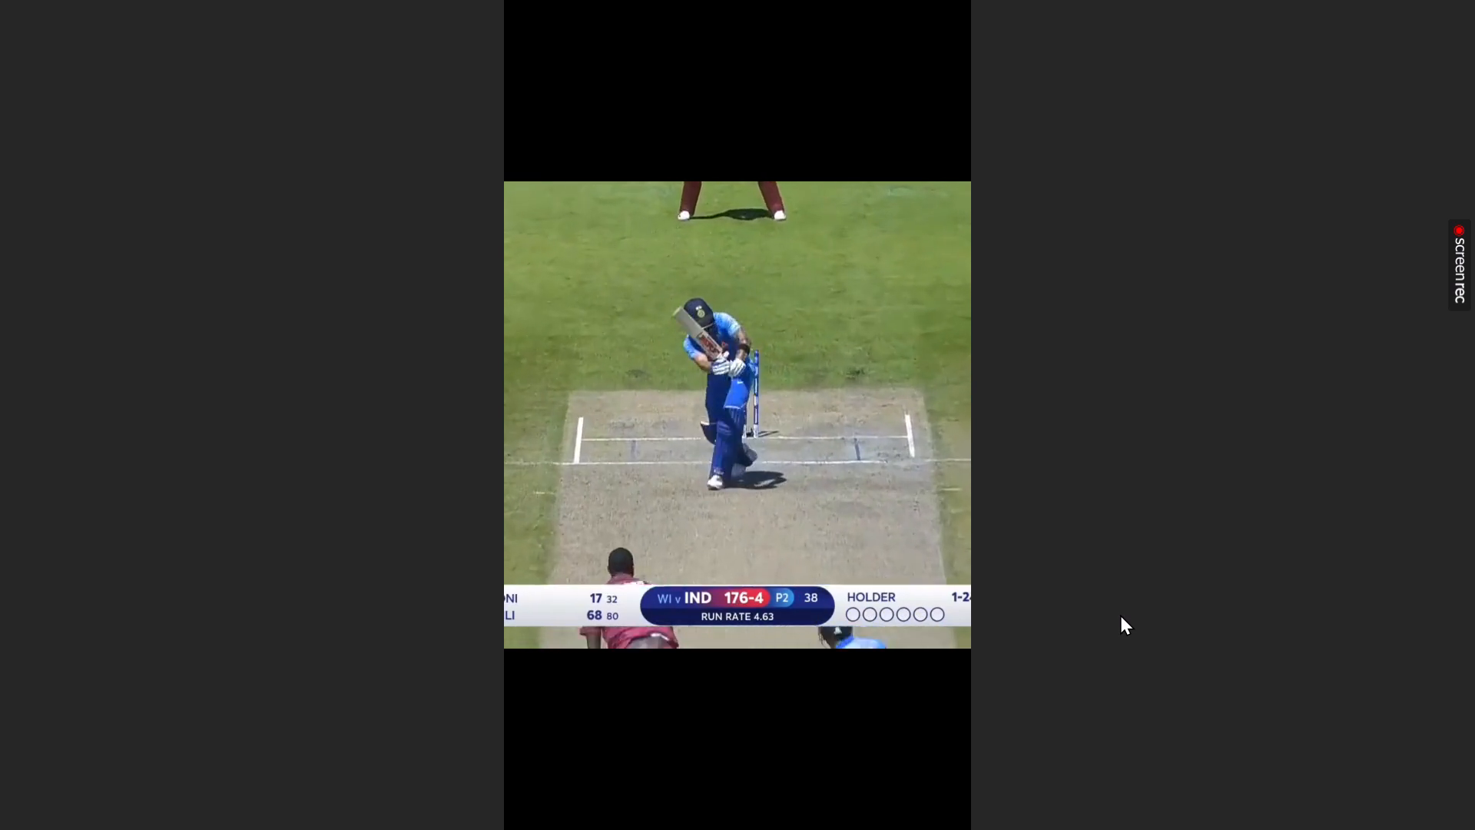
key(space)
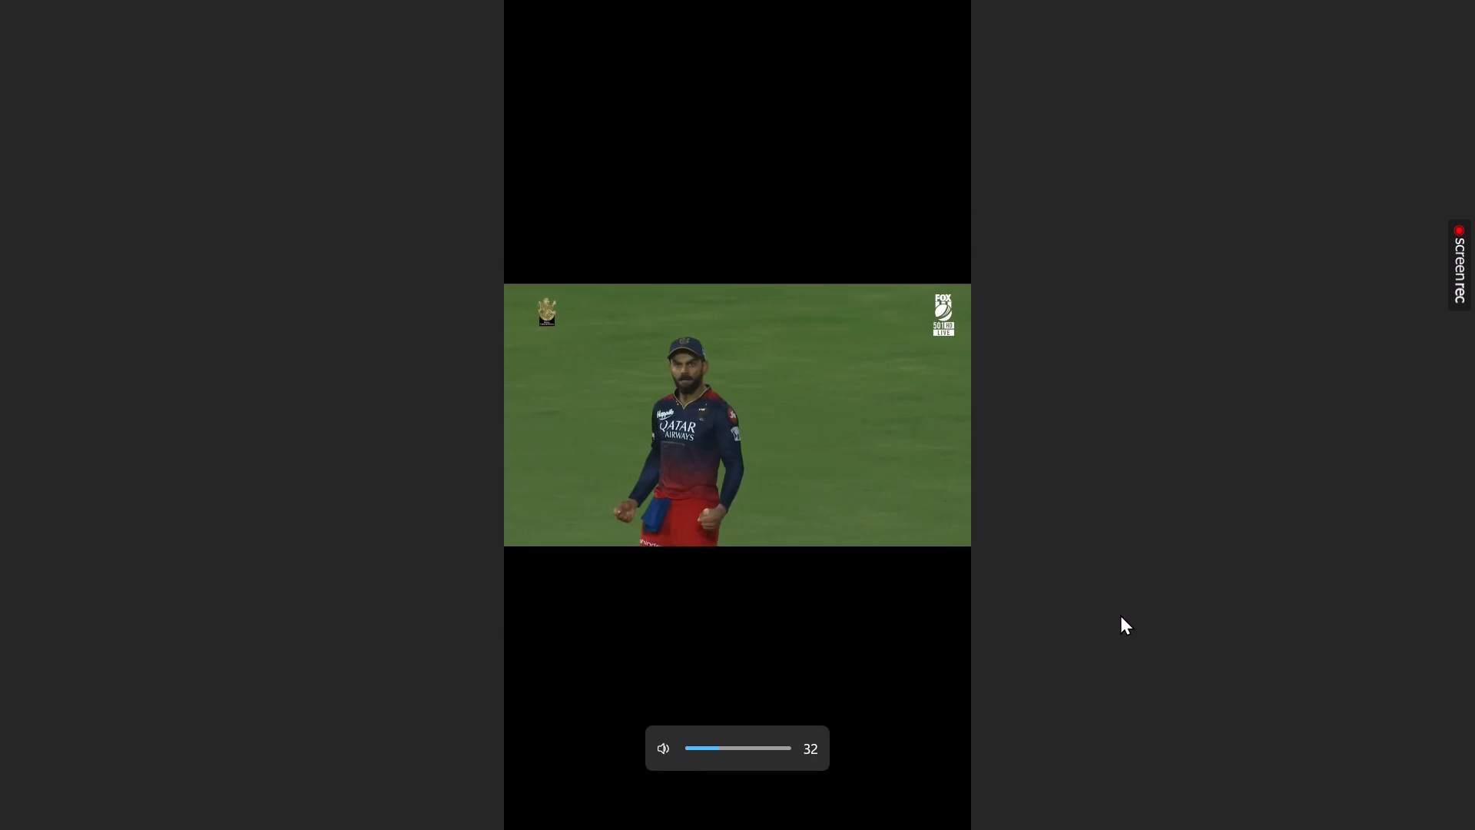
key(space)
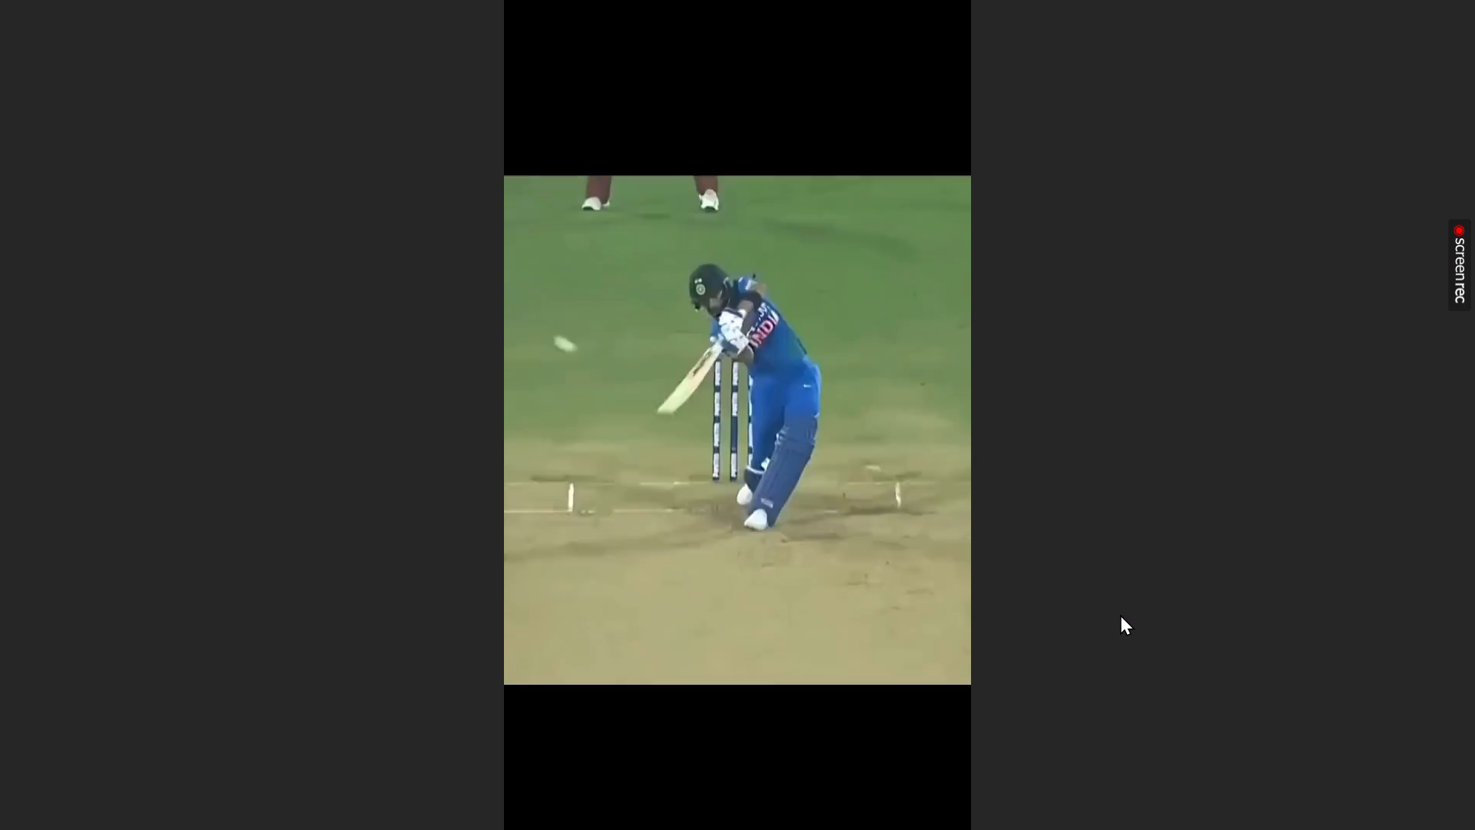
key(space)
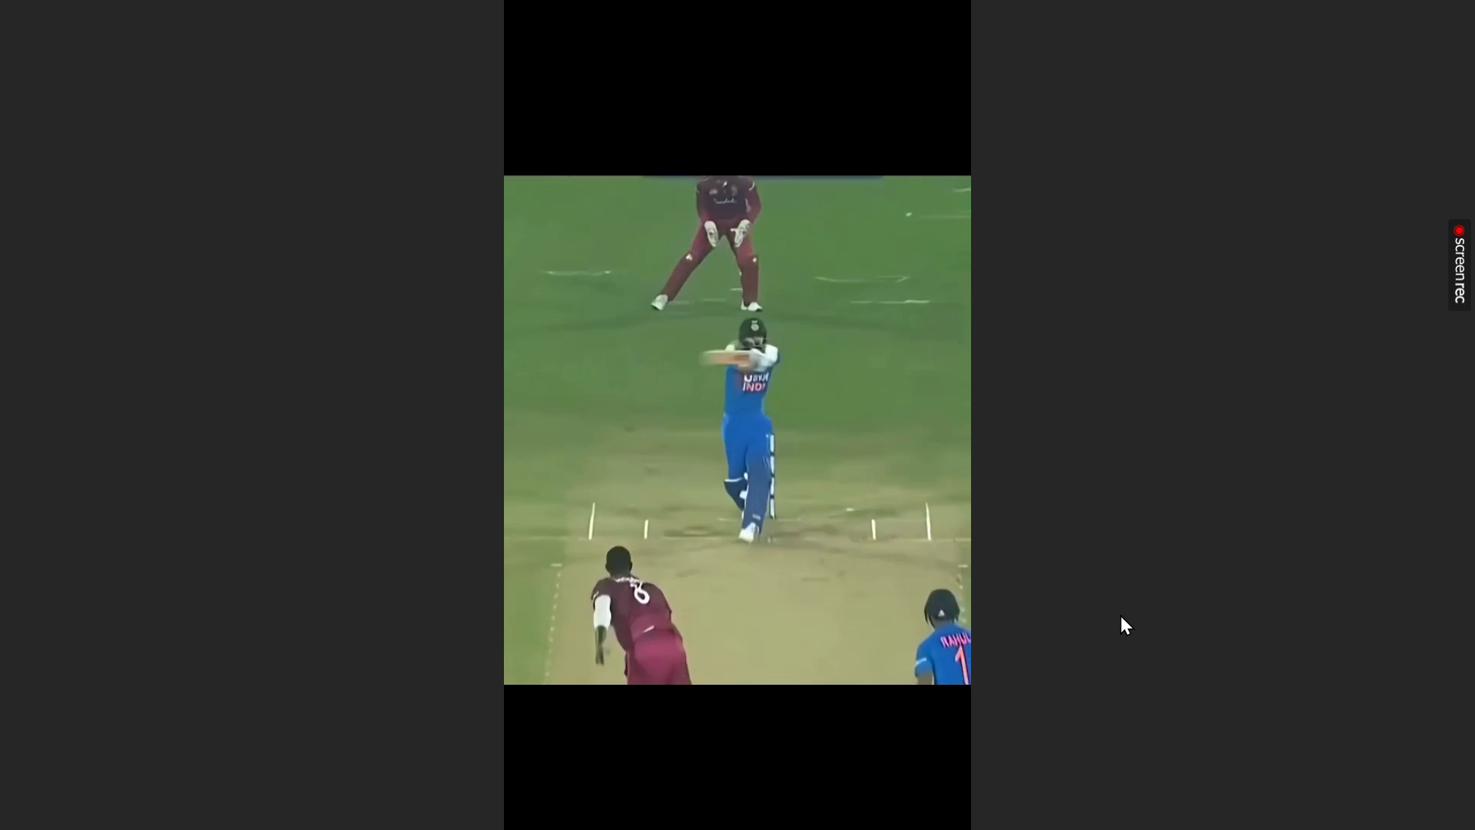
Reduce the scale of the Virat Kohli batting clip at about 00:32 to 101%.
key(Escape)
click(771, 299)
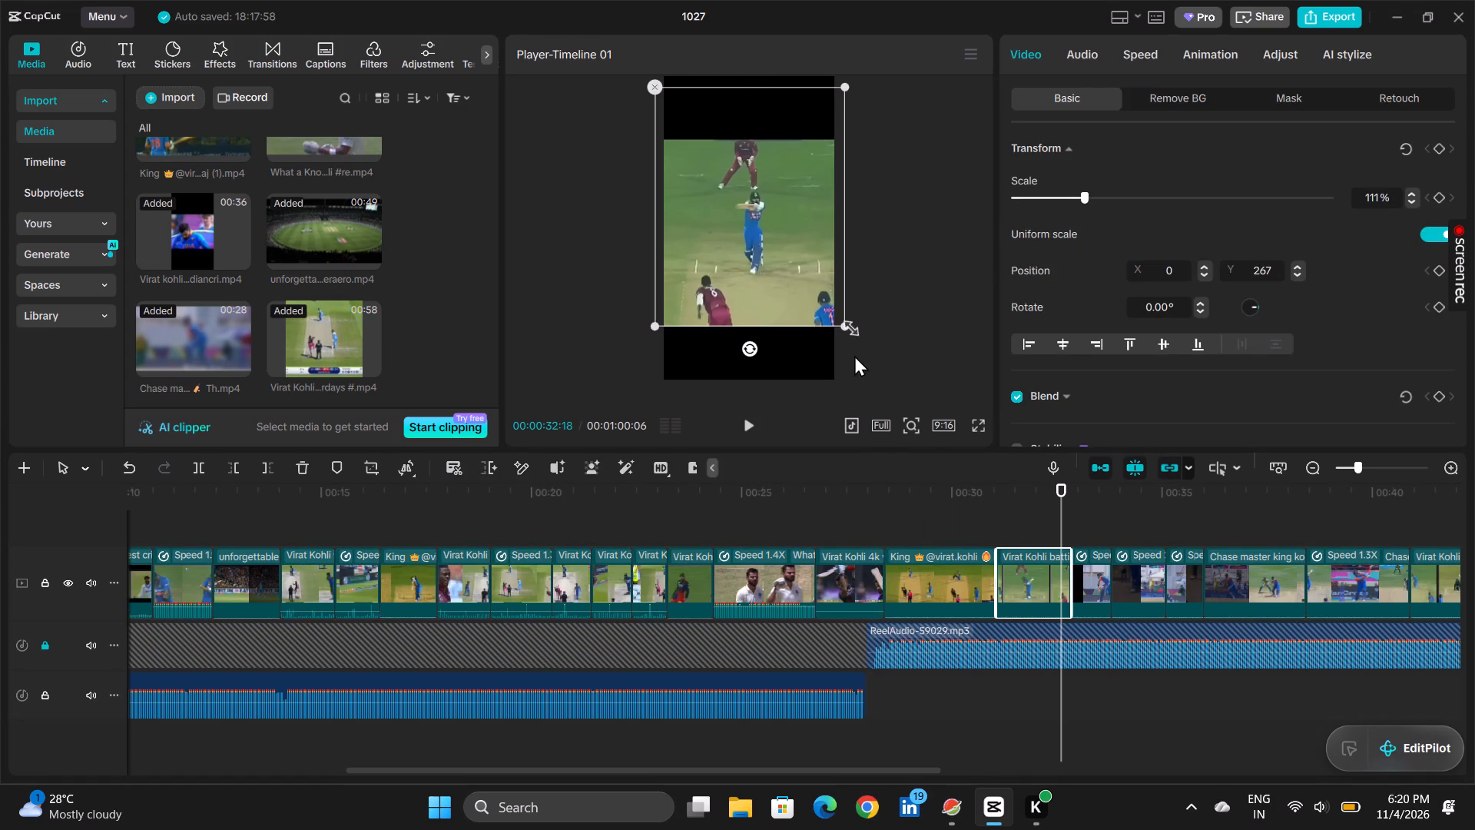
drag(843, 320, 835, 312)
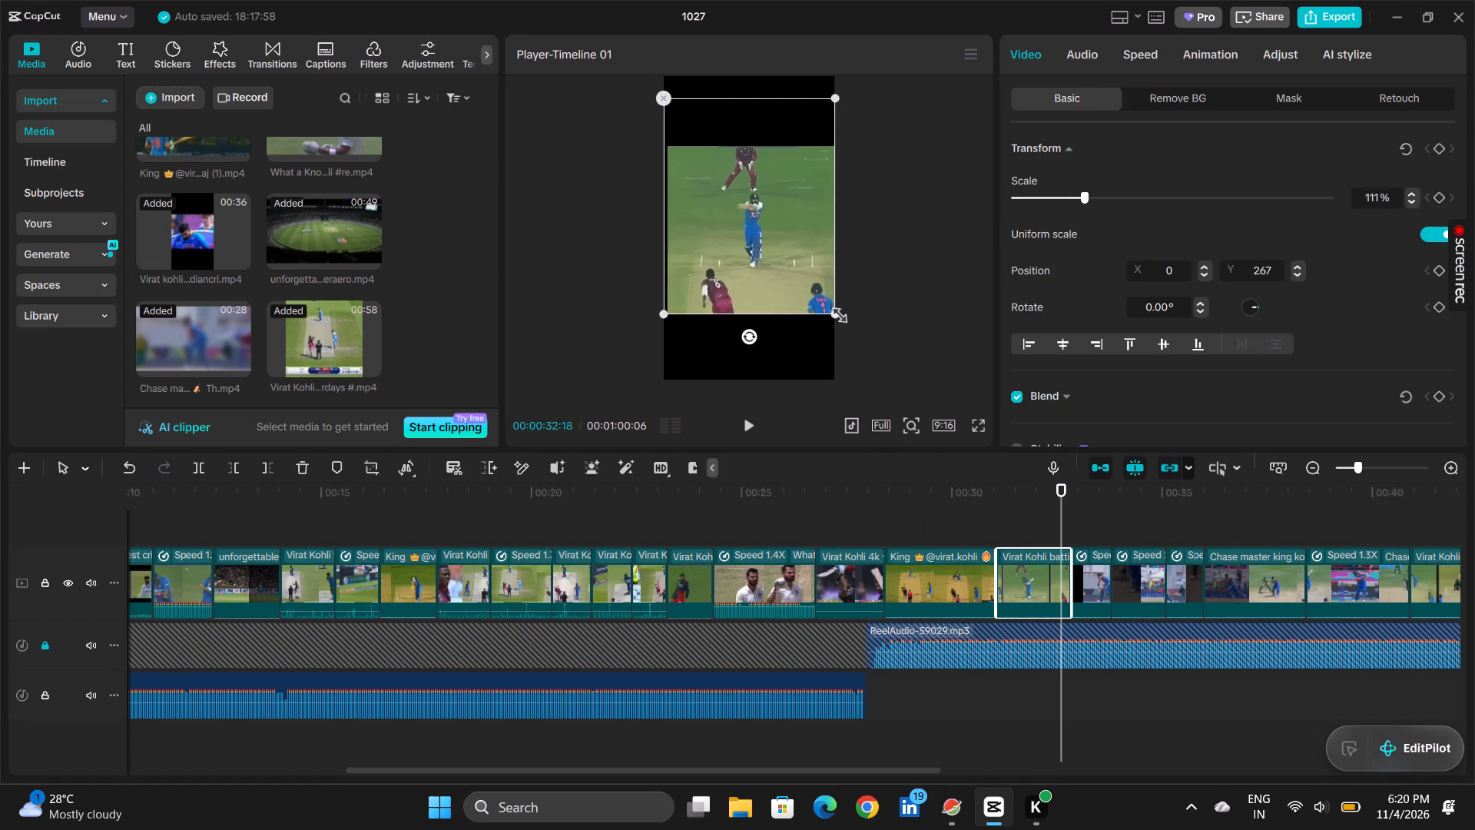
Check the framing of the following clips at points between about 00:33 and 00:40.
scroll(1006, 557, left, 1)
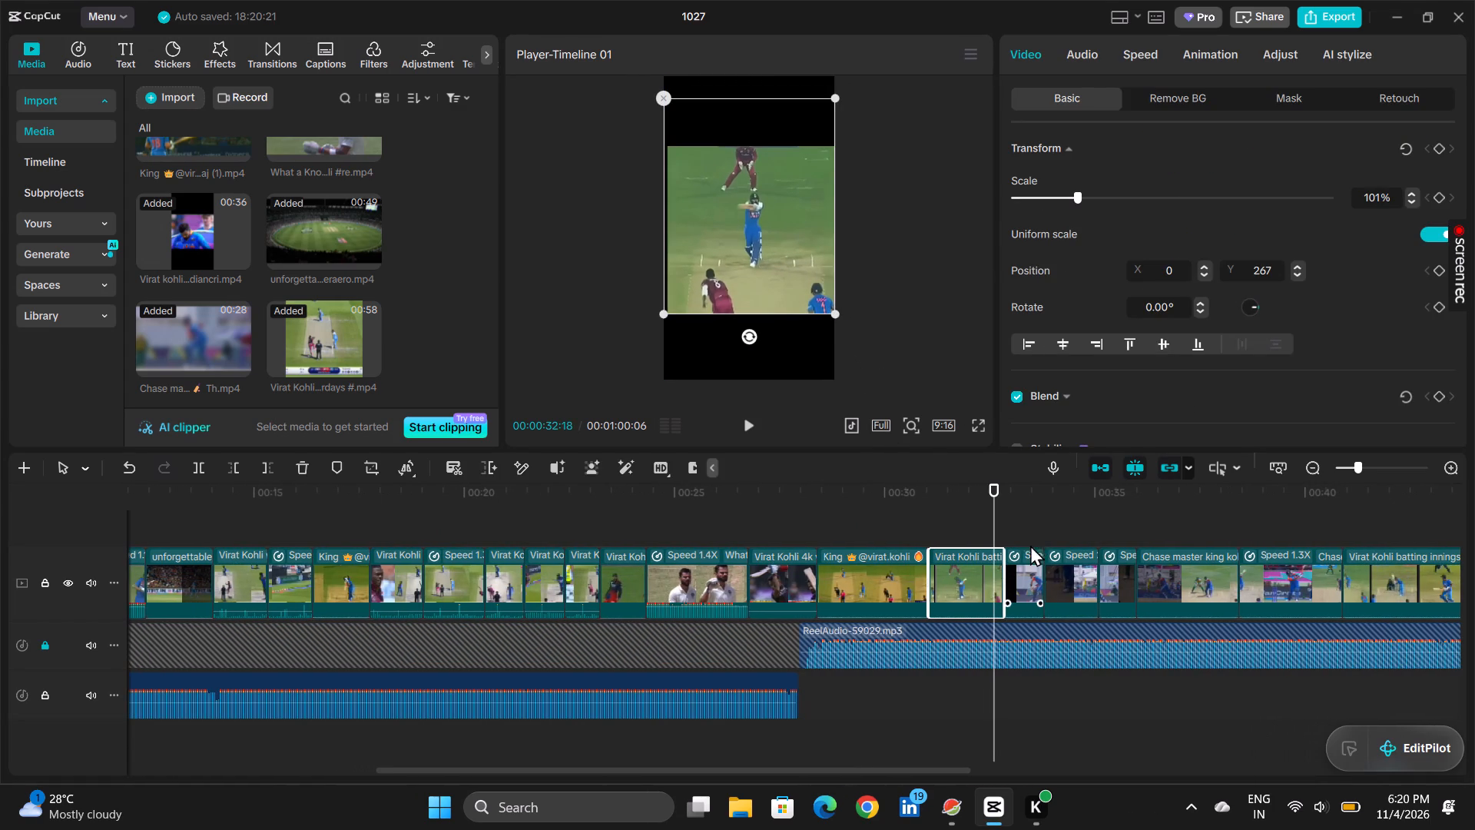
scroll(1015, 535, left, 1)
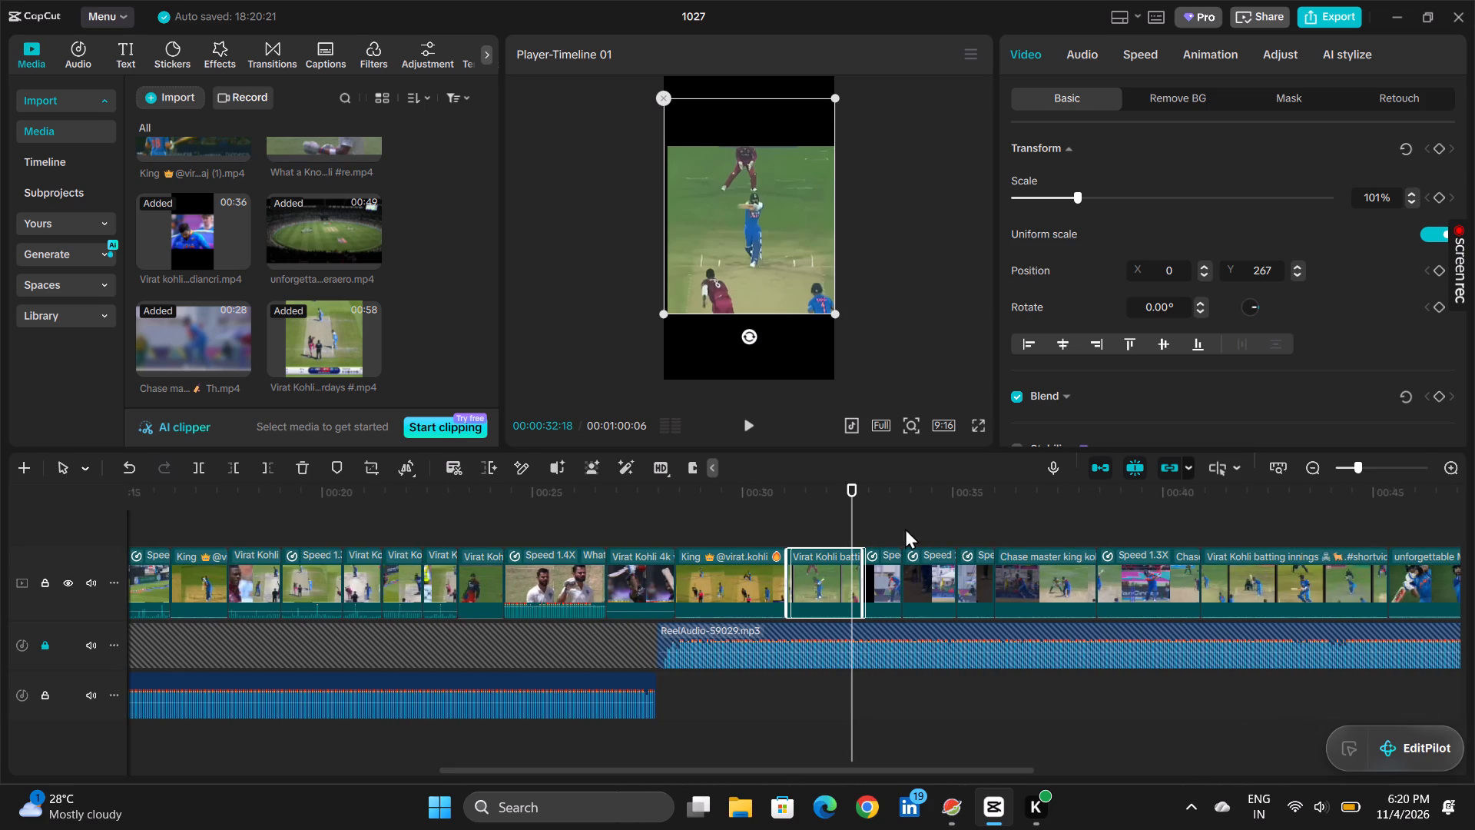
click(878, 523)
click(913, 530)
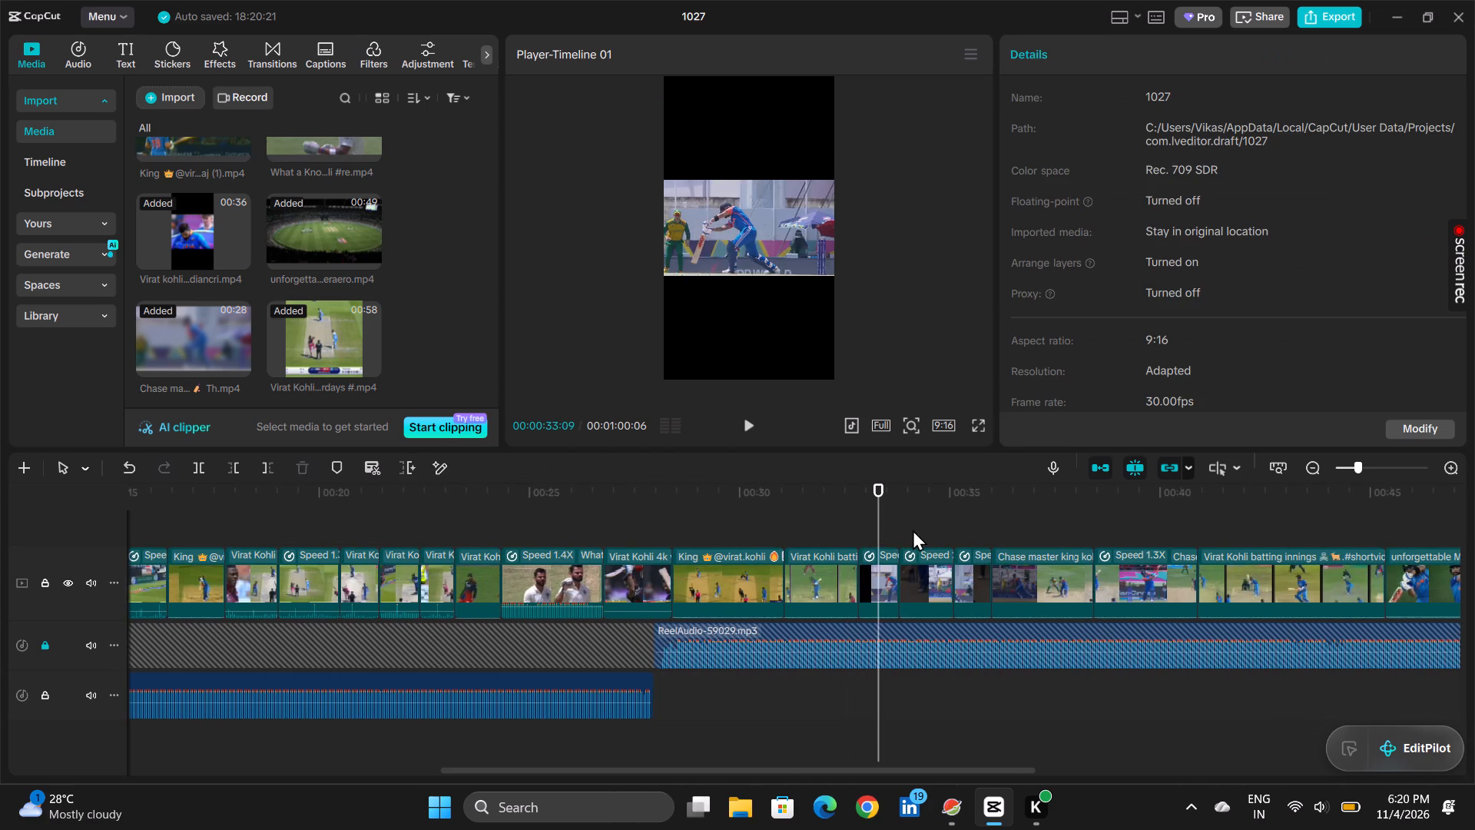
click(976, 525)
click(1035, 523)
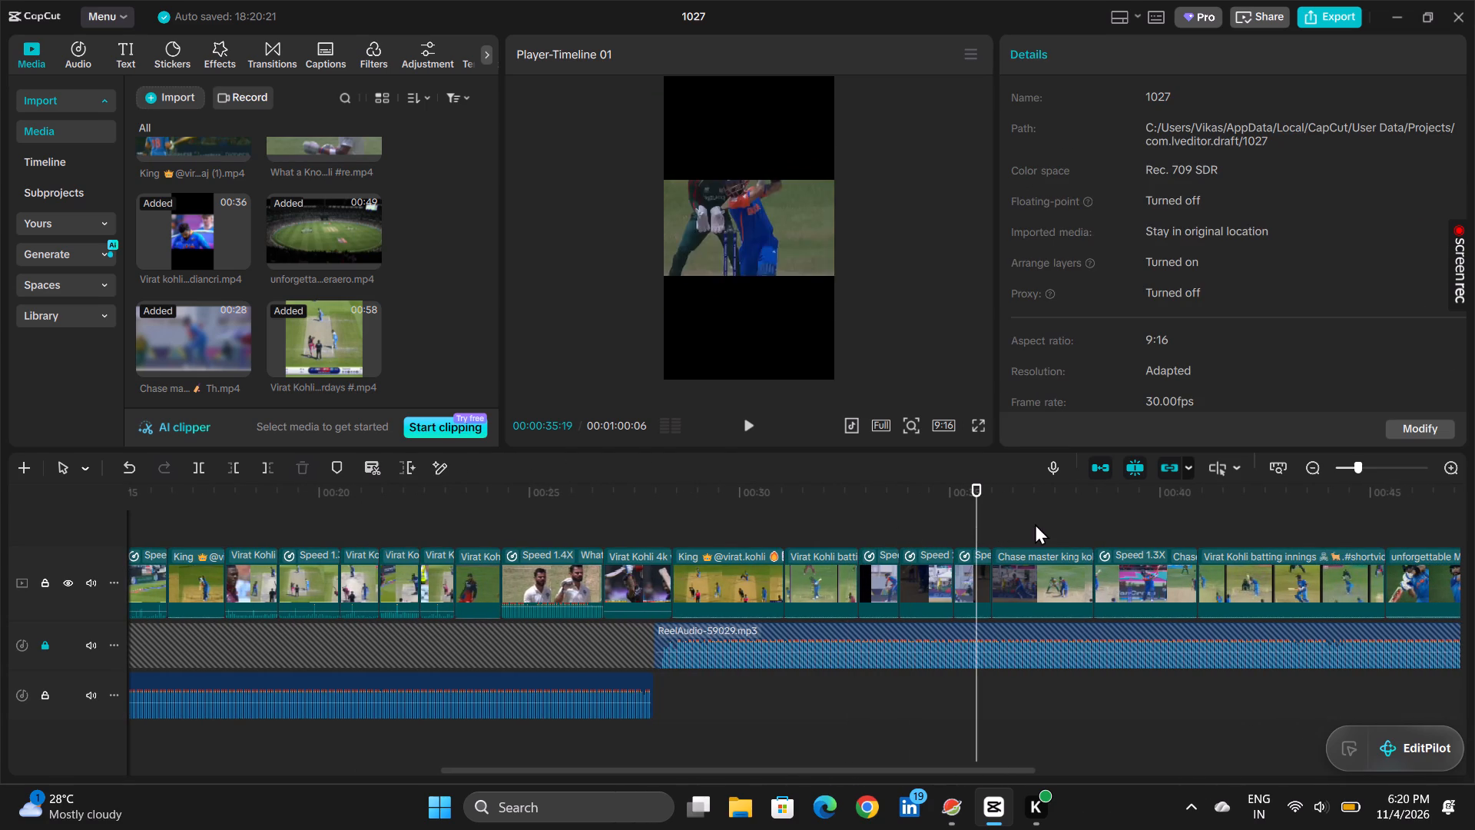
scroll(1062, 526, left, 1)
click(1057, 526)
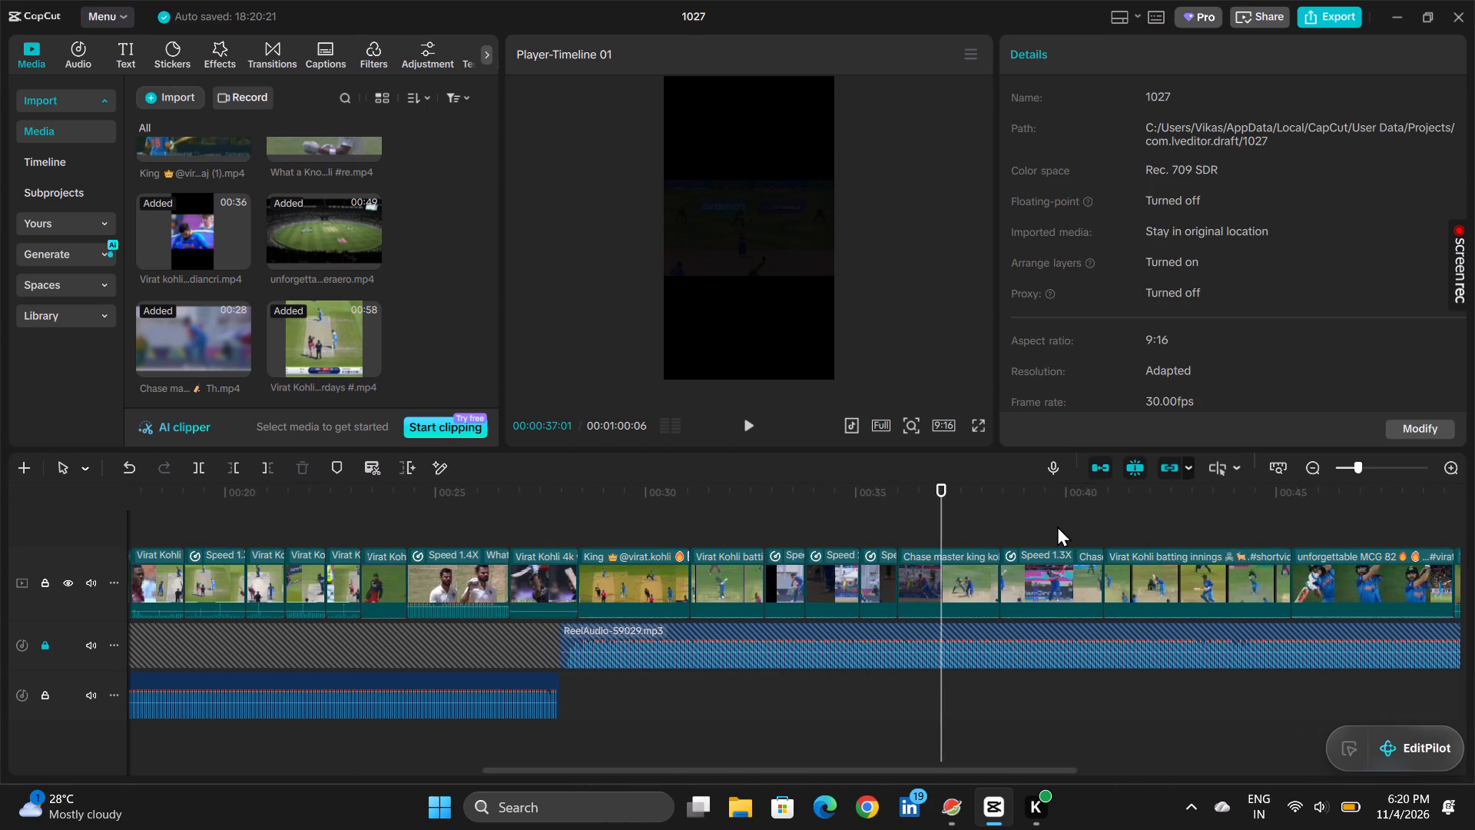
scroll(1057, 526, left, 1)
click(786, 533)
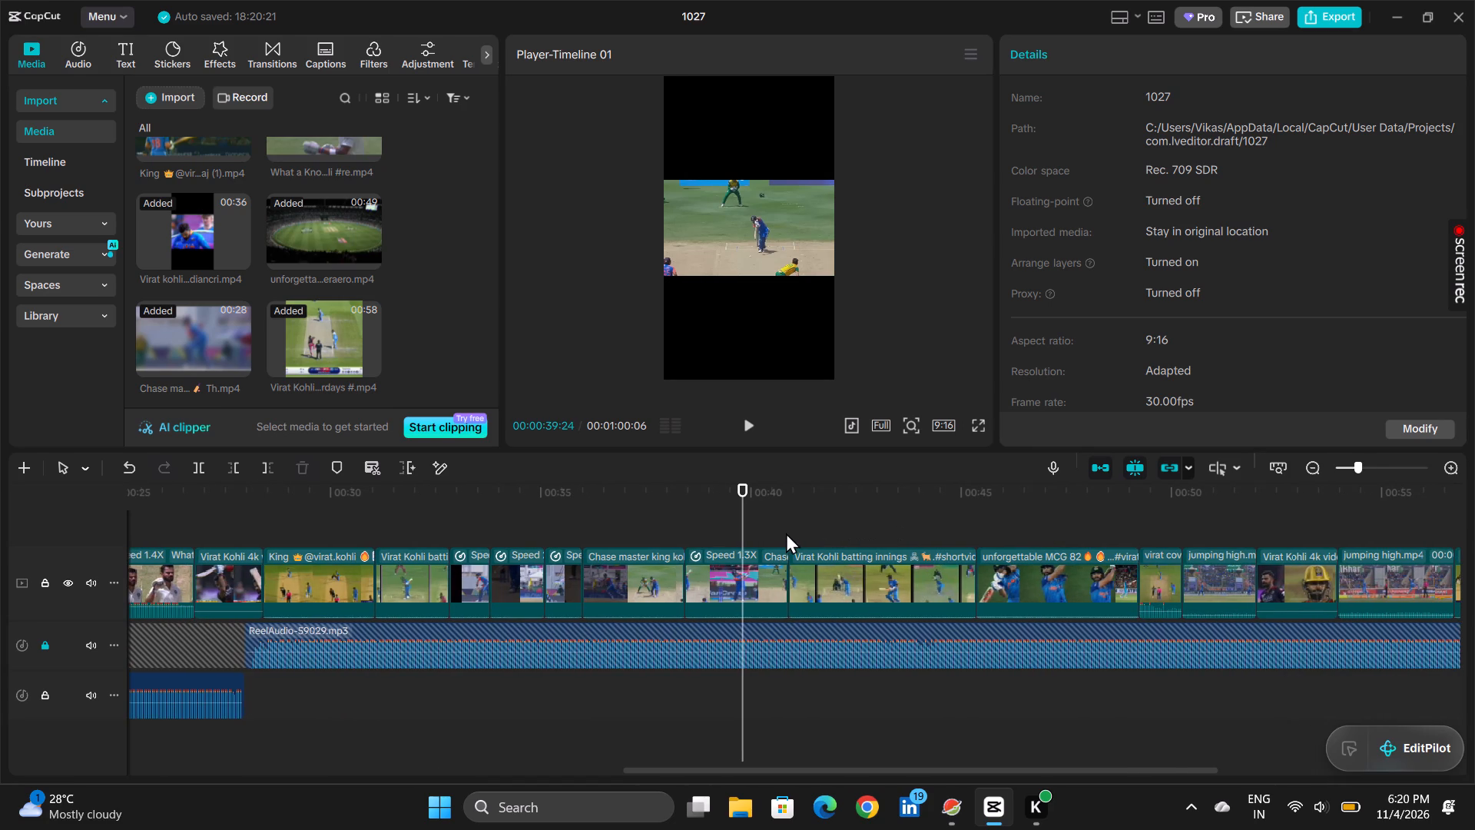
Reduce the Virat Kohli batting innings clip near 00:41 to 101% scale, and enlarge it slightly so the picture spans the frame width.
click(820, 528)
click(847, 598)
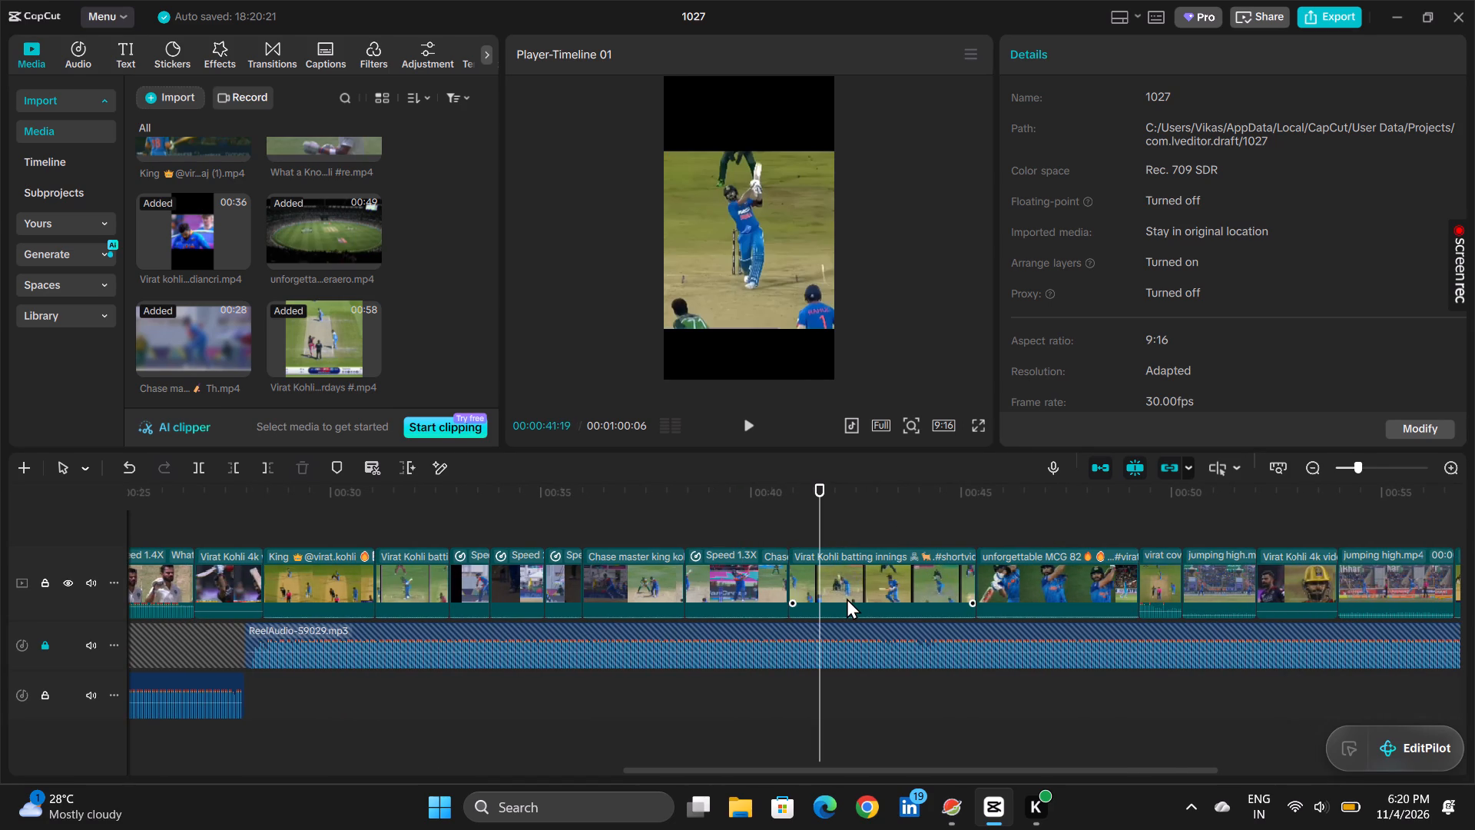
drag(843, 321, 840, 317)
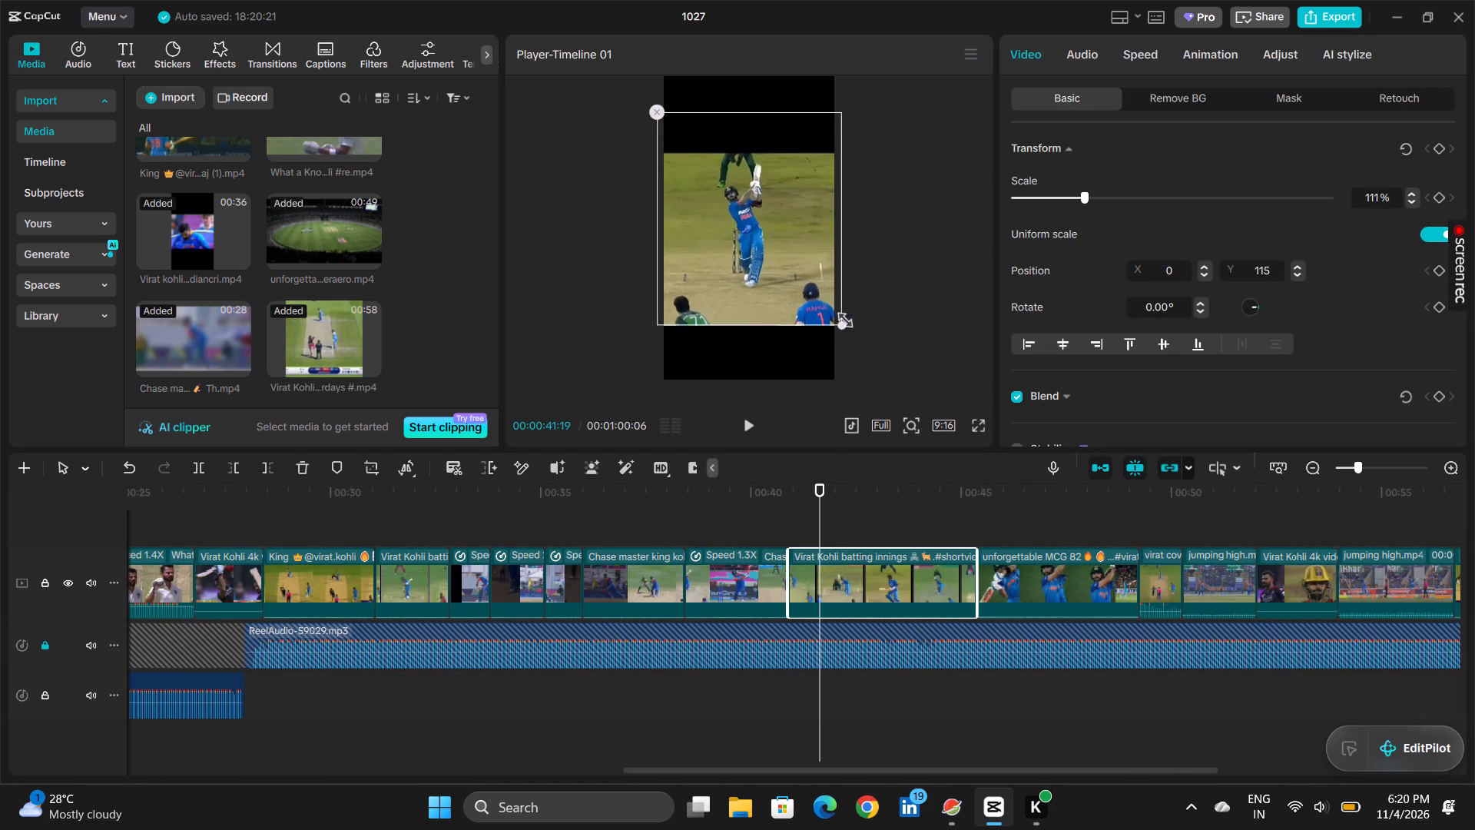
drag(840, 317, 833, 314)
click(984, 431)
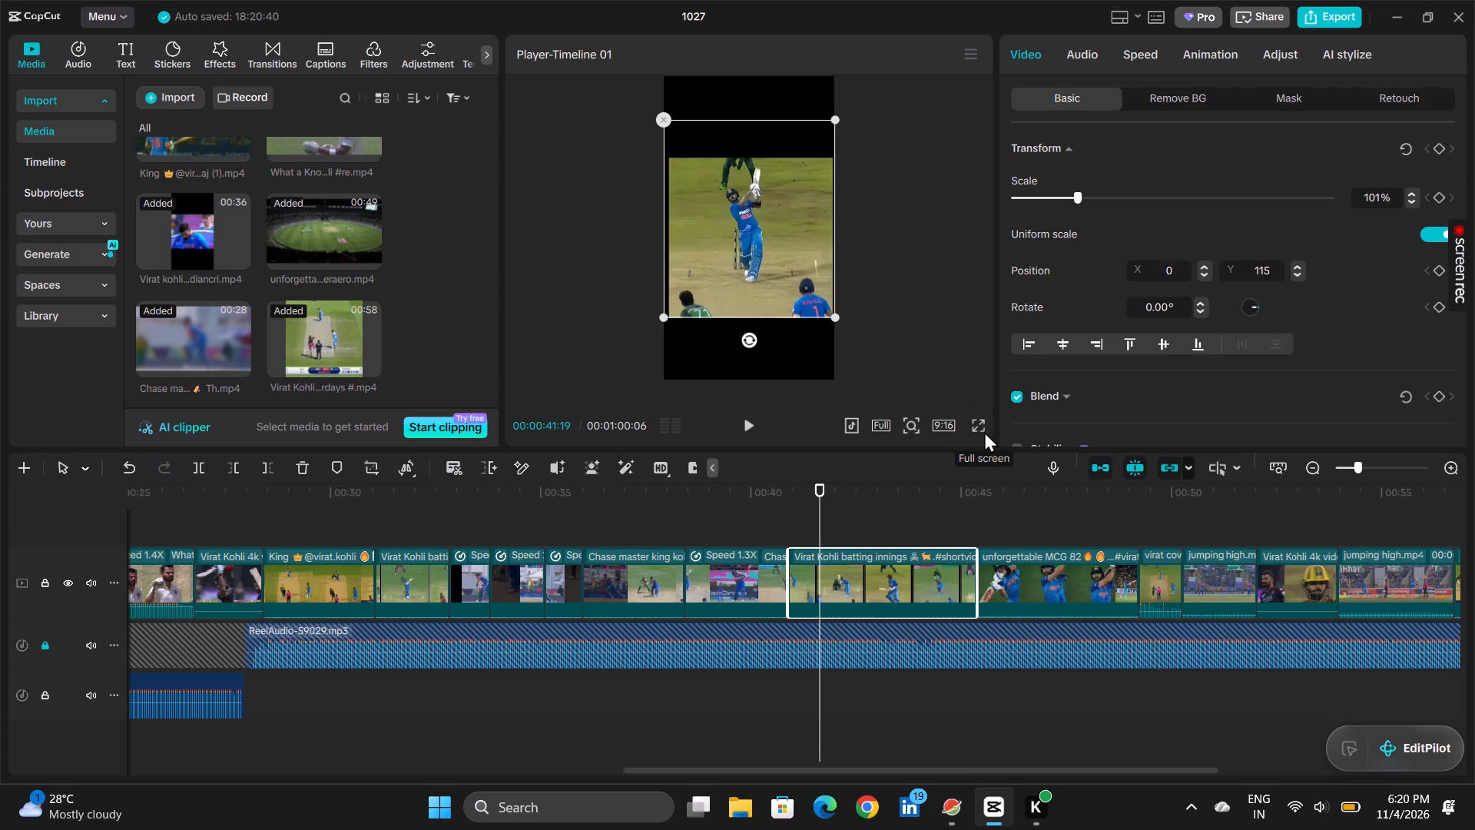
key(Escape)
drag(834, 315, 837, 317)
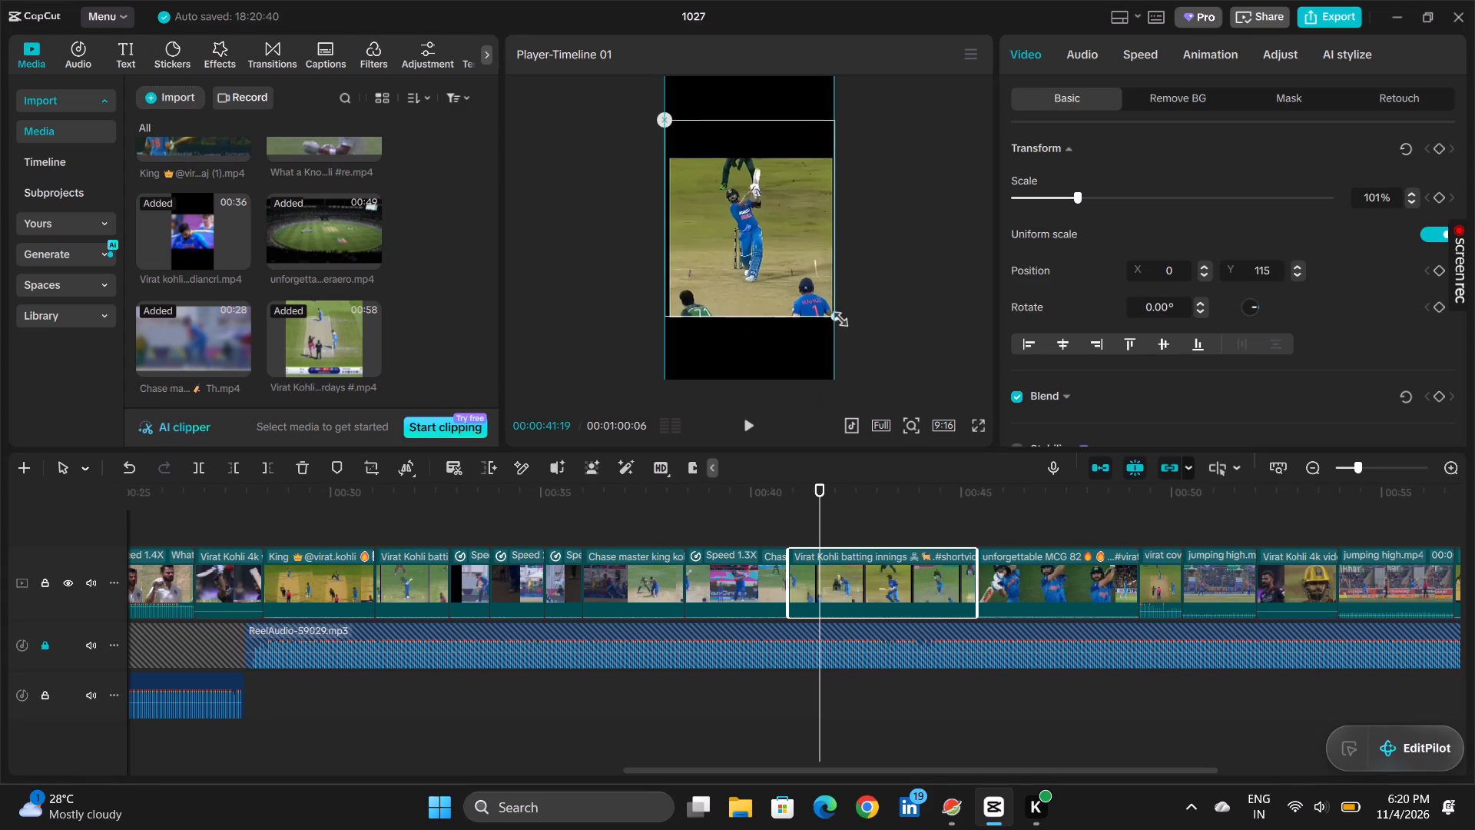
drag(837, 317, 837, 319)
drag(837, 319, 838, 324)
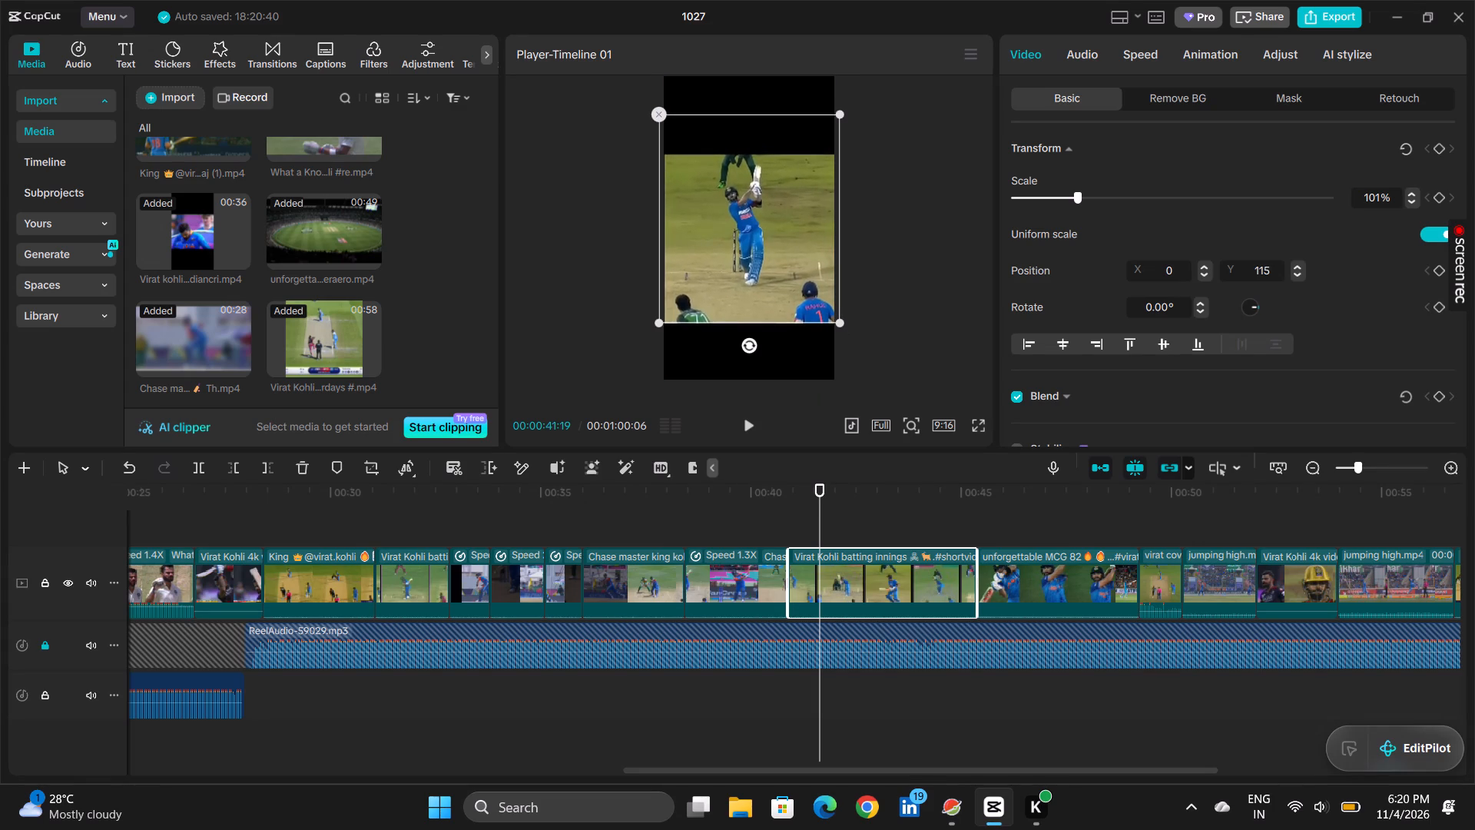
Move the Virat Kohli batting clip near 00:31 to X -73, Y 316 and enlarge it to 107% so it spans the frame width.
click(398, 514)
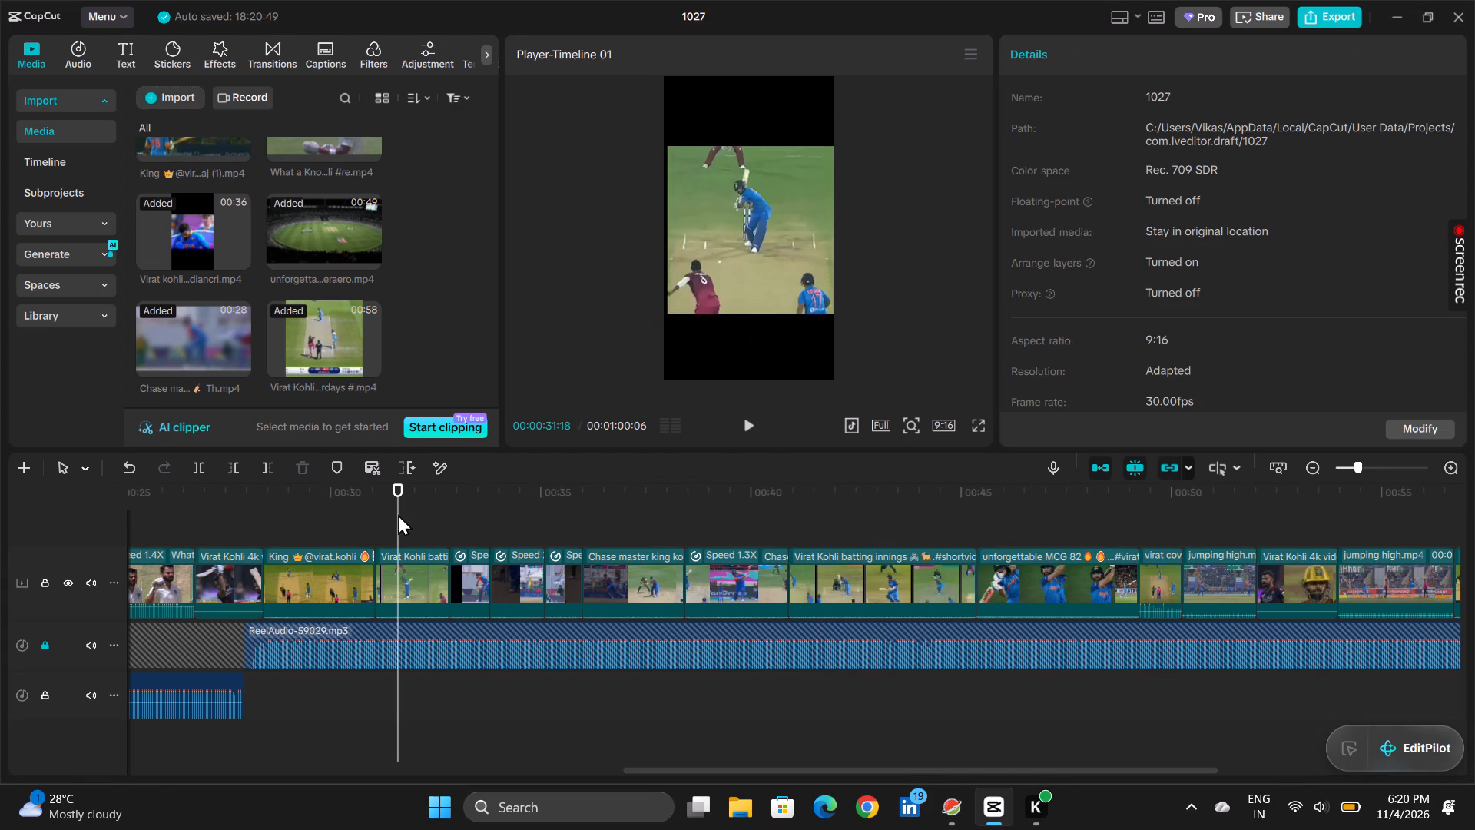
click(759, 290)
click(759, 290)
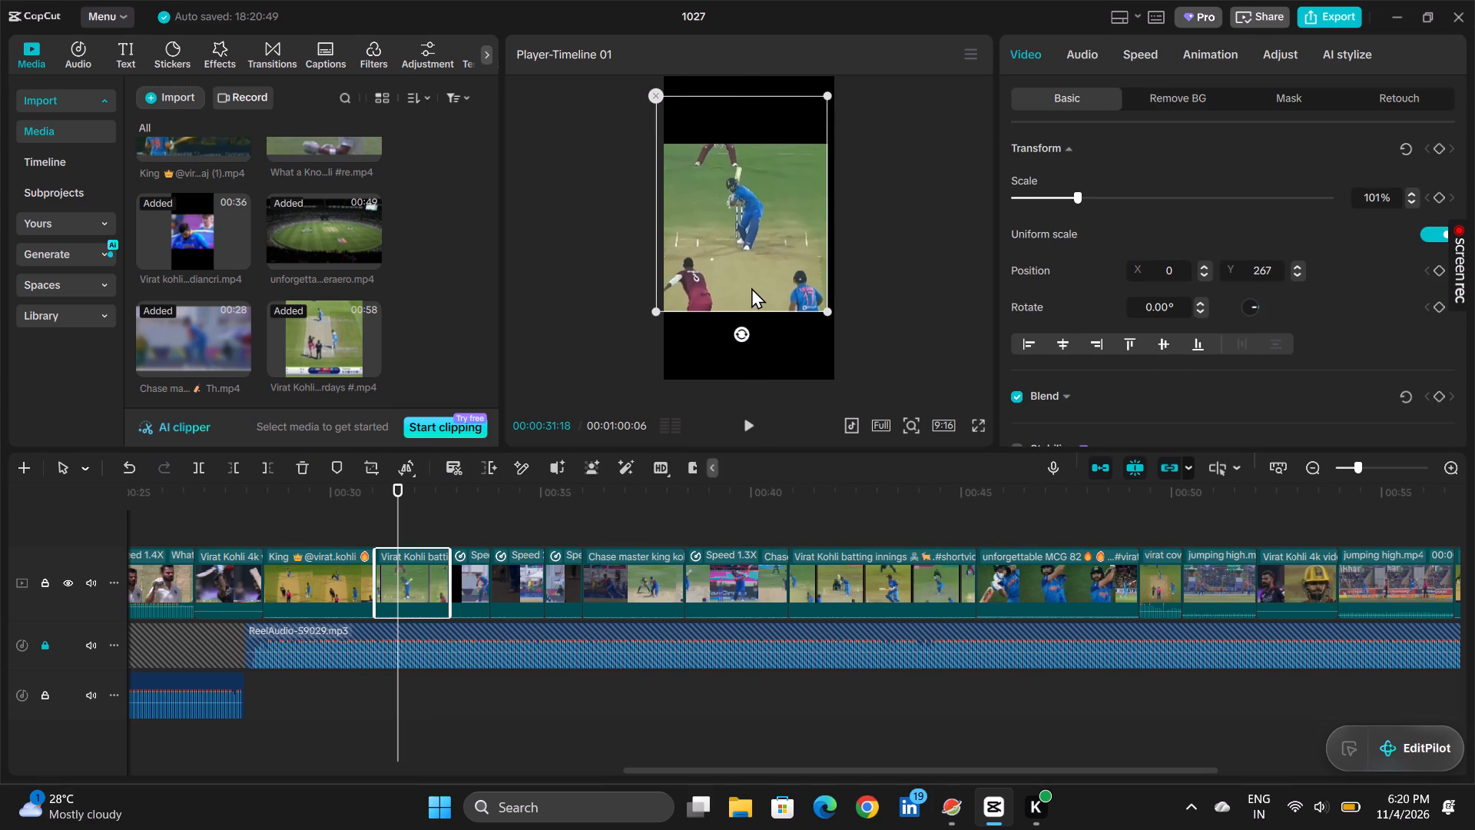
click(756, 287)
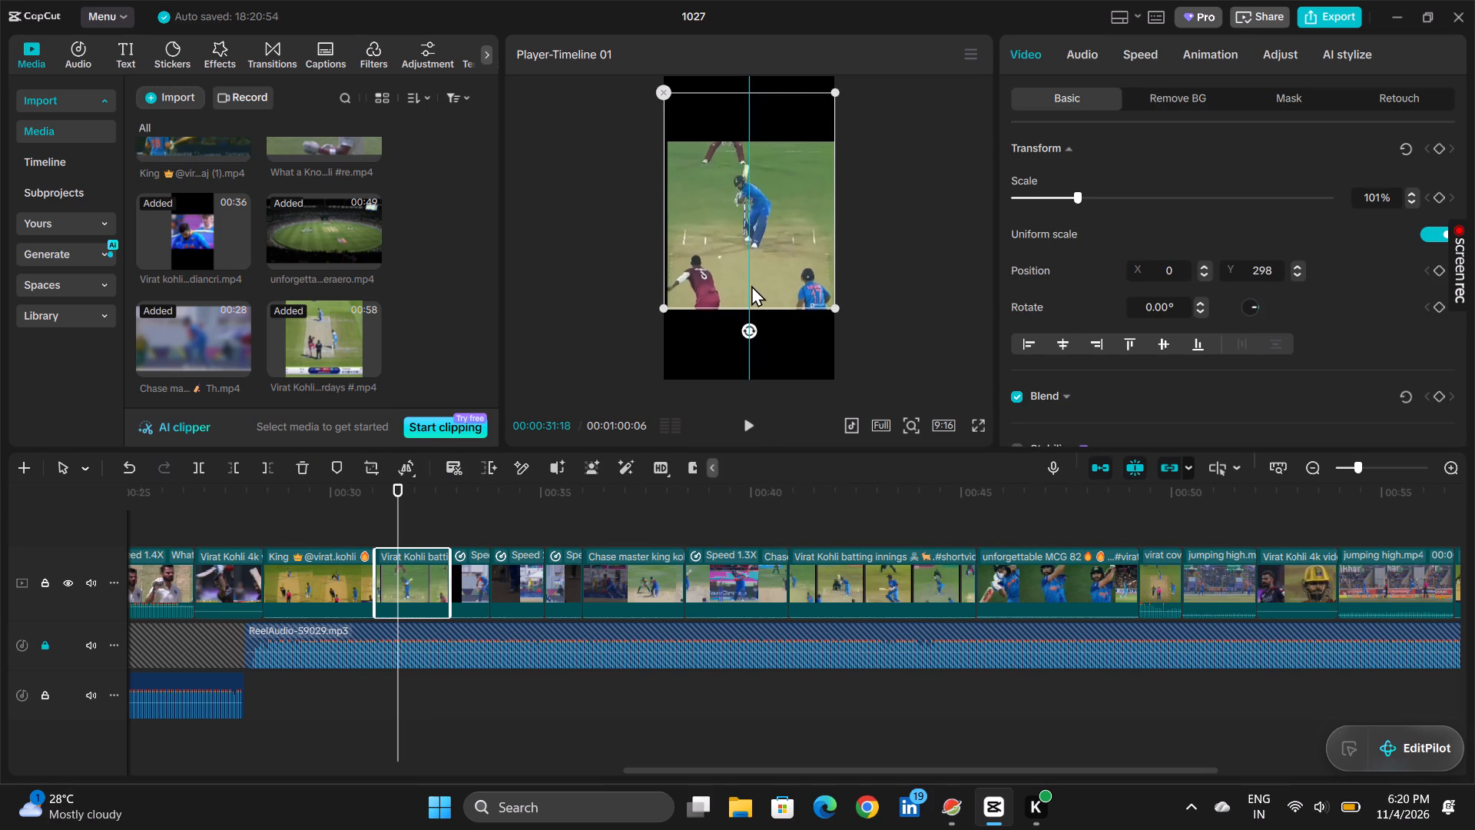
click(827, 309)
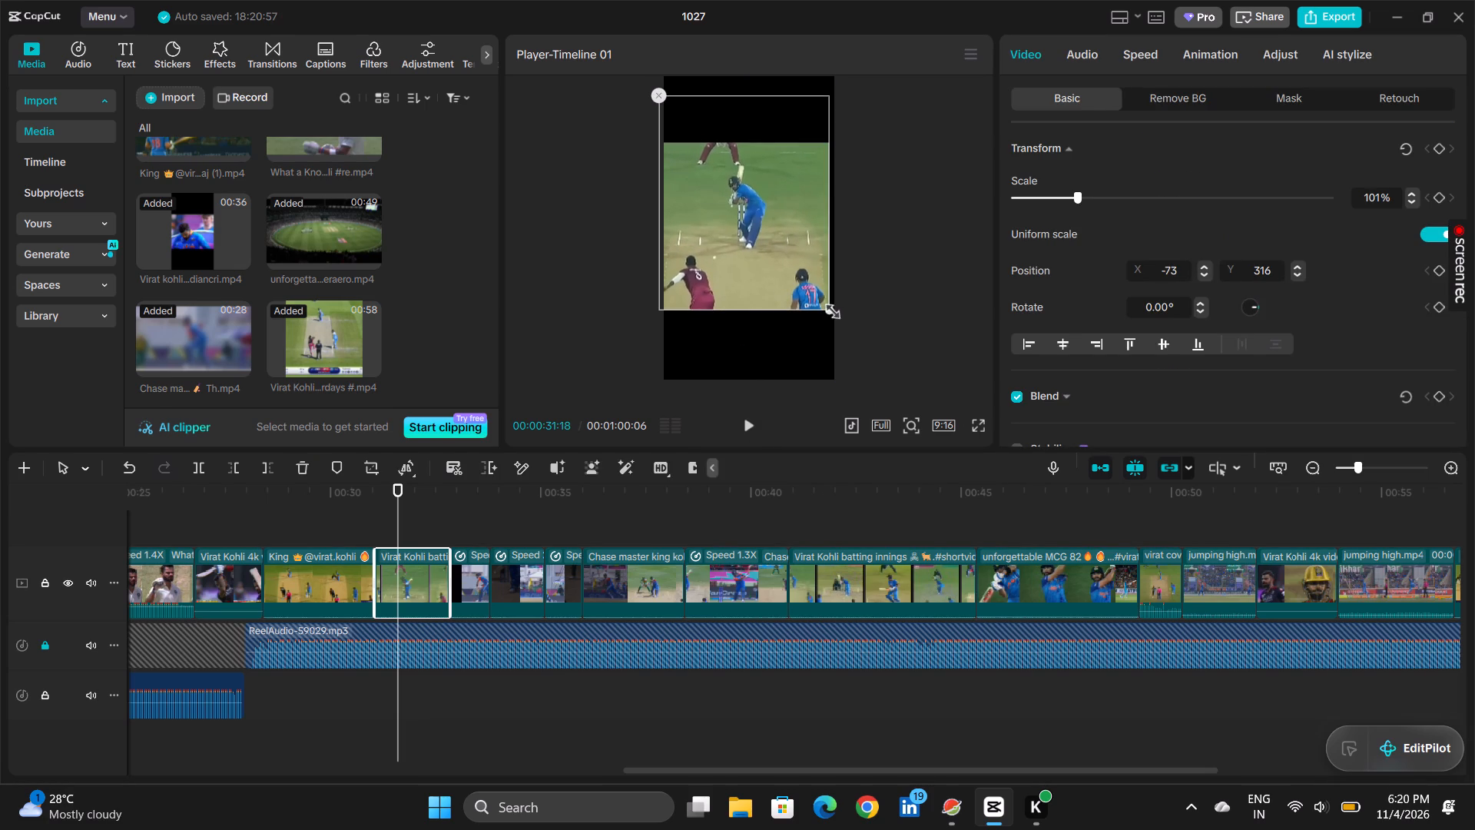
Play the edit in full screen from about 00:17 to 00:38 to review the framing and cuts.
click(979, 421)
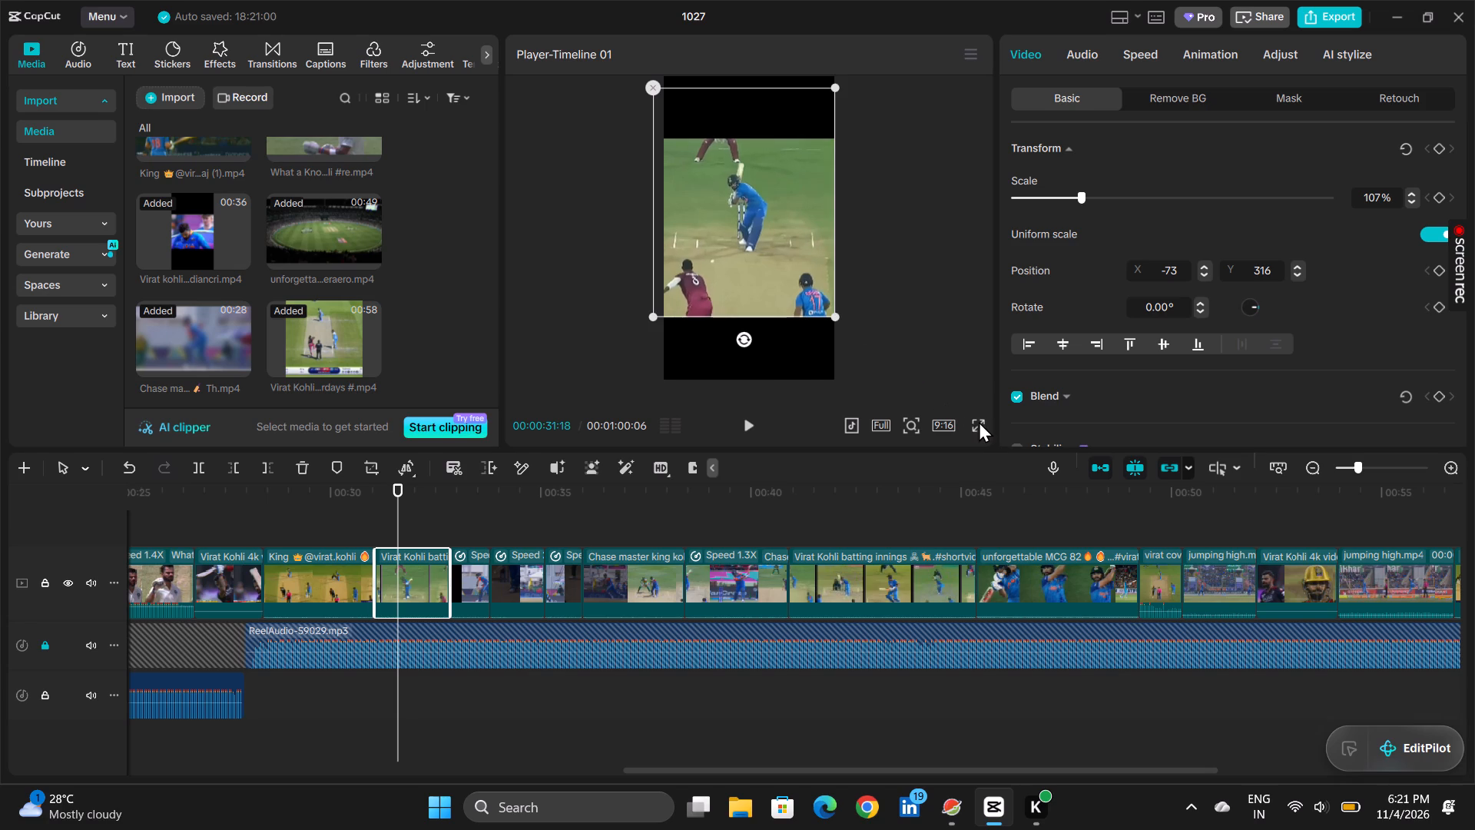
click(750, 752)
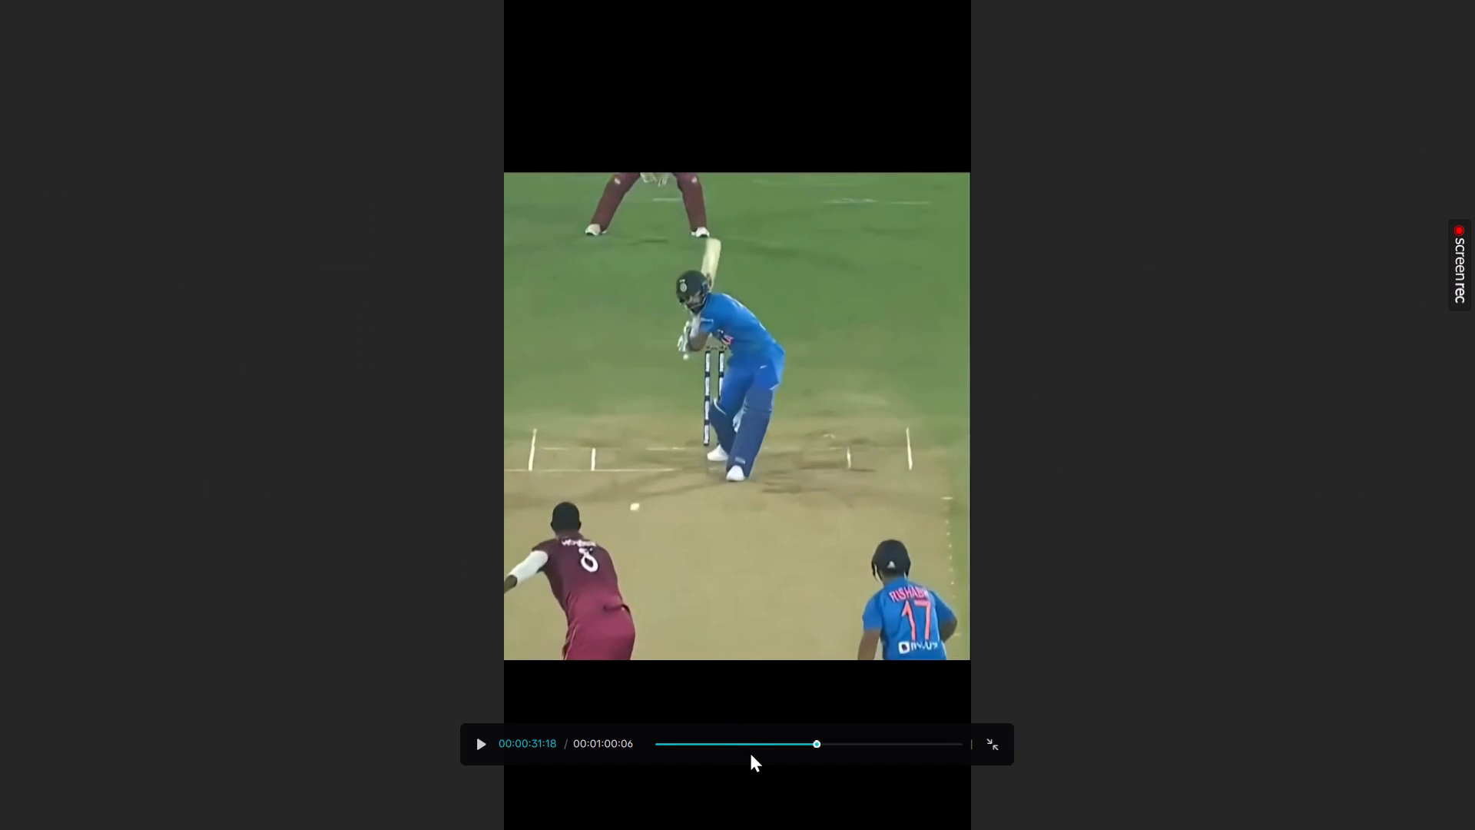
click(744, 740)
key(space)
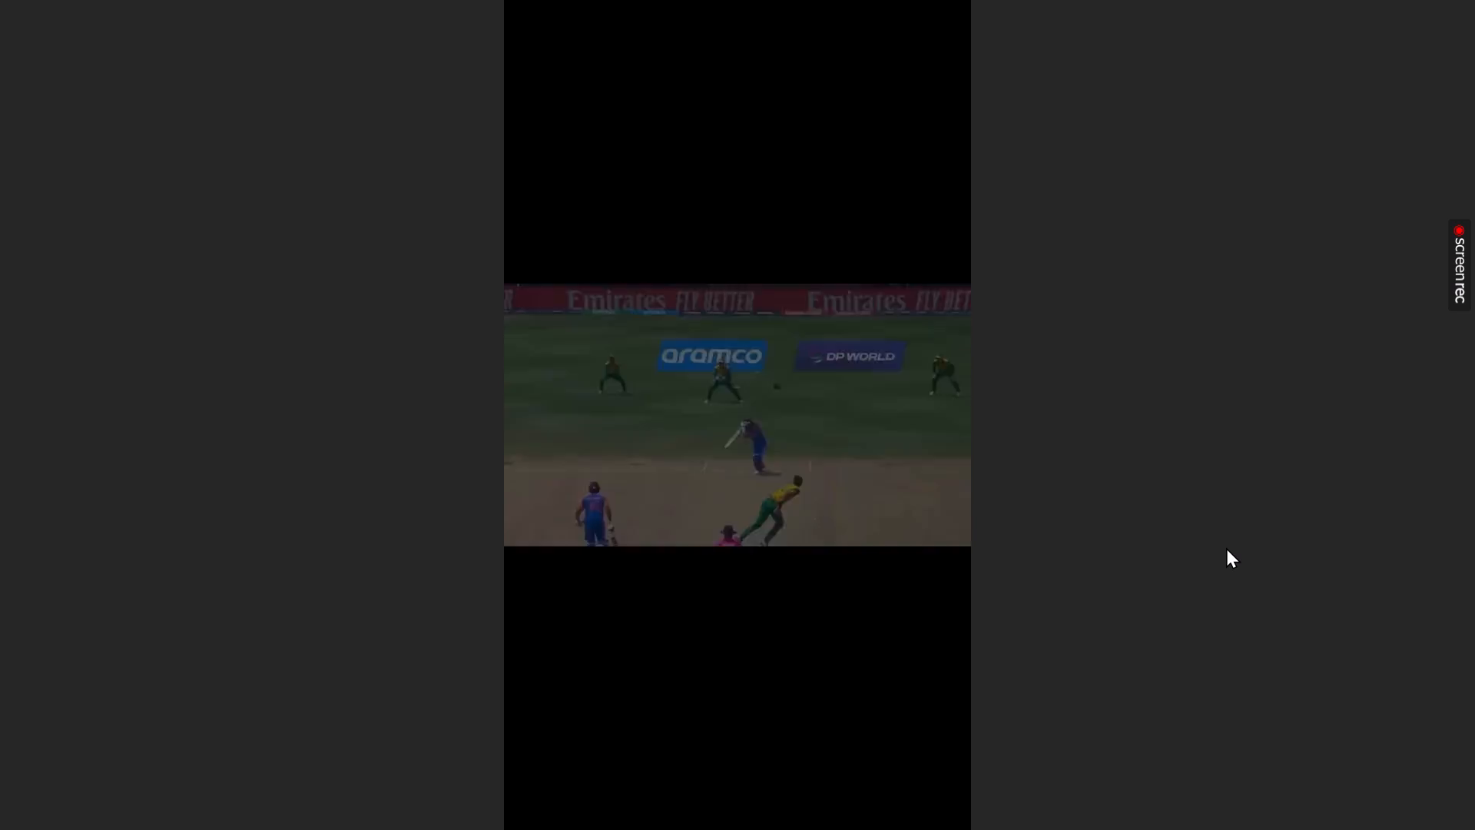
key(space)
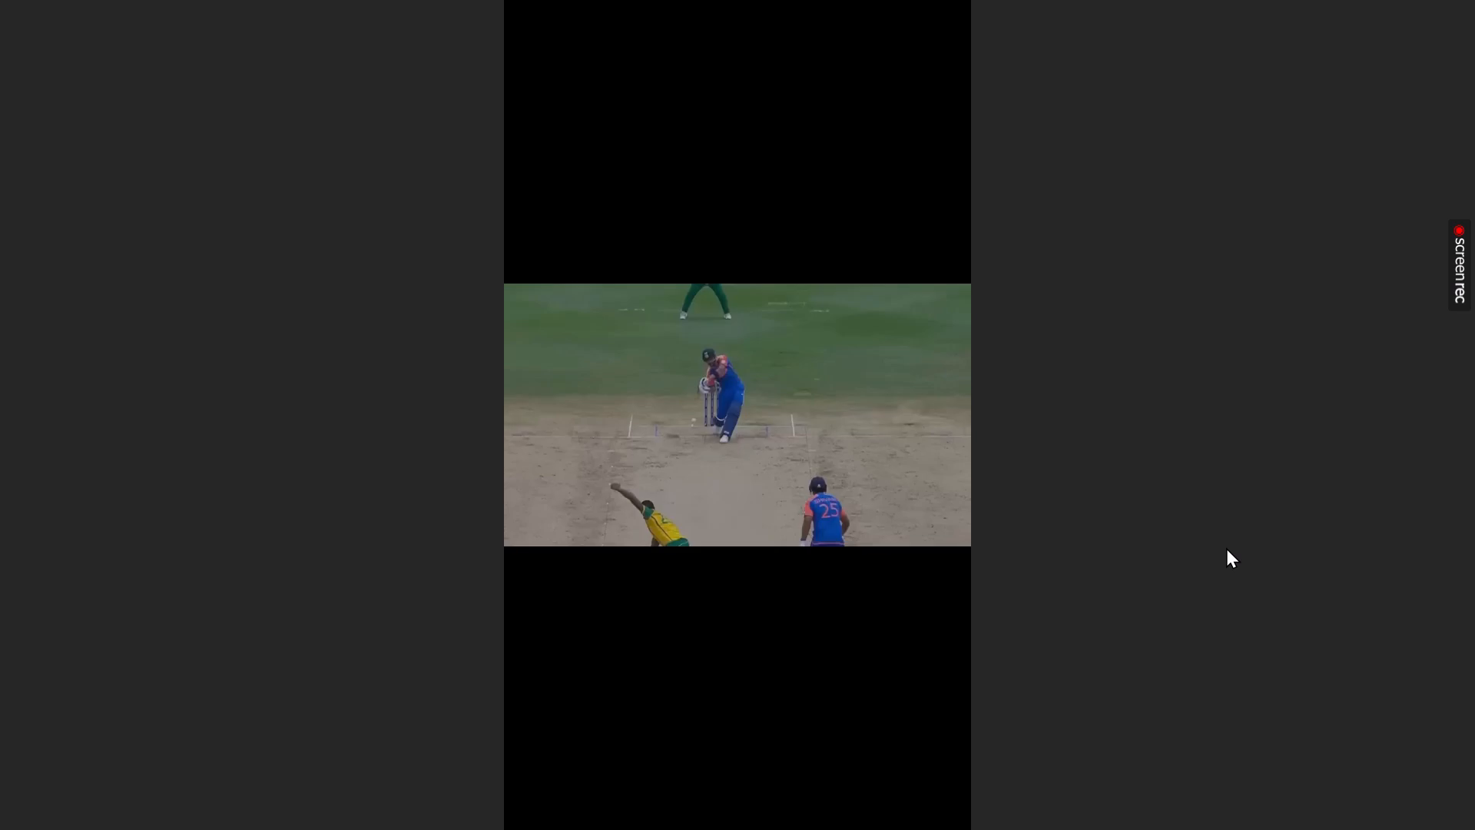
key(space)
key(space)
key(Escape)
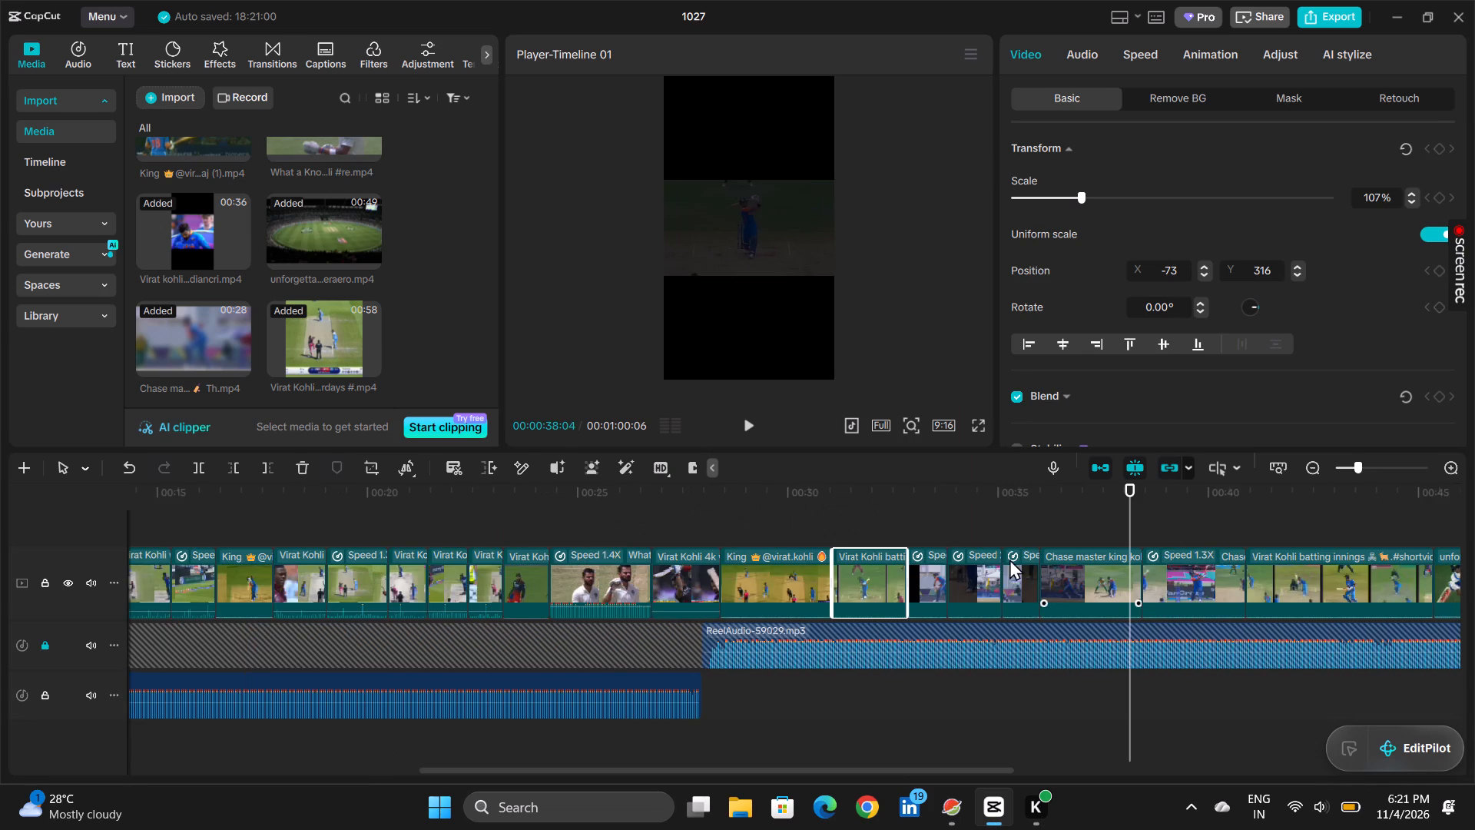
Play the edit in full screen from about 00:11 to 00:31, pausing to check the framing of the batting clips.
click(433, 511)
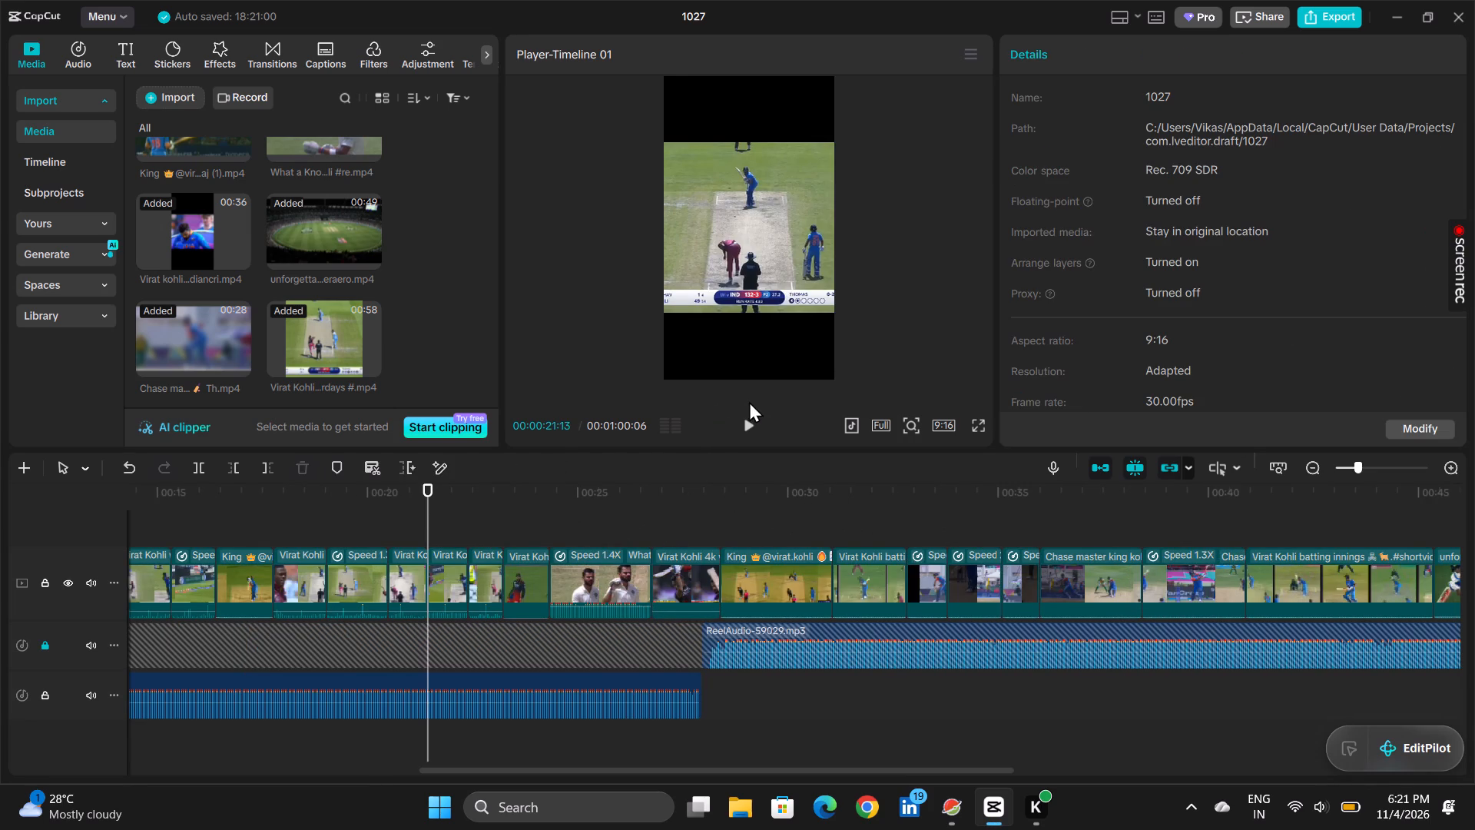
click(984, 423)
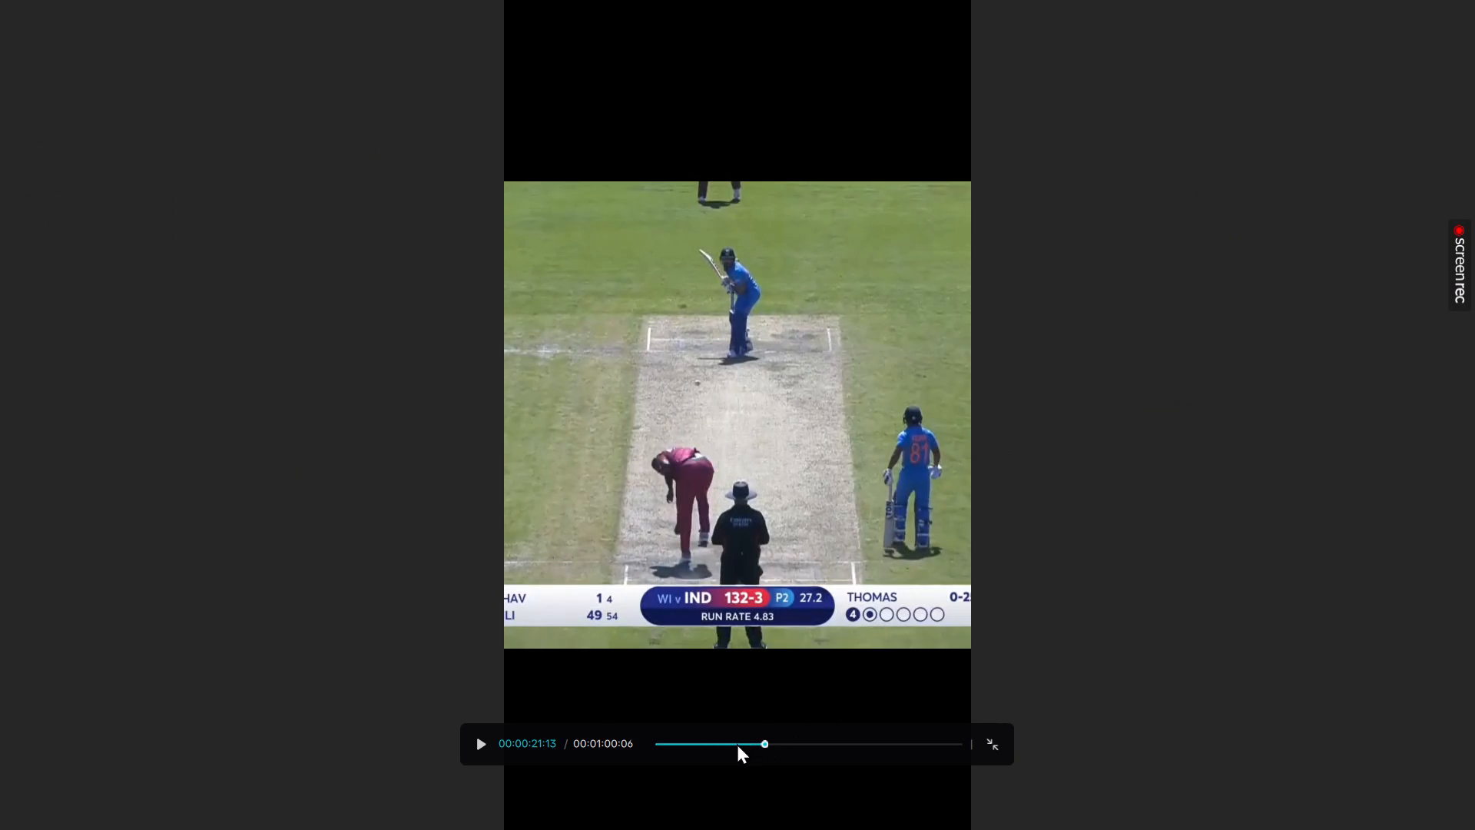
click(737, 743)
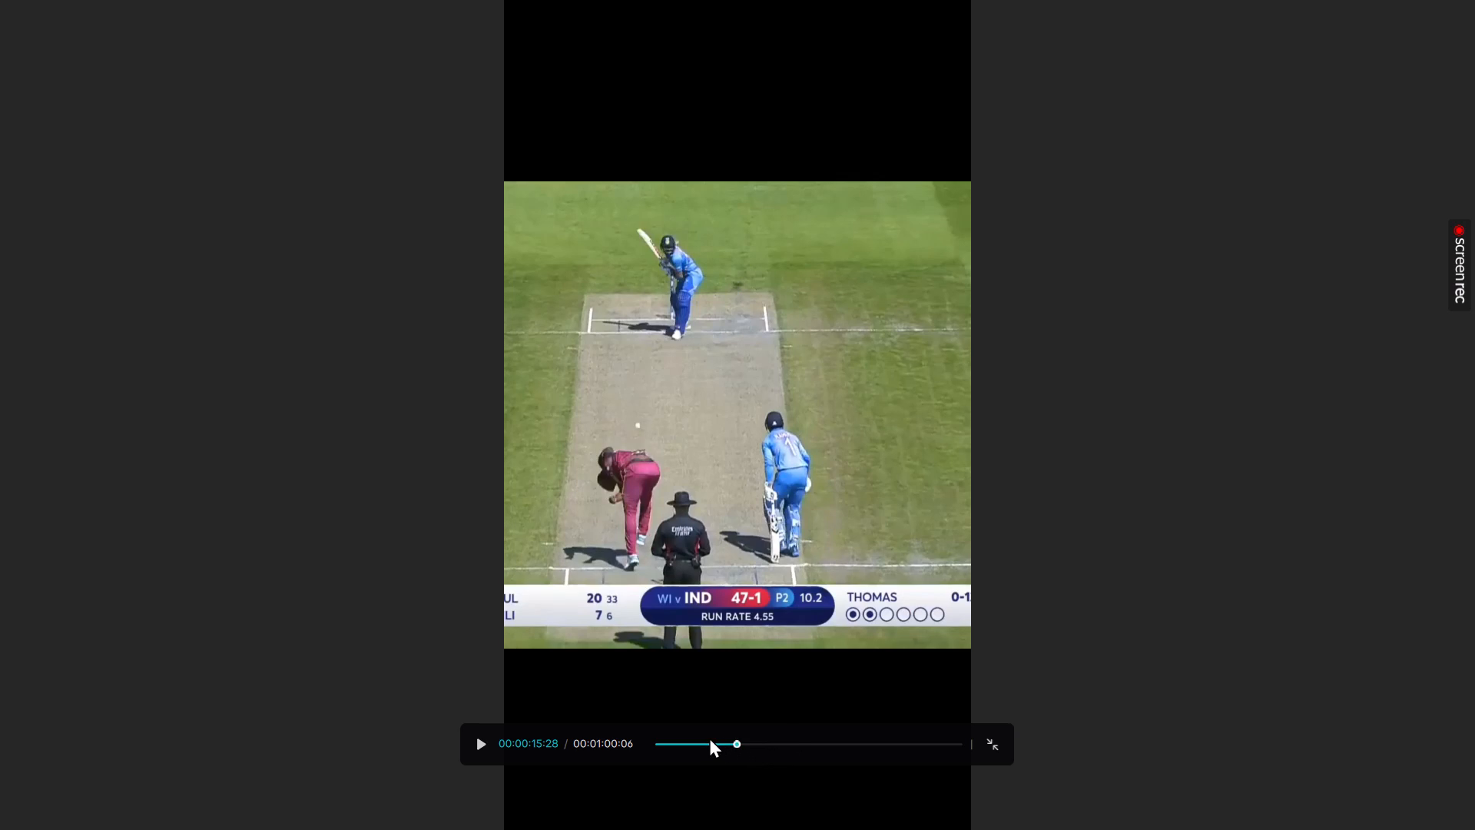
click(711, 742)
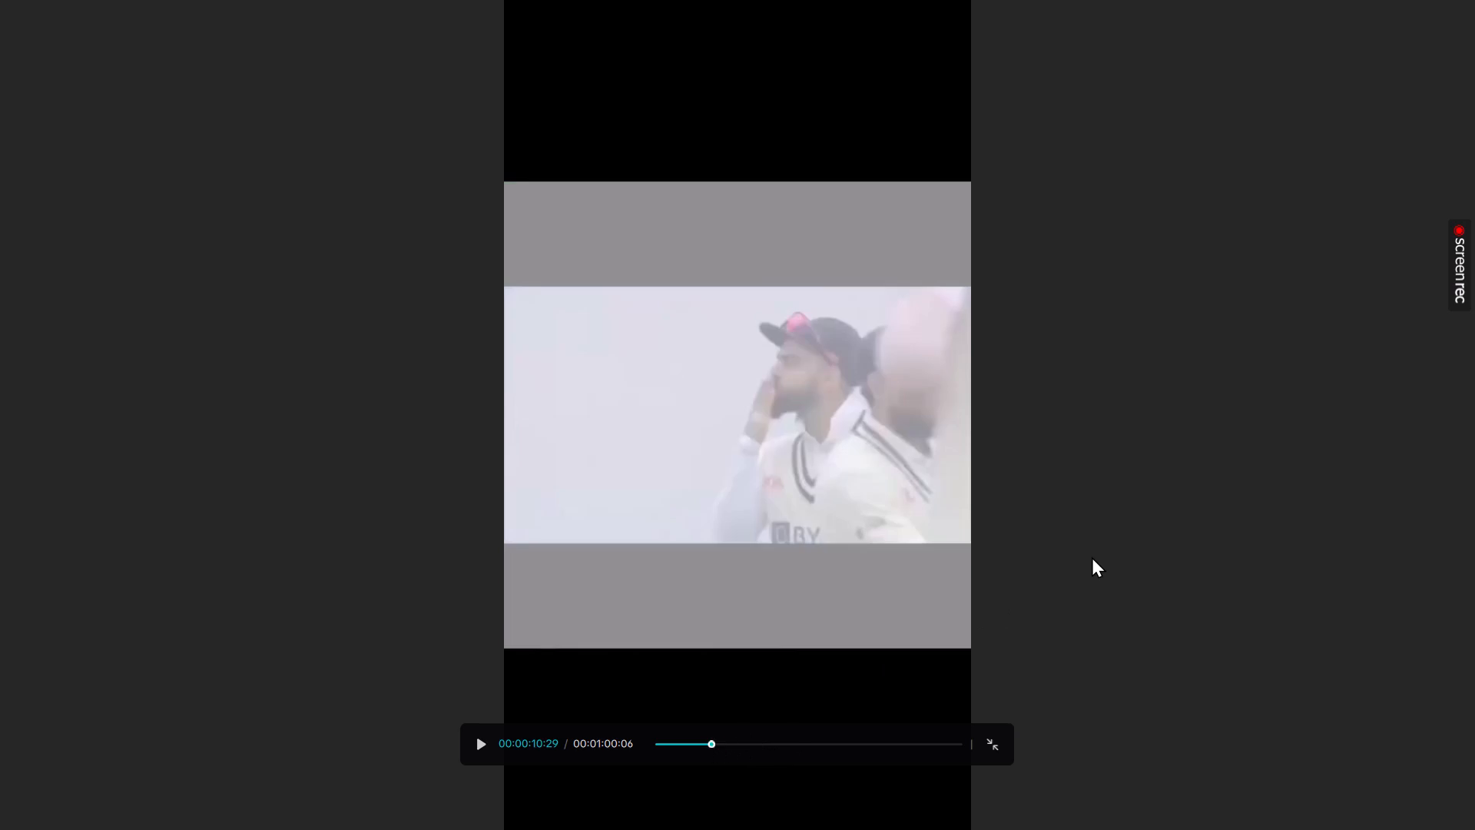
key(space)
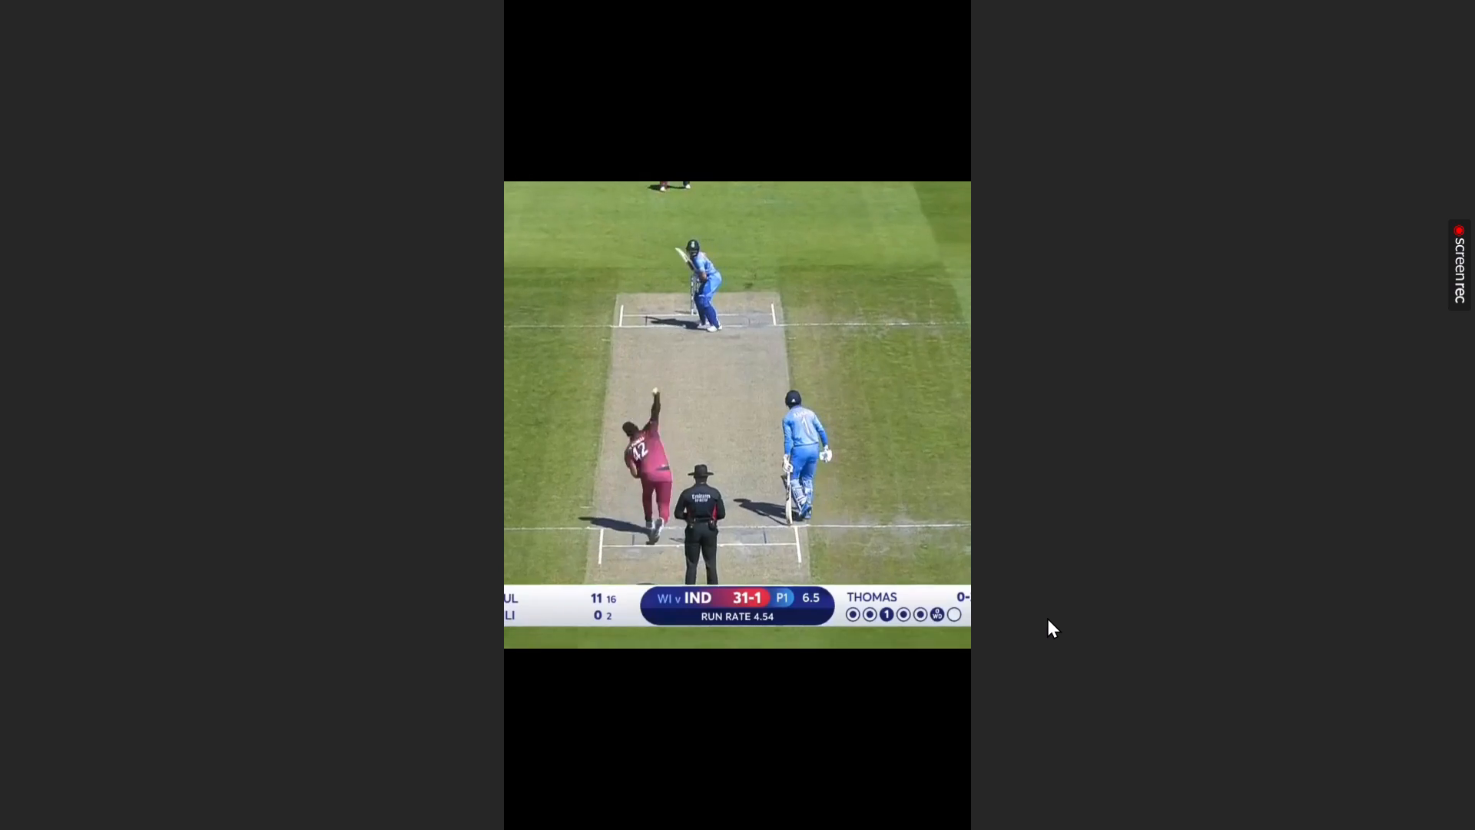
key(space)
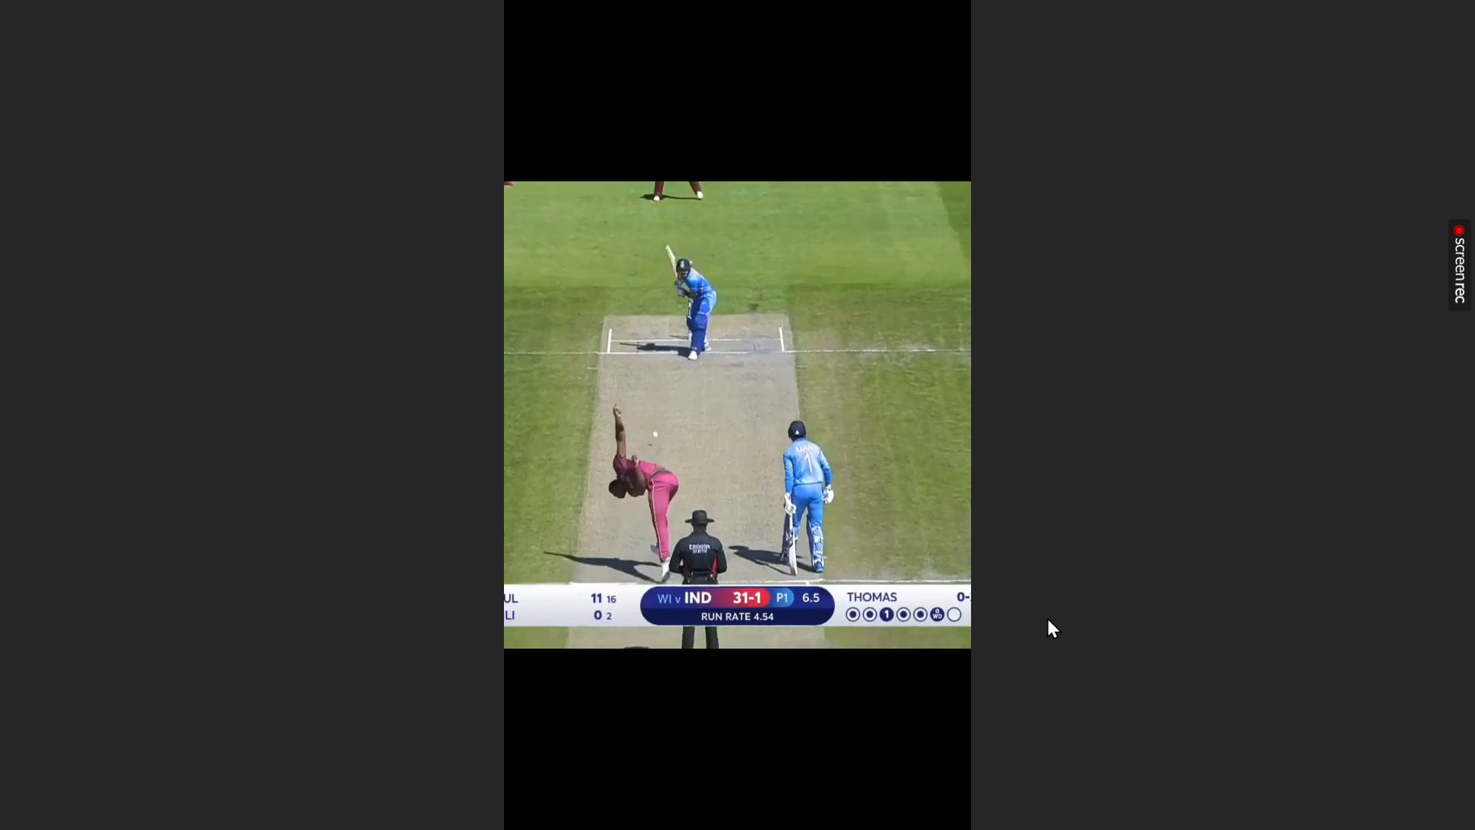
key(space)
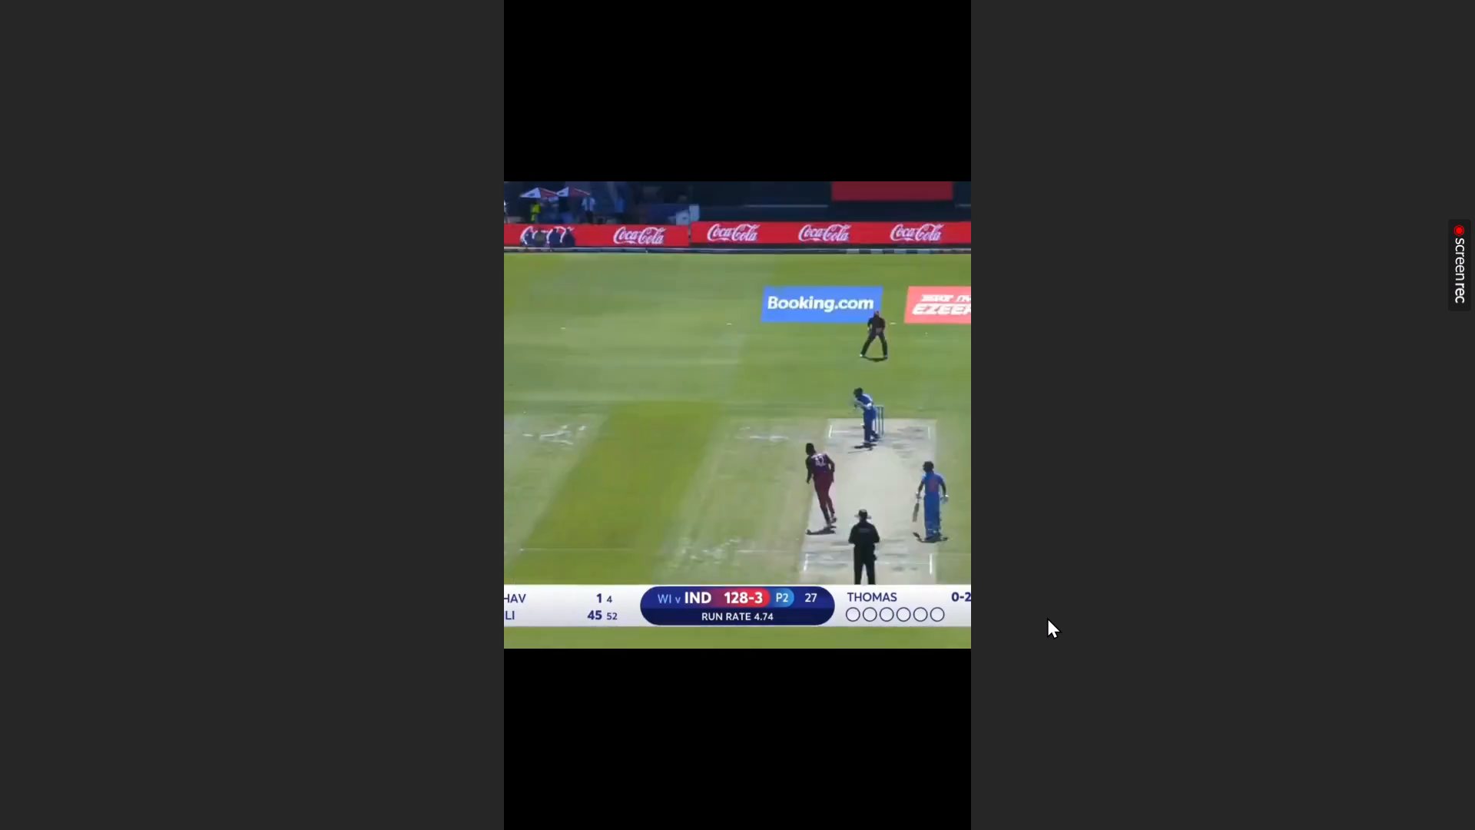
key(space)
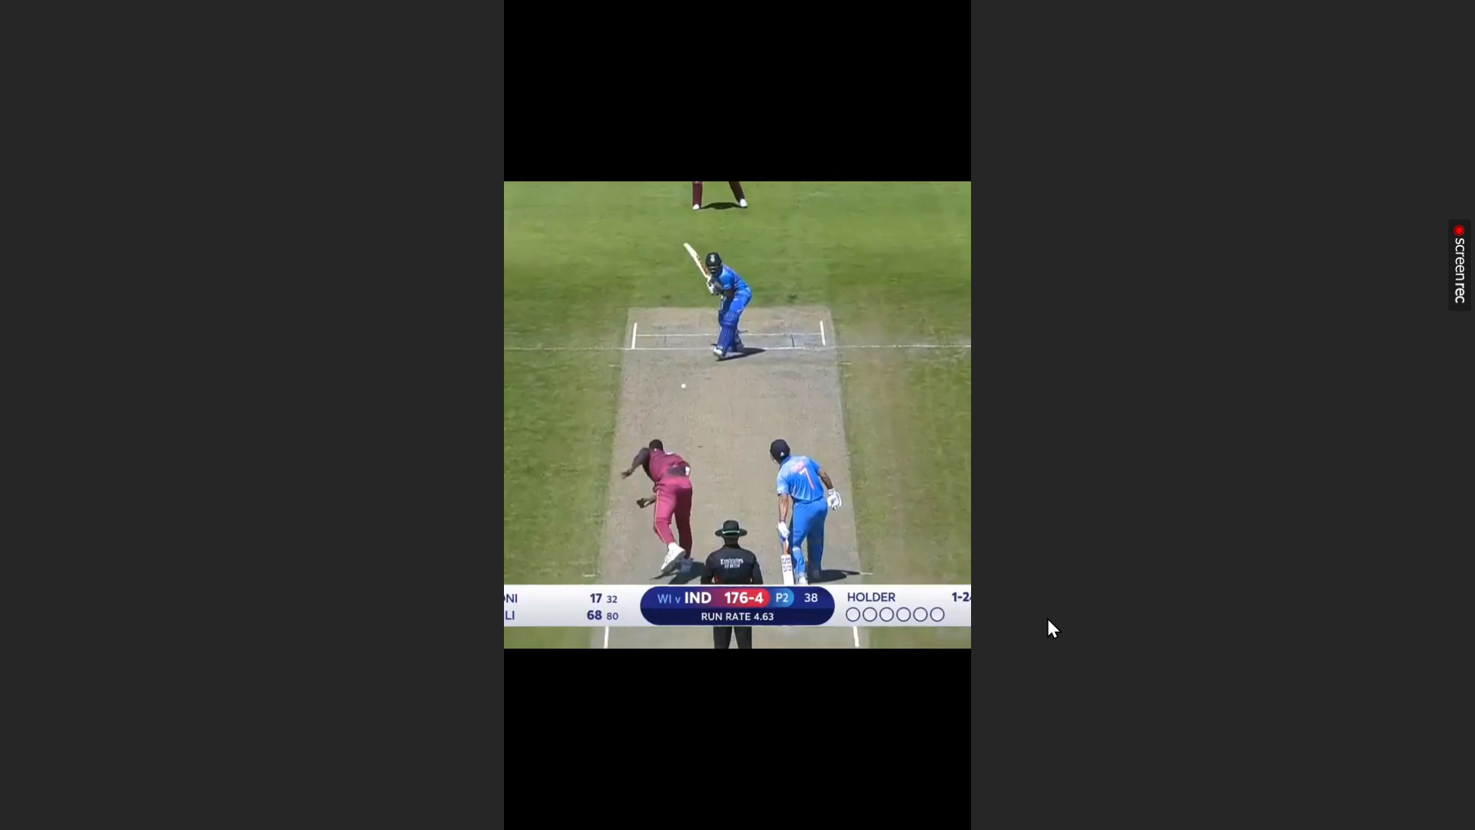
key(space)
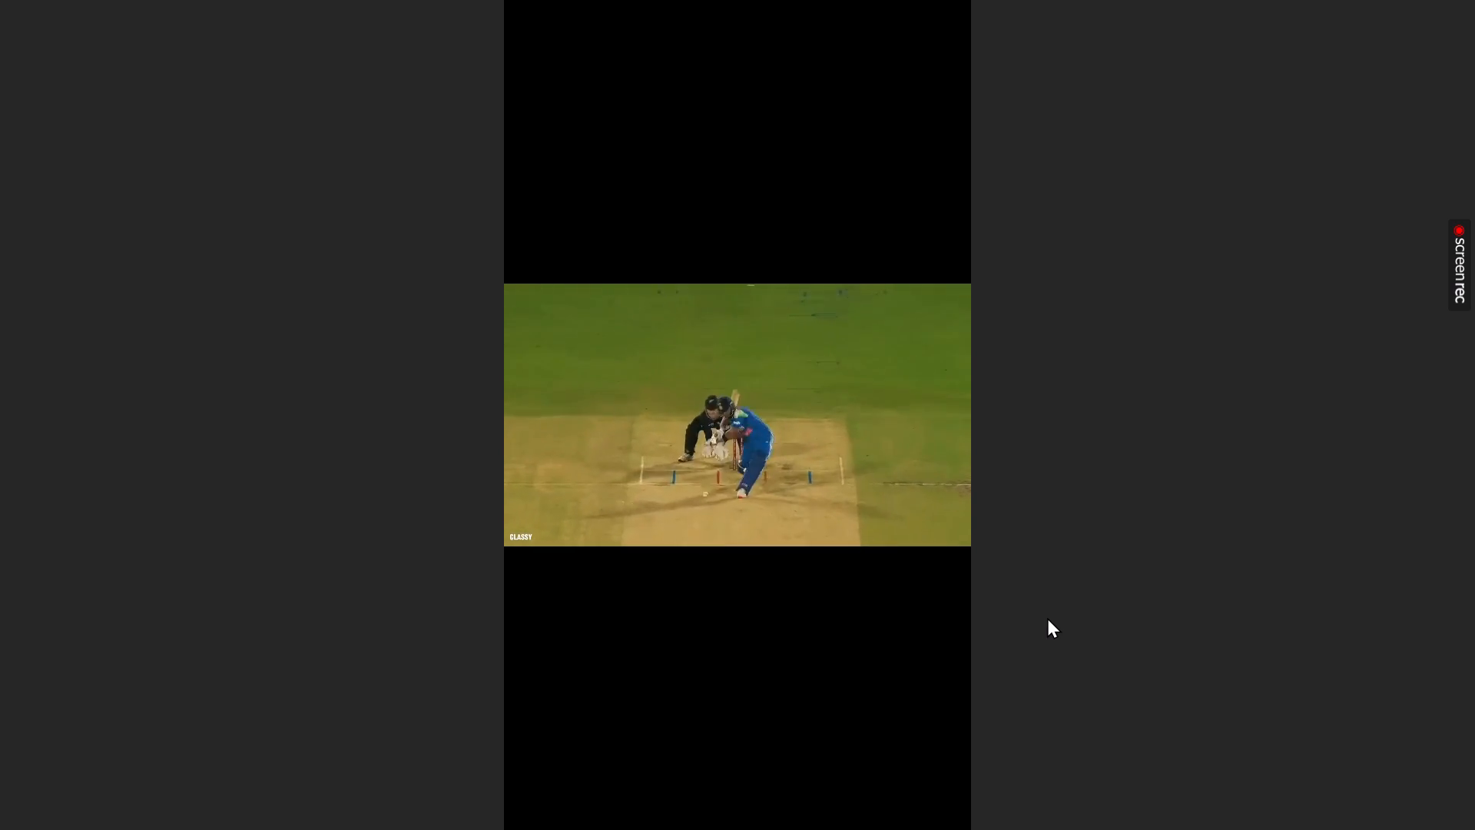
key(space)
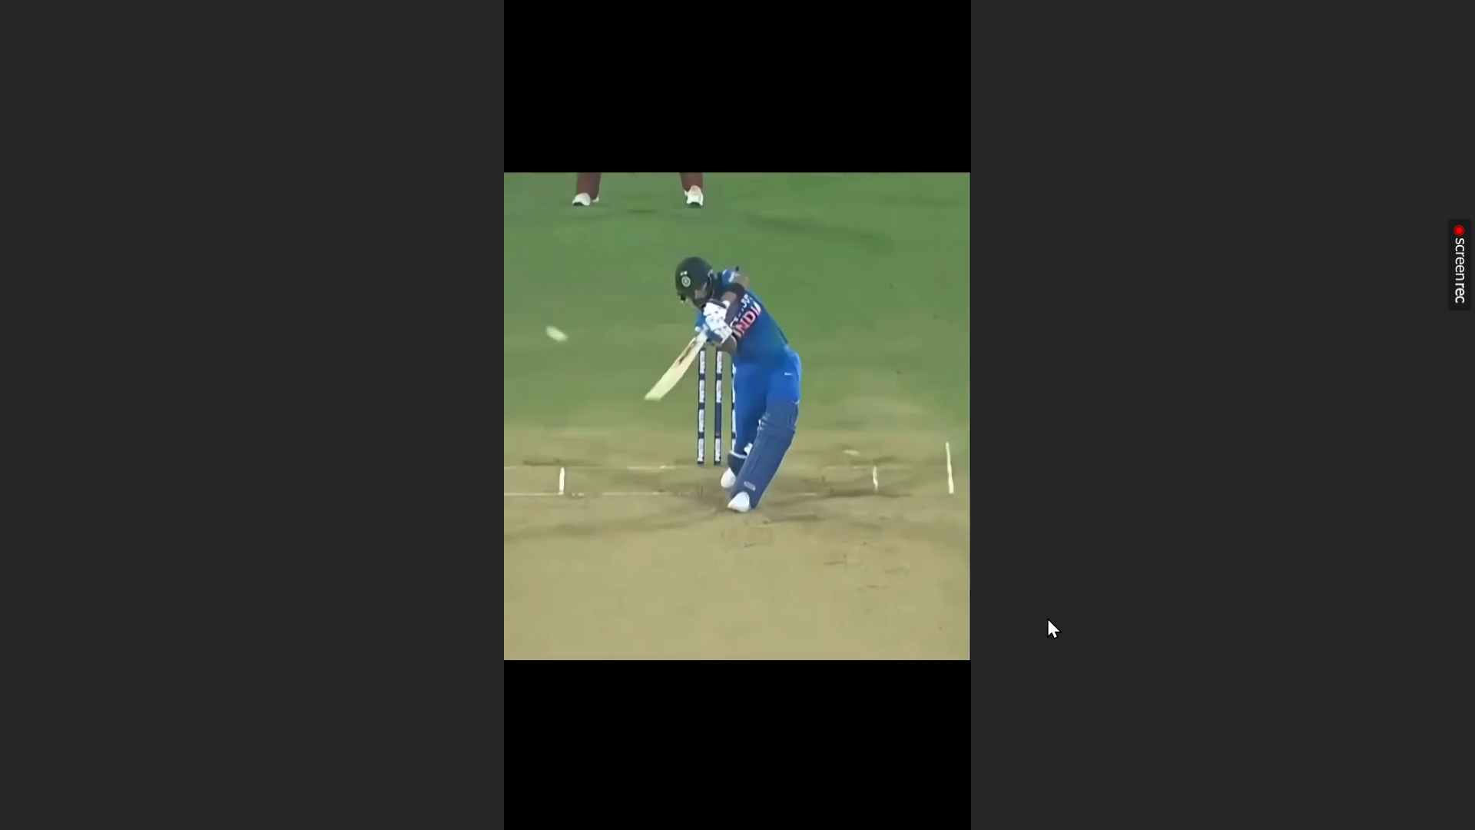
key(Escape)
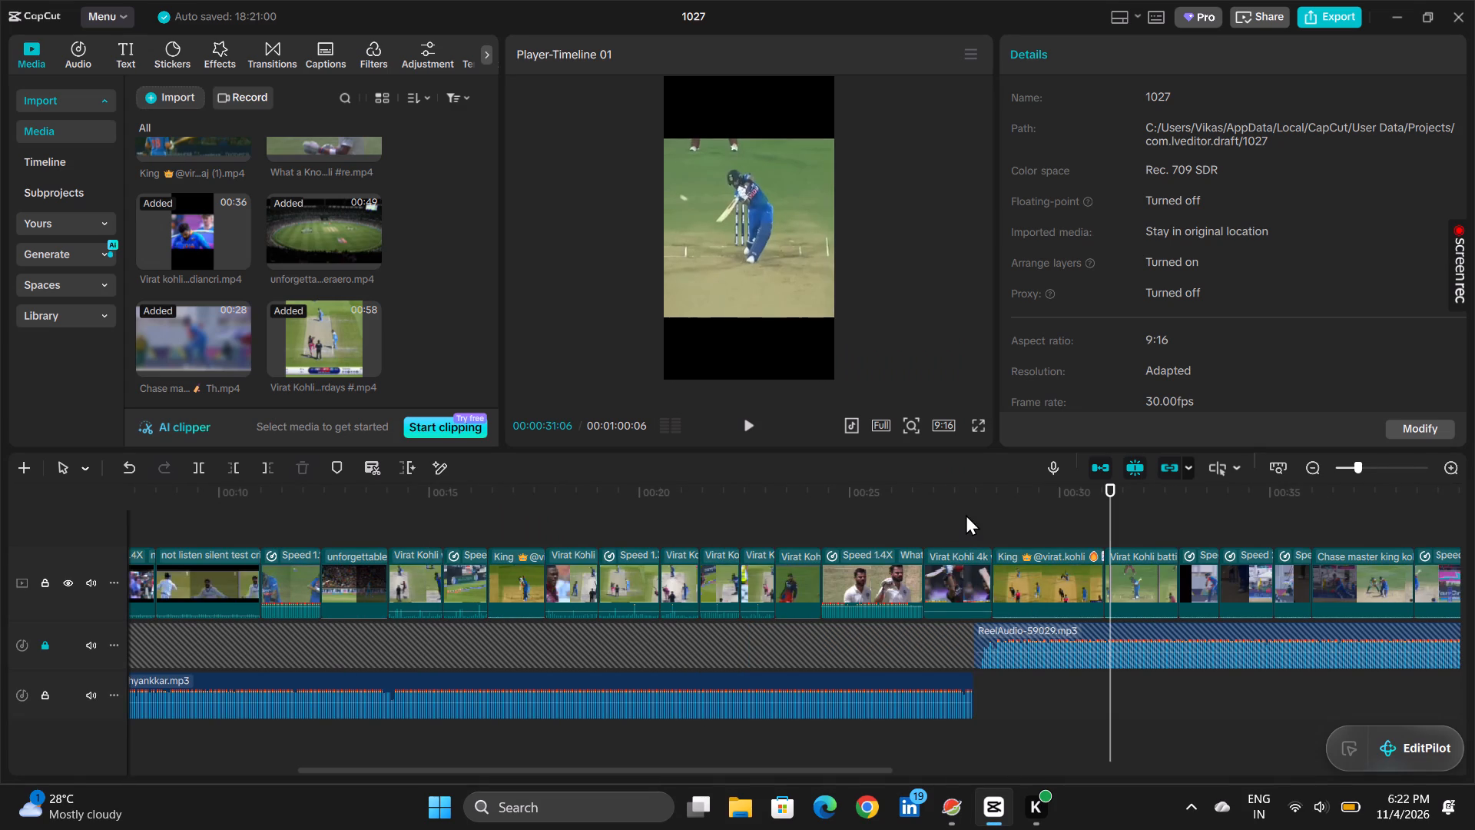
click(966, 514)
key(space)
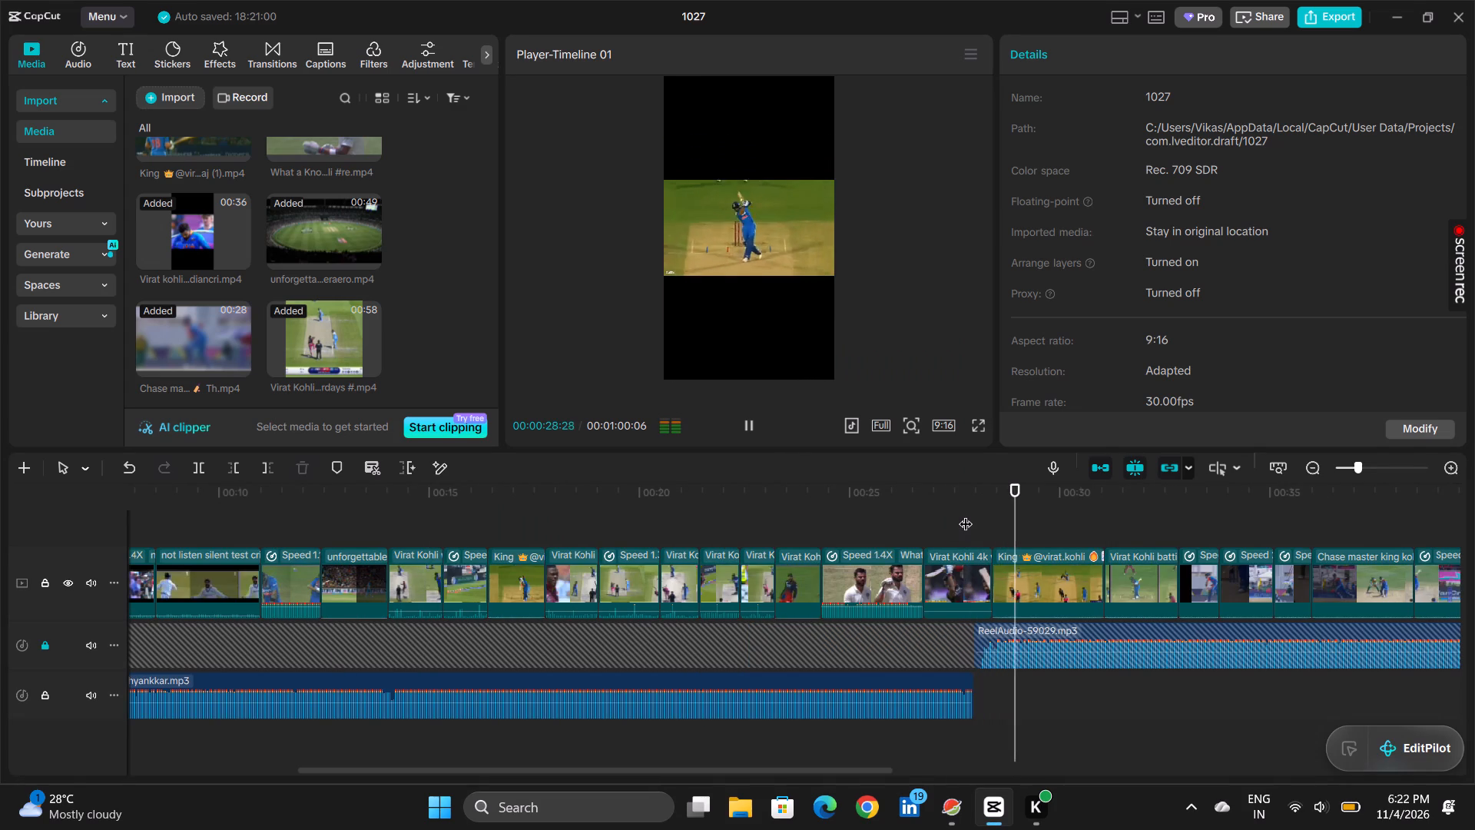
key(space)
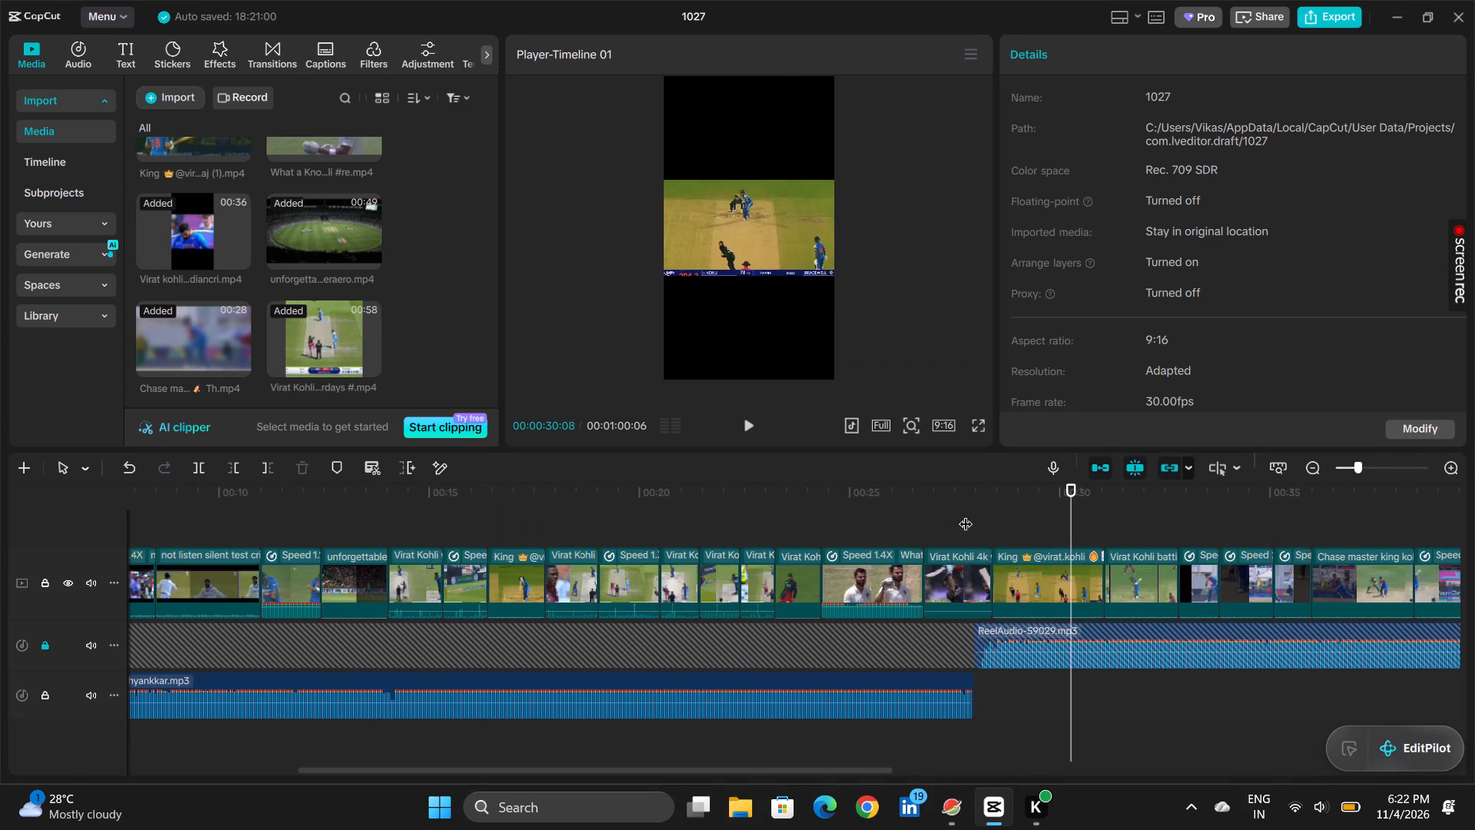
click(1059, 555)
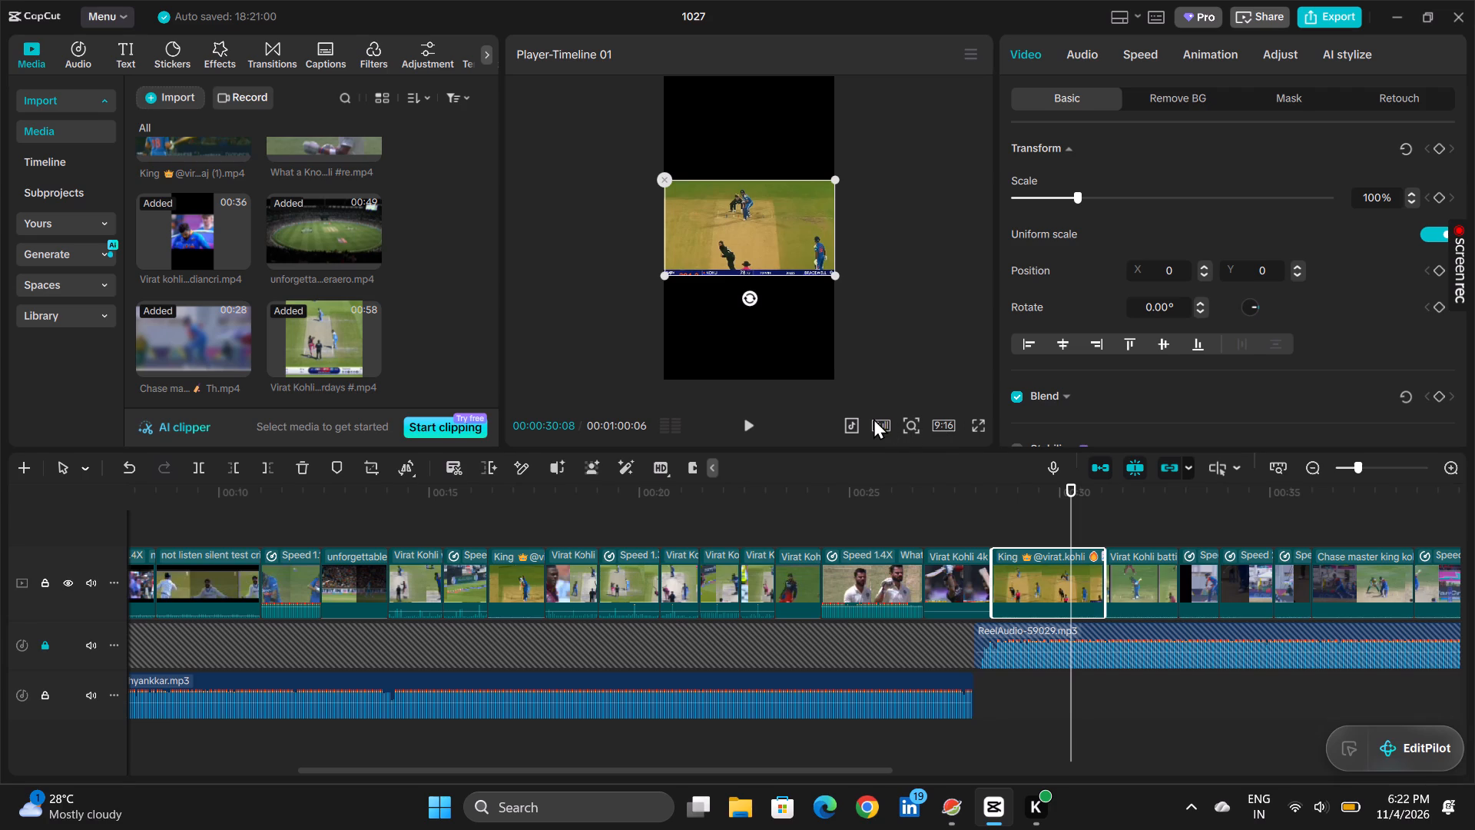
click(360, 466)
click(363, 466)
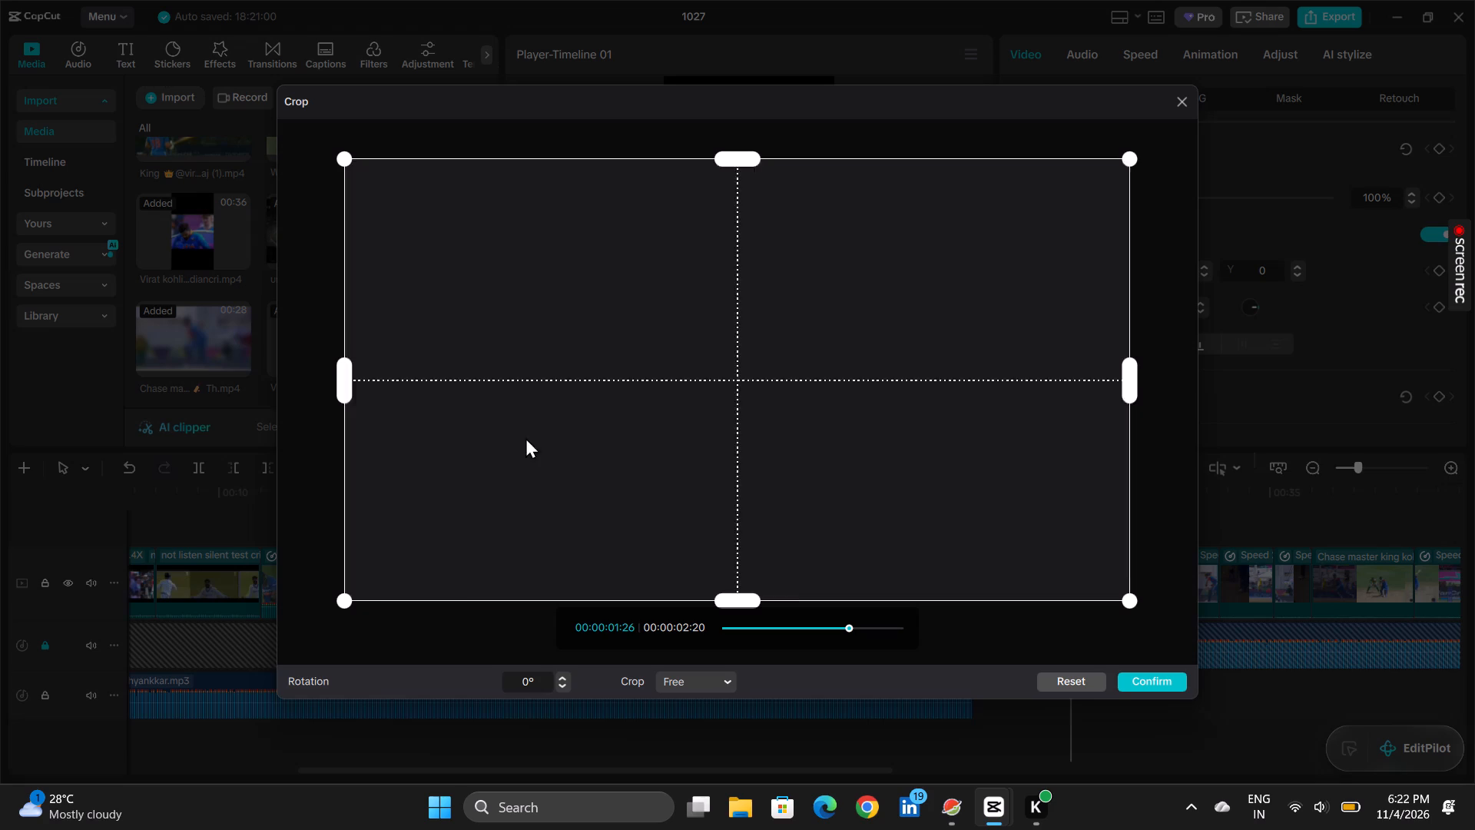
drag(736, 601, 741, 572)
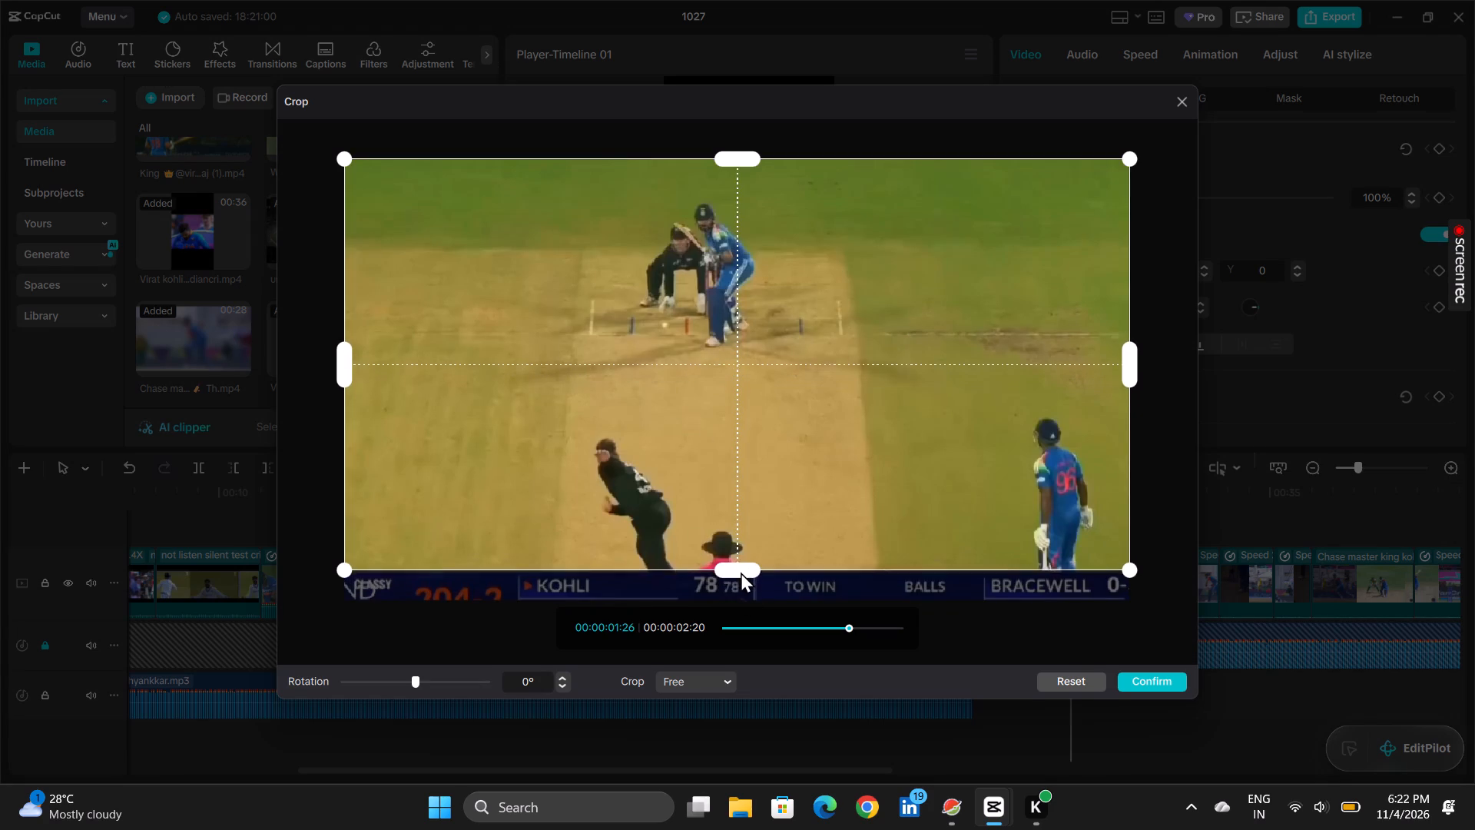
drag(741, 572, 742, 576)
click(1155, 682)
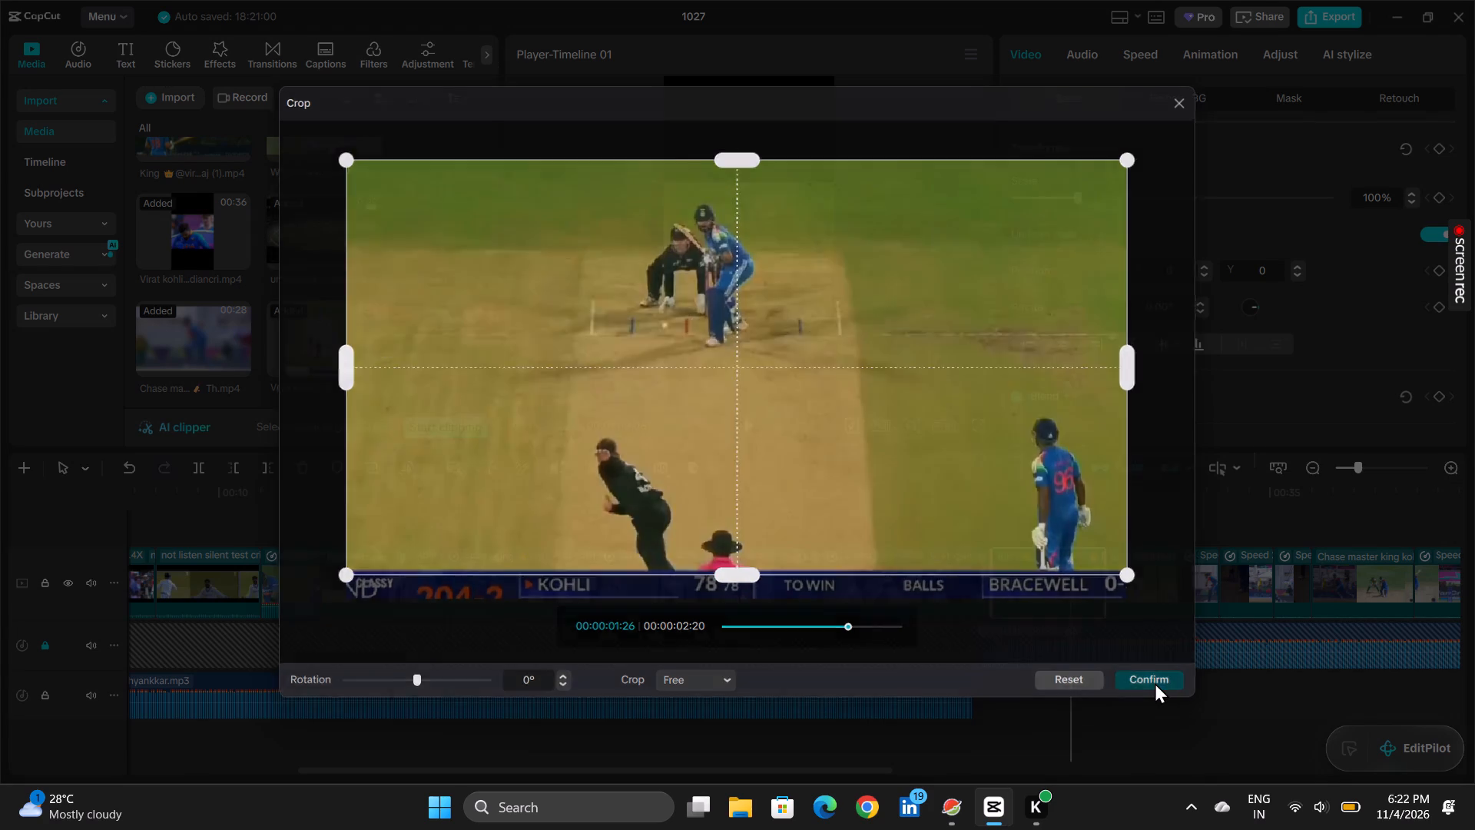
Move the short sped-up clip just after 00:35 ahead of the longer sped-up clip that precedes it.
click(907, 536)
key(space)
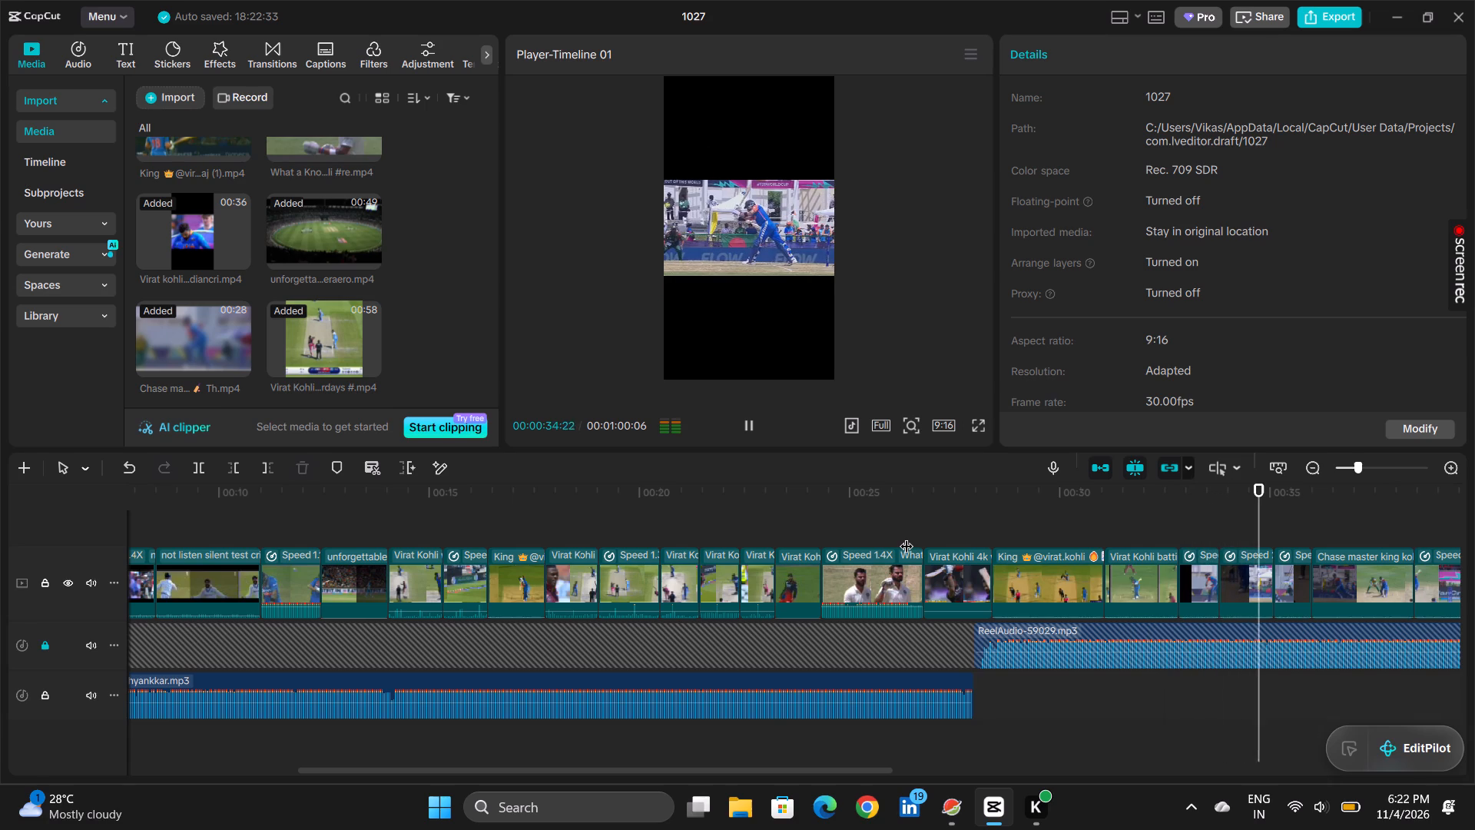
key(space)
scroll(958, 694, left, 1)
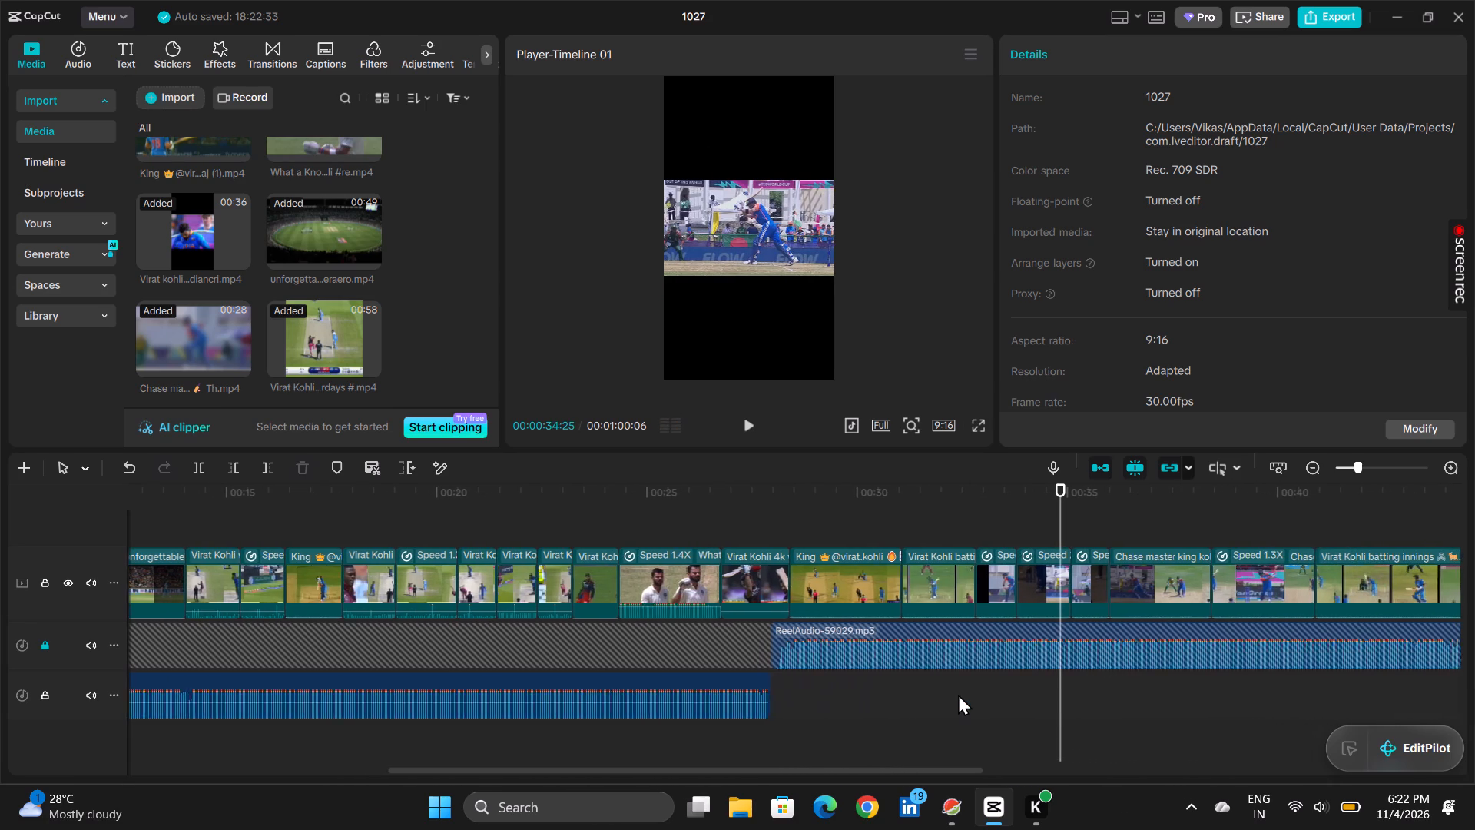
scroll(958, 694, left, 1)
drag(1082, 575, 1039, 562)
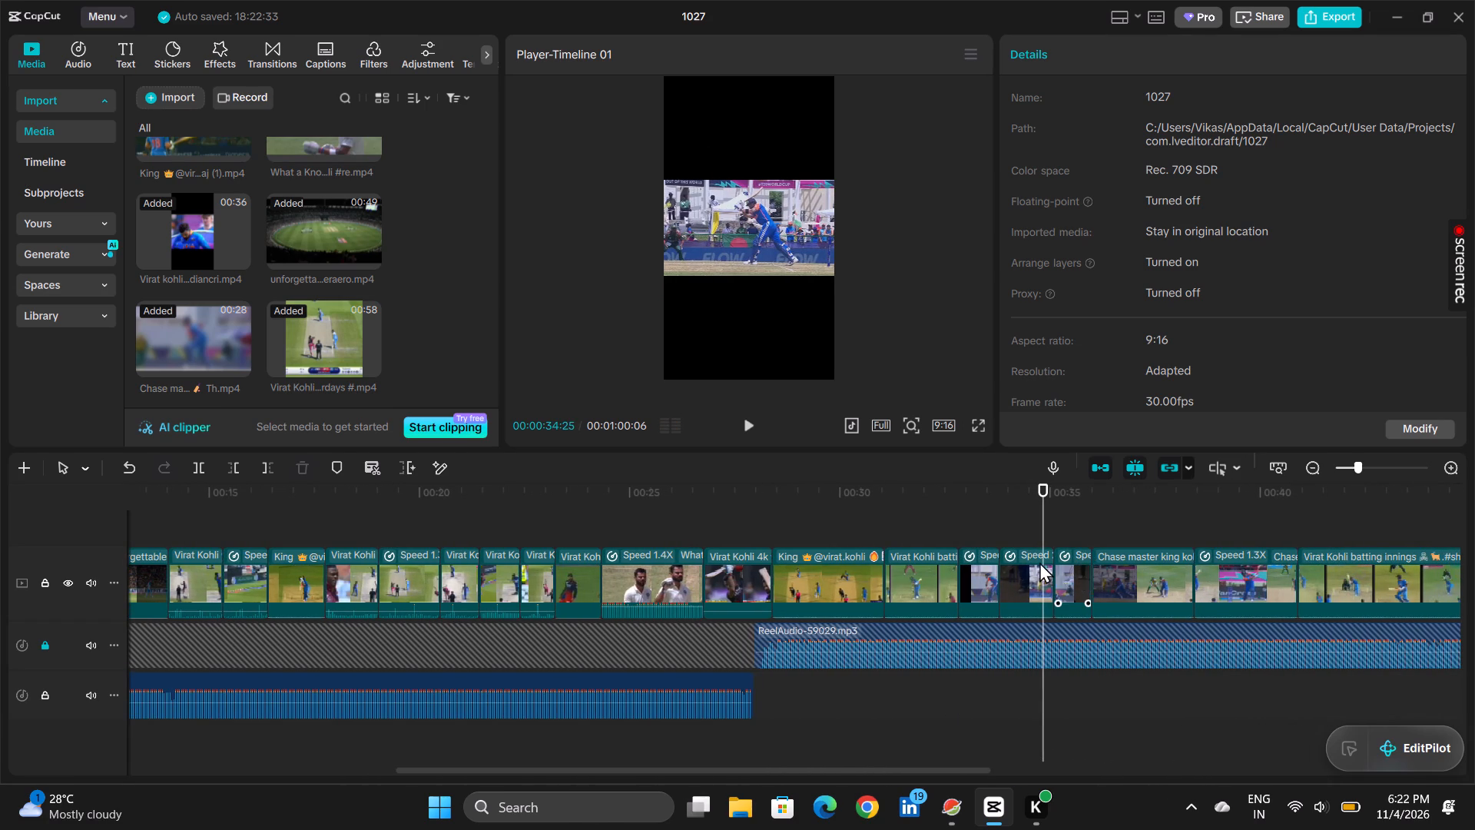
drag(1039, 562, 1026, 563)
Play the reordered section from about 00:33 to 00:42 to check the new clip sequence.
click(955, 528)
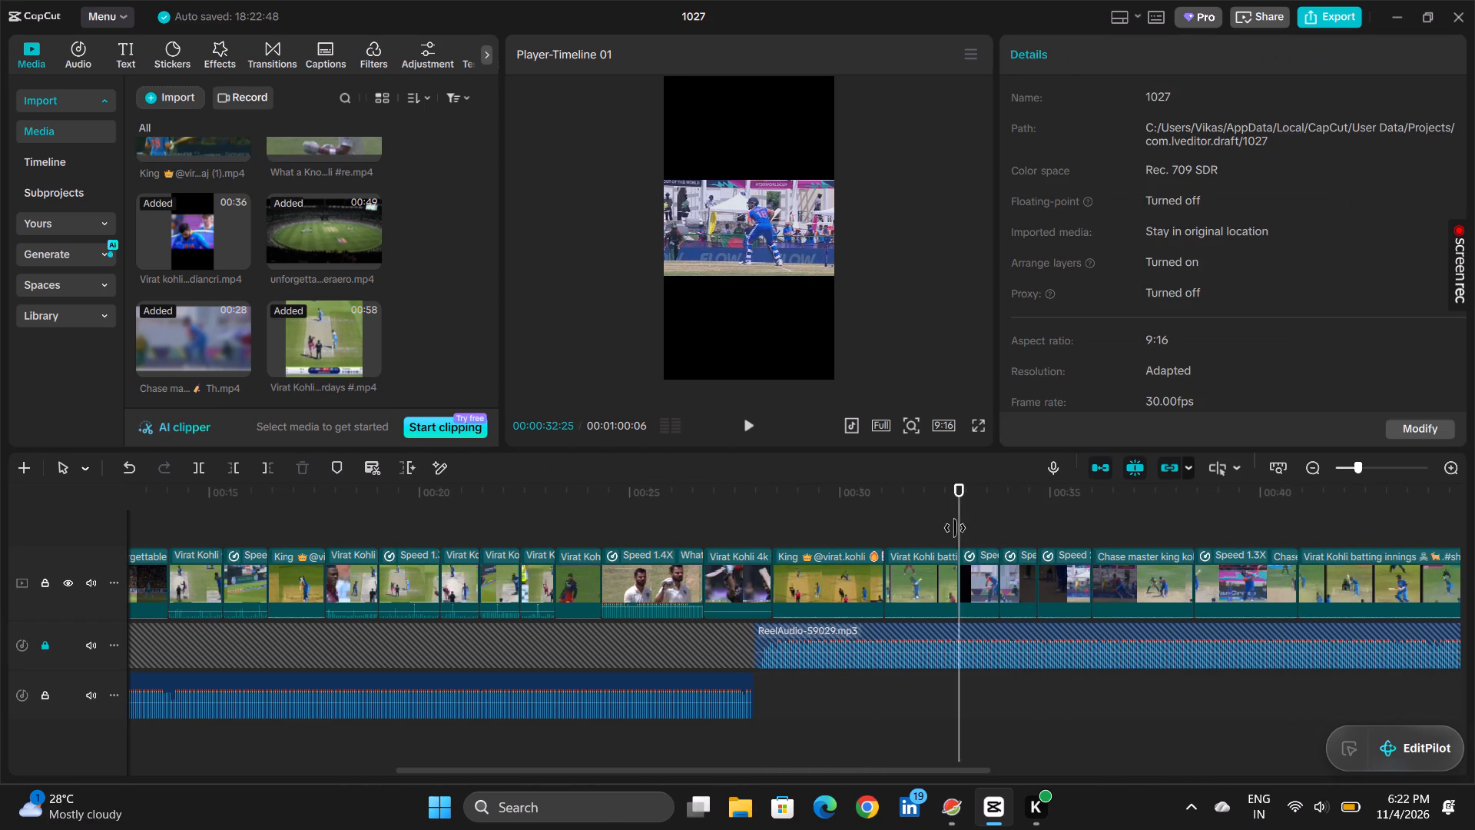
key(space)
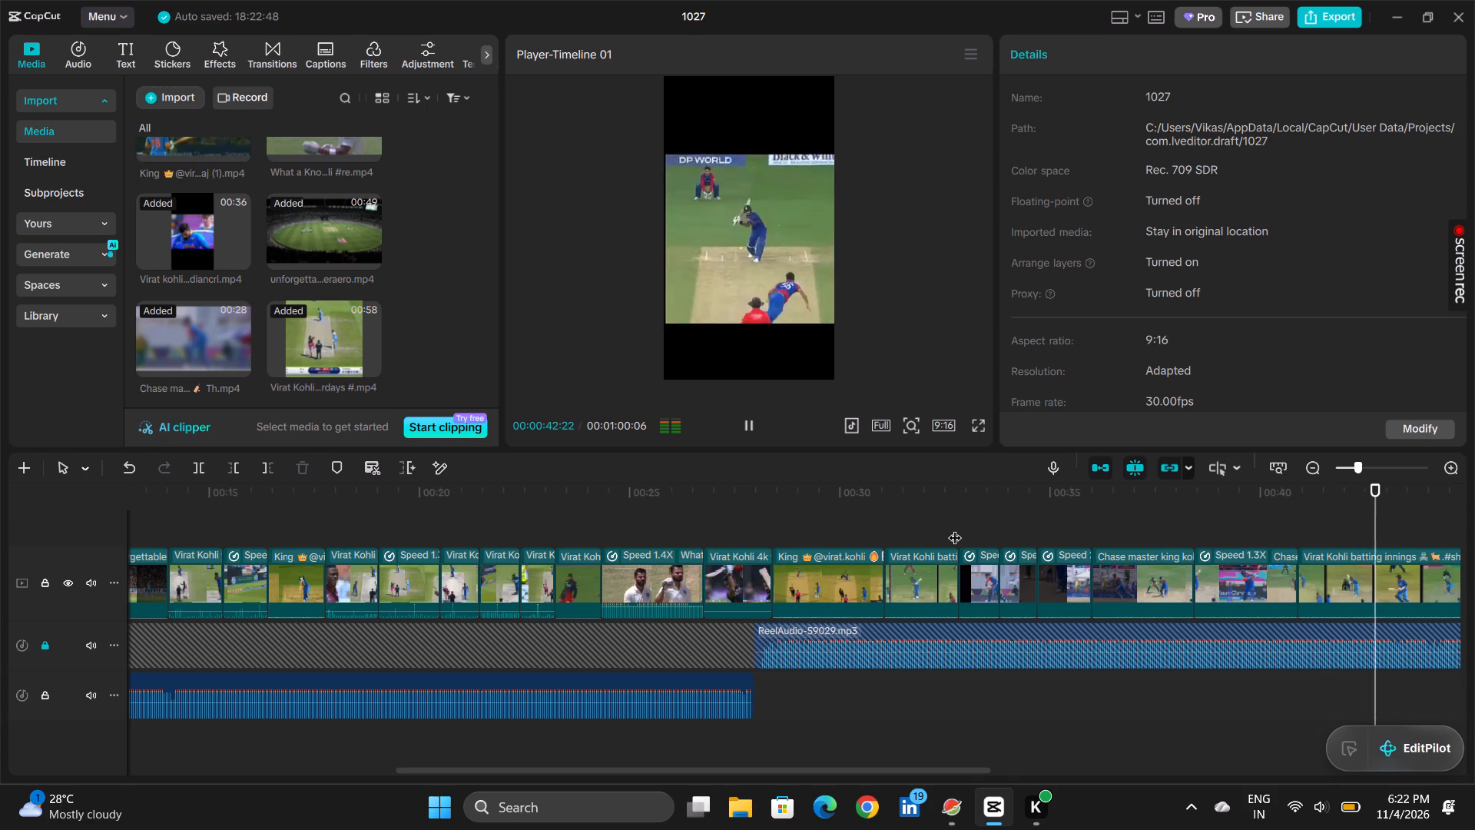
Review the edit's opening in full screen from the start to about 00:05, pausing to examine the first clips.
click(978, 430)
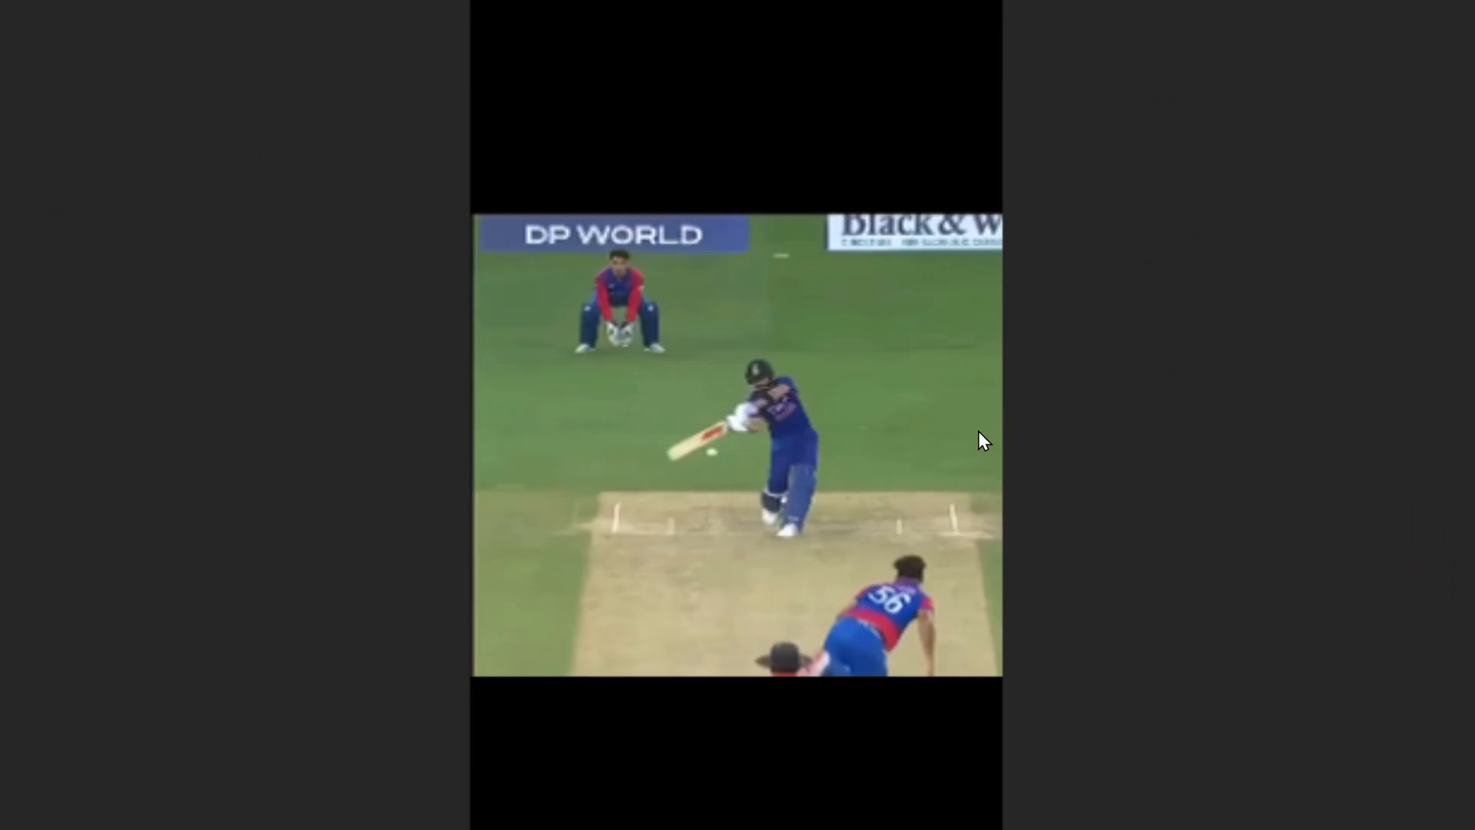
click(663, 744)
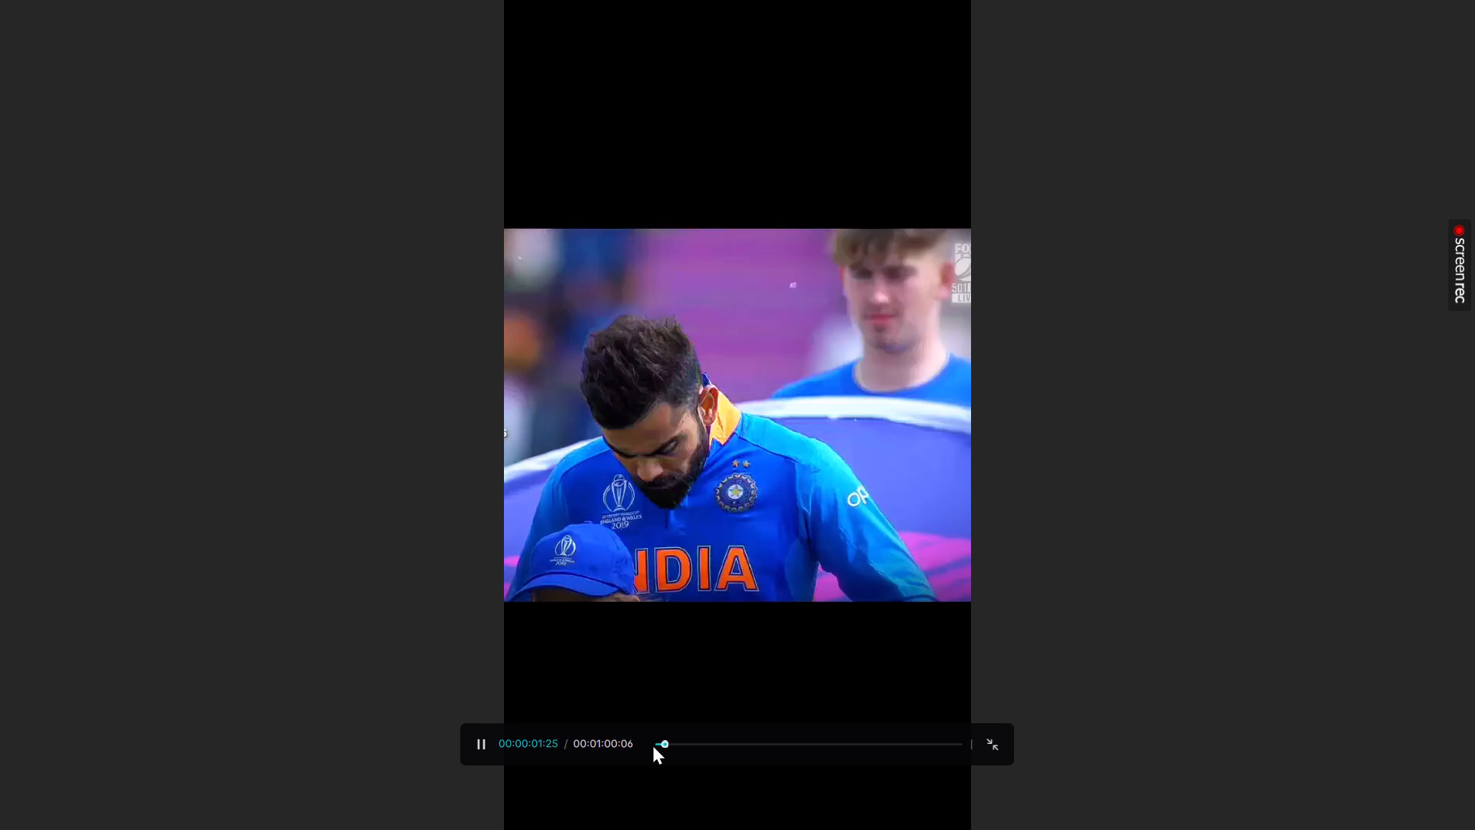
key(space)
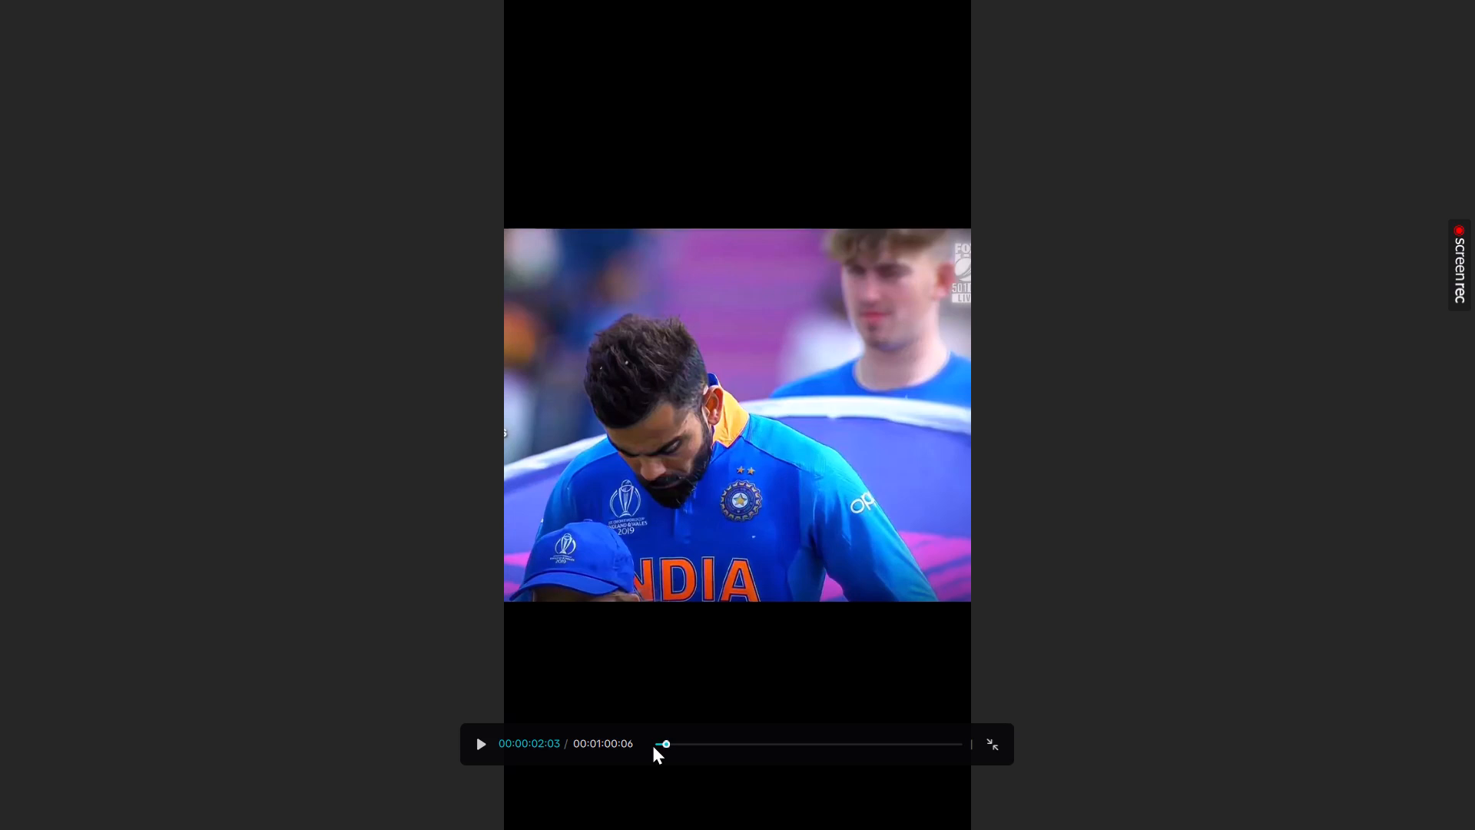
click(652, 744)
key(space)
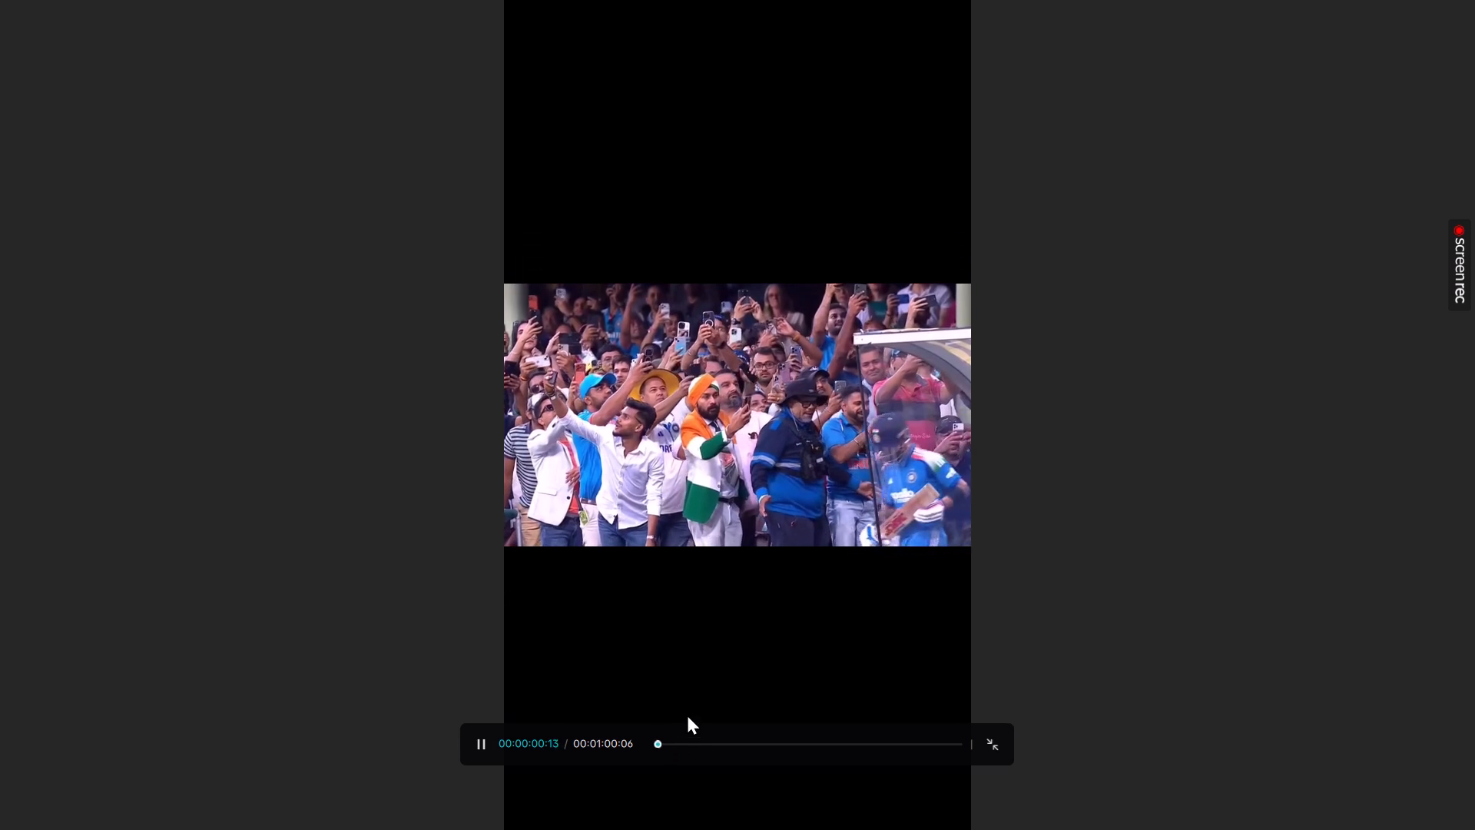
key(space)
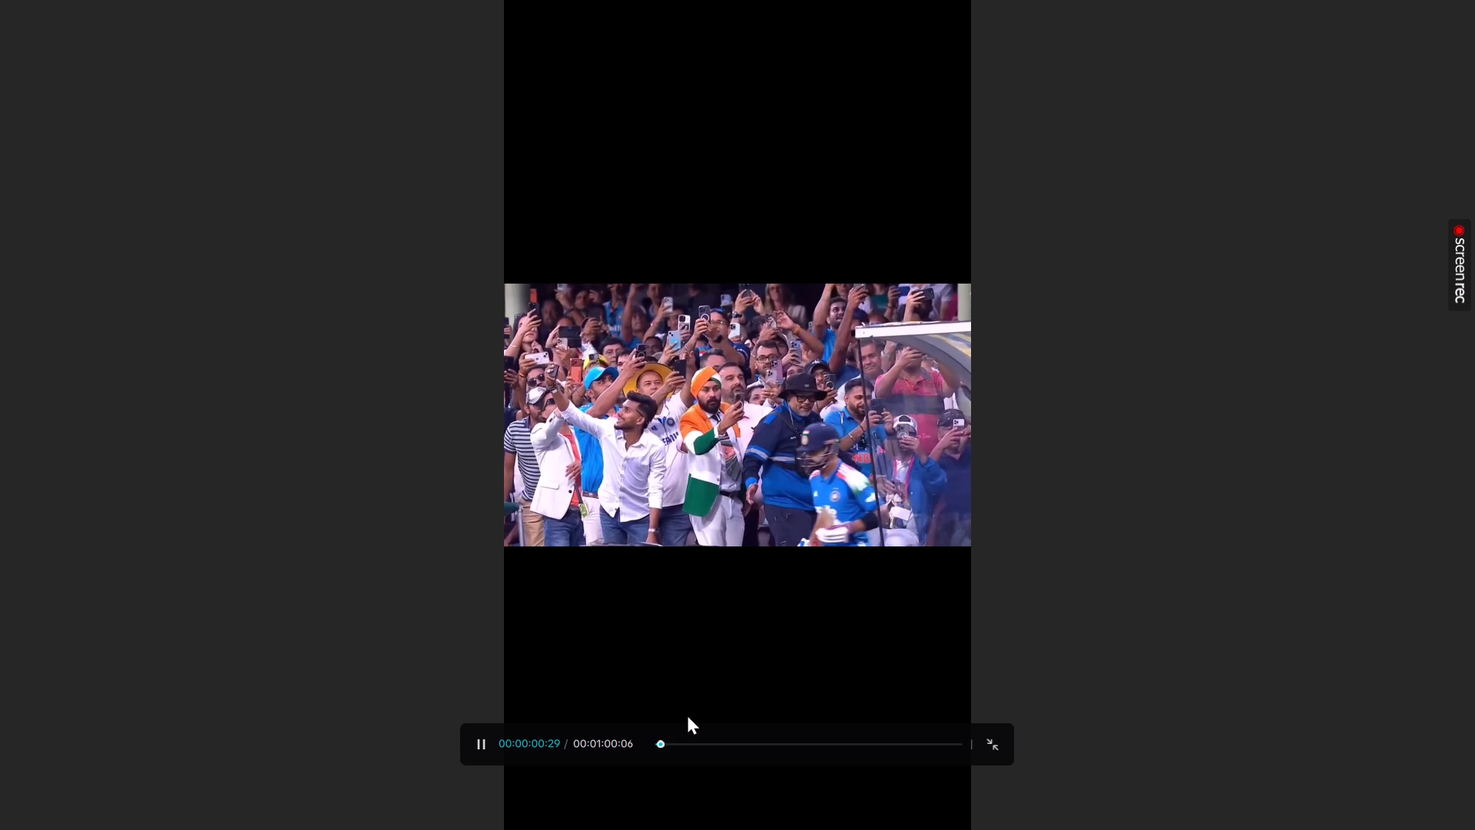
key(space)
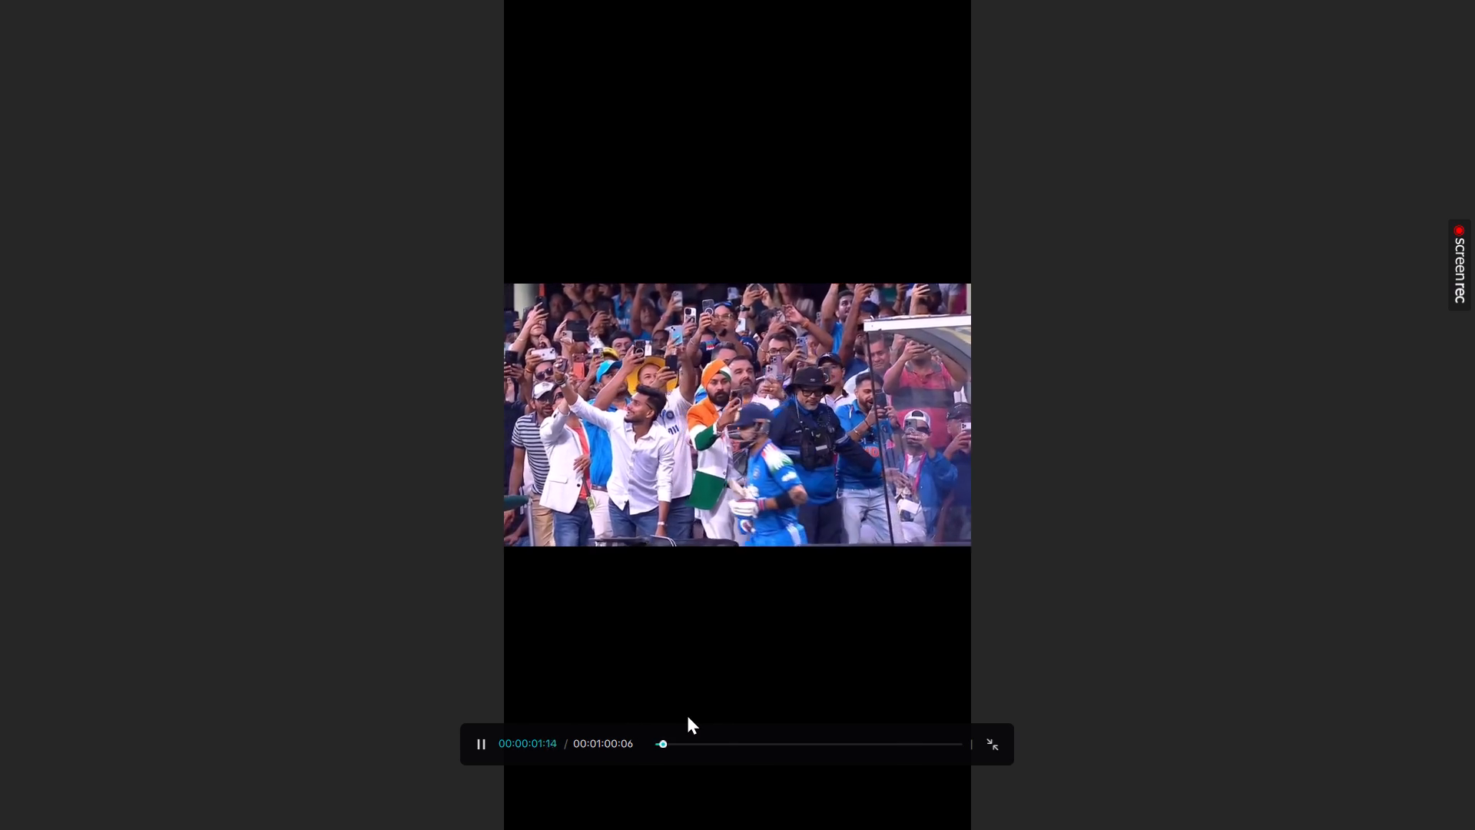
key(space)
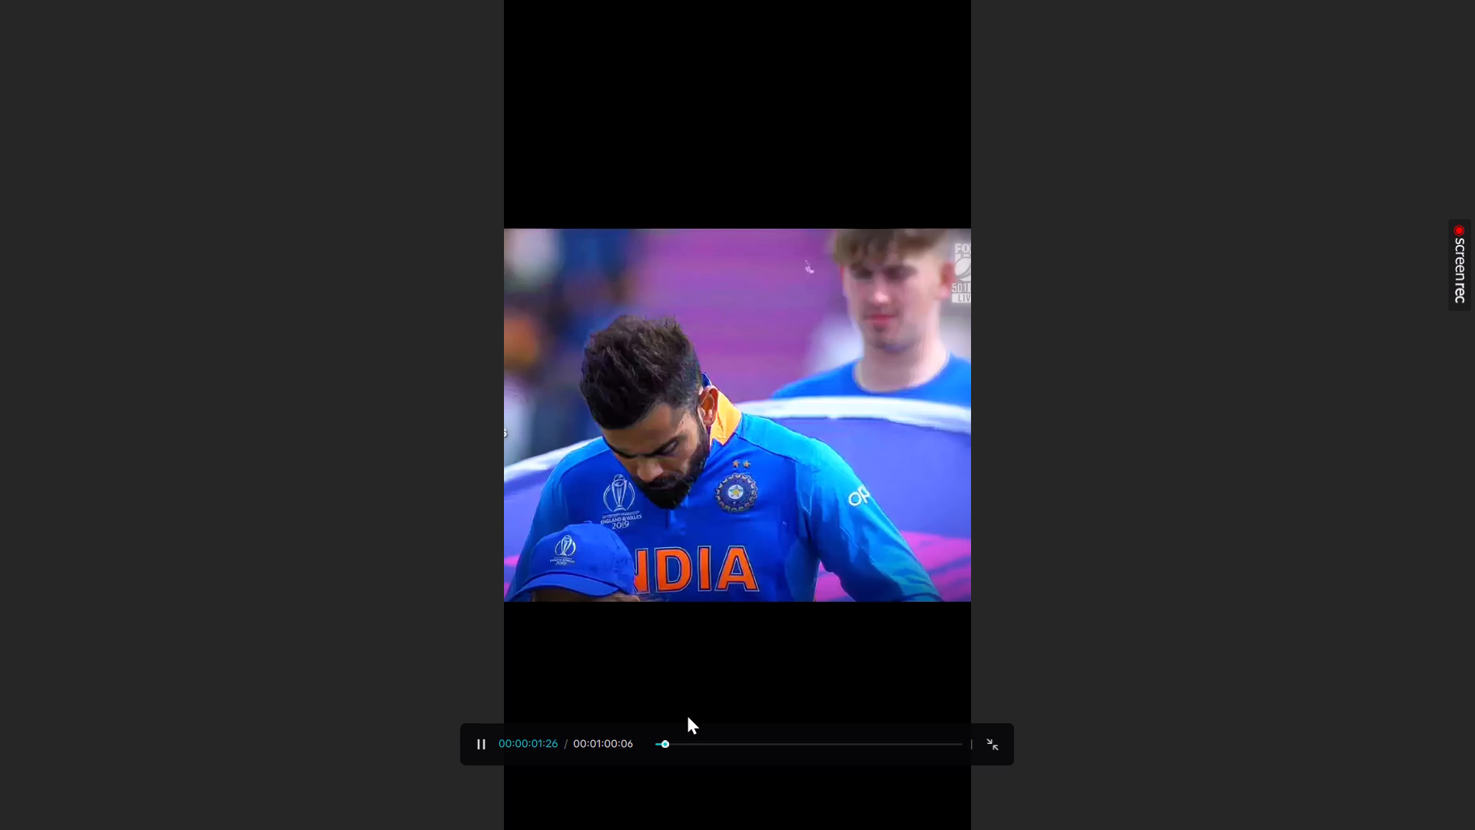
key(space)
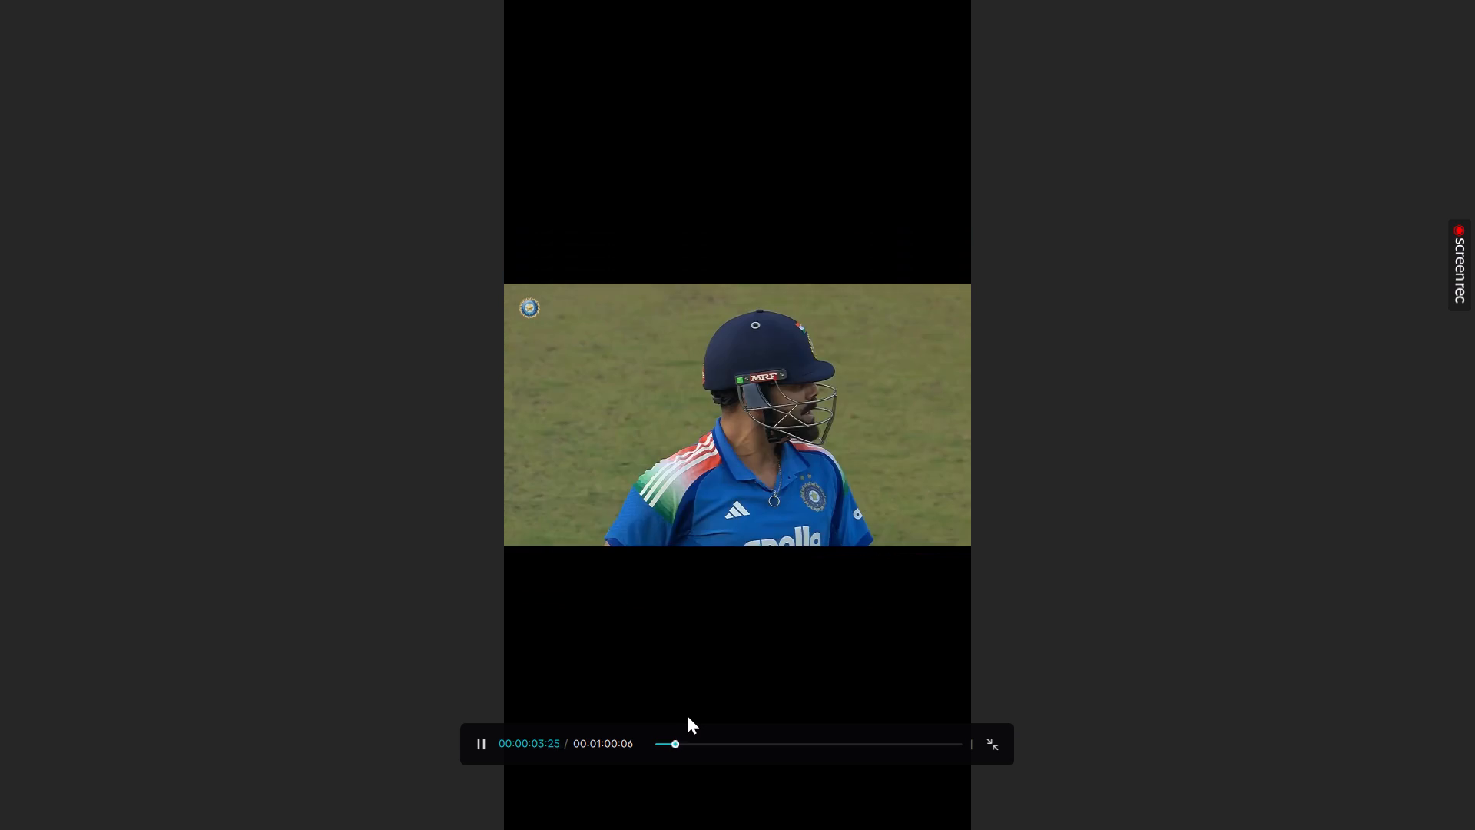
key(space)
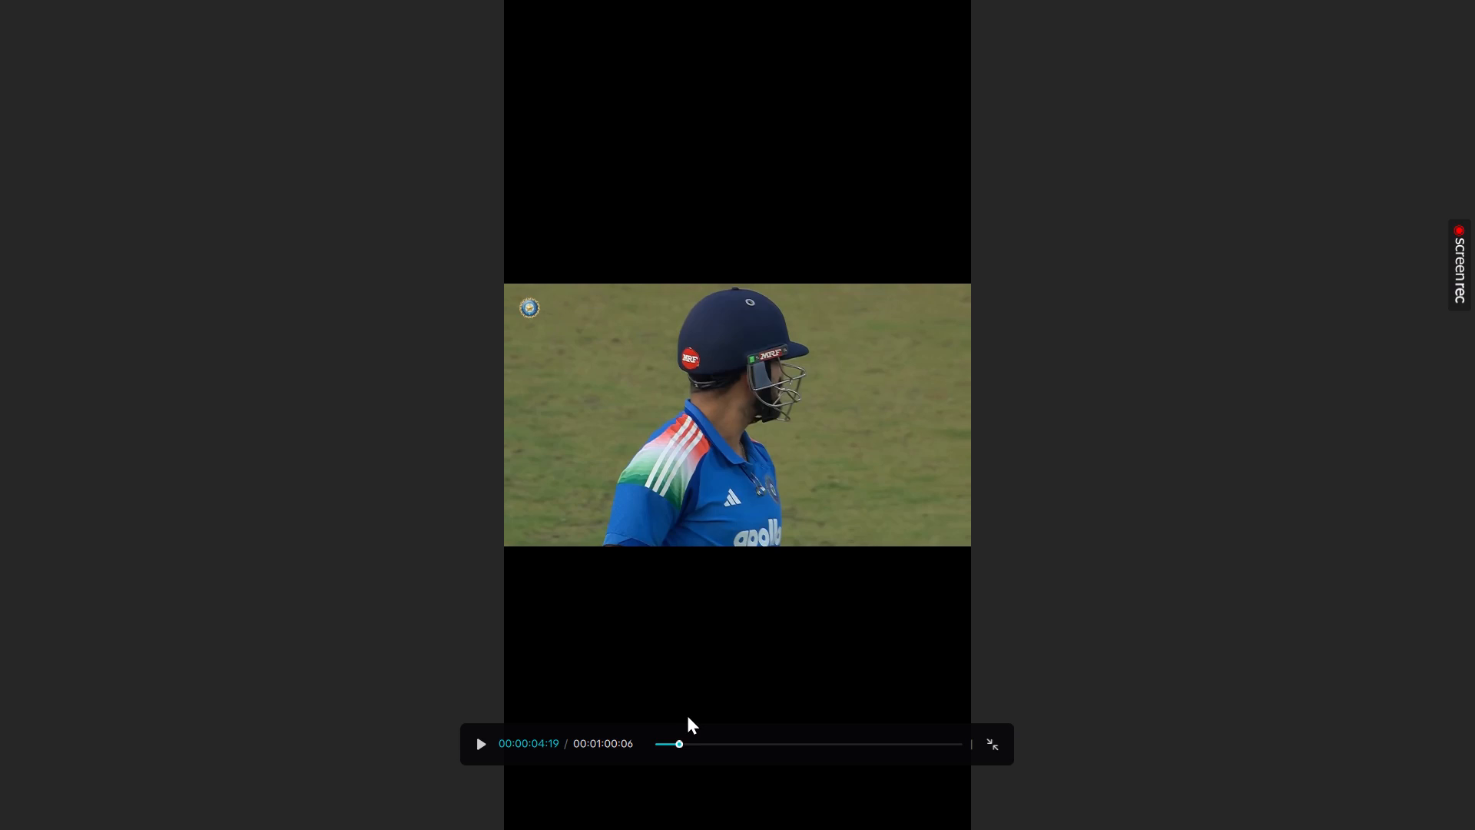
key(space)
key(space)
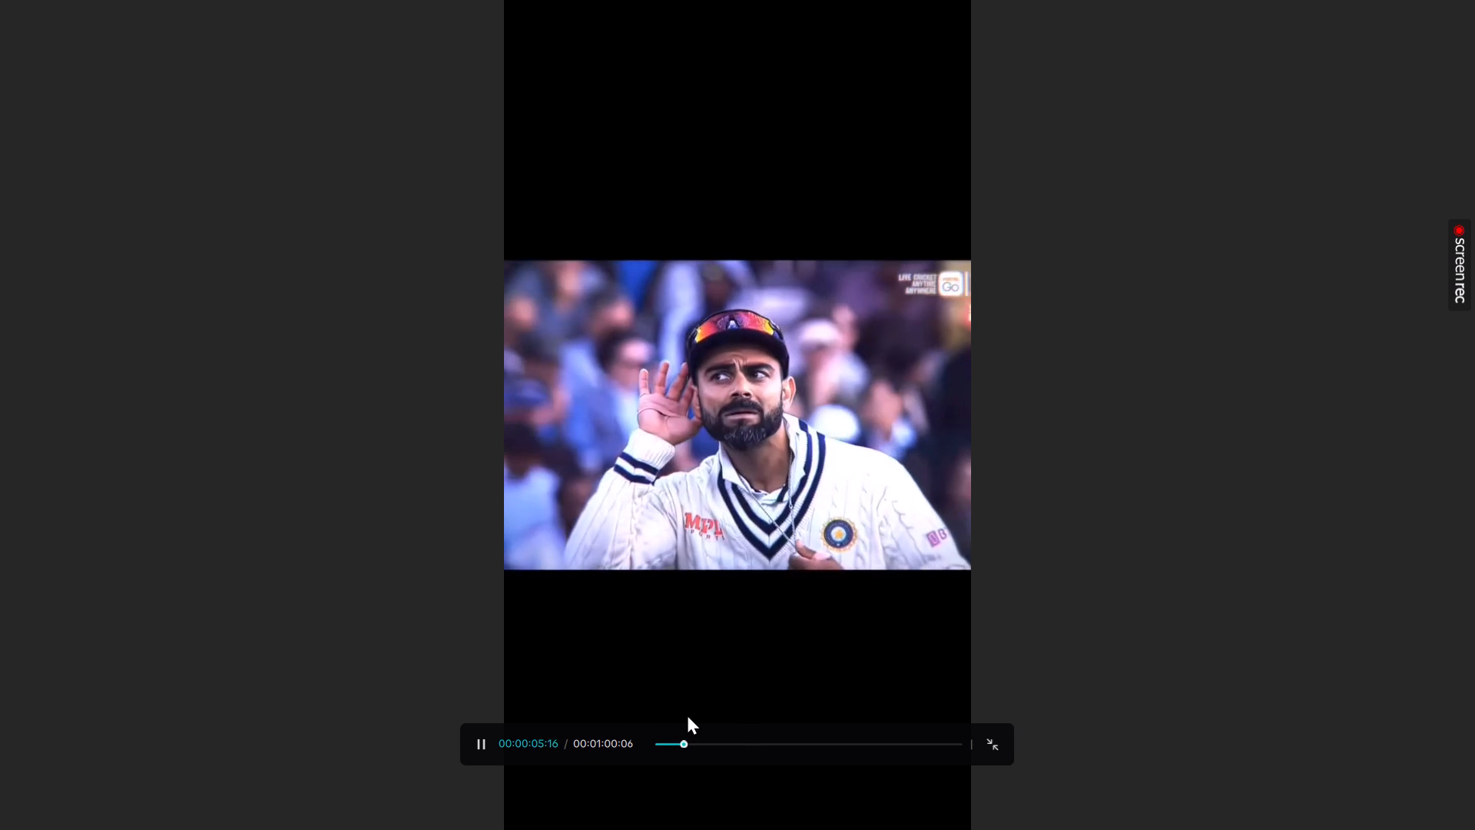
Replay the edit in full screen from the beginning to about 00:13, checking how the intro clips follow one another.
drag(648, 745, 668, 745)
click(654, 741)
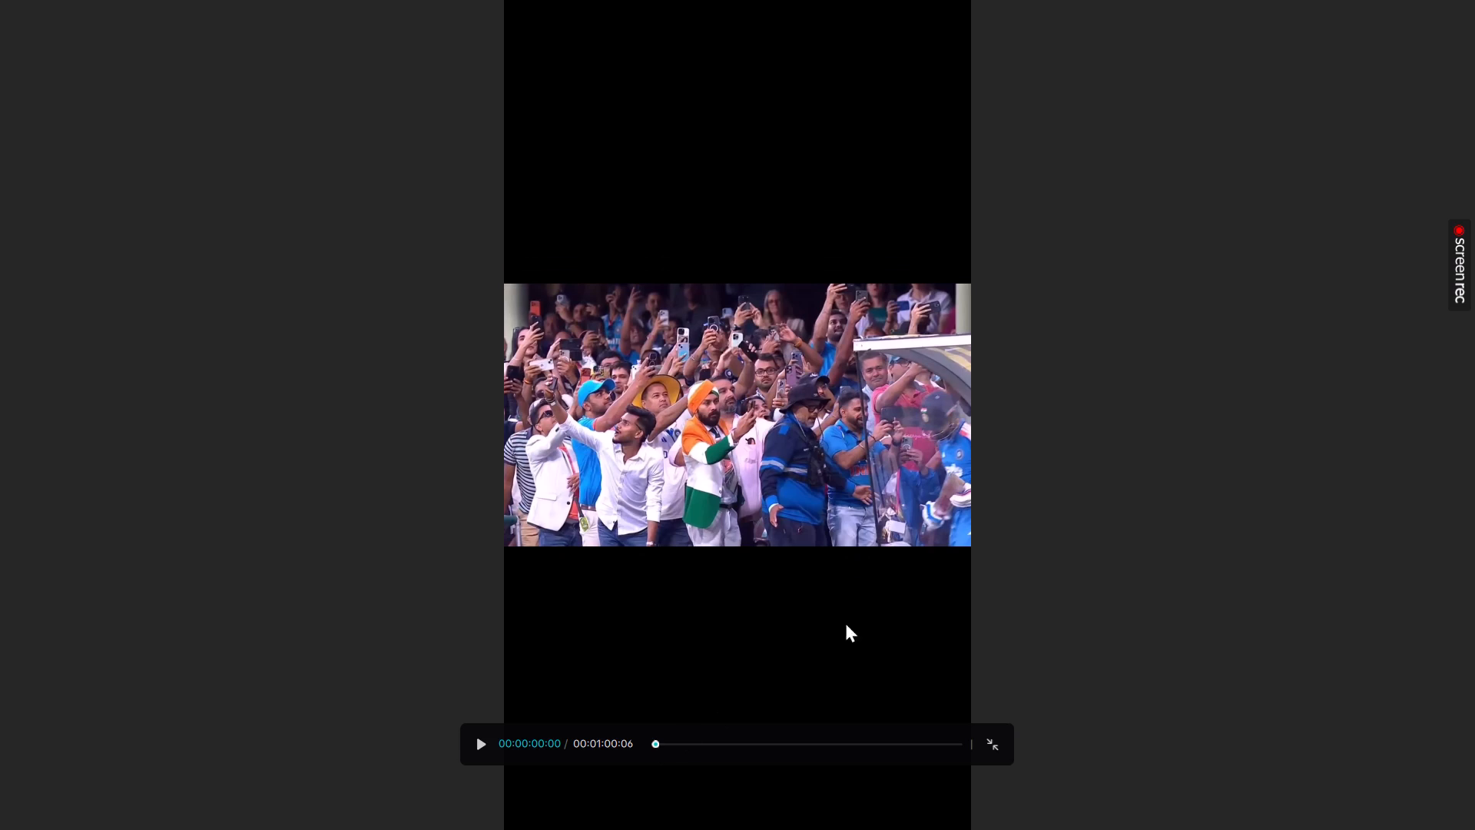
key(space)
key(space)
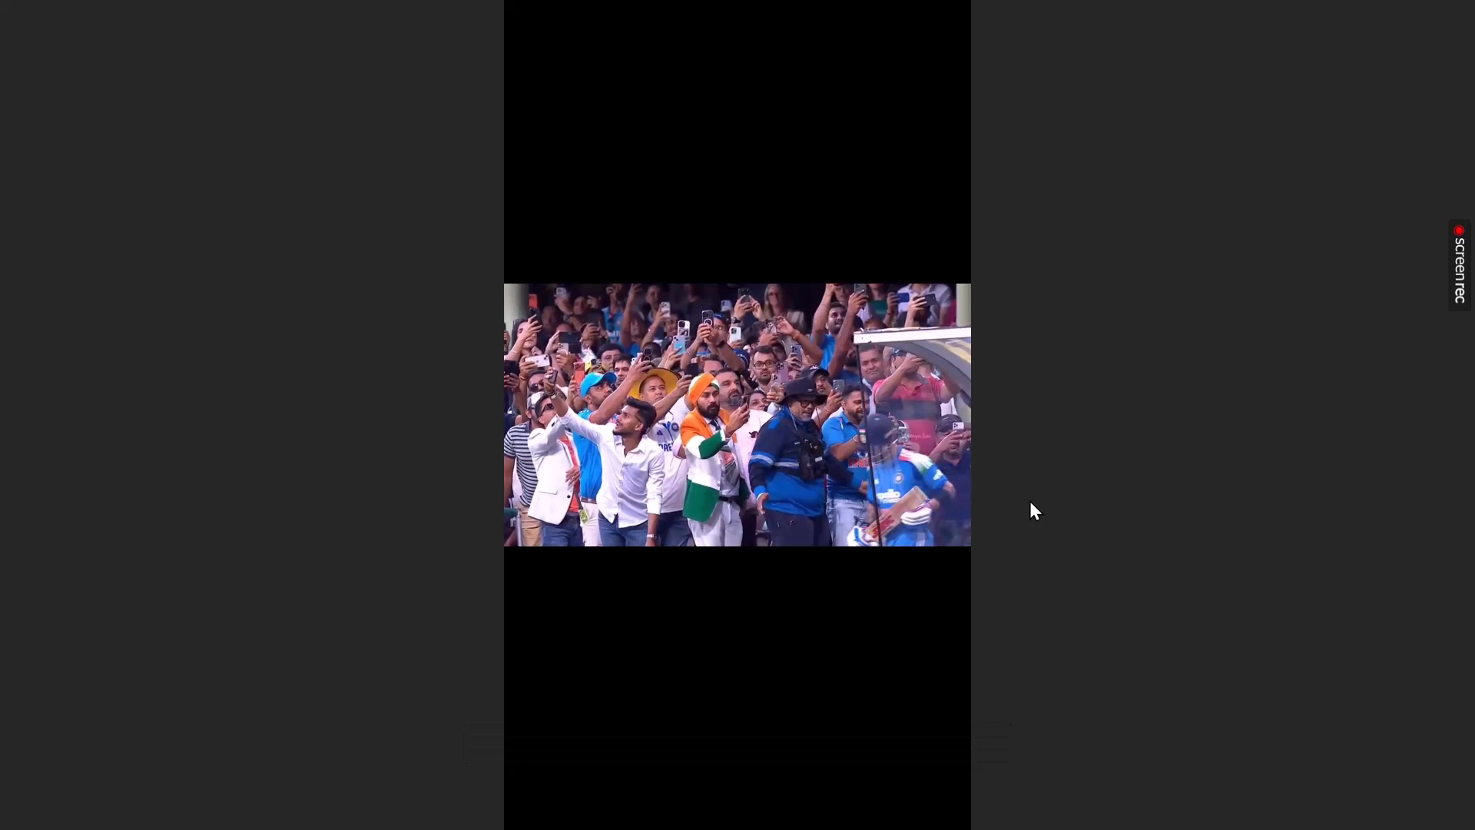
key(space)
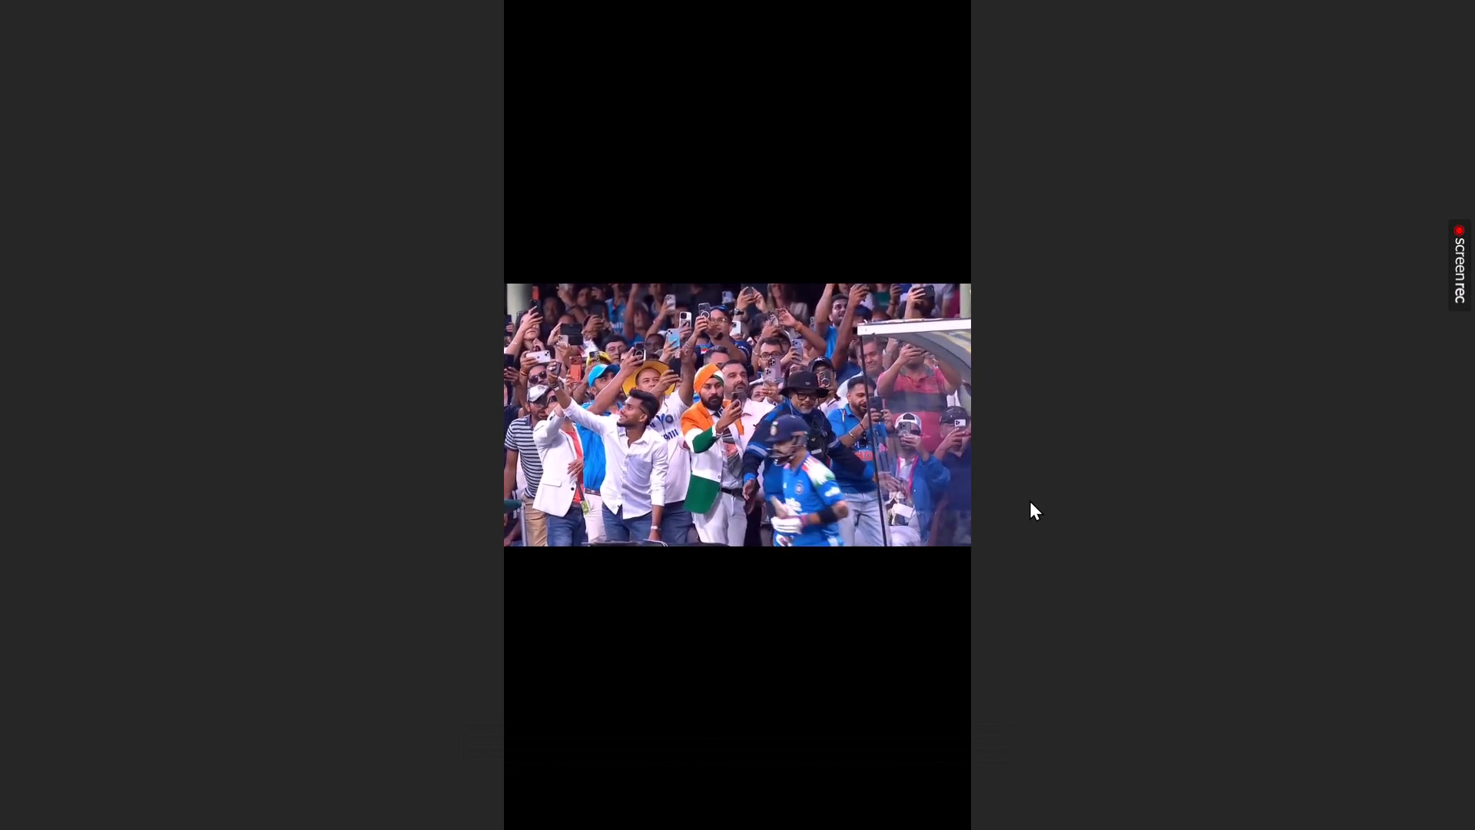
key(space)
key(space)
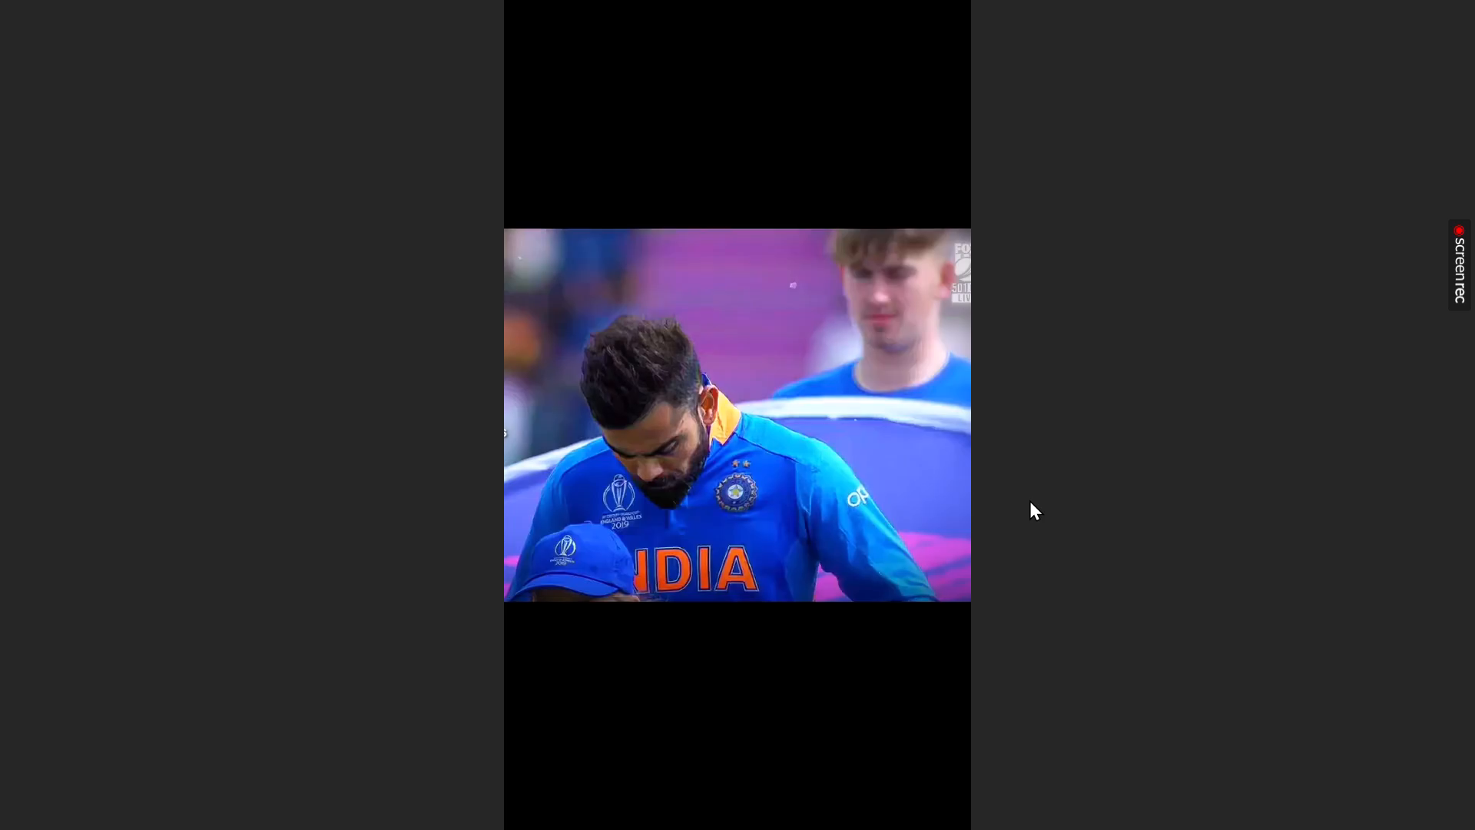
click(807, 522)
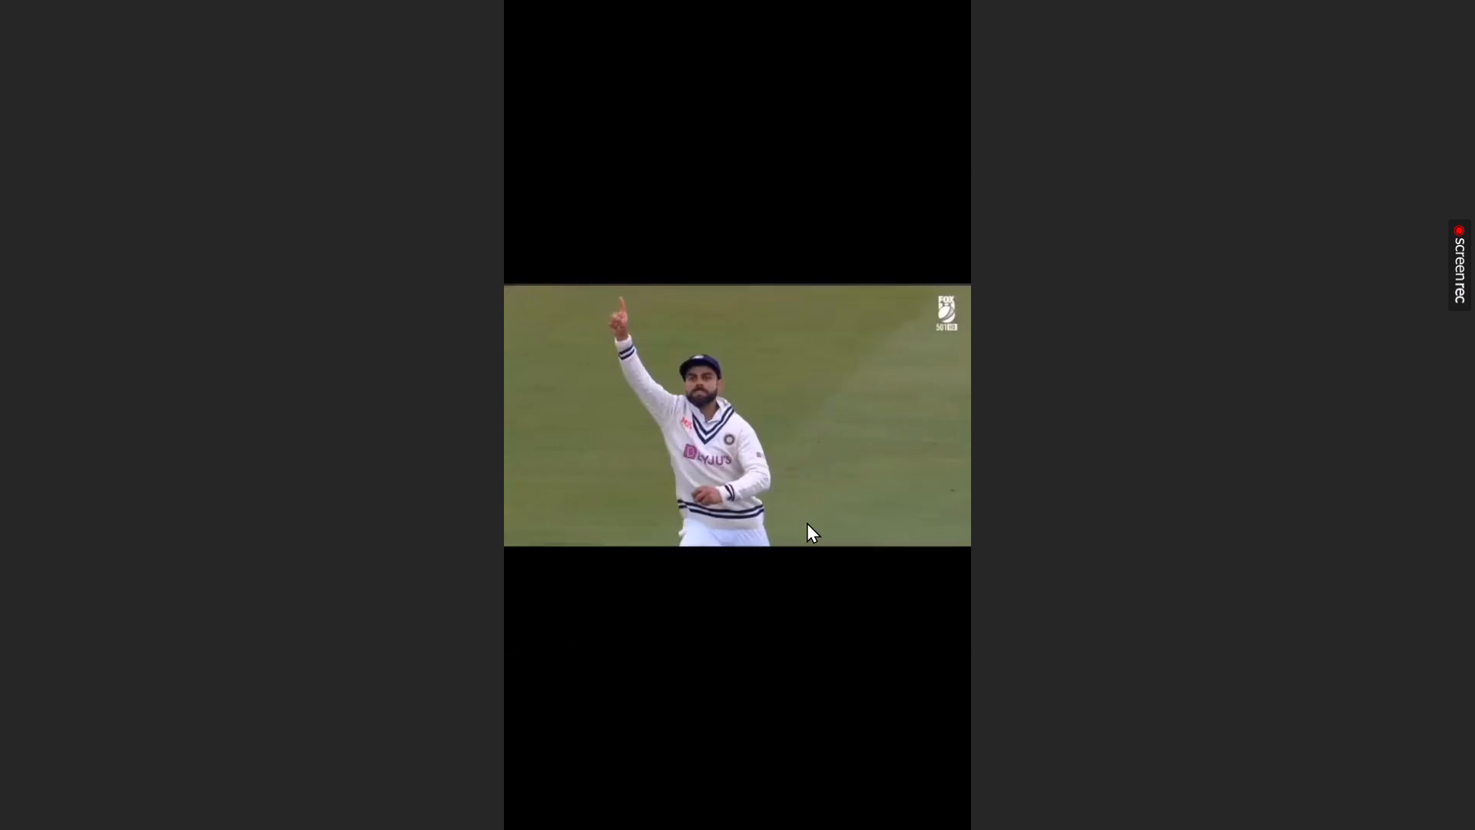
key(v)
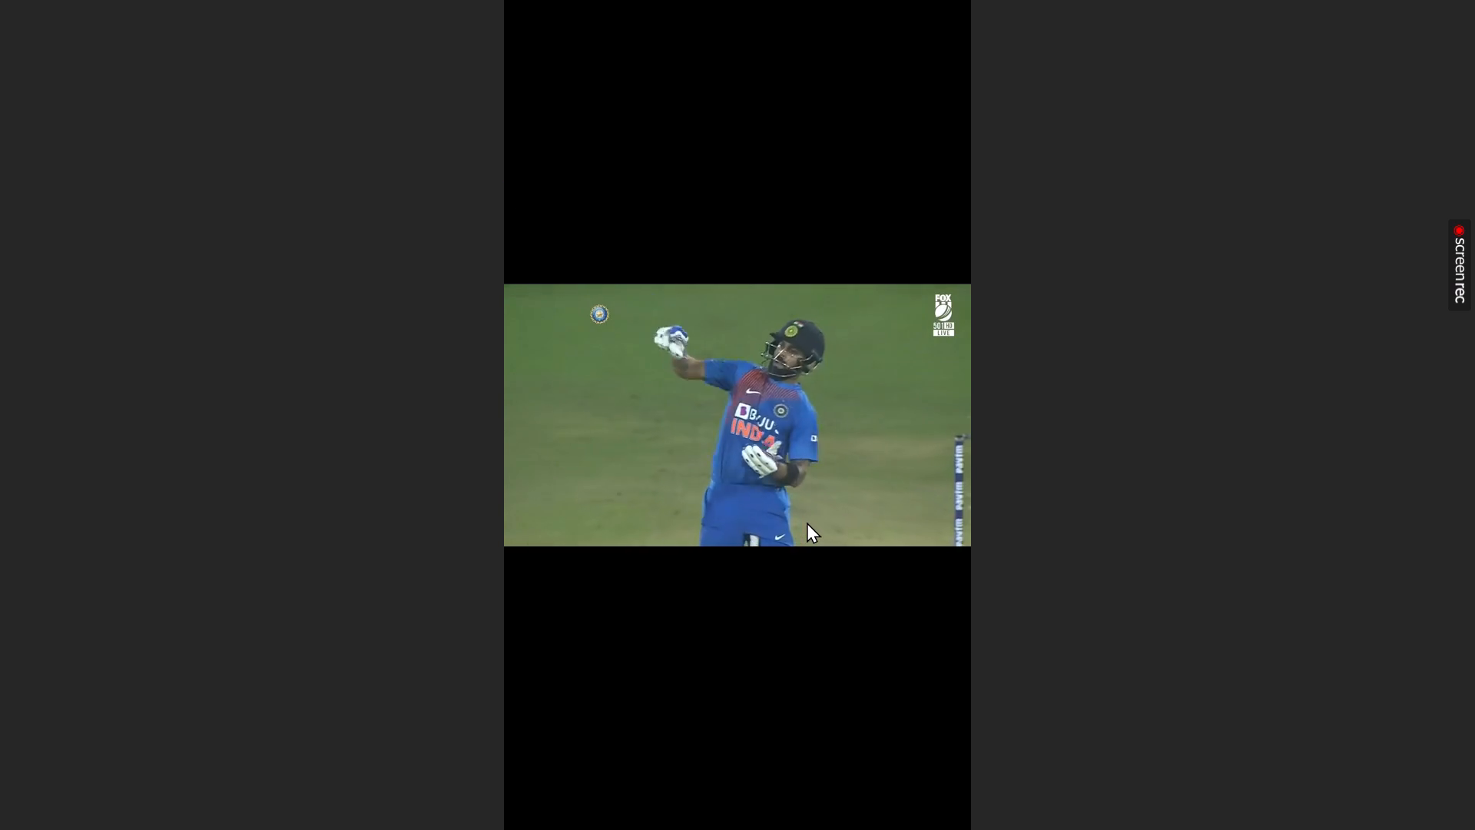
click(626, 609)
key(space)
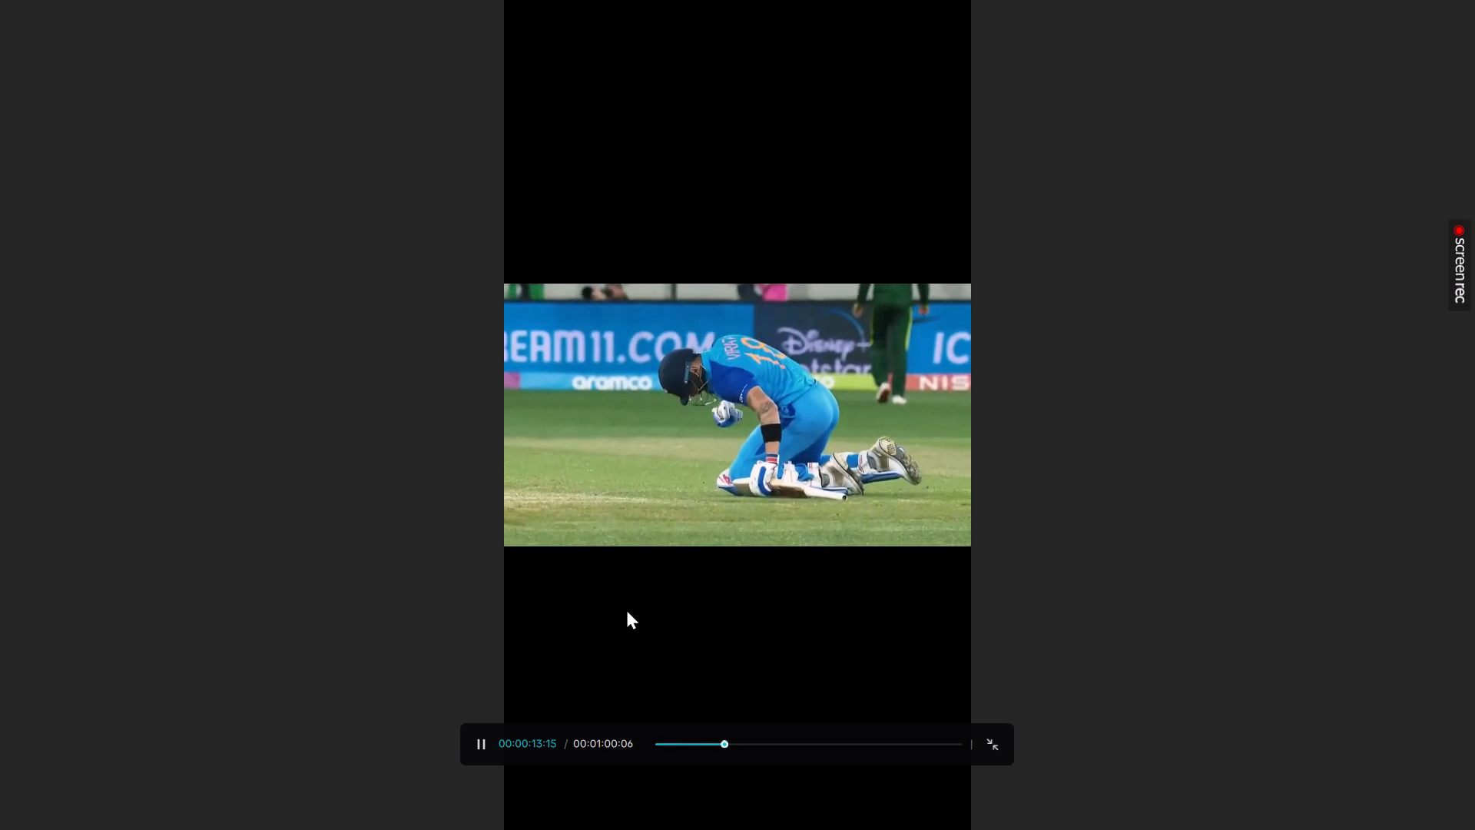
Recheck the opening seconds, restart from the beginning and play through to about 00:29, pausing at the batting clips, and leave full screen.
click(651, 741)
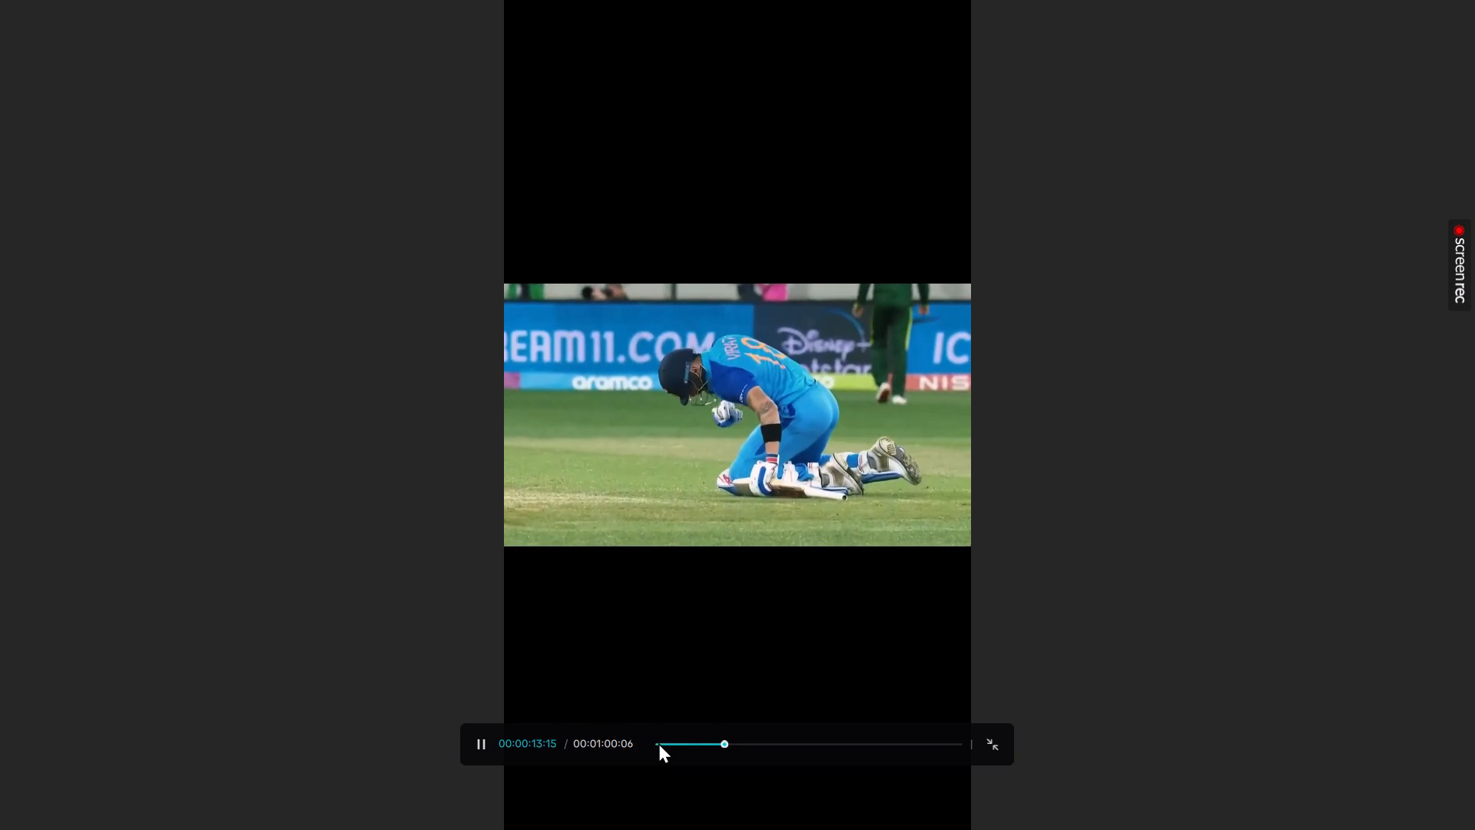
click(658, 742)
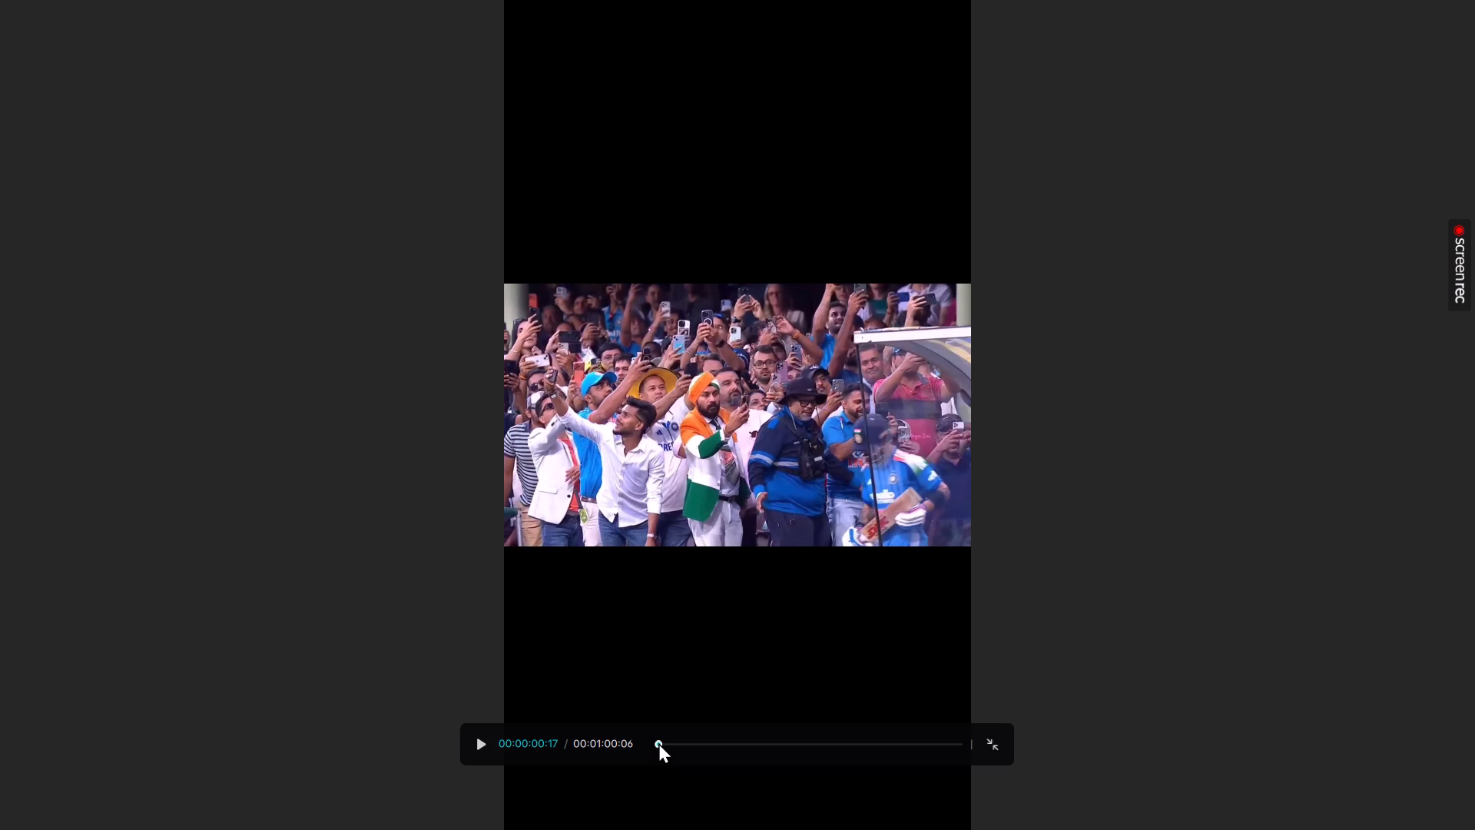
key(space)
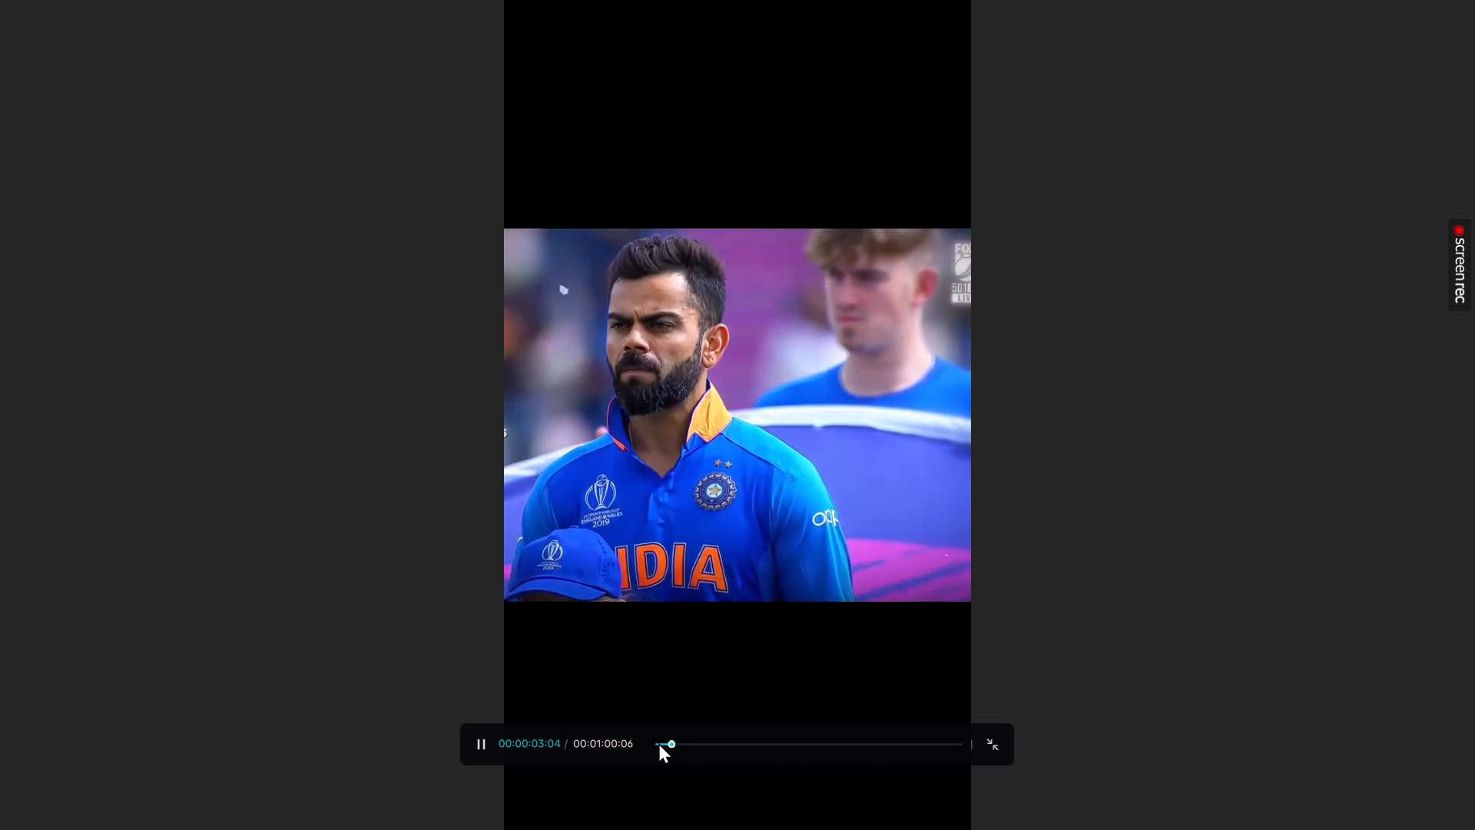
key(space)
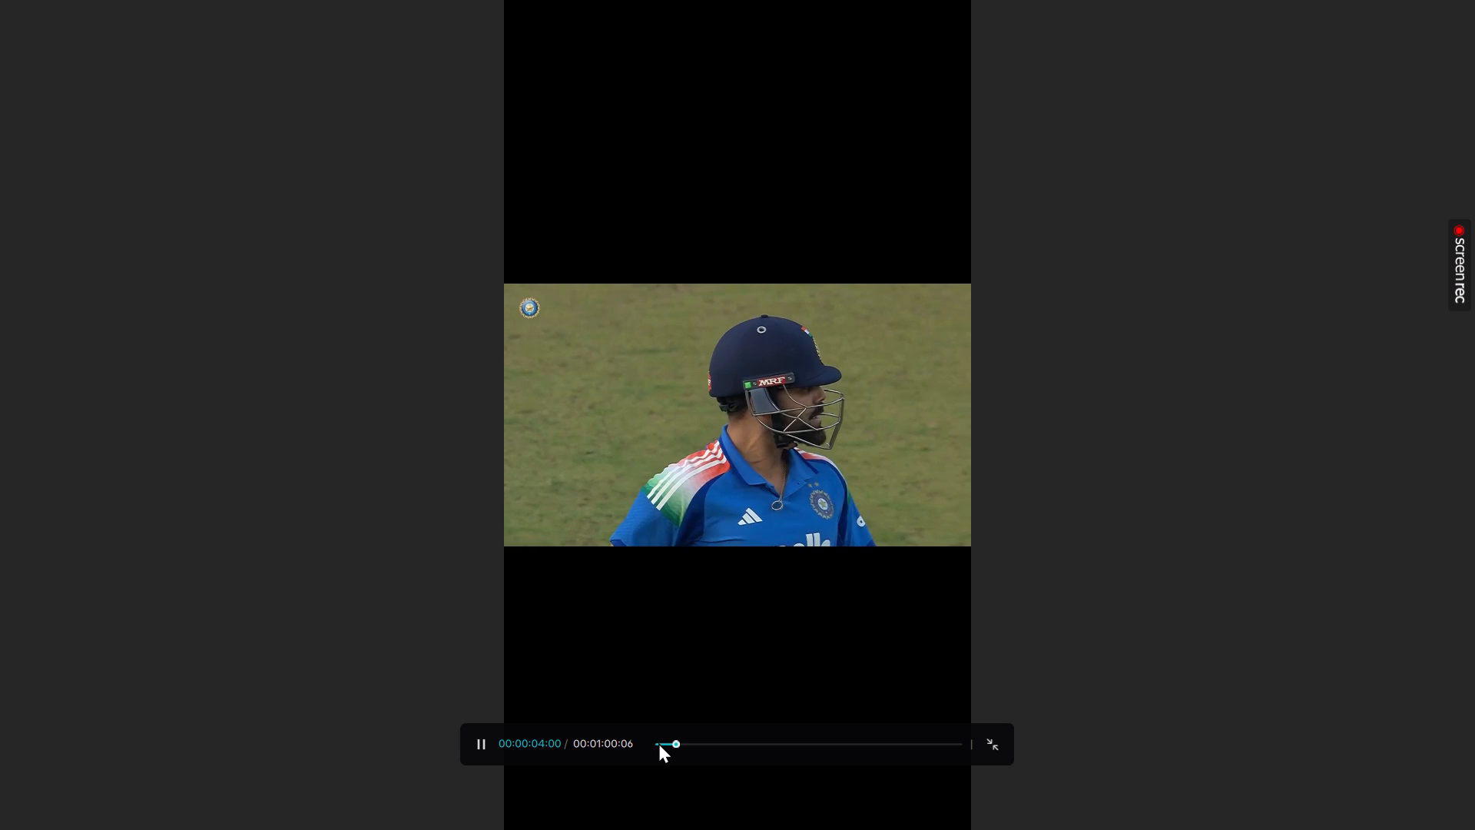
click(657, 742)
key(space)
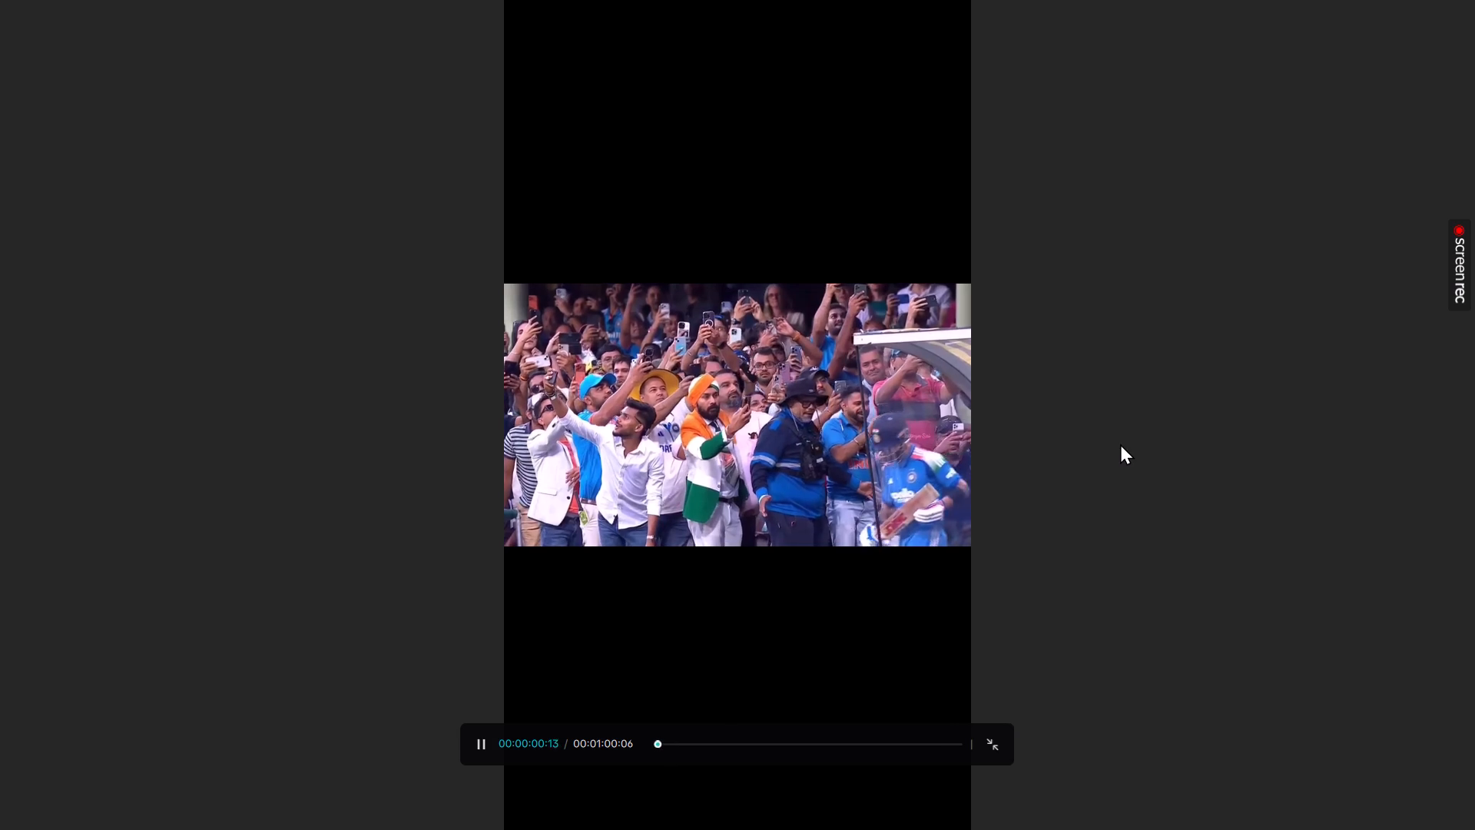
key(space)
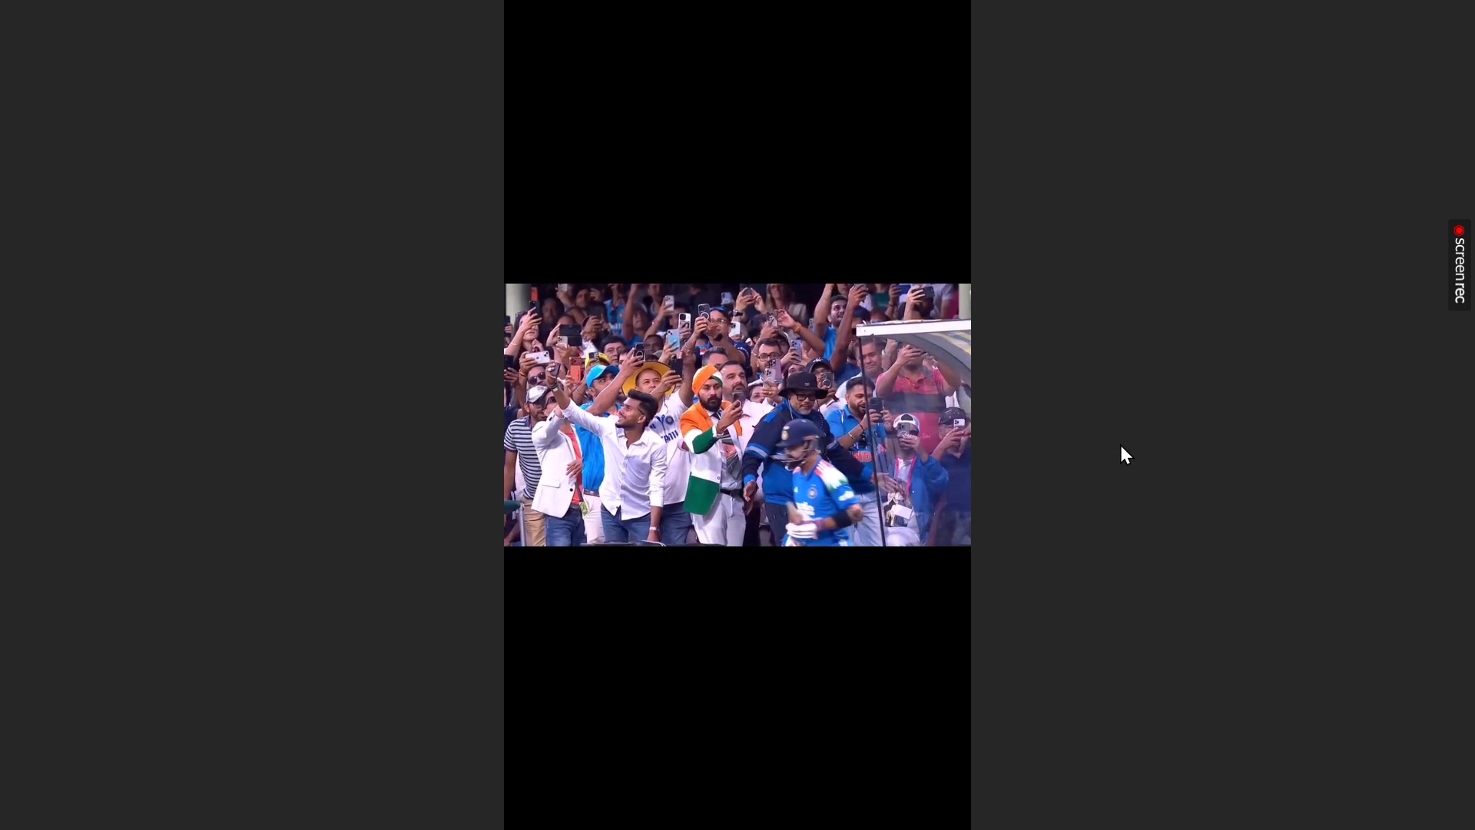
key(space)
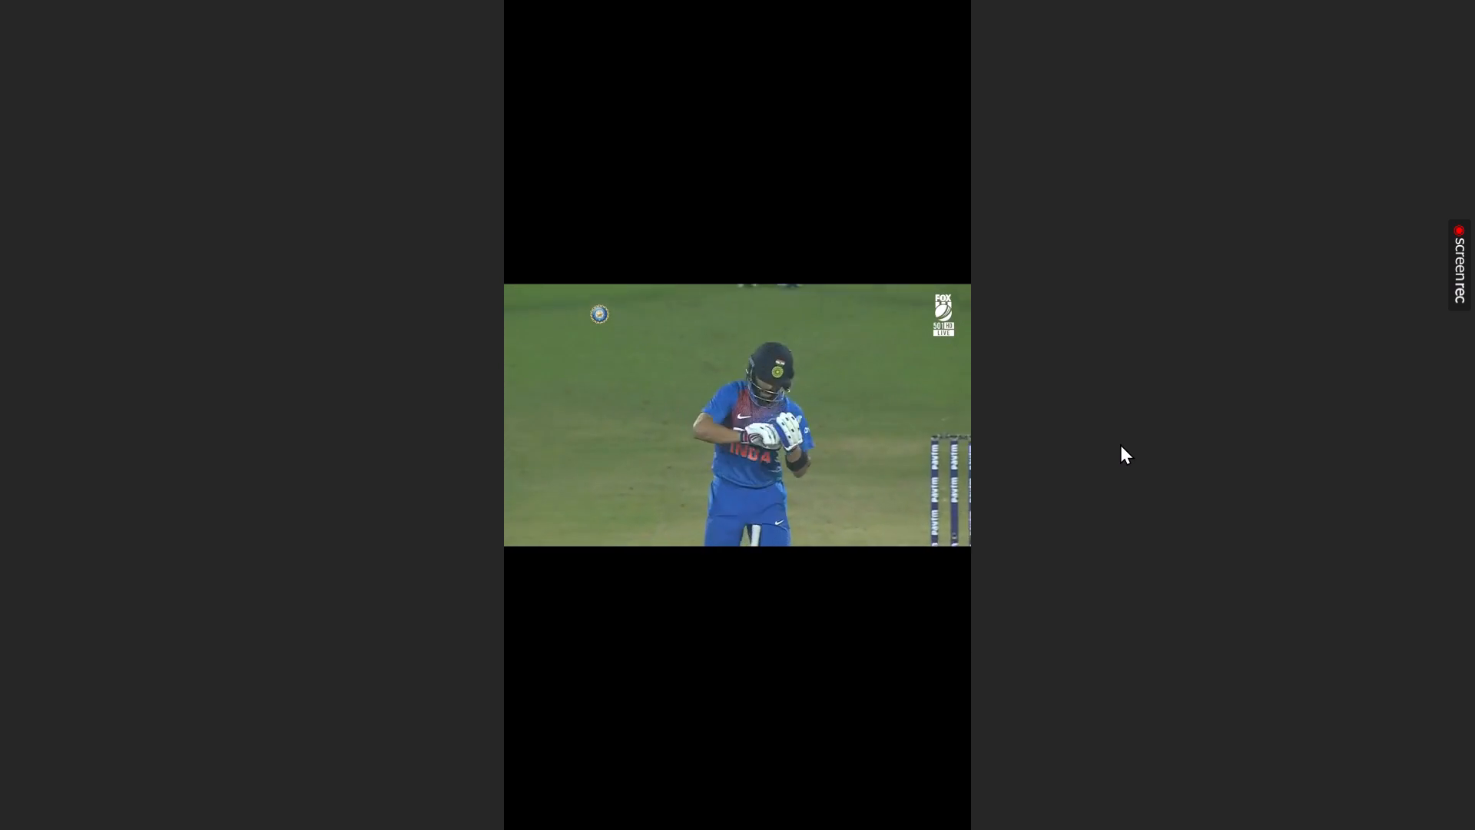
key(space)
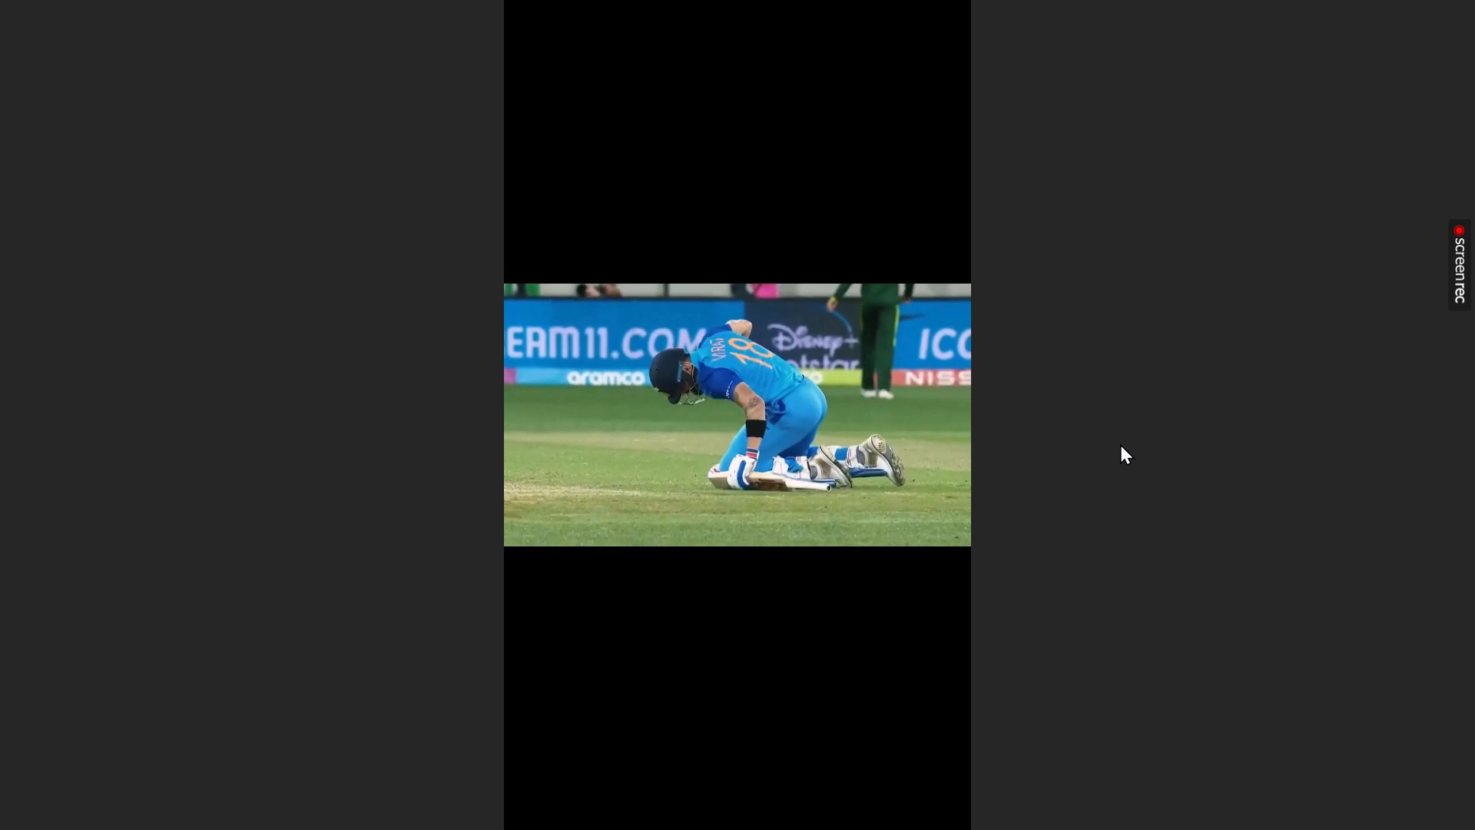
key(space)
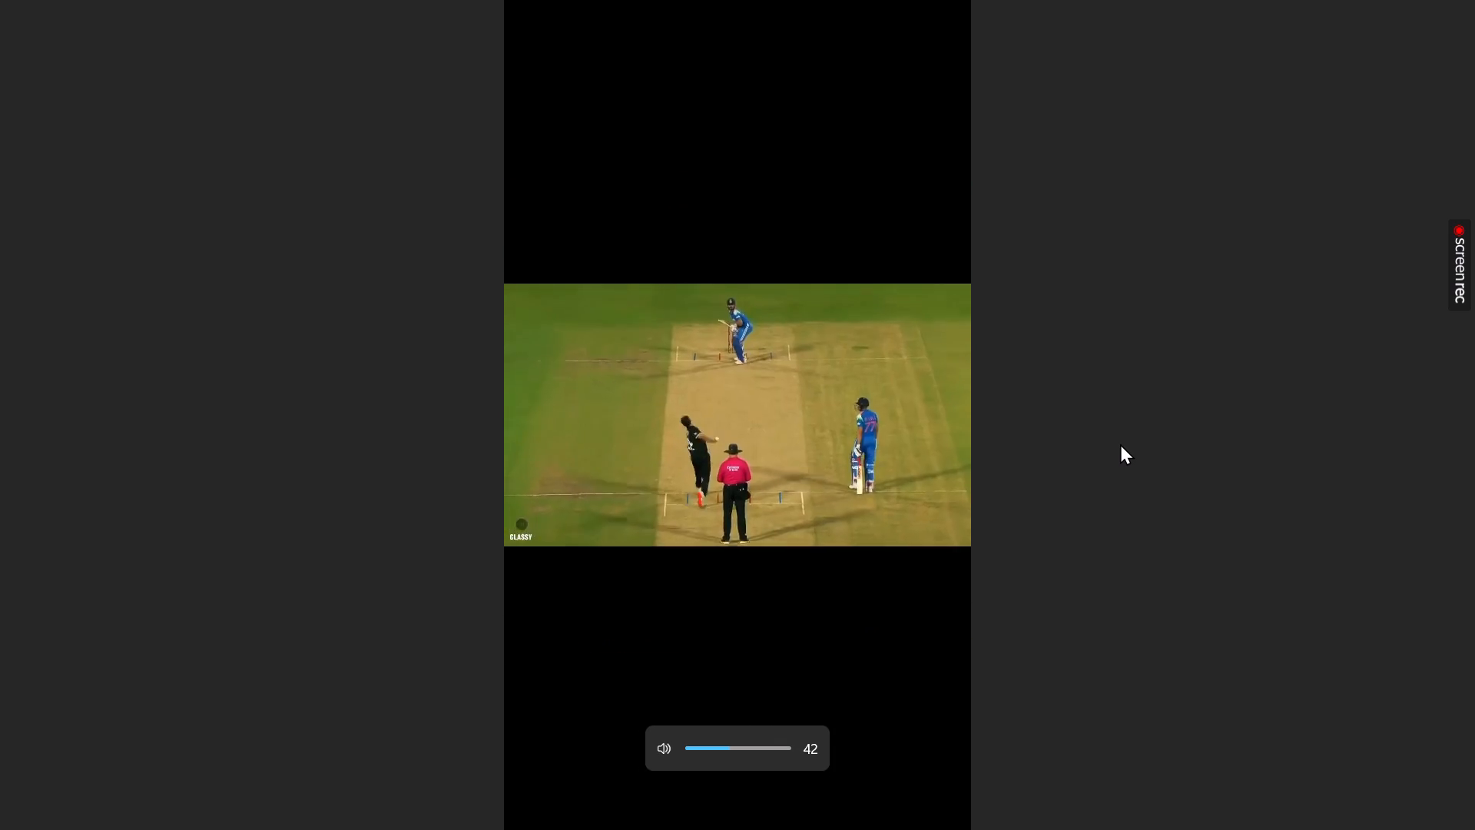
key(space)
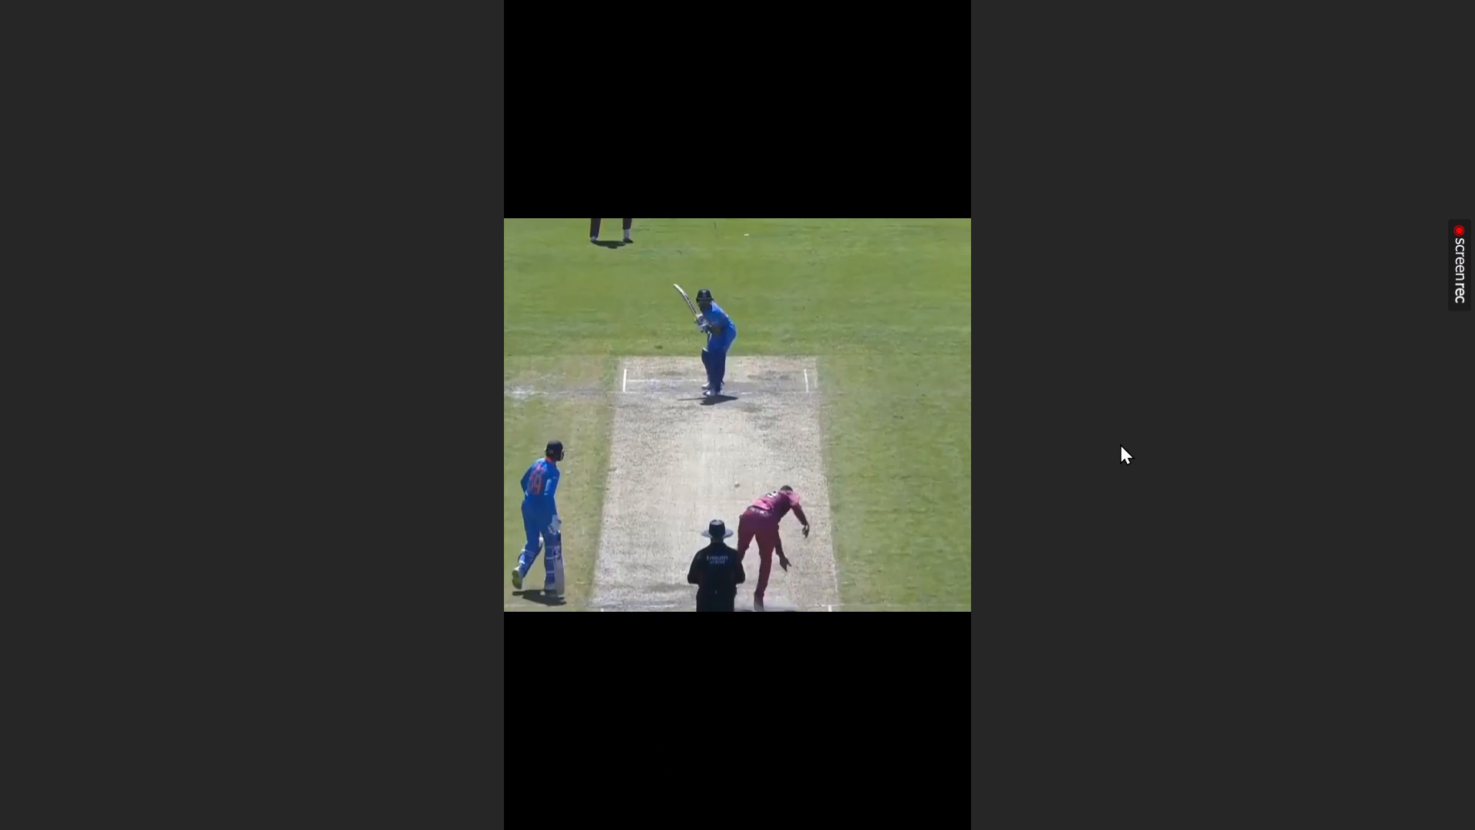
key(space)
key(space)
key(space)
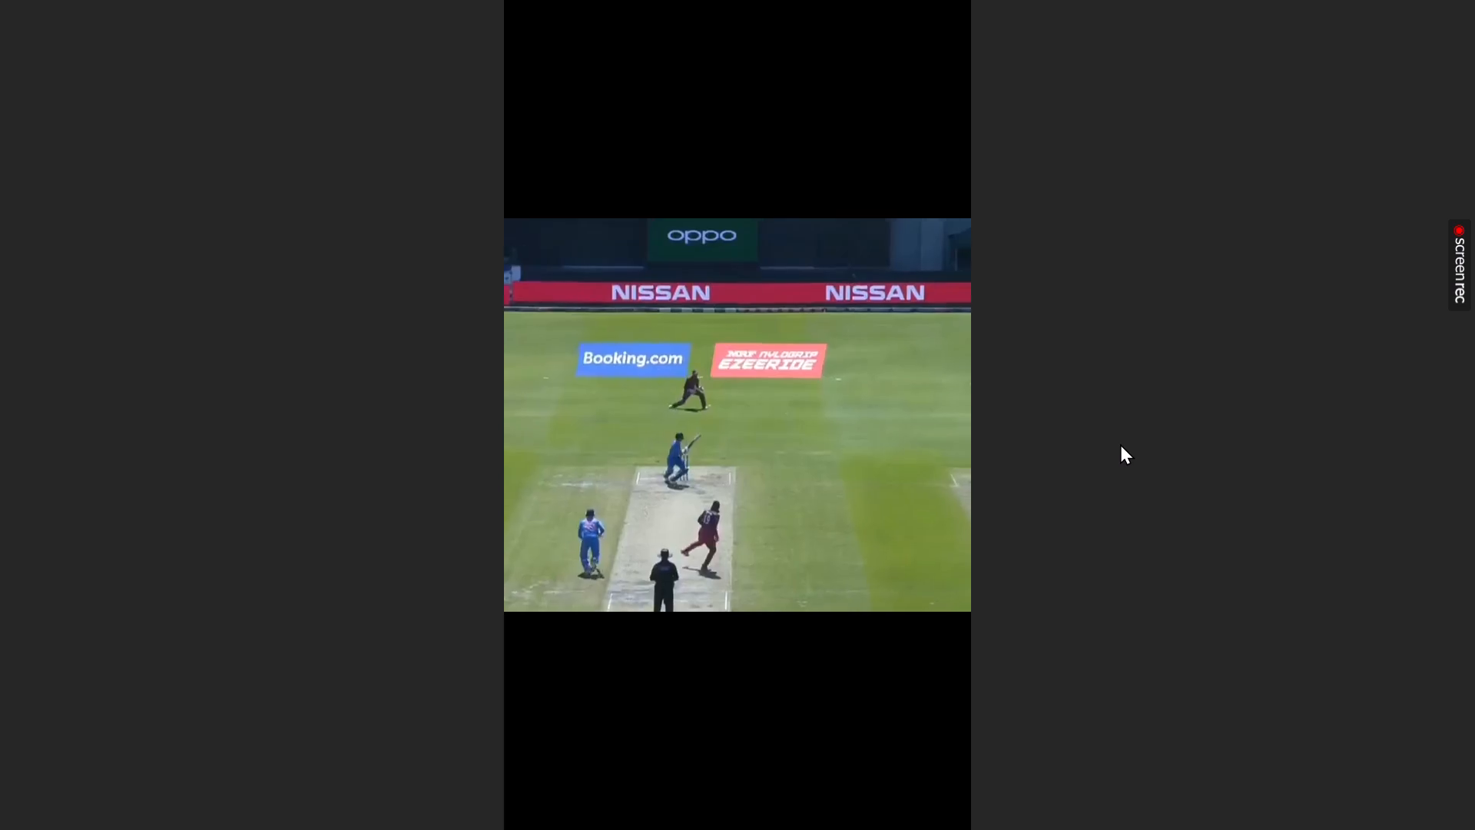
key(space)
key(space)
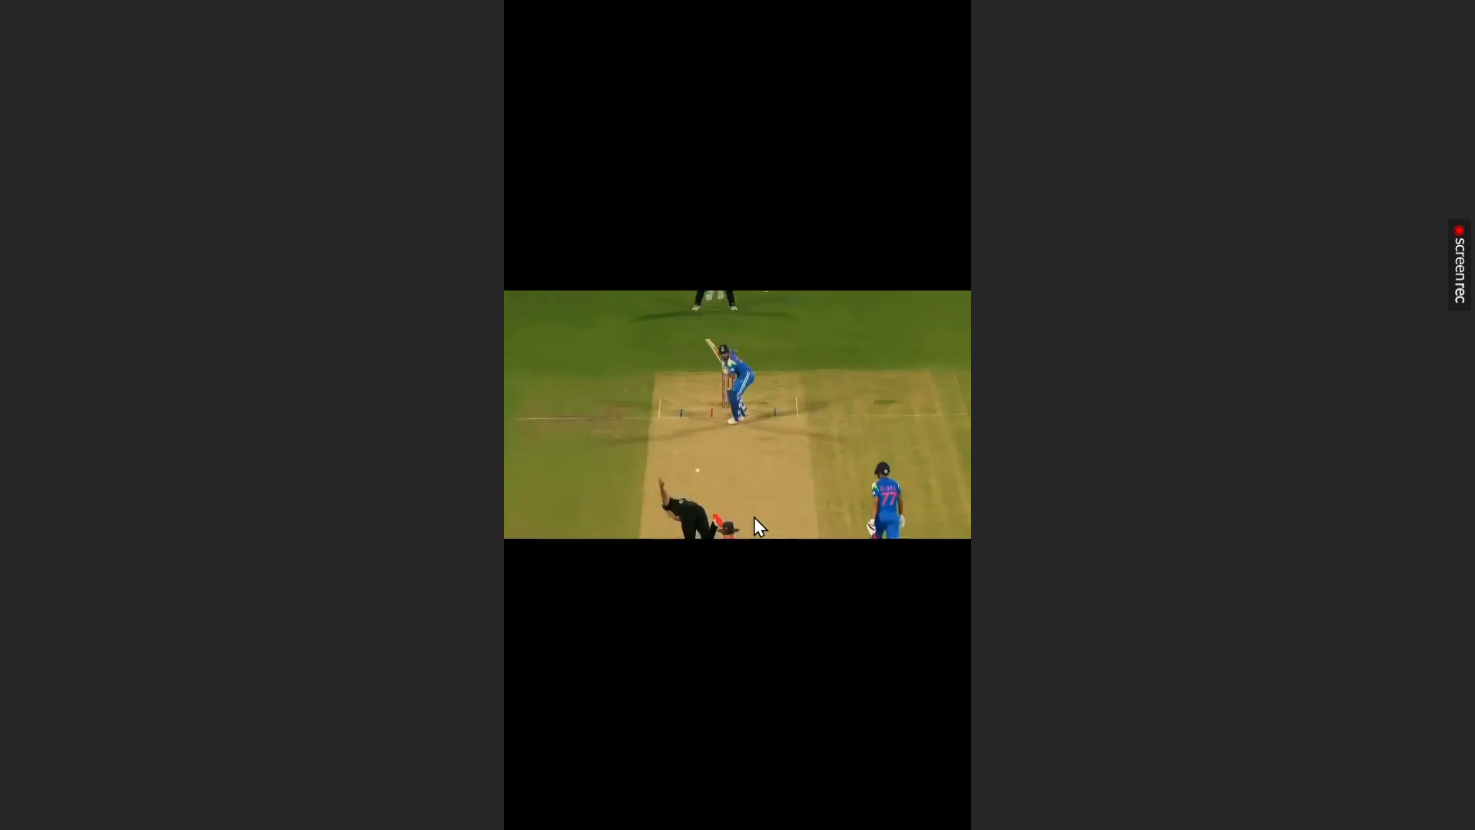
key(space)
key(Escape)
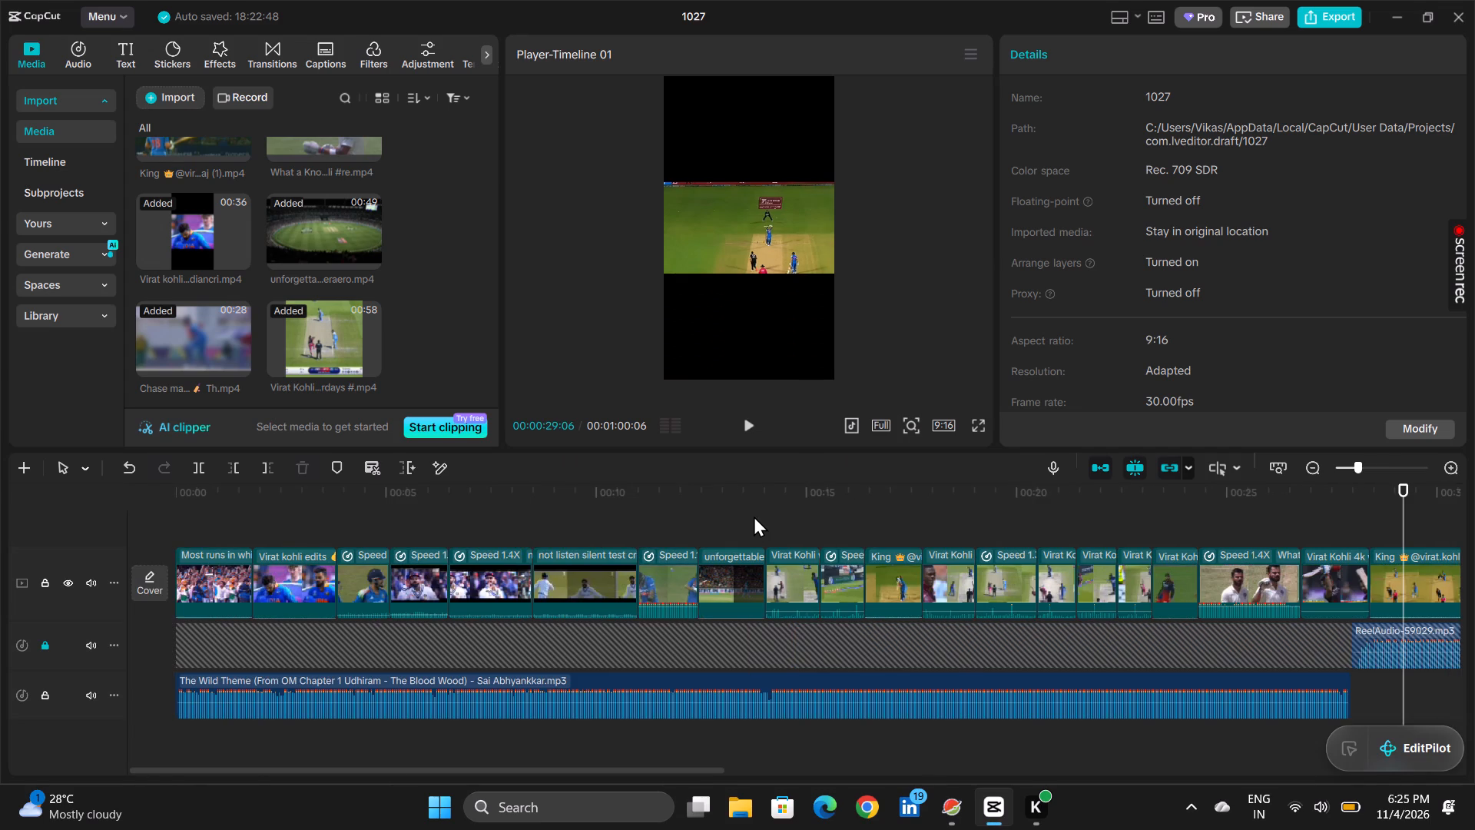
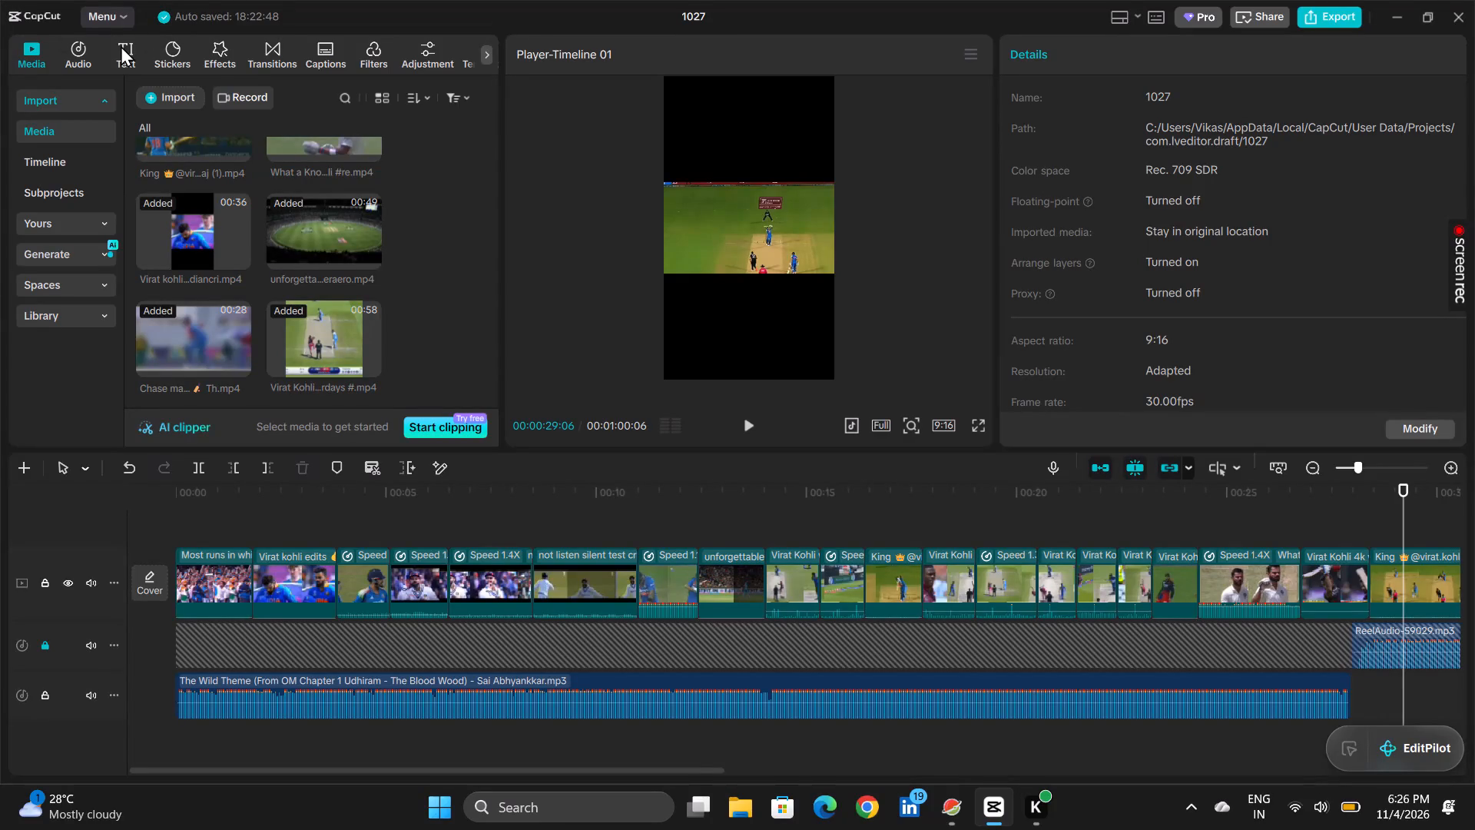
Add a default text clip to the timeline at the playhead, at about 00:29.
click(122, 46)
click(124, 47)
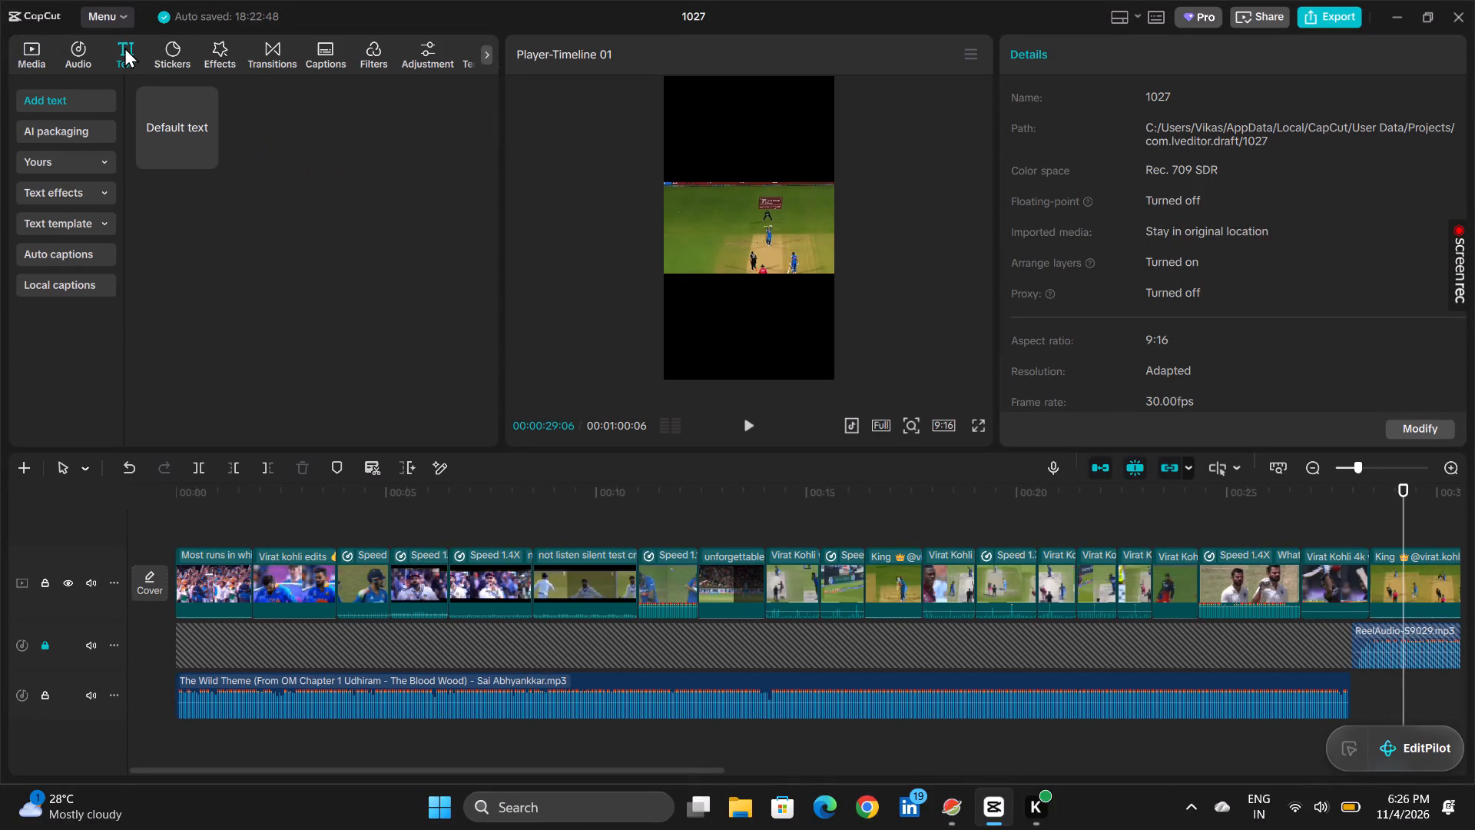
click(207, 154)
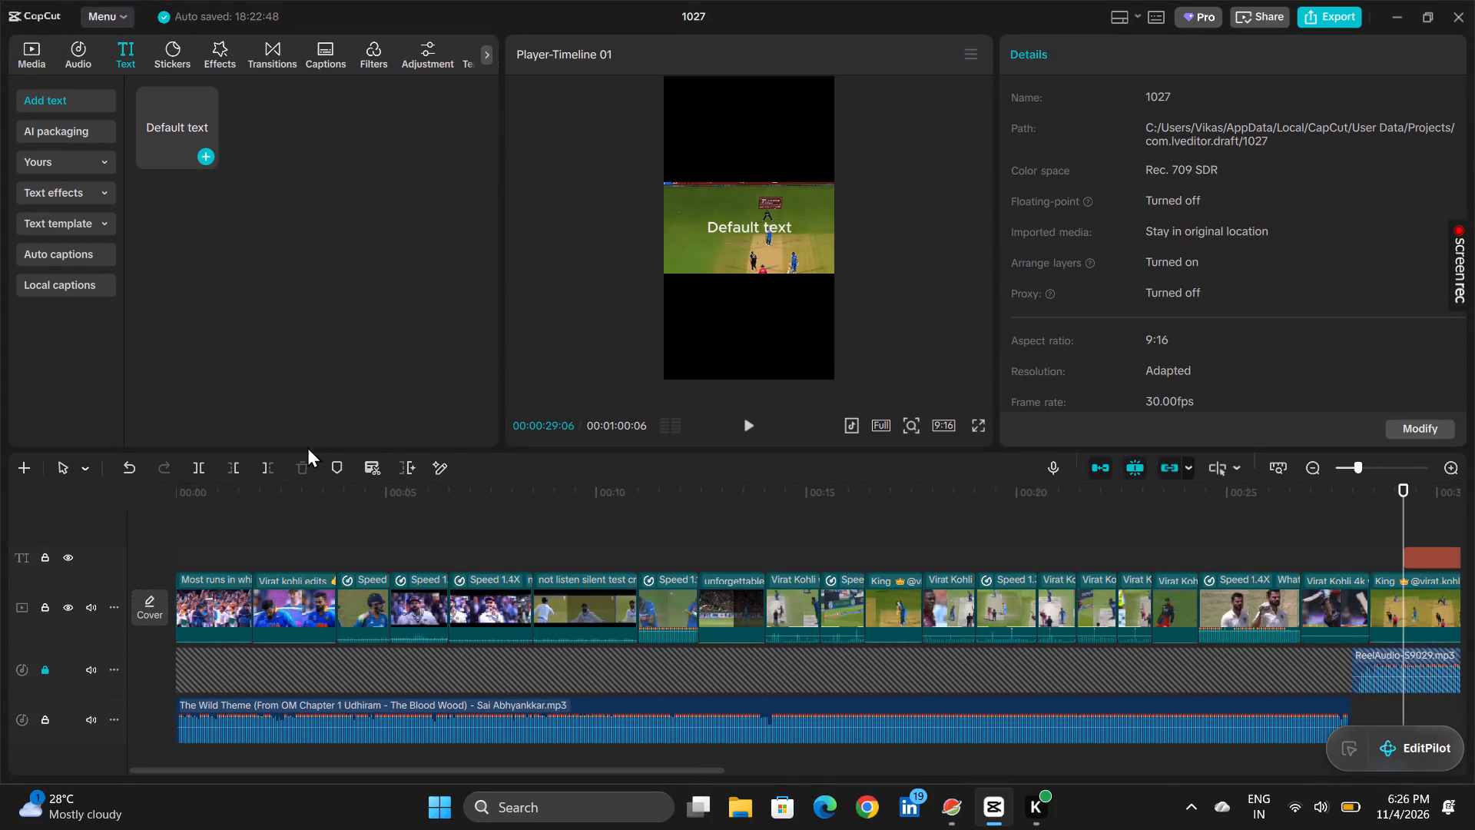
Move the default text clip back along its track to the very start of the timeline, above the first crowd clip.
scroll(1462, 512, left, 2)
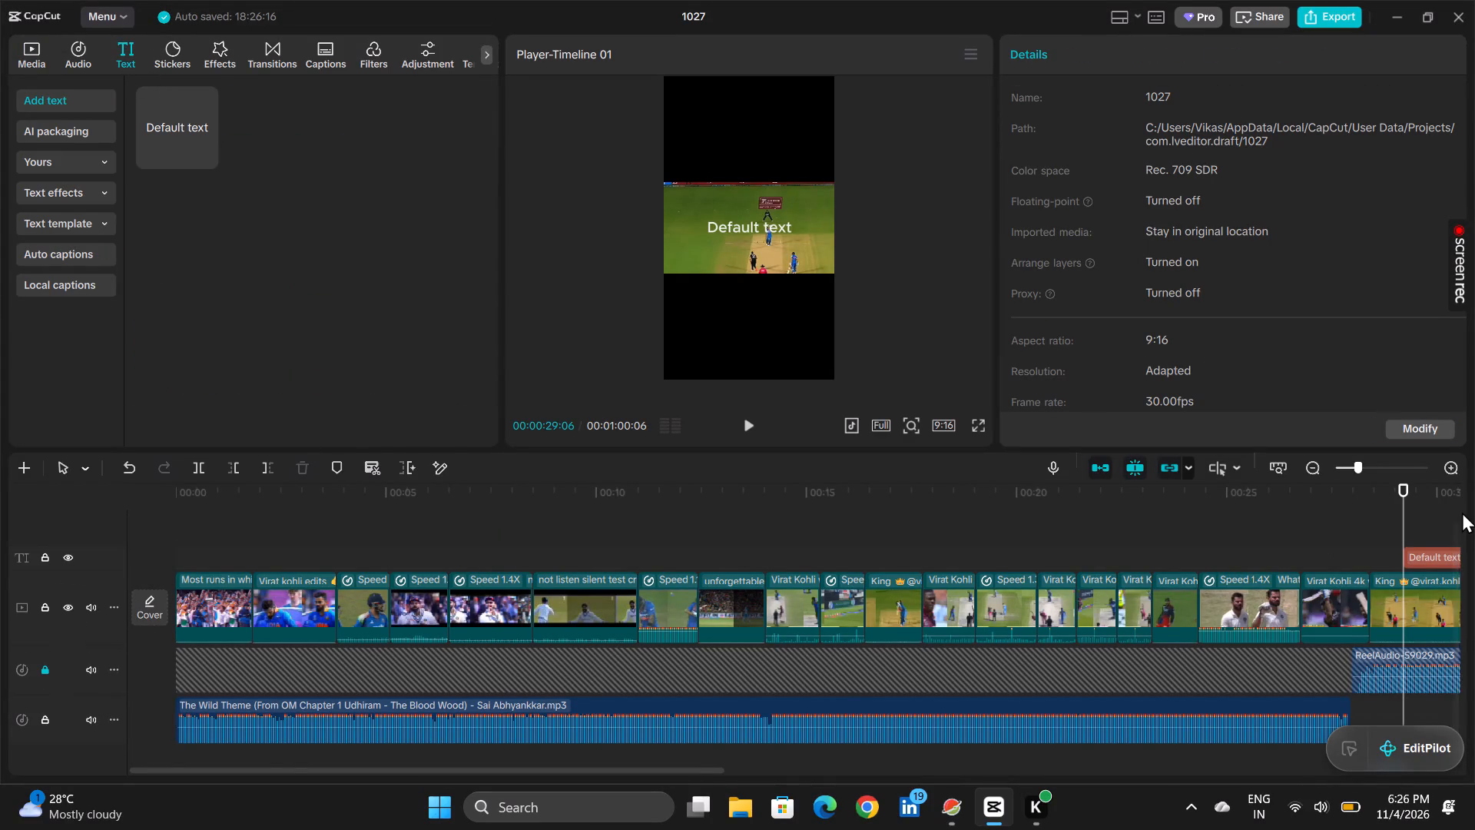
scroll(1428, 520, left, 1)
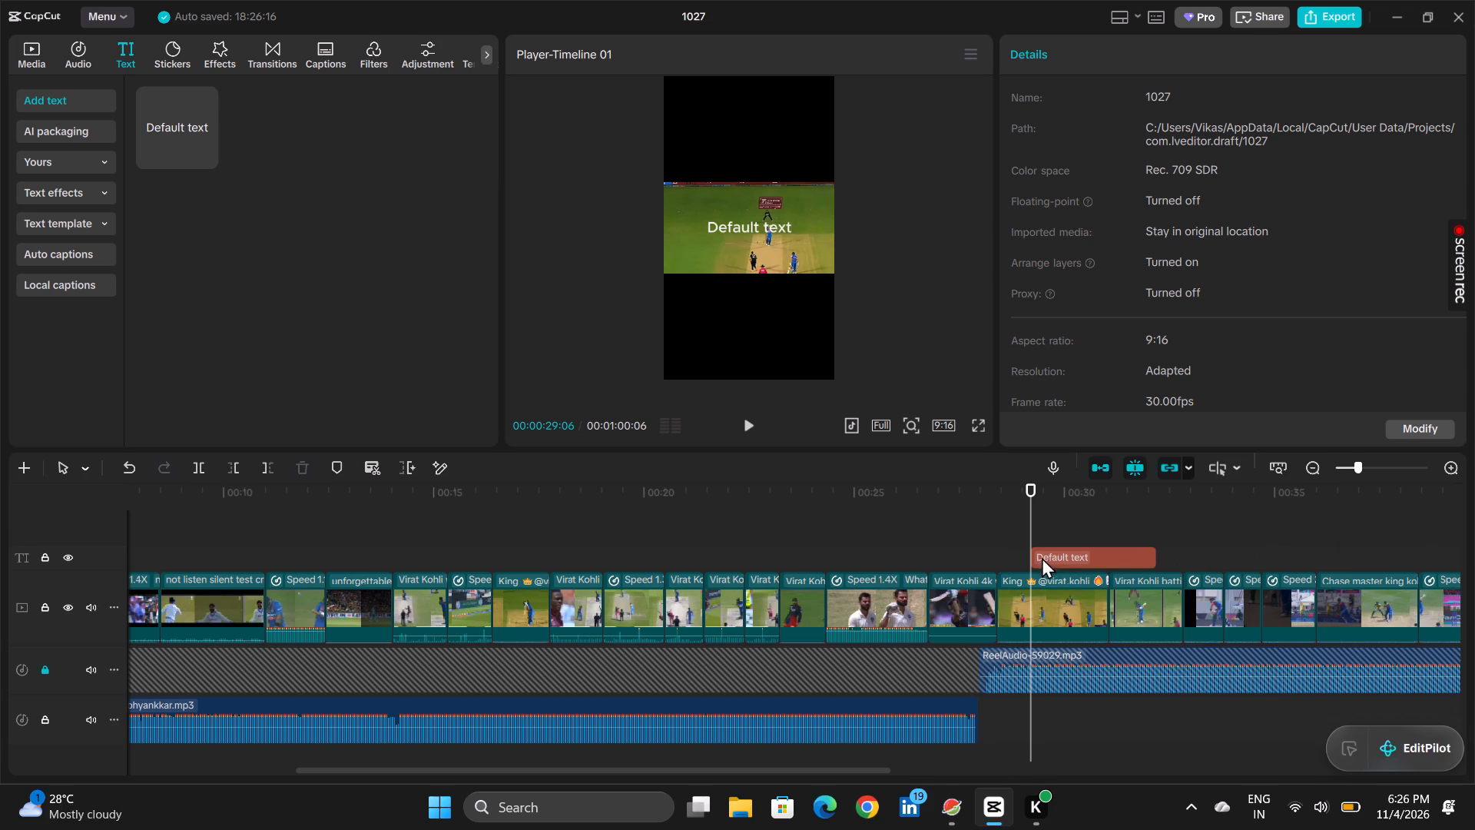
drag(1056, 563, 575, 561)
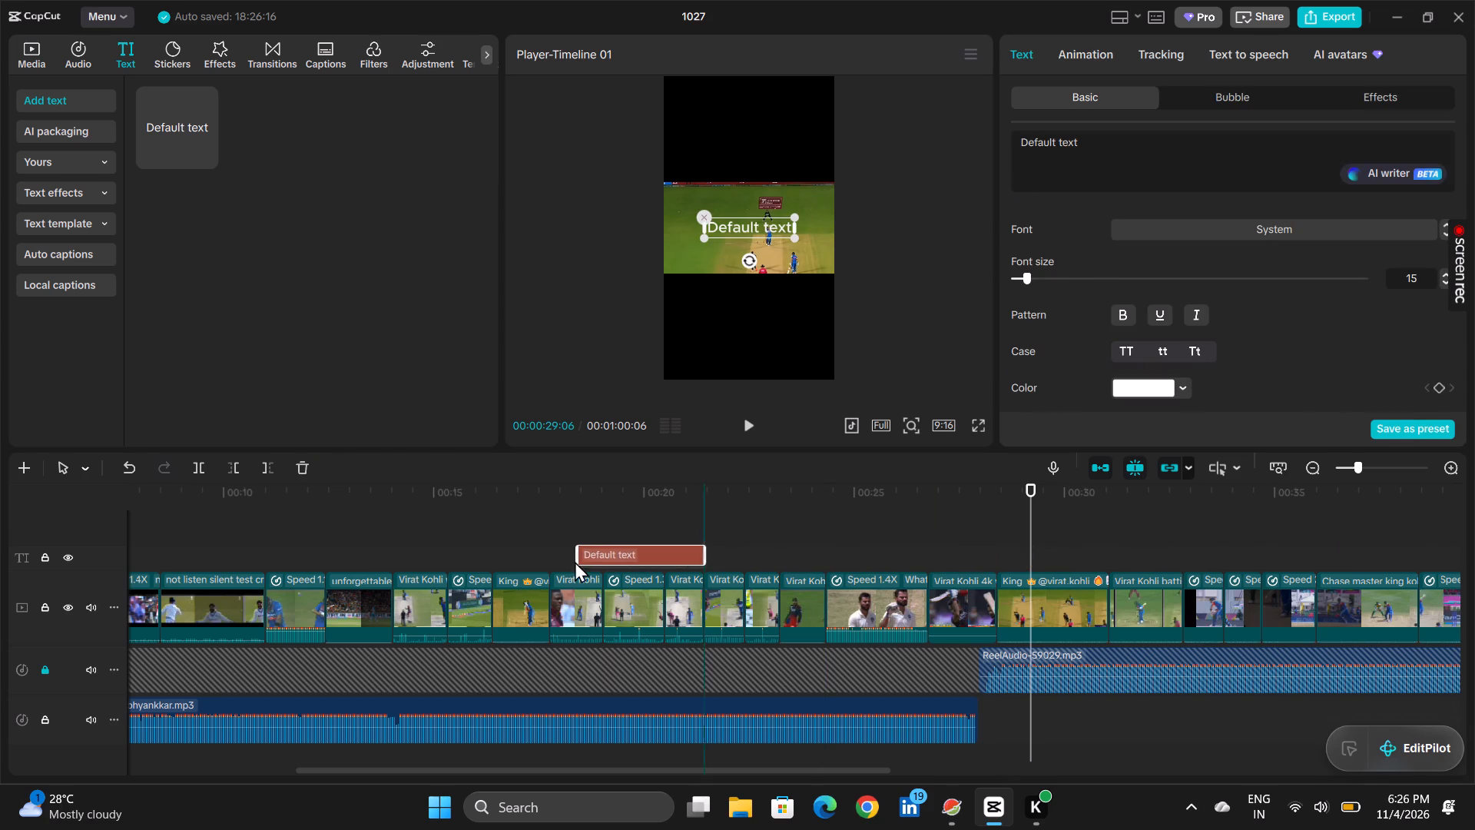
drag(575, 561, 330, 553)
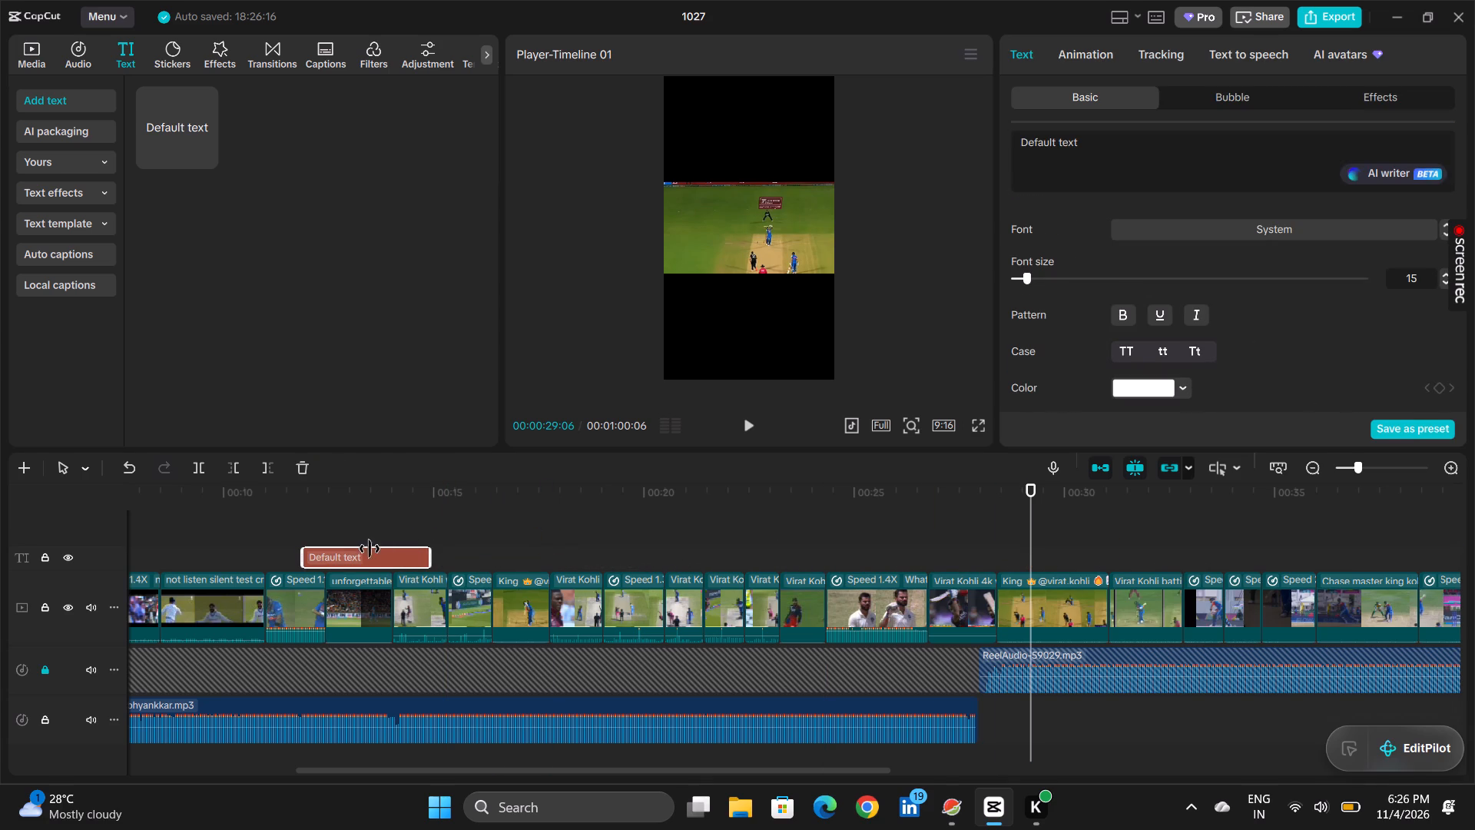
drag(371, 560, 254, 543)
drag(254, 543, 201, 543)
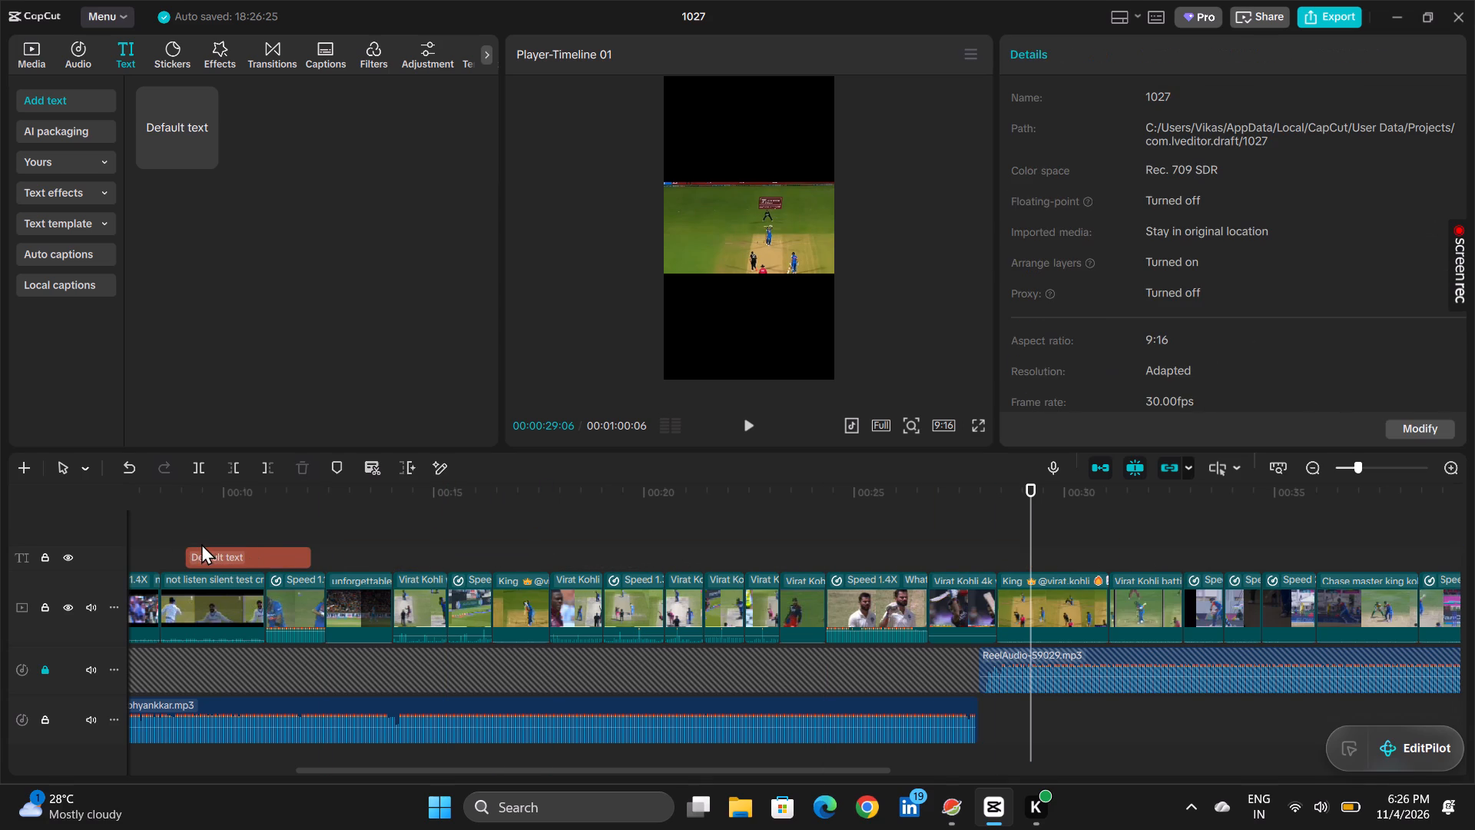
drag(201, 543, 161, 543)
scroll(402, 526, right, 2)
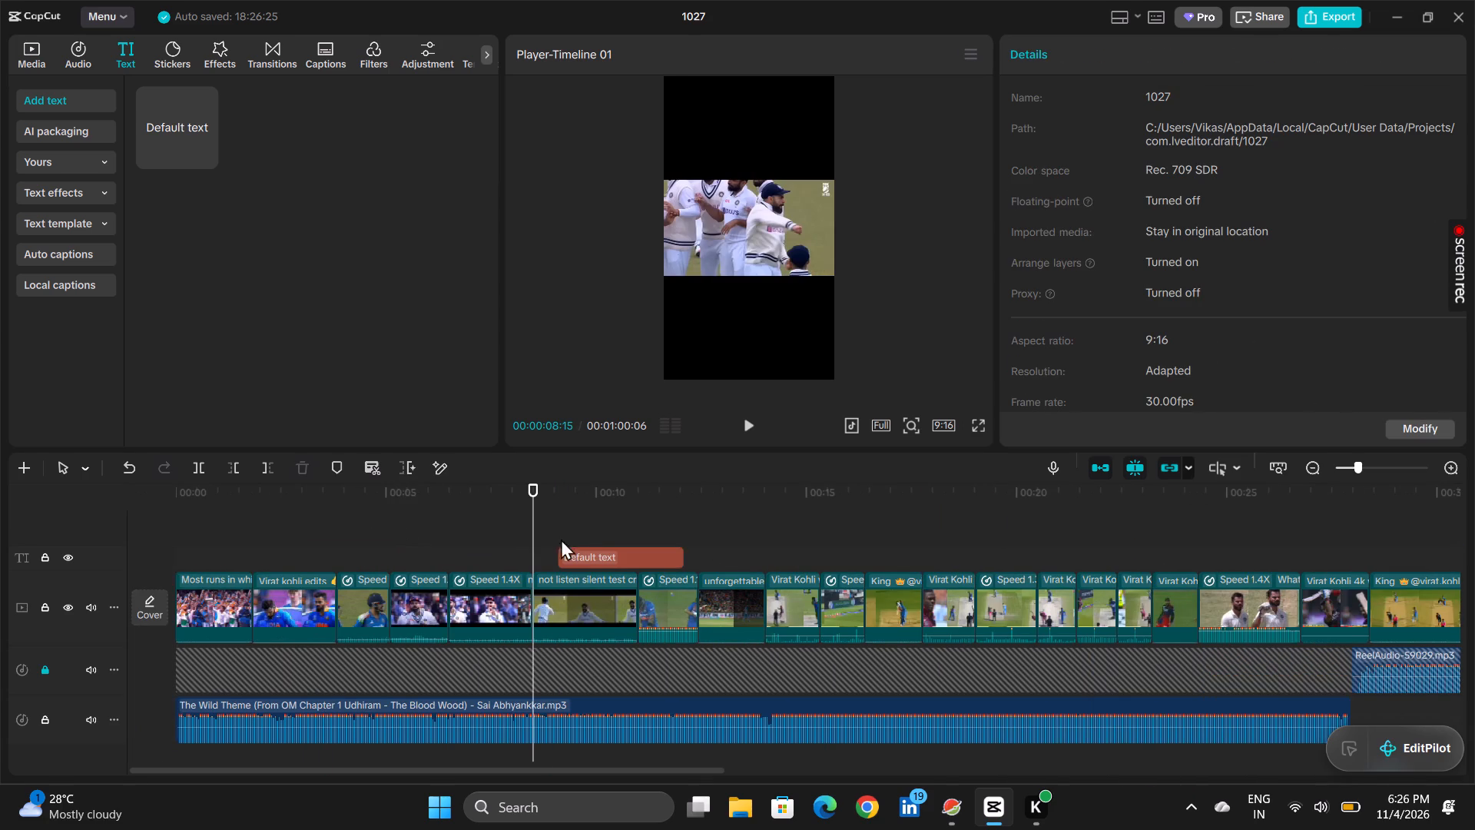
drag(578, 554, 185, 559)
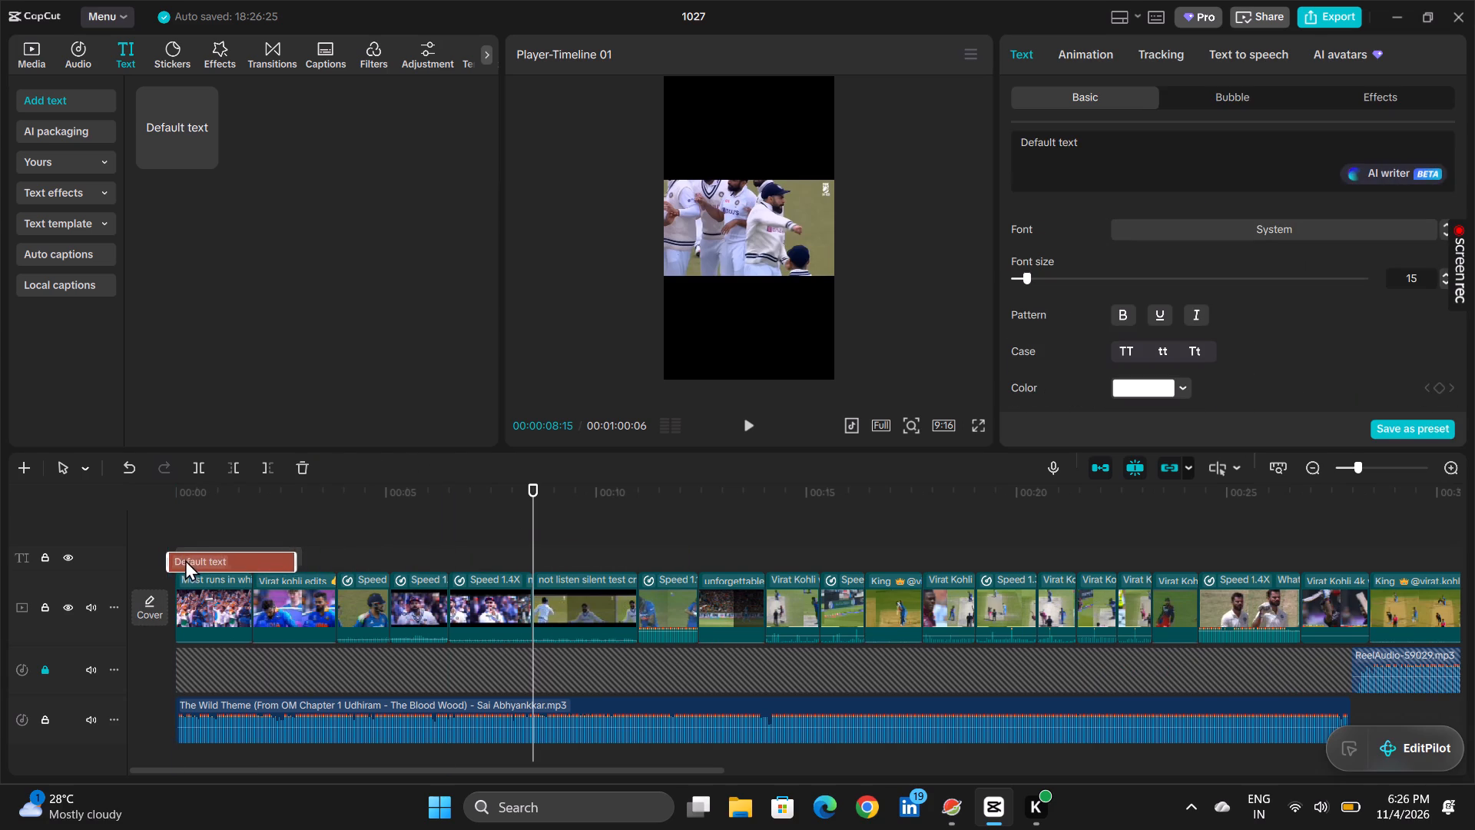
drag(185, 559, 184, 559)
click(279, 549)
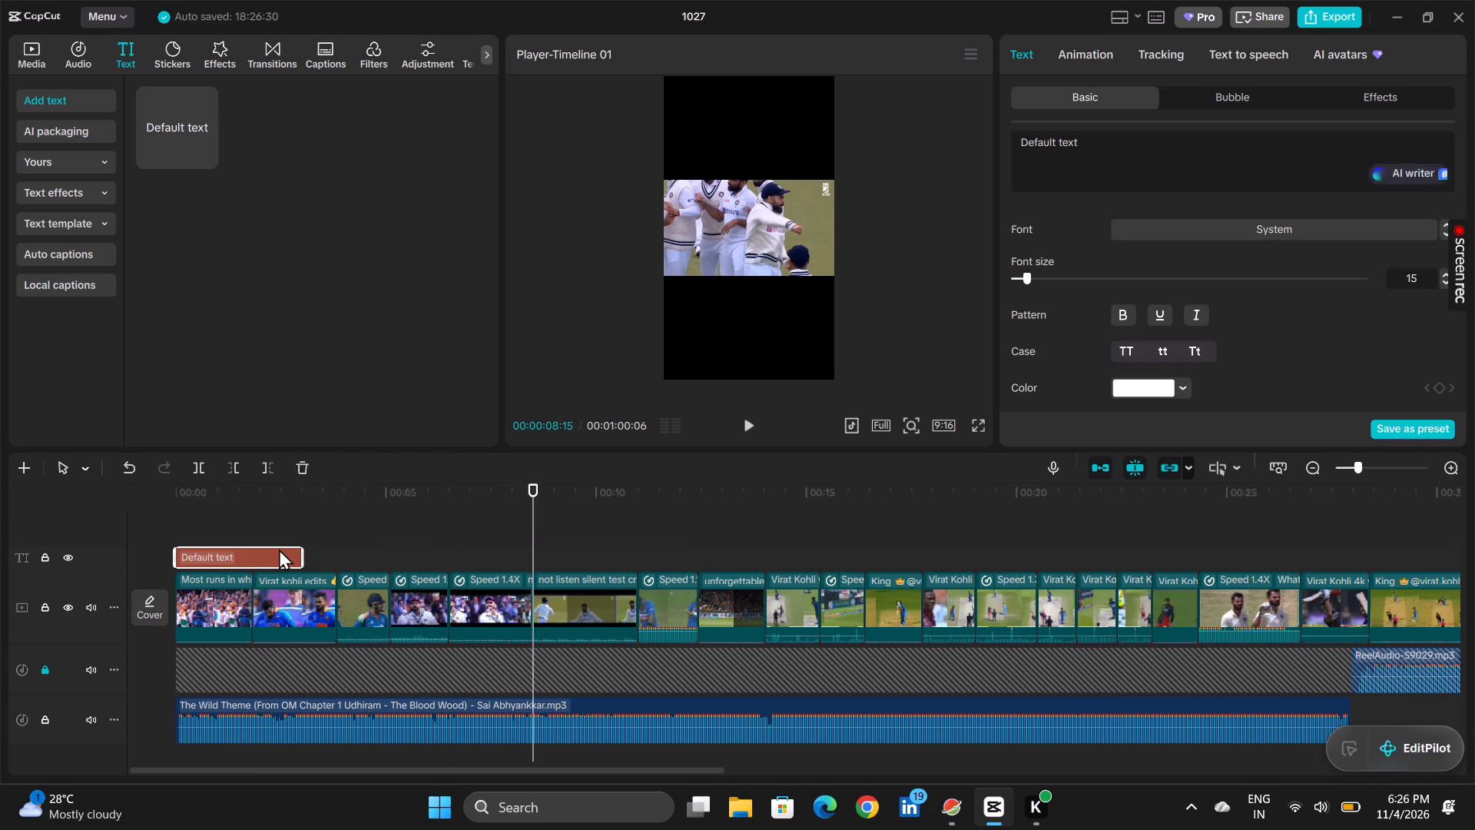
Trim the end of the text clip to match the end of the first video clip, at about 00:01:25.
click(257, 516)
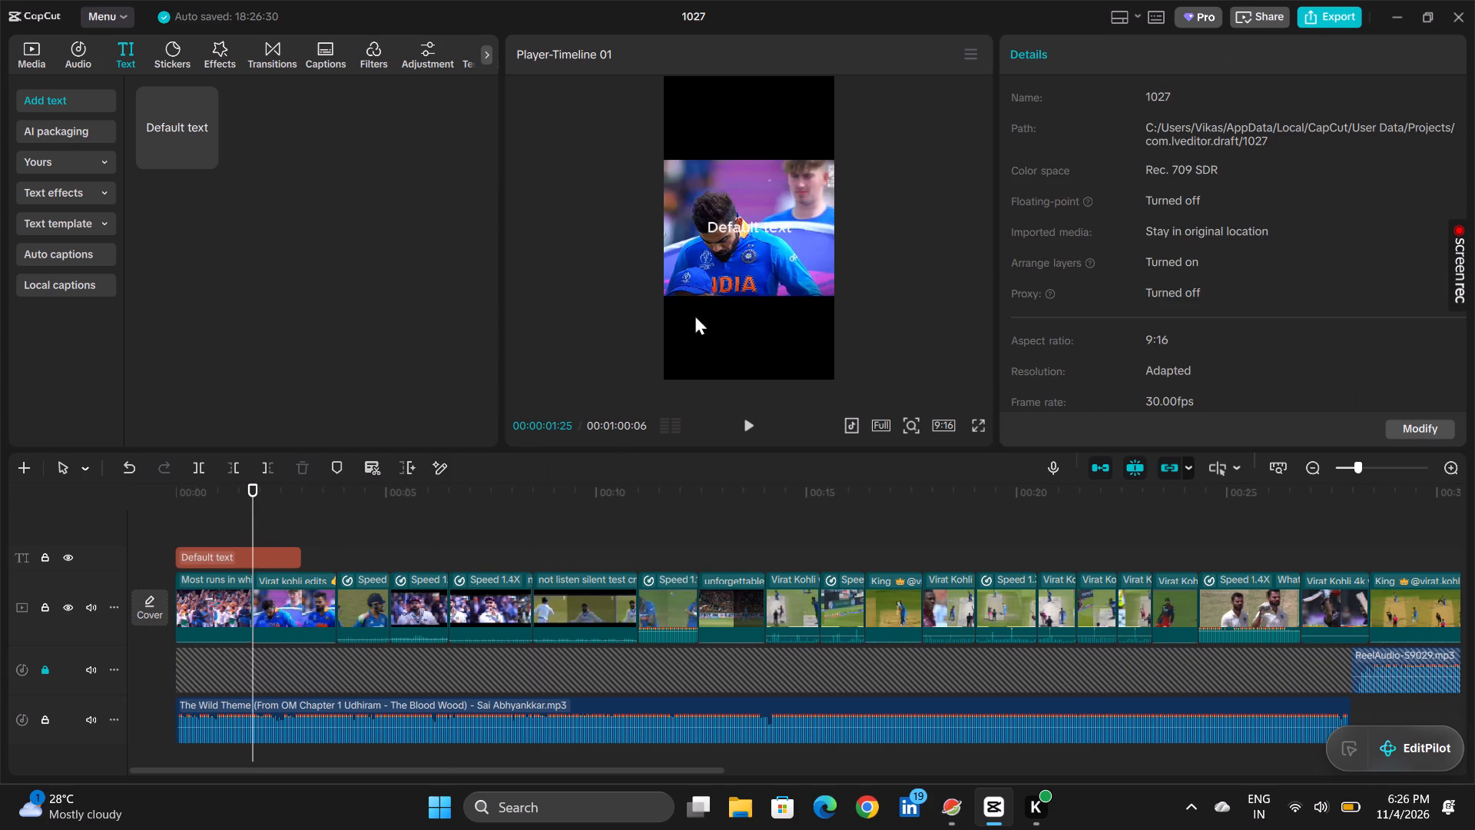
drag(297, 550, 267, 553)
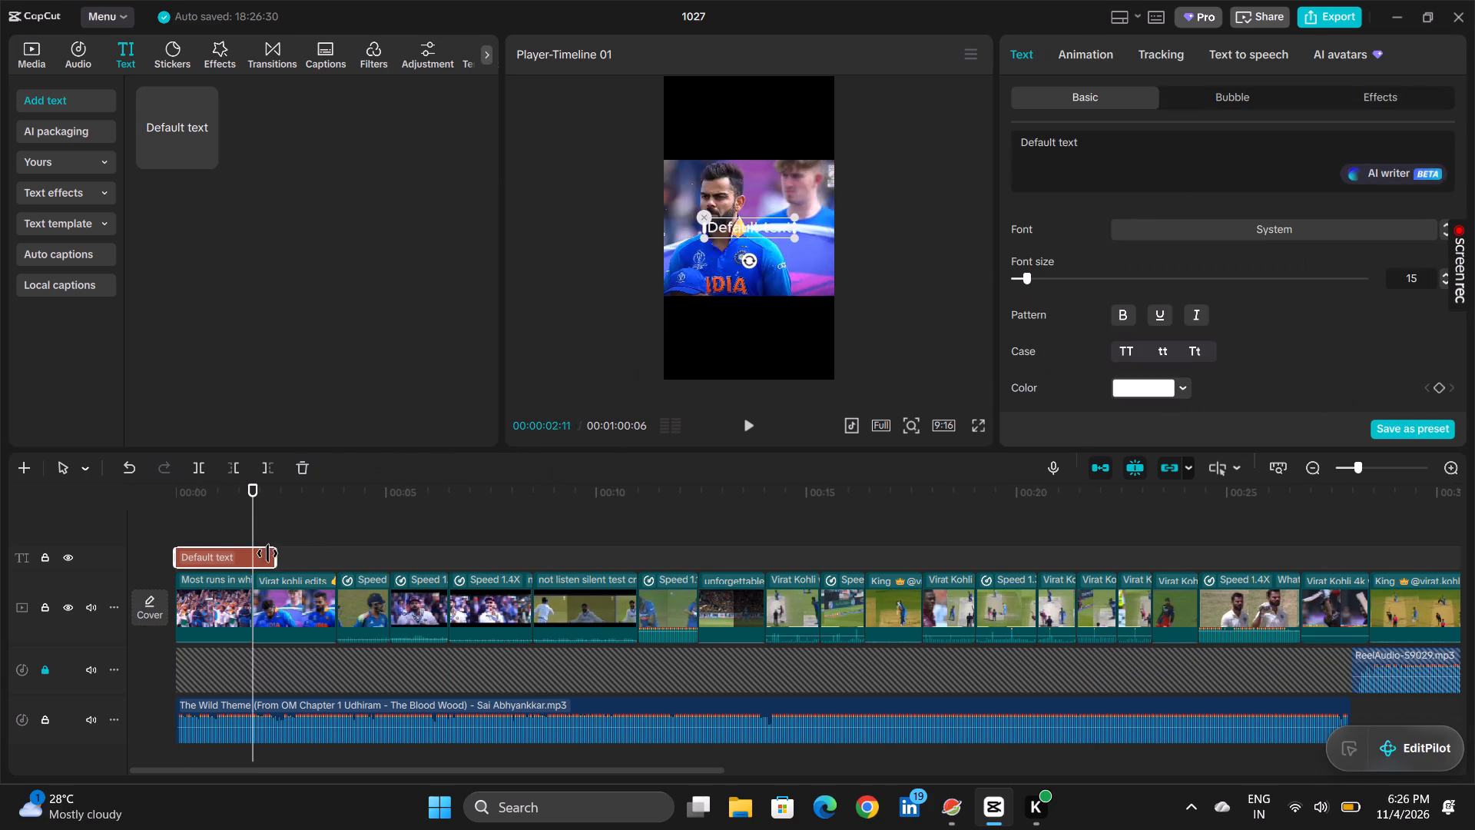
drag(267, 553, 212, 571)
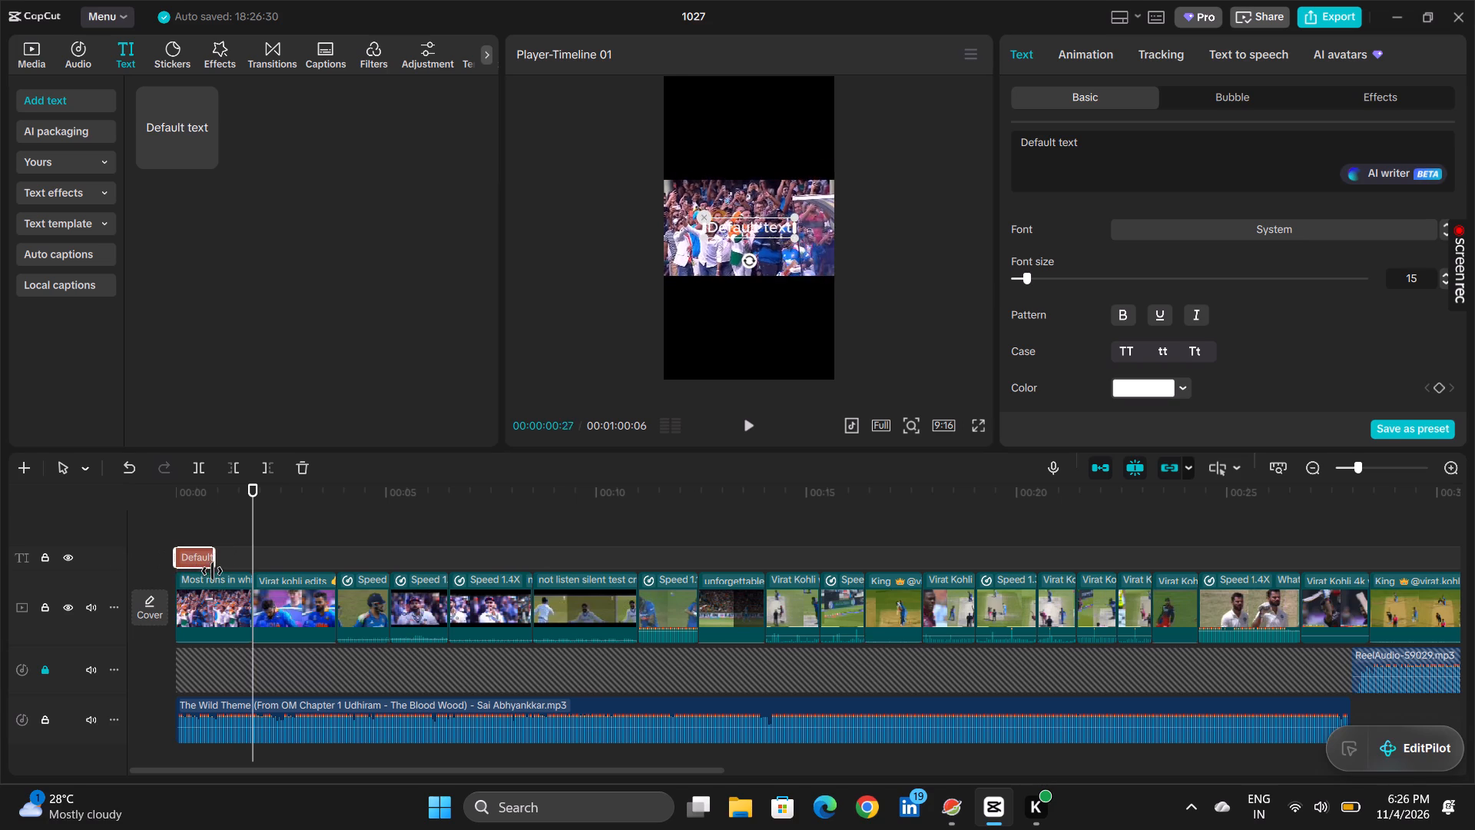
drag(212, 571, 240, 573)
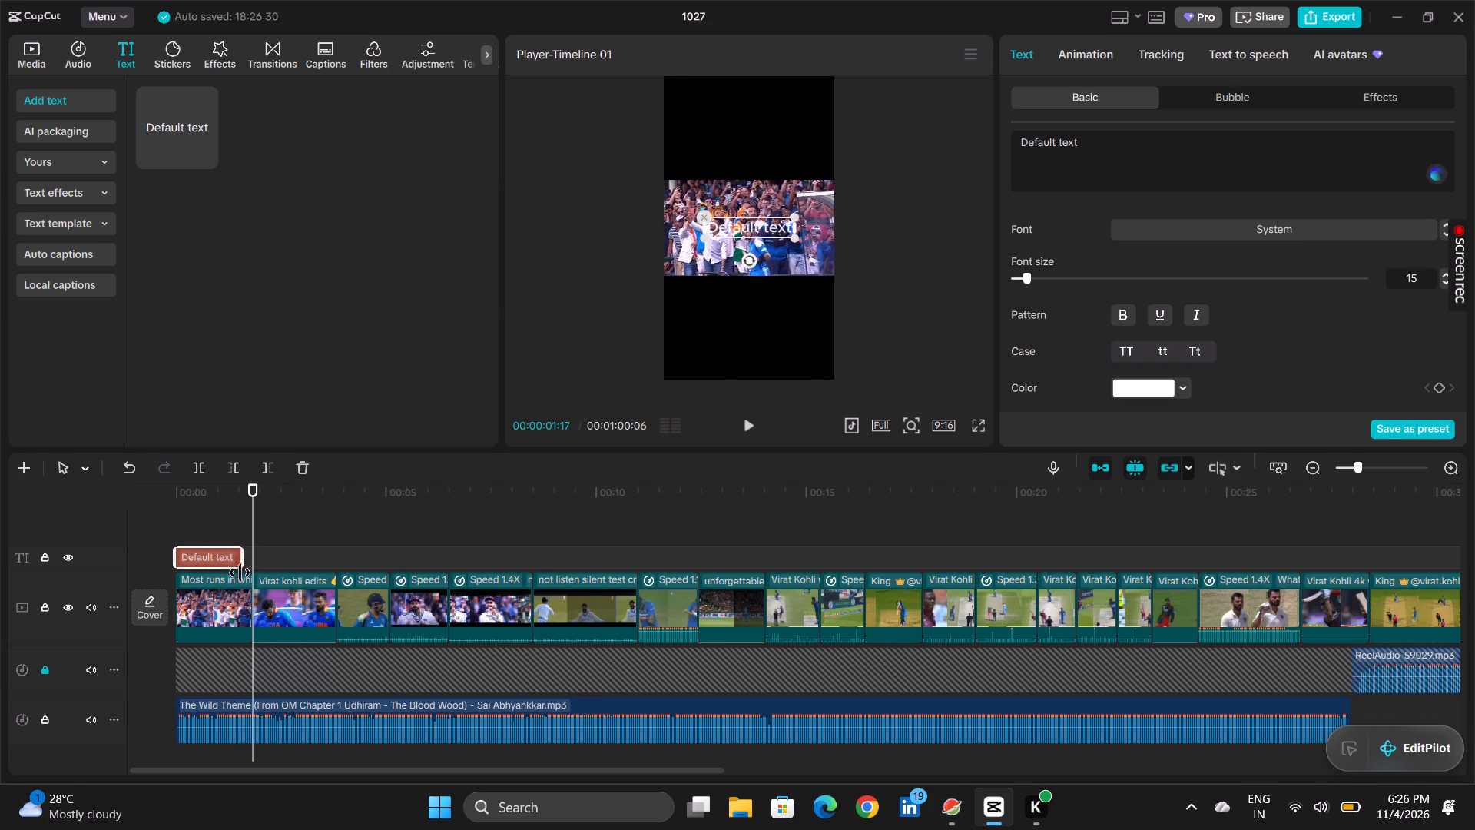
drag(240, 573, 243, 573)
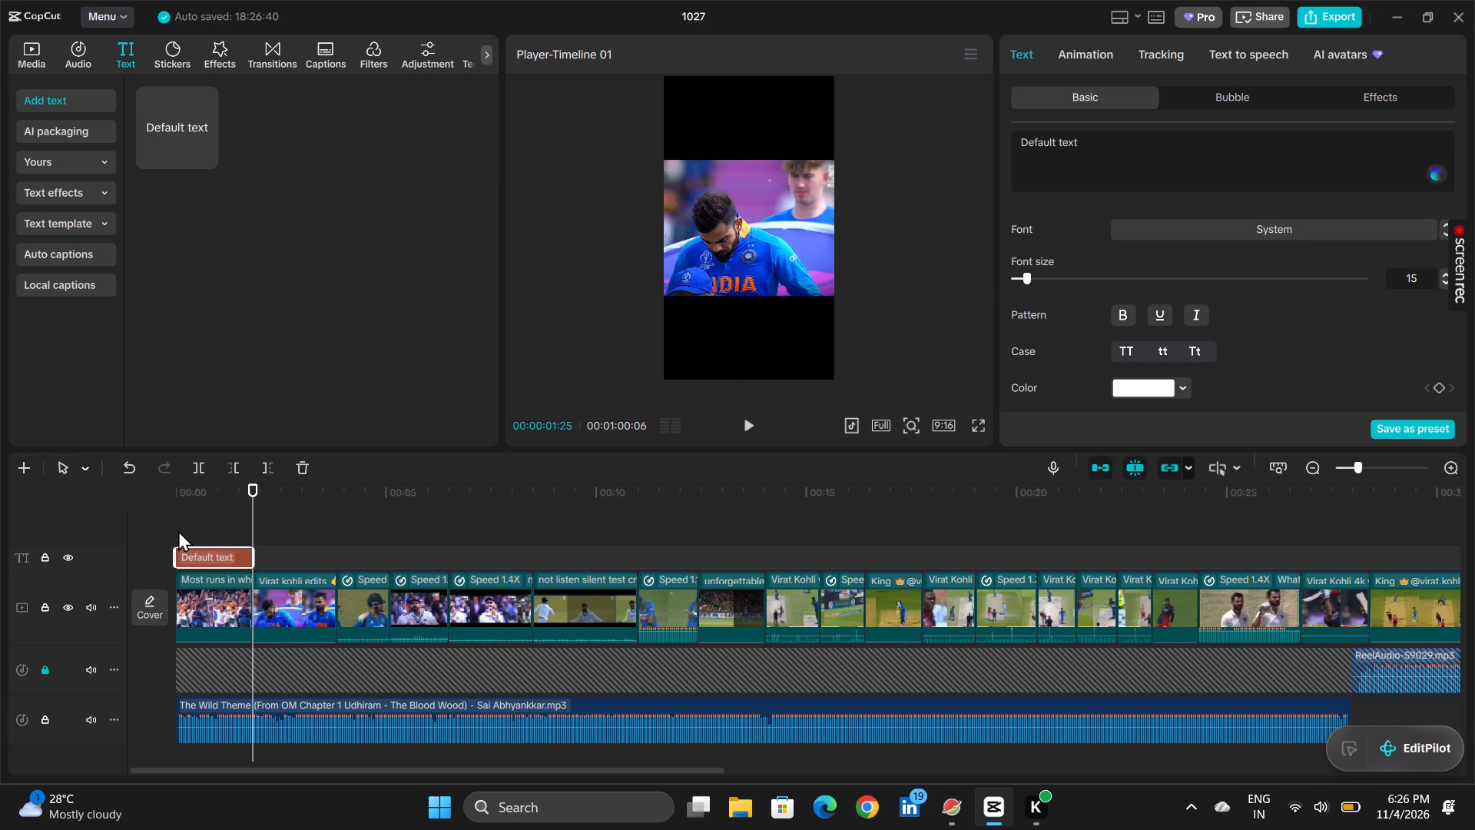
Replace the default wording of the opening text clip with "ft.VIRAT KOHLI".
click(178, 530)
click(204, 551)
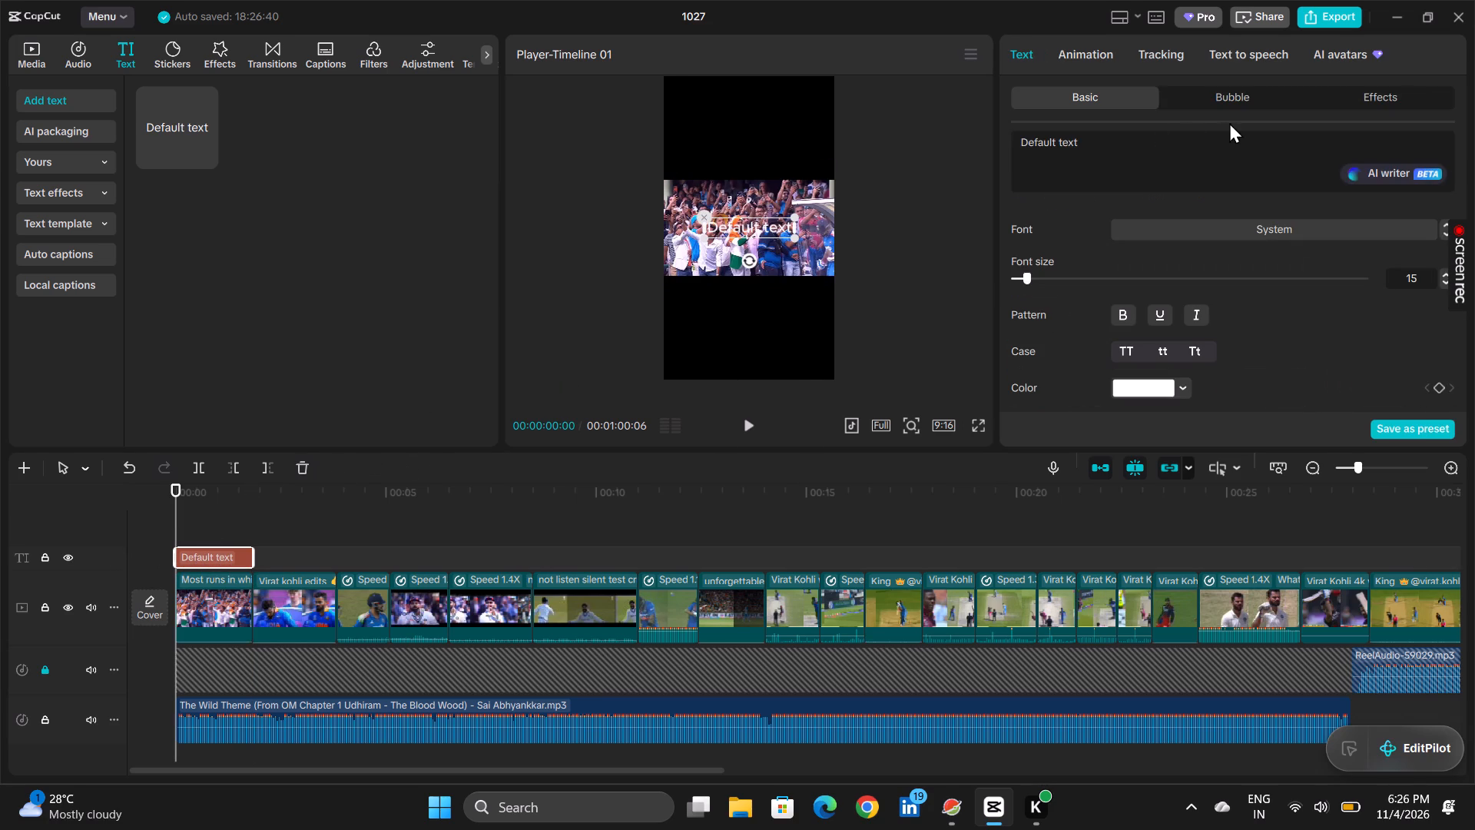
click(1140, 151)
key(BackSpace)
key(BackSpace)
key(BackSpace)
key(BackSpace)
key(BackSpace)
key(BackSpace)
key(BackSpace)
key(BackSpace)
key(BackSpace)
key(BackSpace)
key(BackSpace)
key(BackSpace)
key(BackSpace)
key(BackSpace)
key(BackSpace)
key(BackSpace)
key(BackSpace)
key(BackSpace)
key(BackSpace)
key(BackSpace)
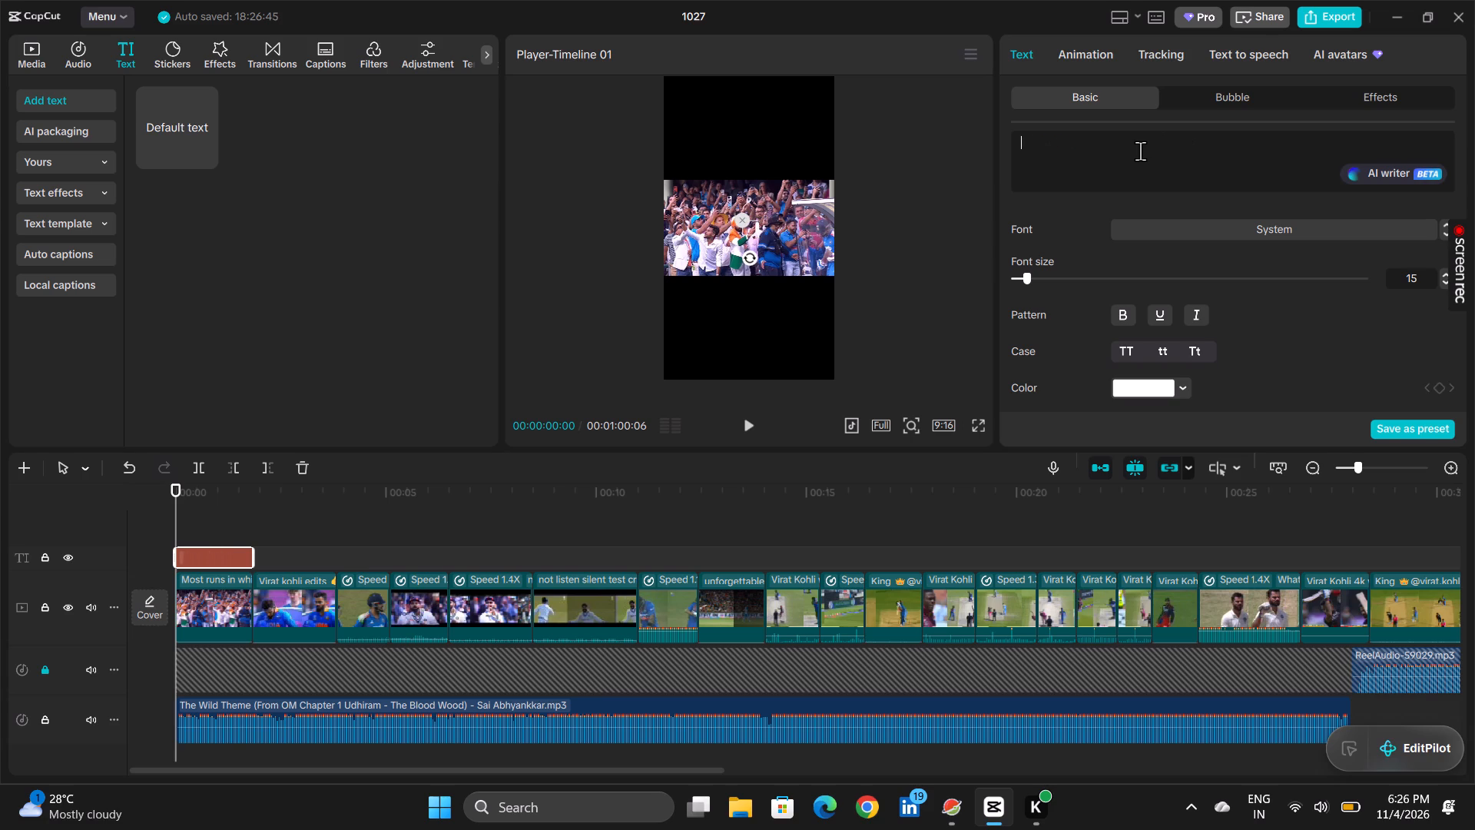
text(ft.)
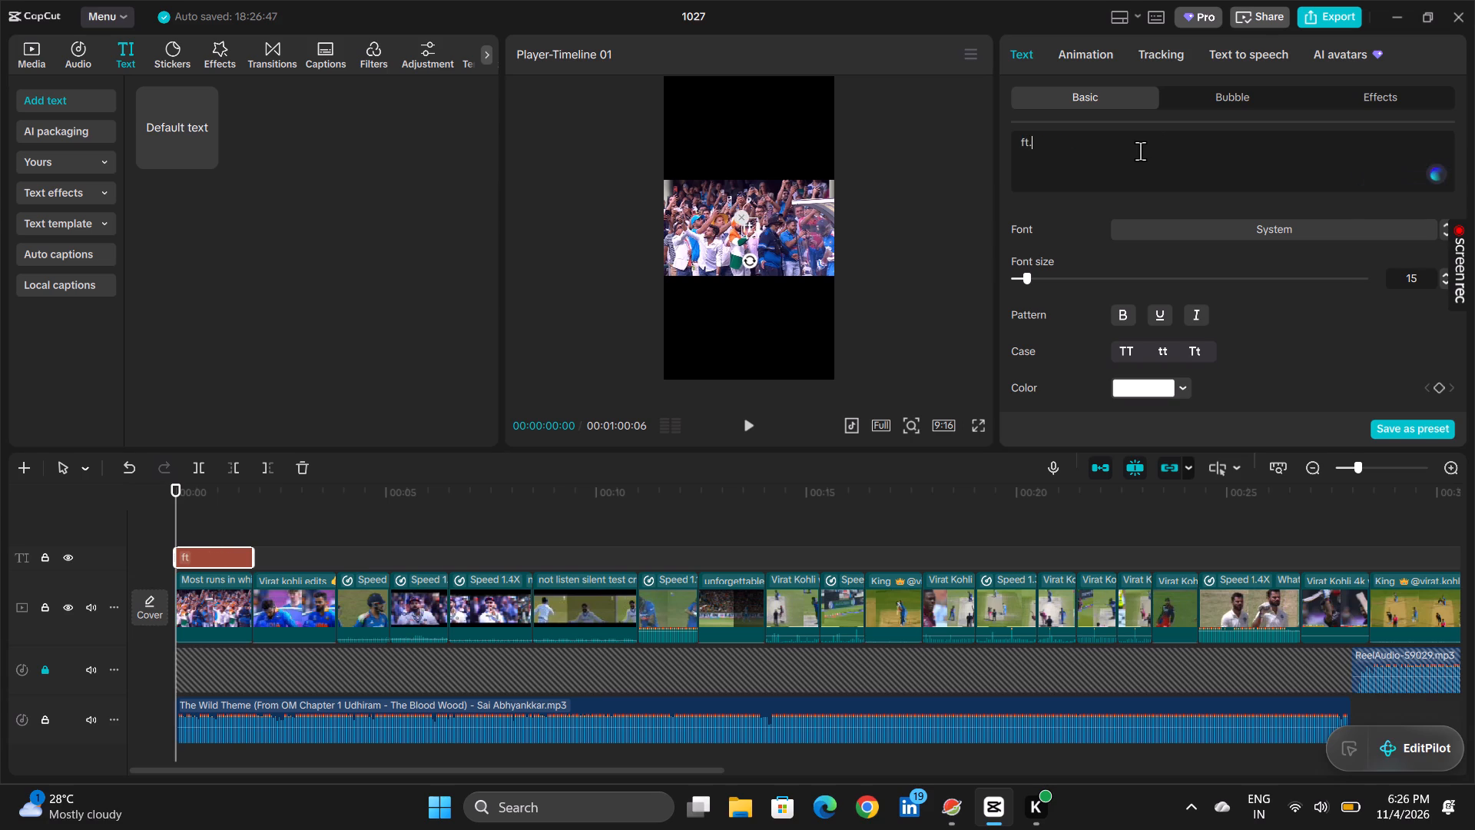
key(v)
key(BackSpace)
text(VOt)
key(BackSpace)
key(BackSpace)
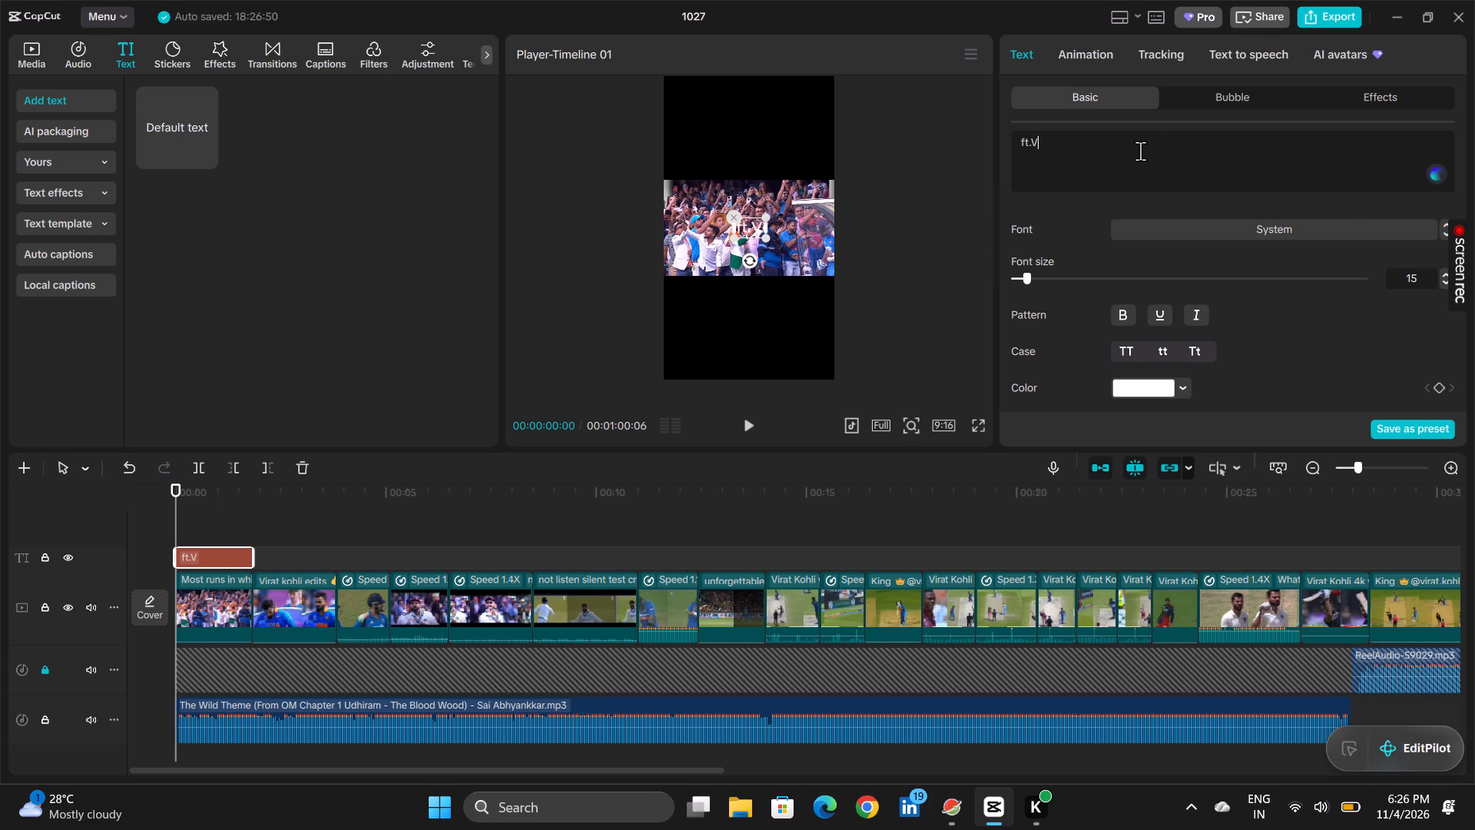
text(IRAT JP)
key(BackSpace)
key(BackSpace)
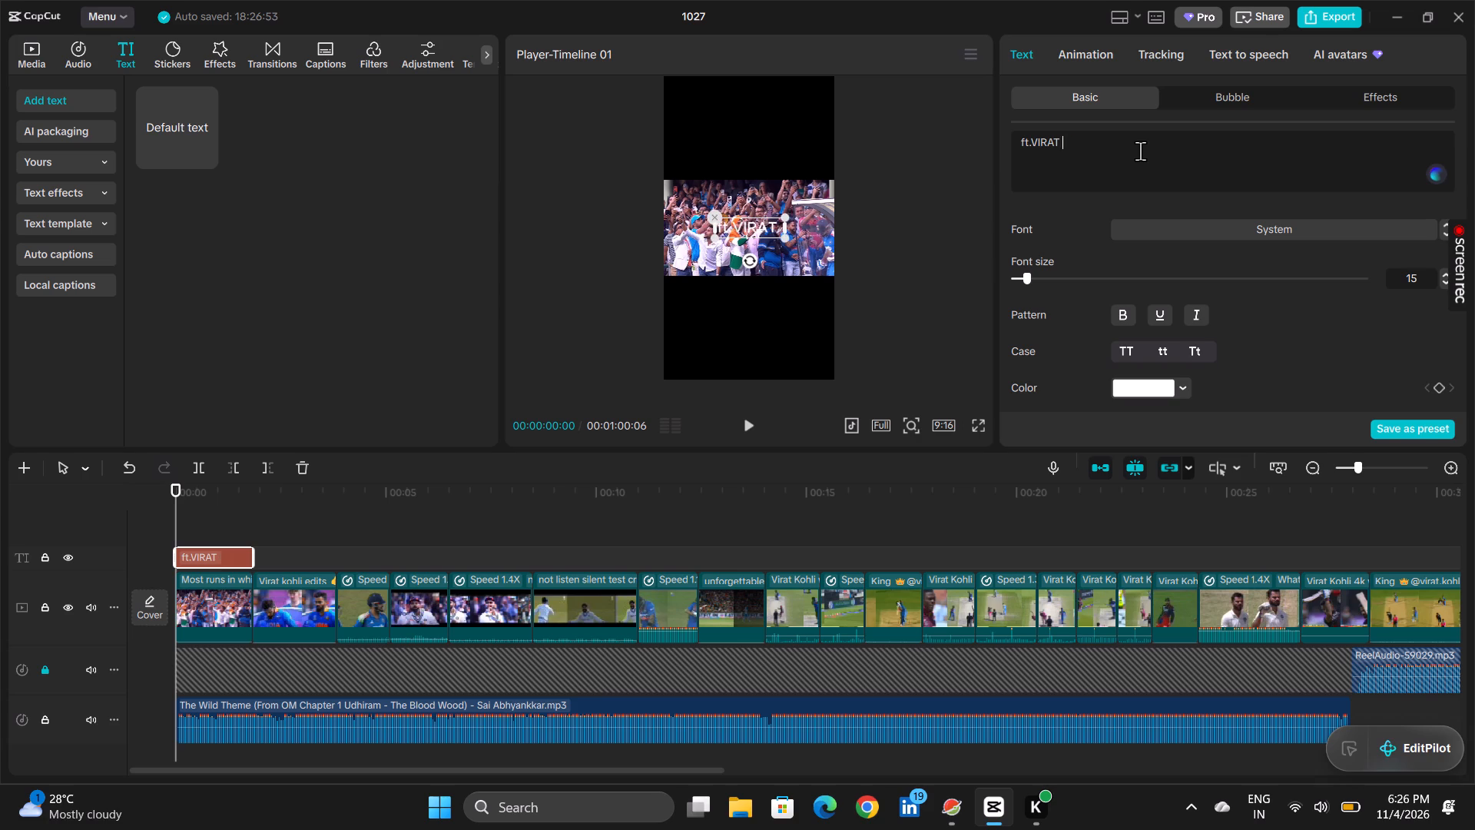
key(j)
key(BackSpace)
text(KOG)
key(BackSpace)
text(HLI)
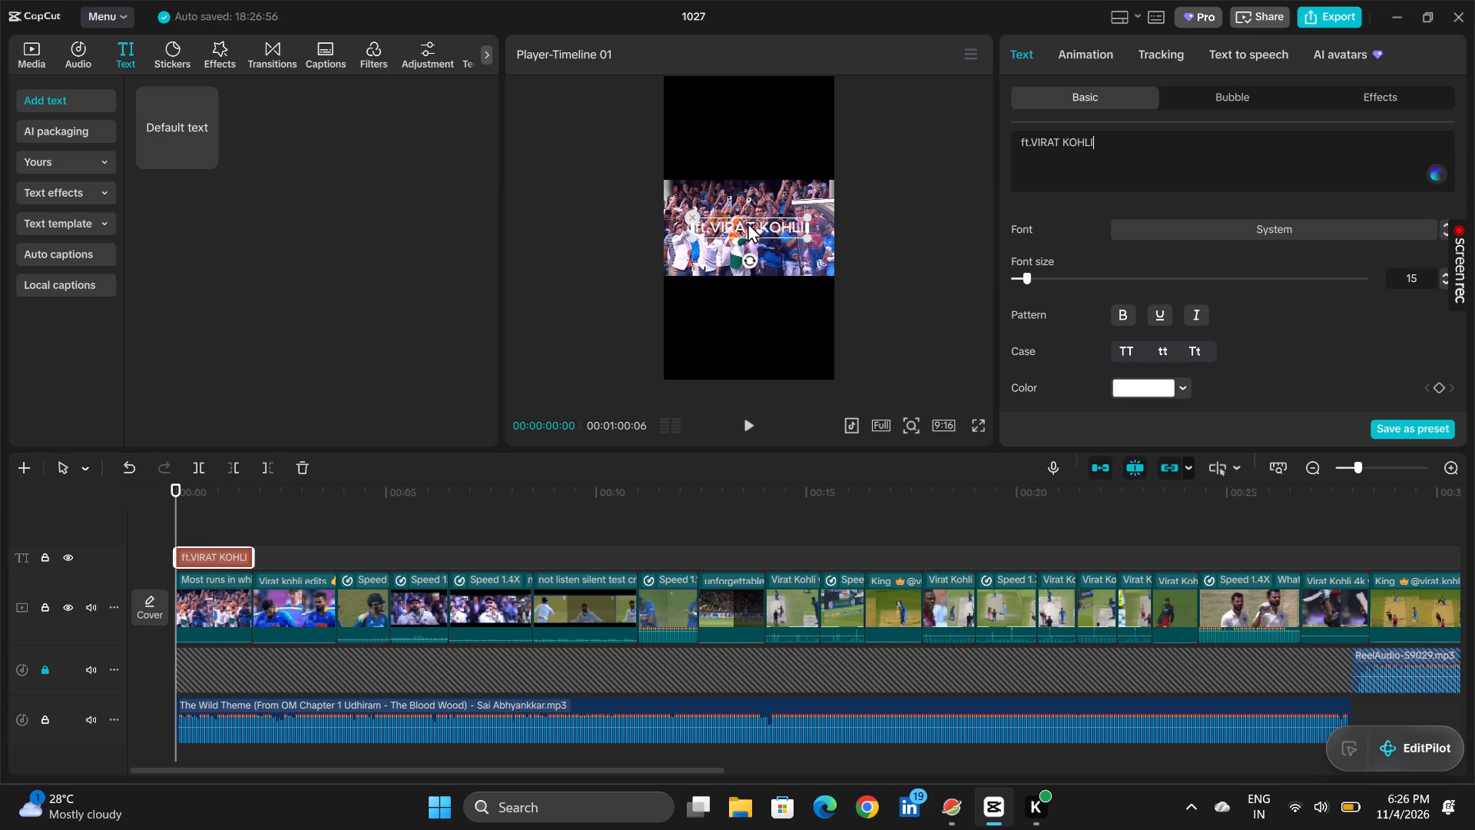
Move the title slightly up and to the left, onto the upper part of the crowd picture.
drag(747, 222, 734, 201)
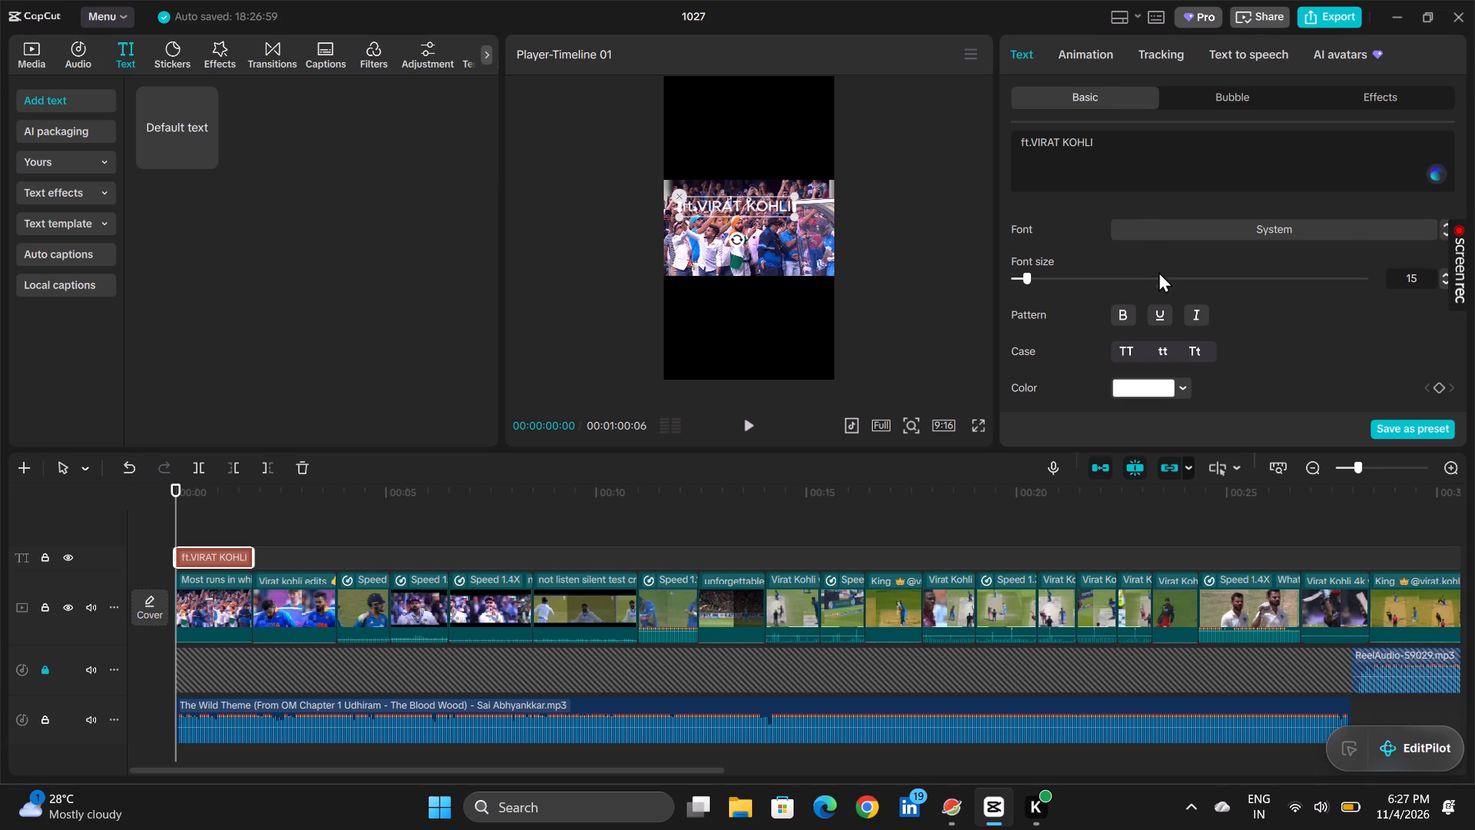
Make the title bold and change its font to BebasNeue after browsing the available fonts.
click(1123, 307)
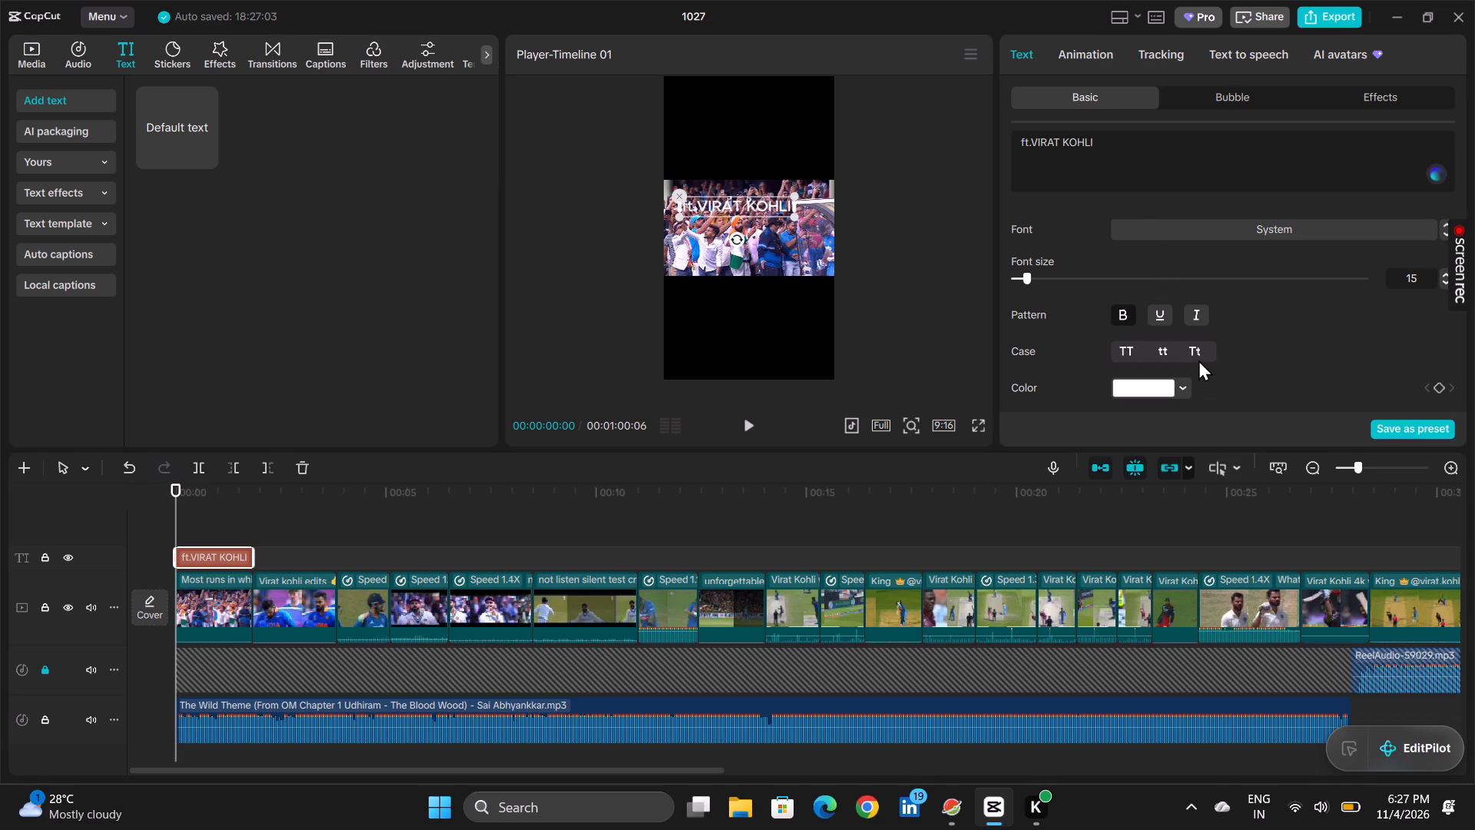
scroll(1269, 364, down, 1)
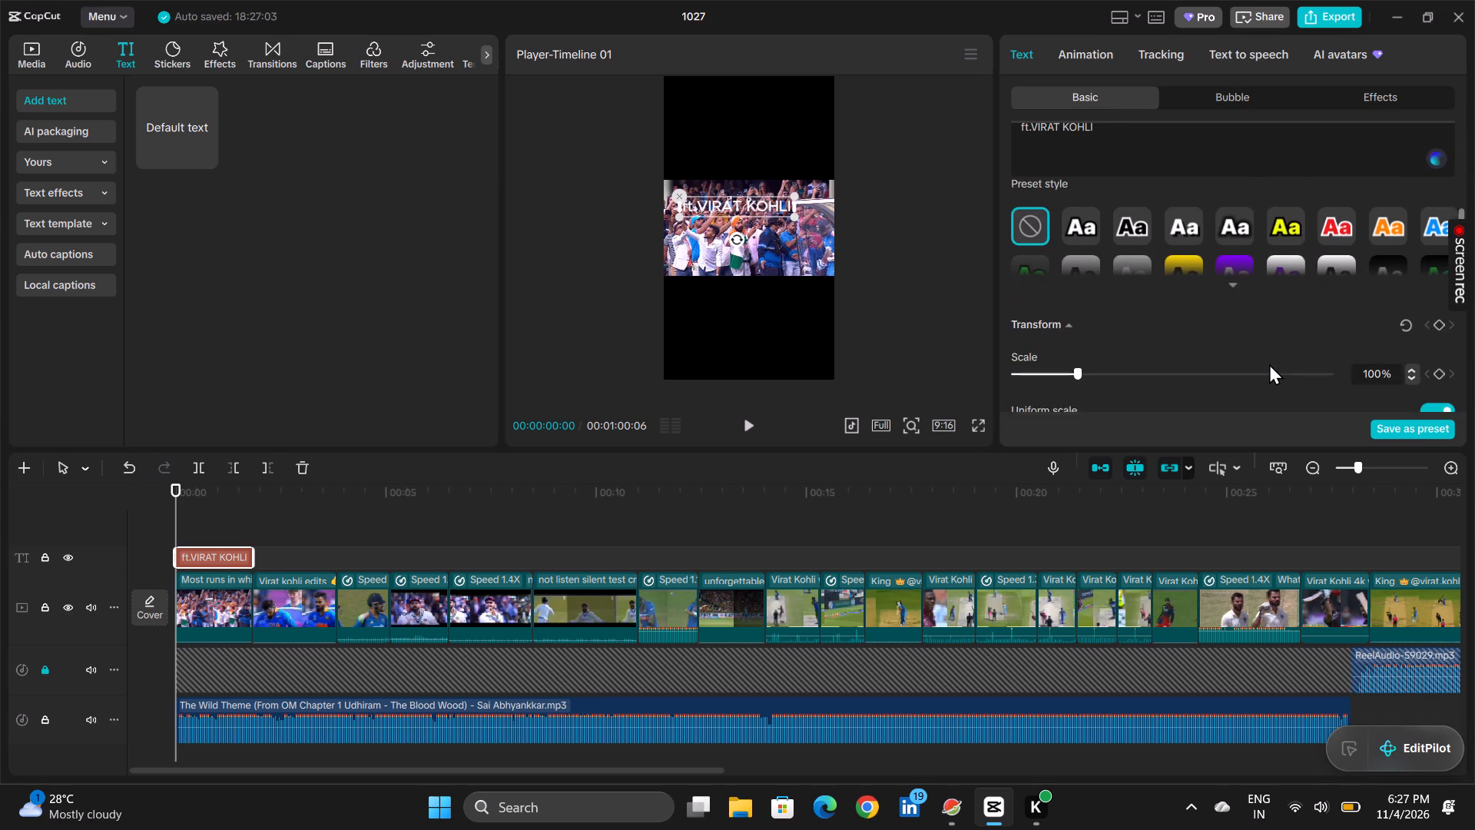
scroll(1269, 364, down, 1)
scroll(1228, 225, down, 1)
scroll(1228, 225, up, 6)
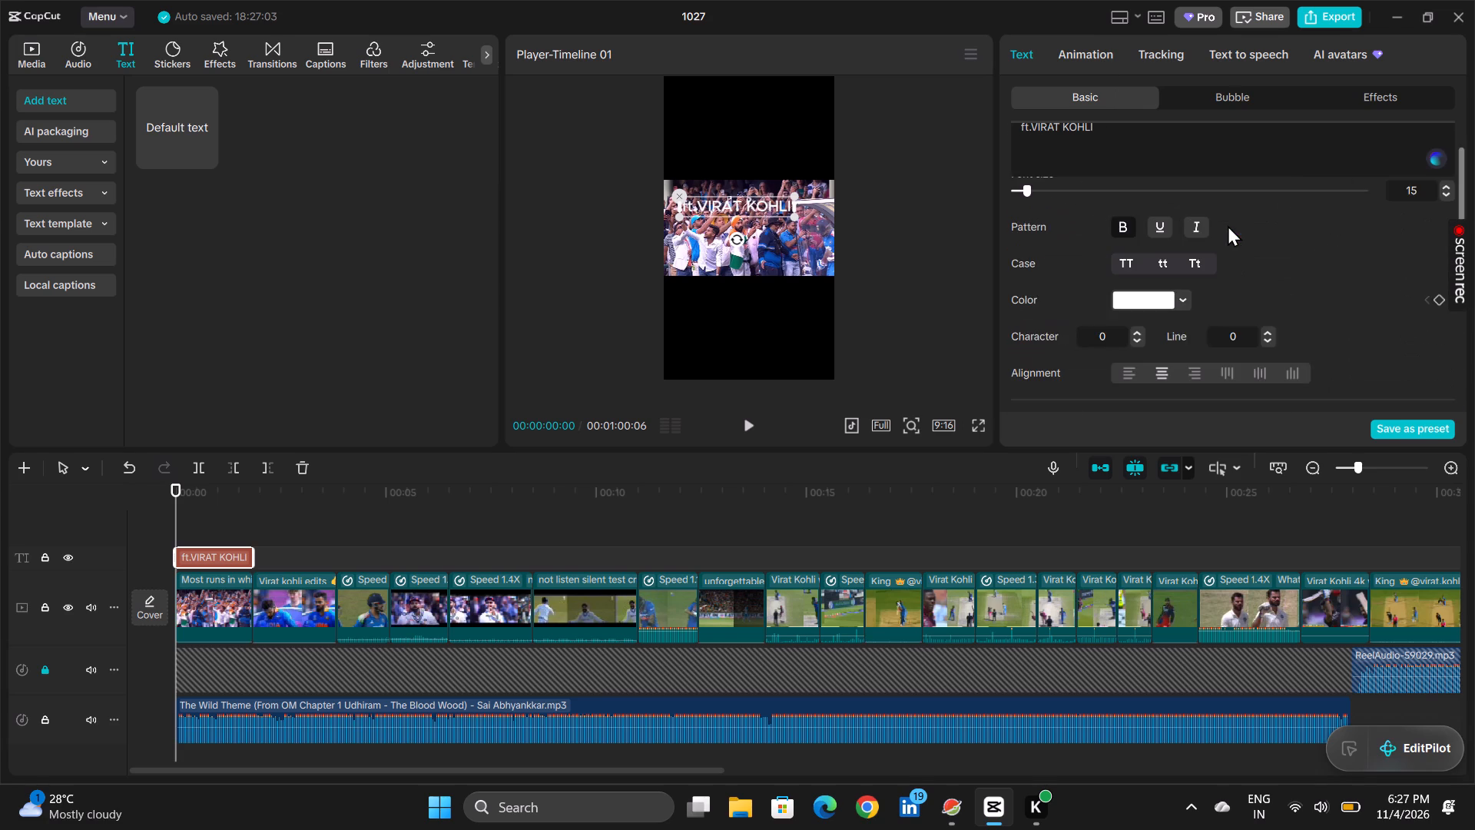
click(1252, 233)
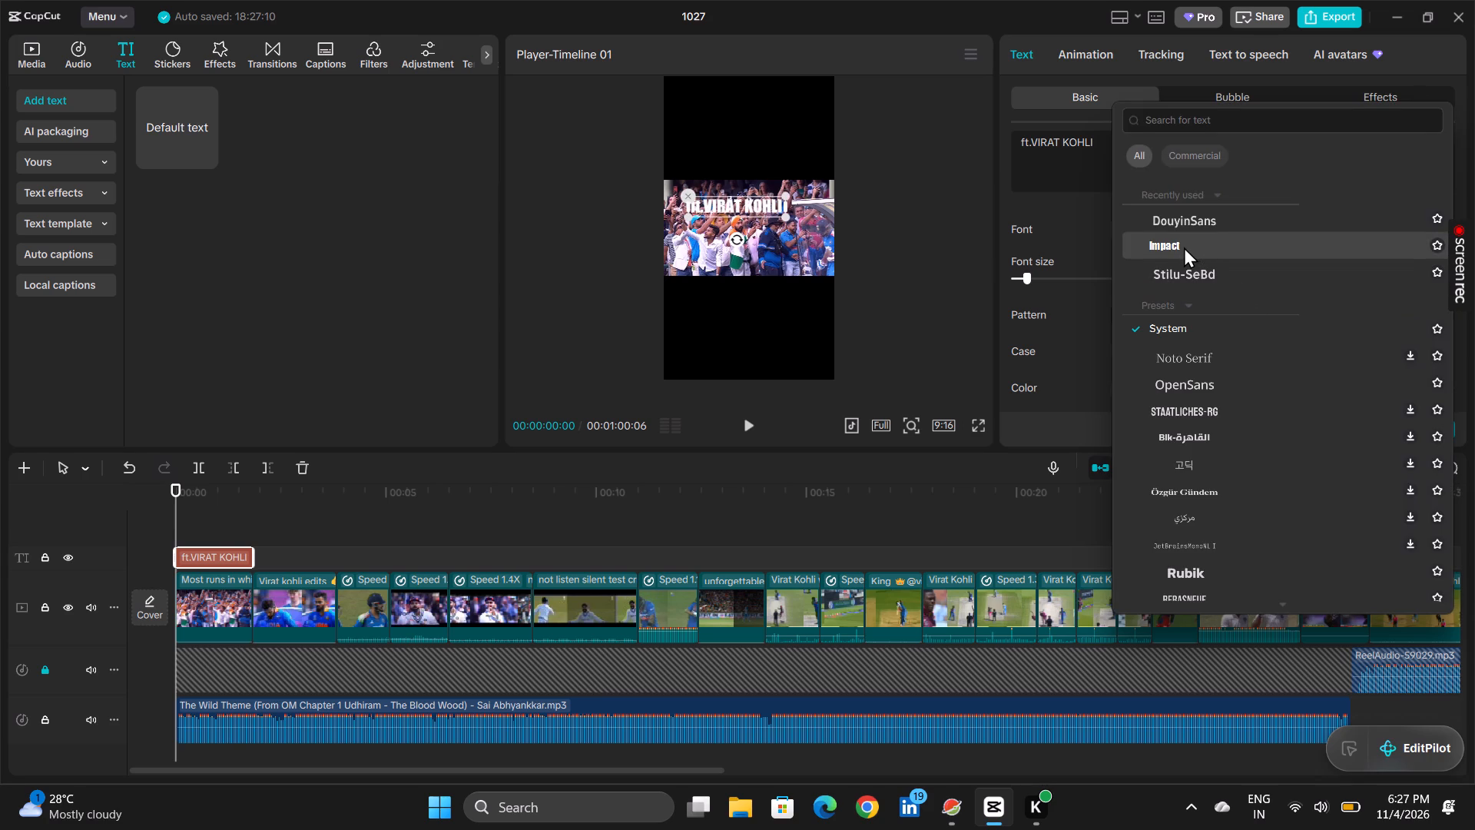
scroll(1220, 304, down, 3)
scroll(1220, 304, up, 2)
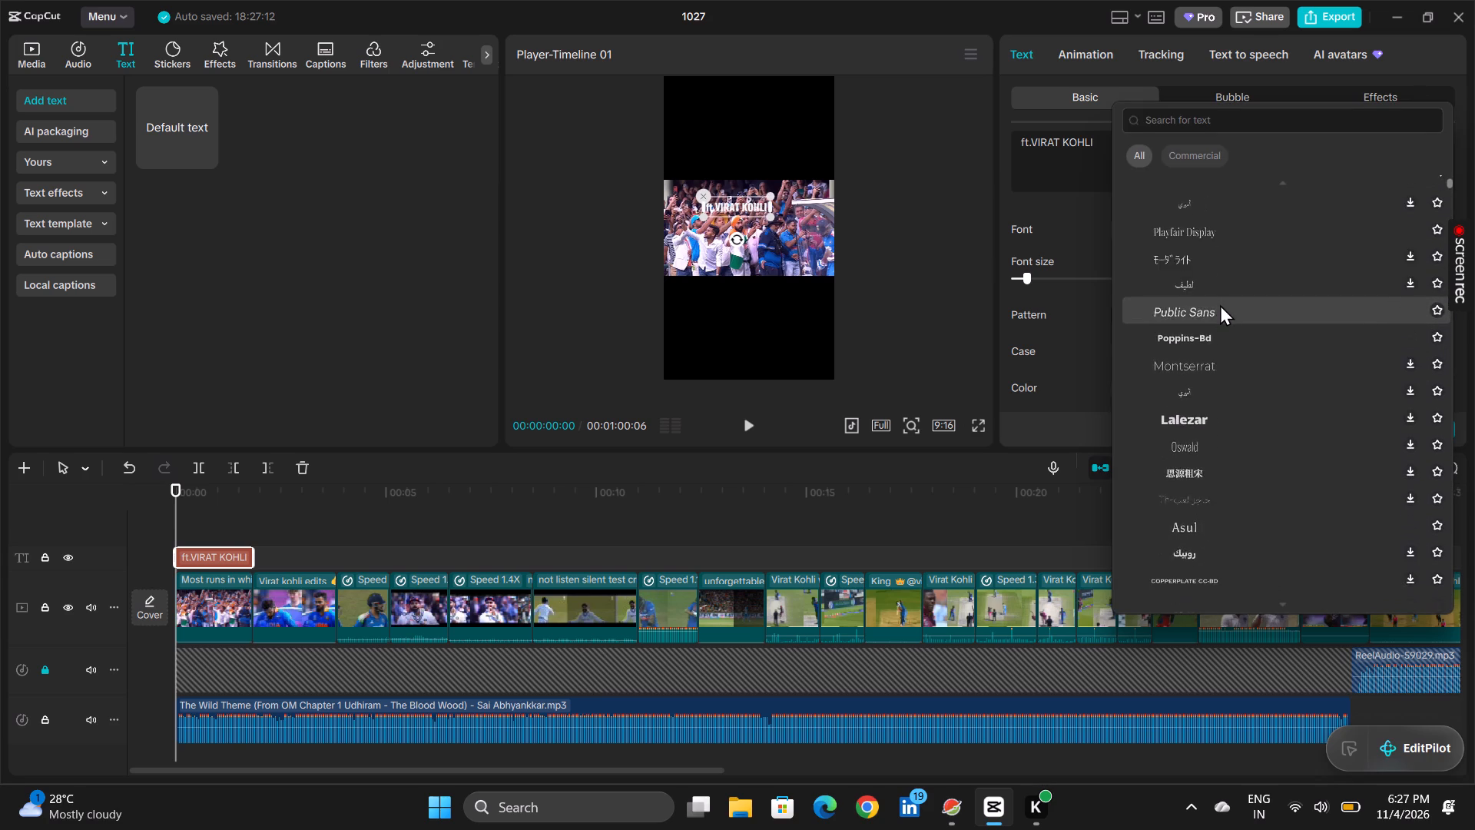
scroll(1220, 304, up, 2)
scroll(1220, 304, down, 1)
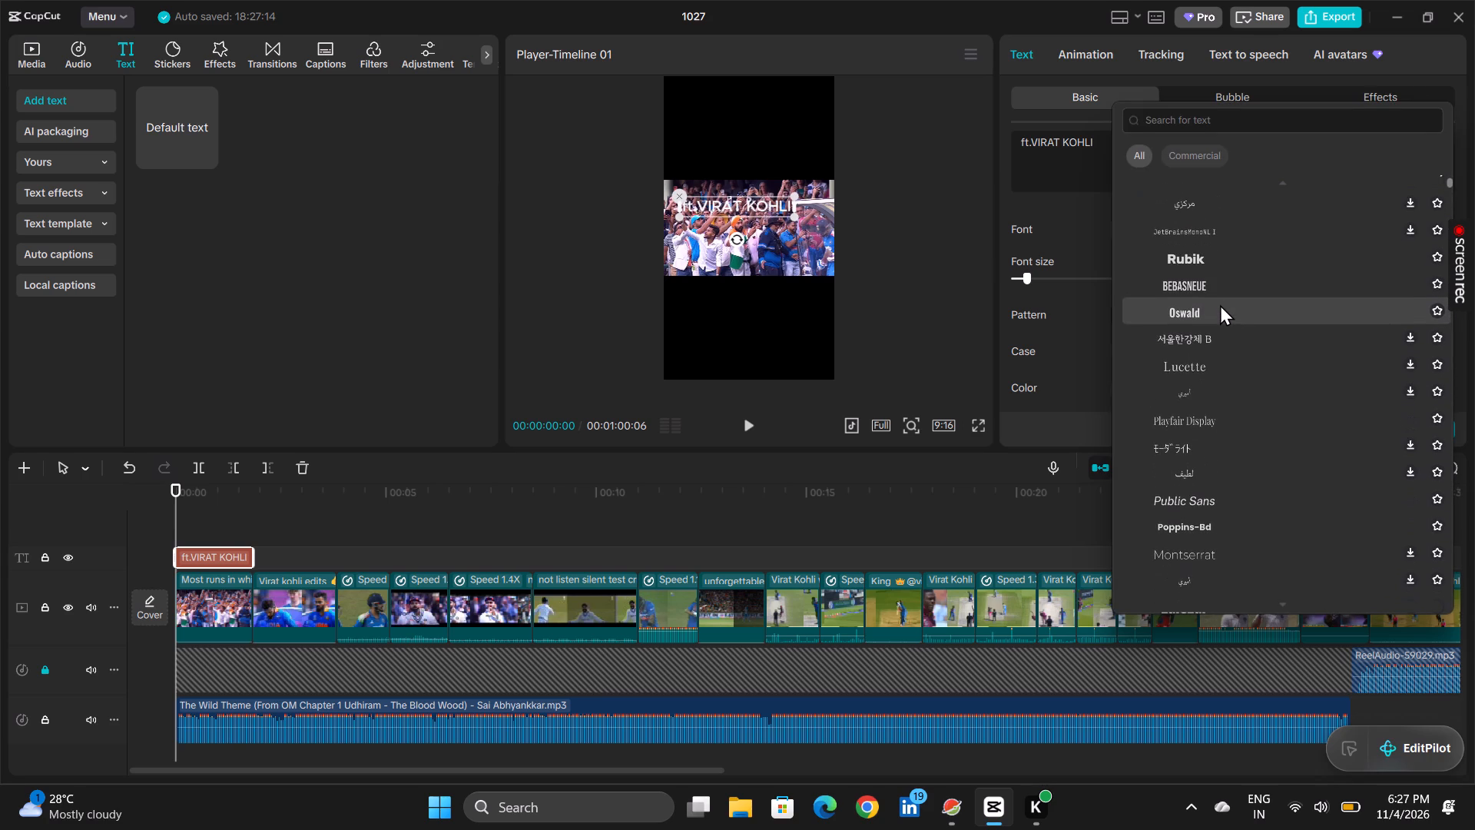
click(1192, 282)
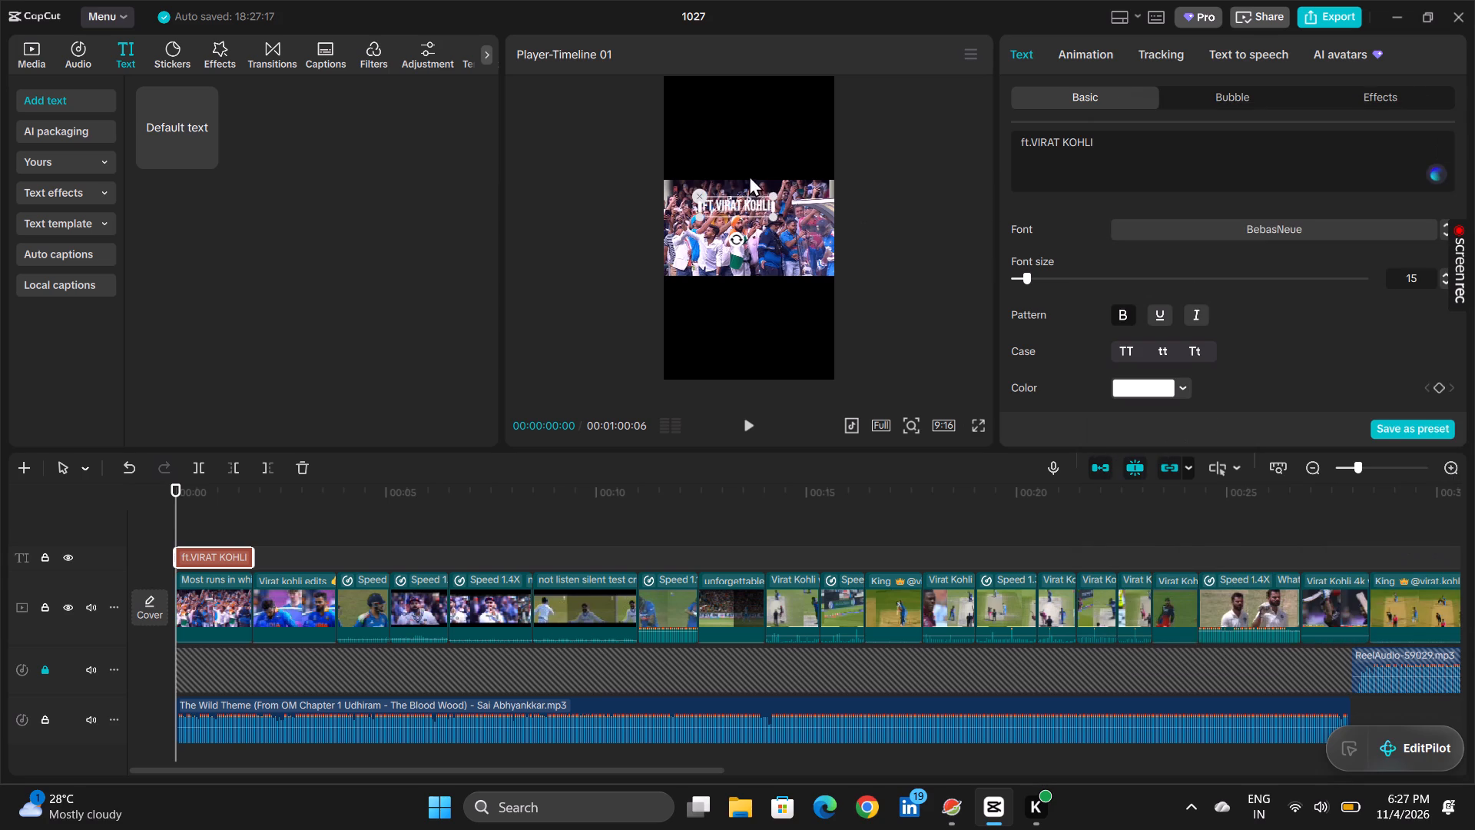
Enlarge the title in the preview until it spans most of the frame's width, keeping it bold.
drag(768, 194, 812, 131)
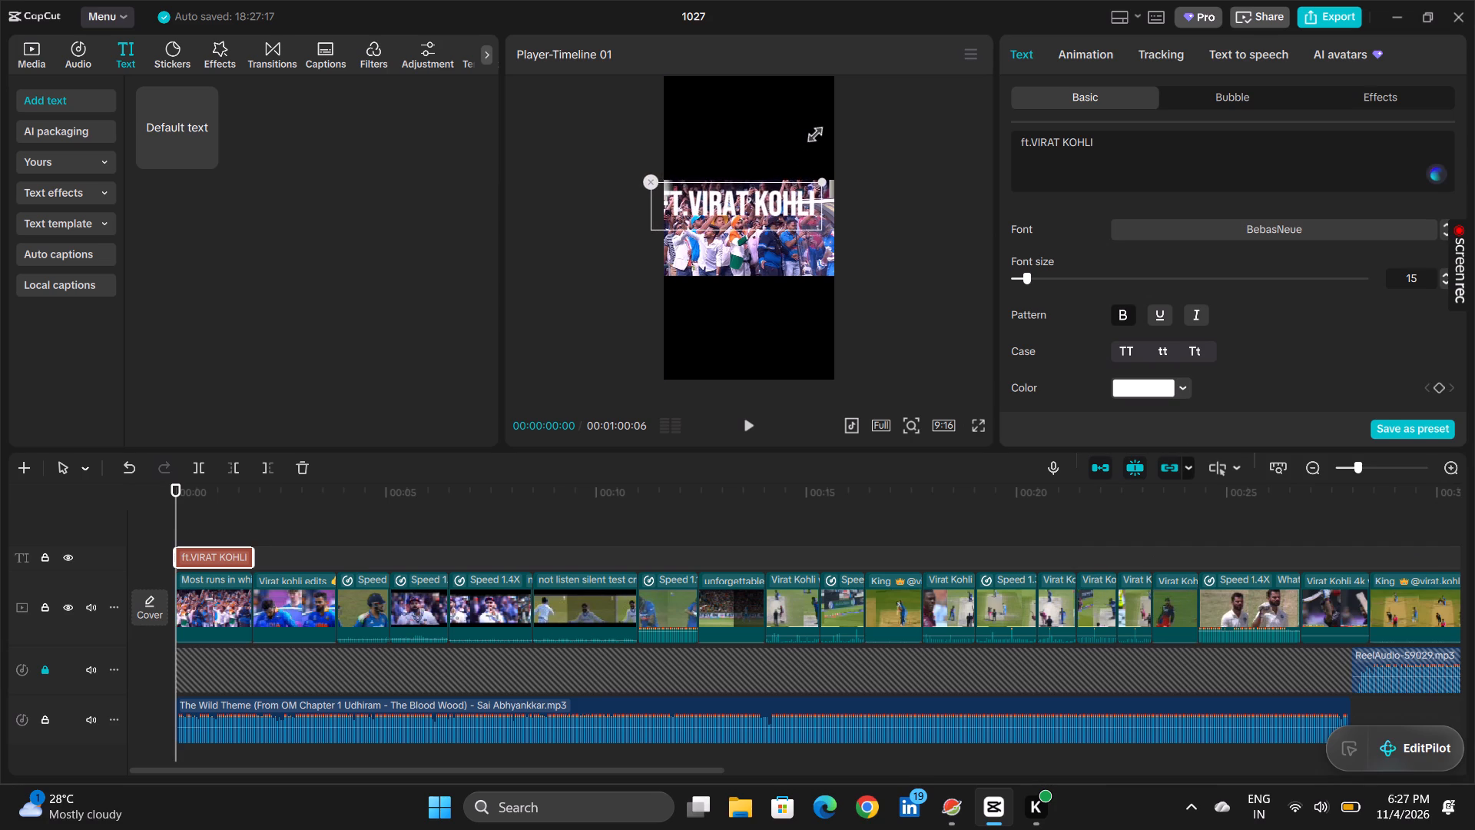
drag(812, 131, 800, 146)
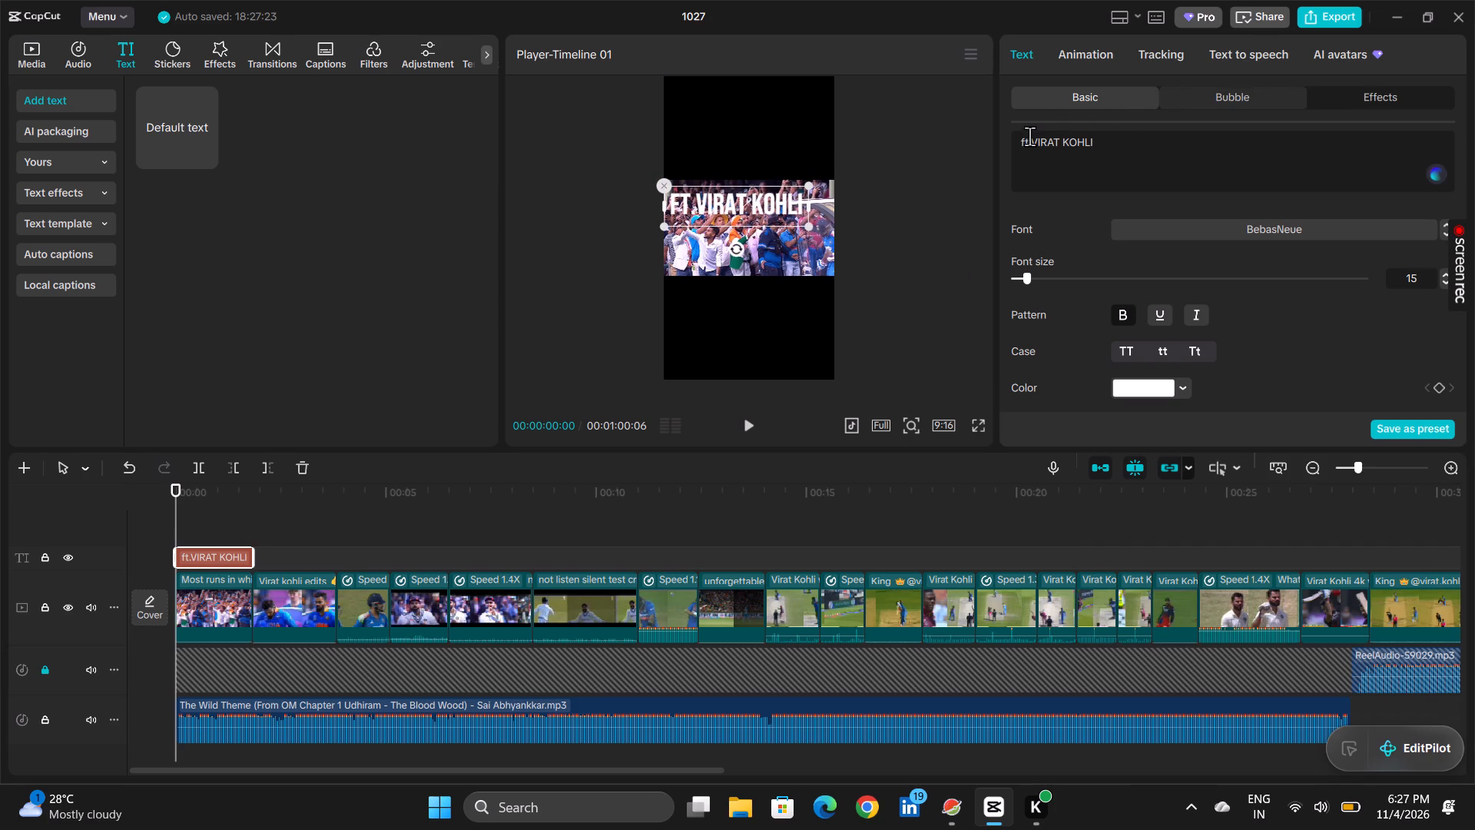
click(1127, 310)
click(1127, 310)
Play the opening full screen to review the title over the crowd clip, stopping about one second in.
click(999, 299)
key(space)
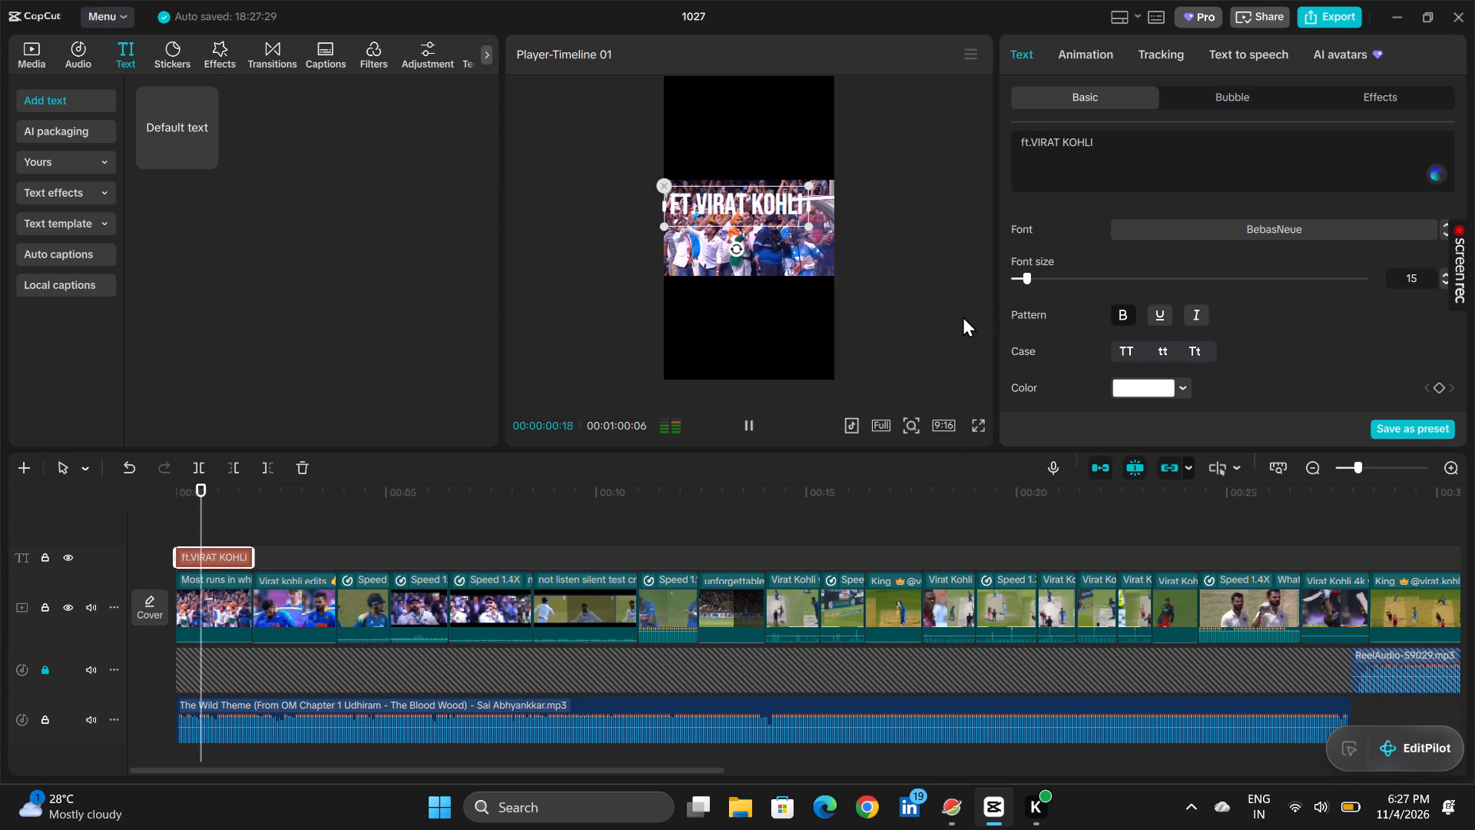
click(974, 428)
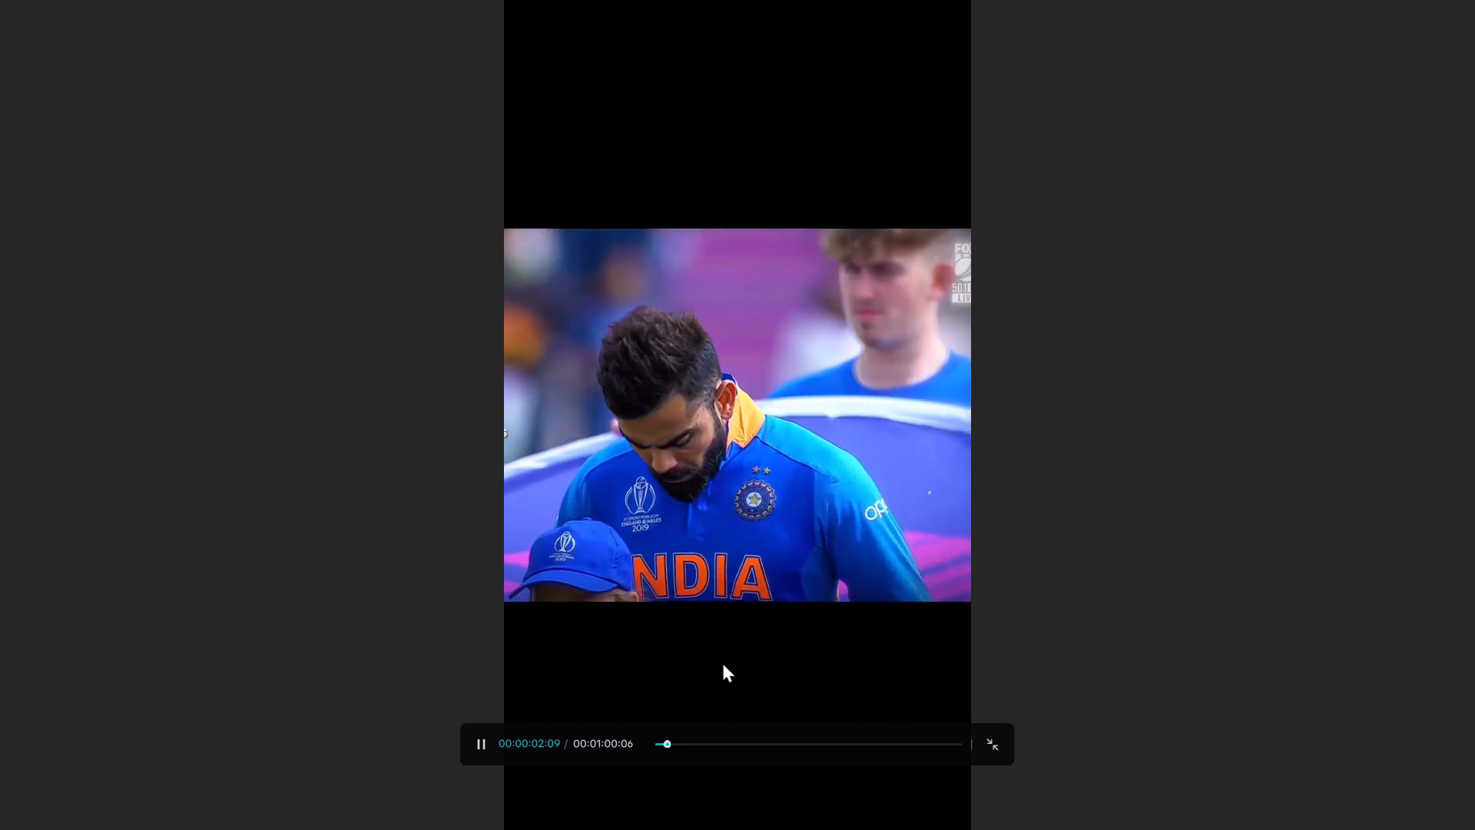
click(656, 745)
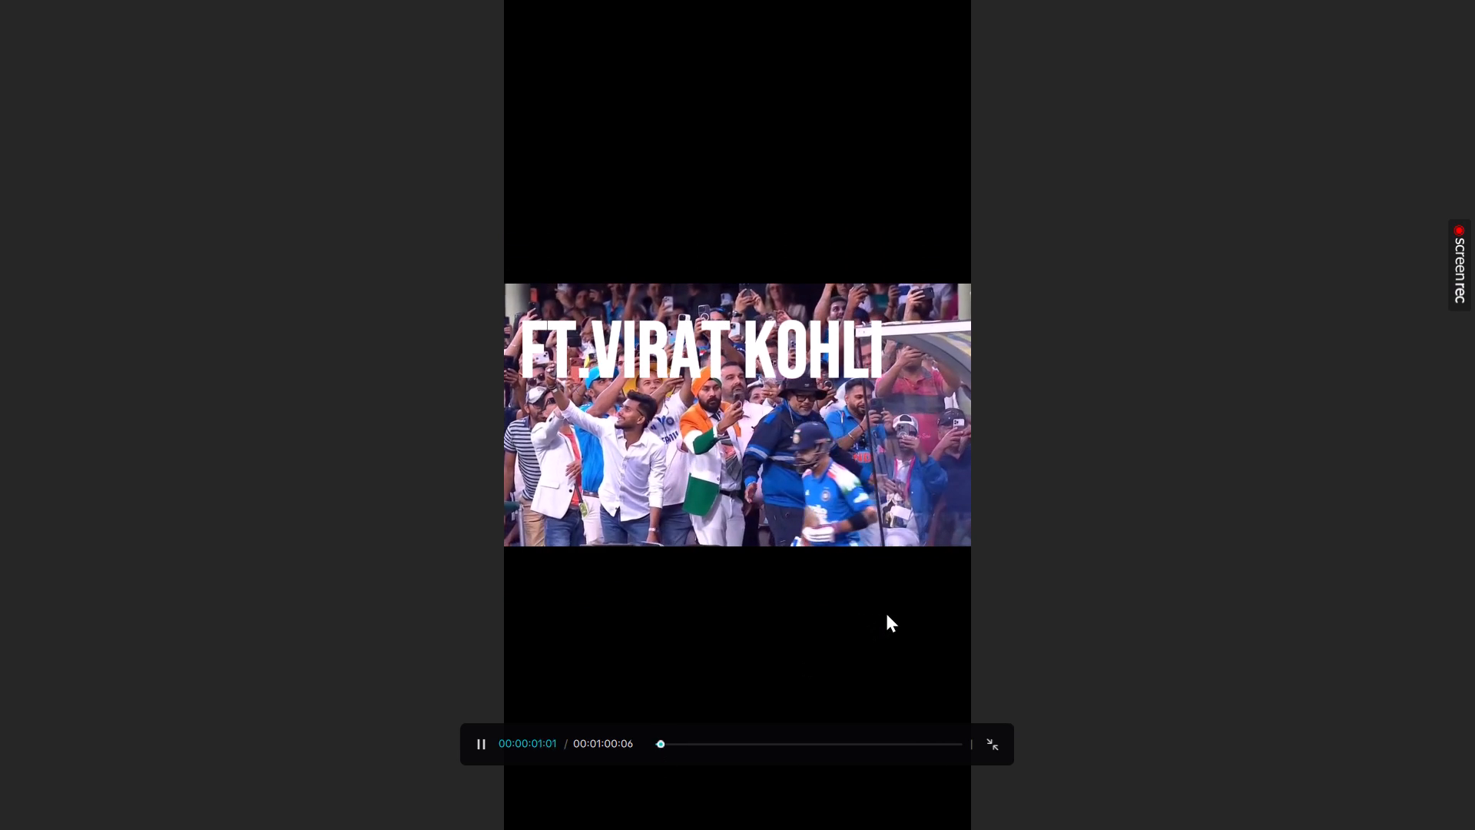
key(space)
key(Escape)
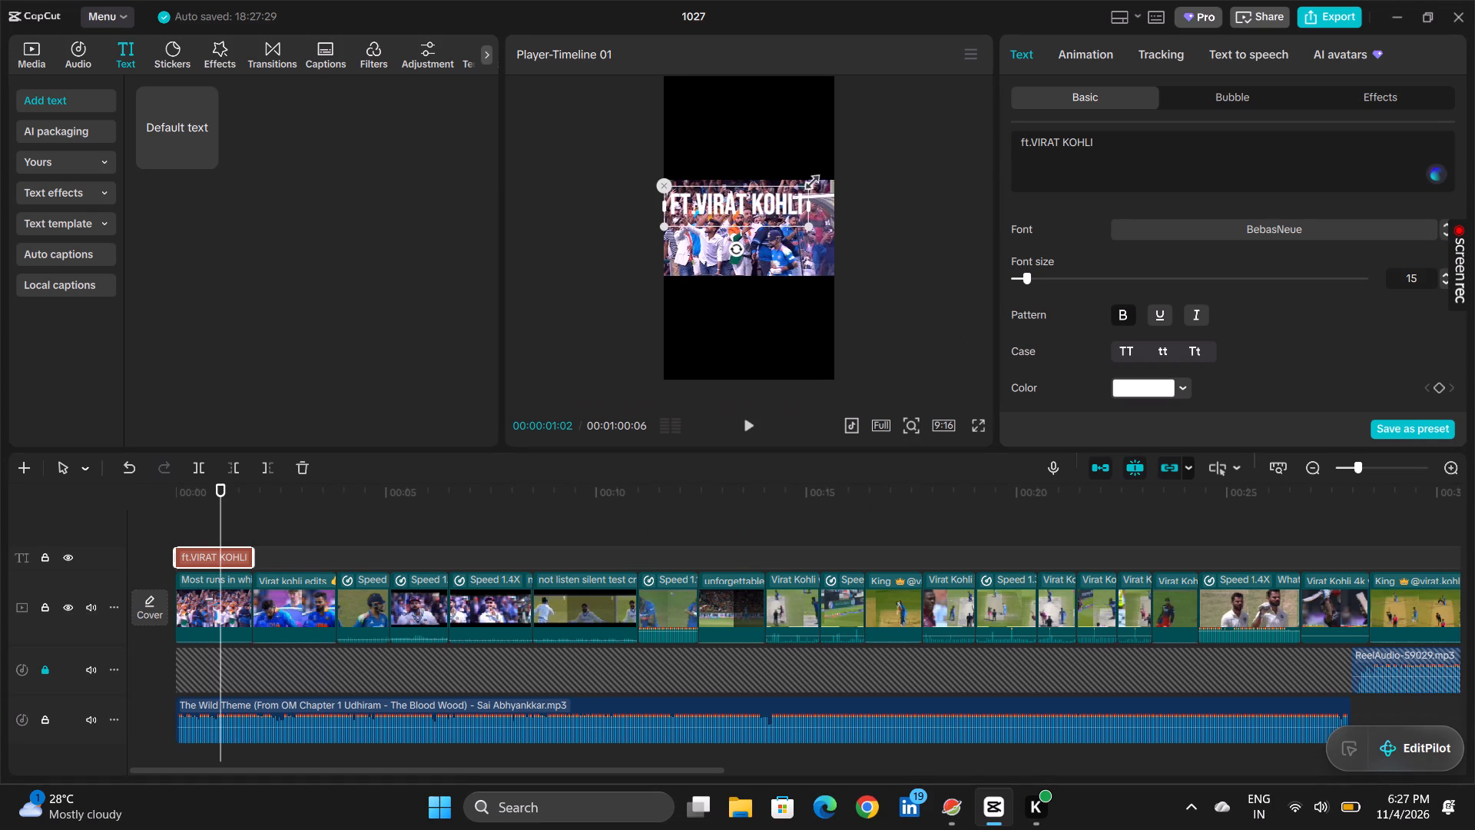
Shrink the title slightly in the preview to 182% scale.
drag(809, 179, 799, 181)
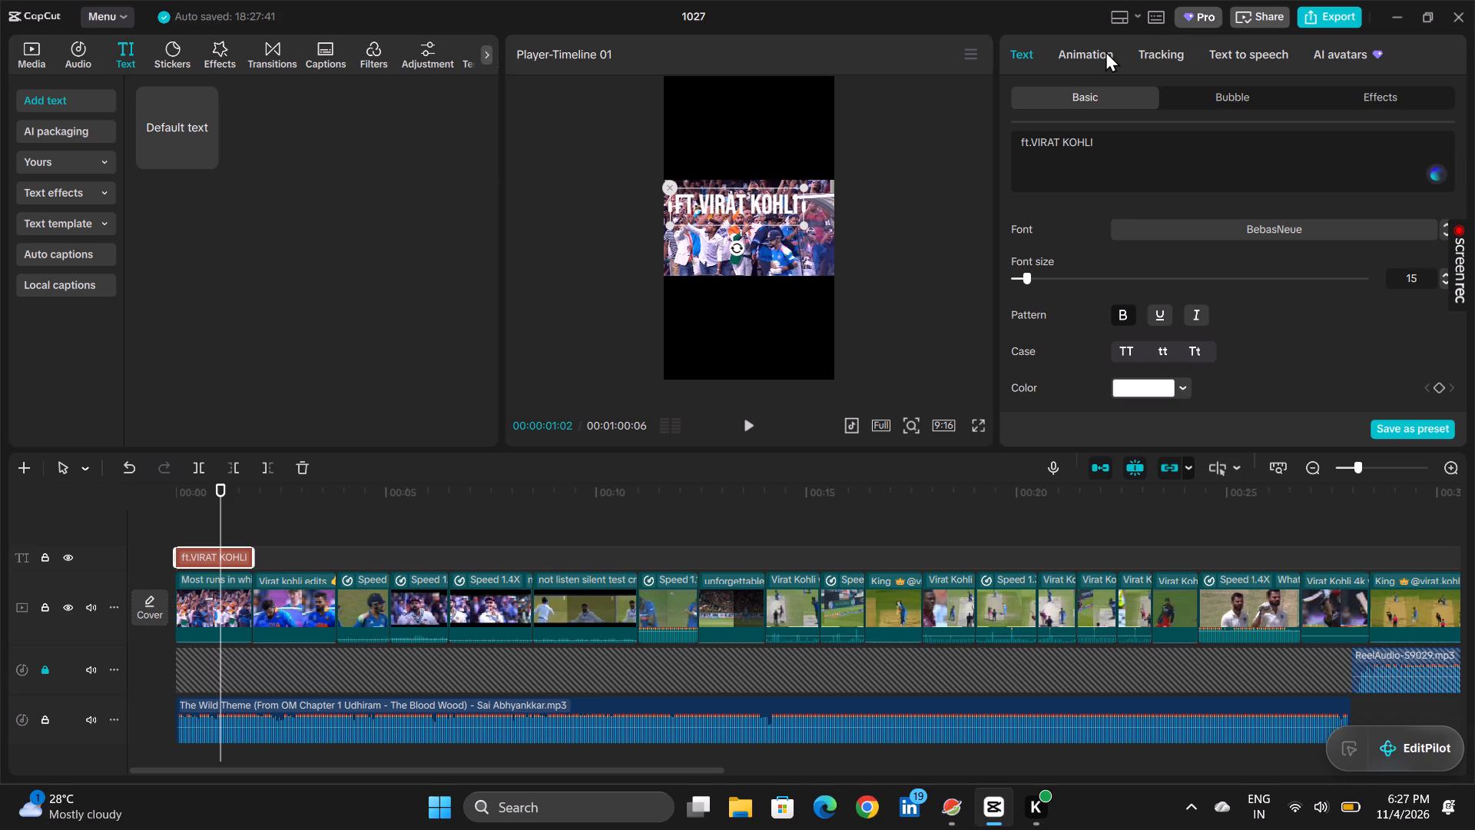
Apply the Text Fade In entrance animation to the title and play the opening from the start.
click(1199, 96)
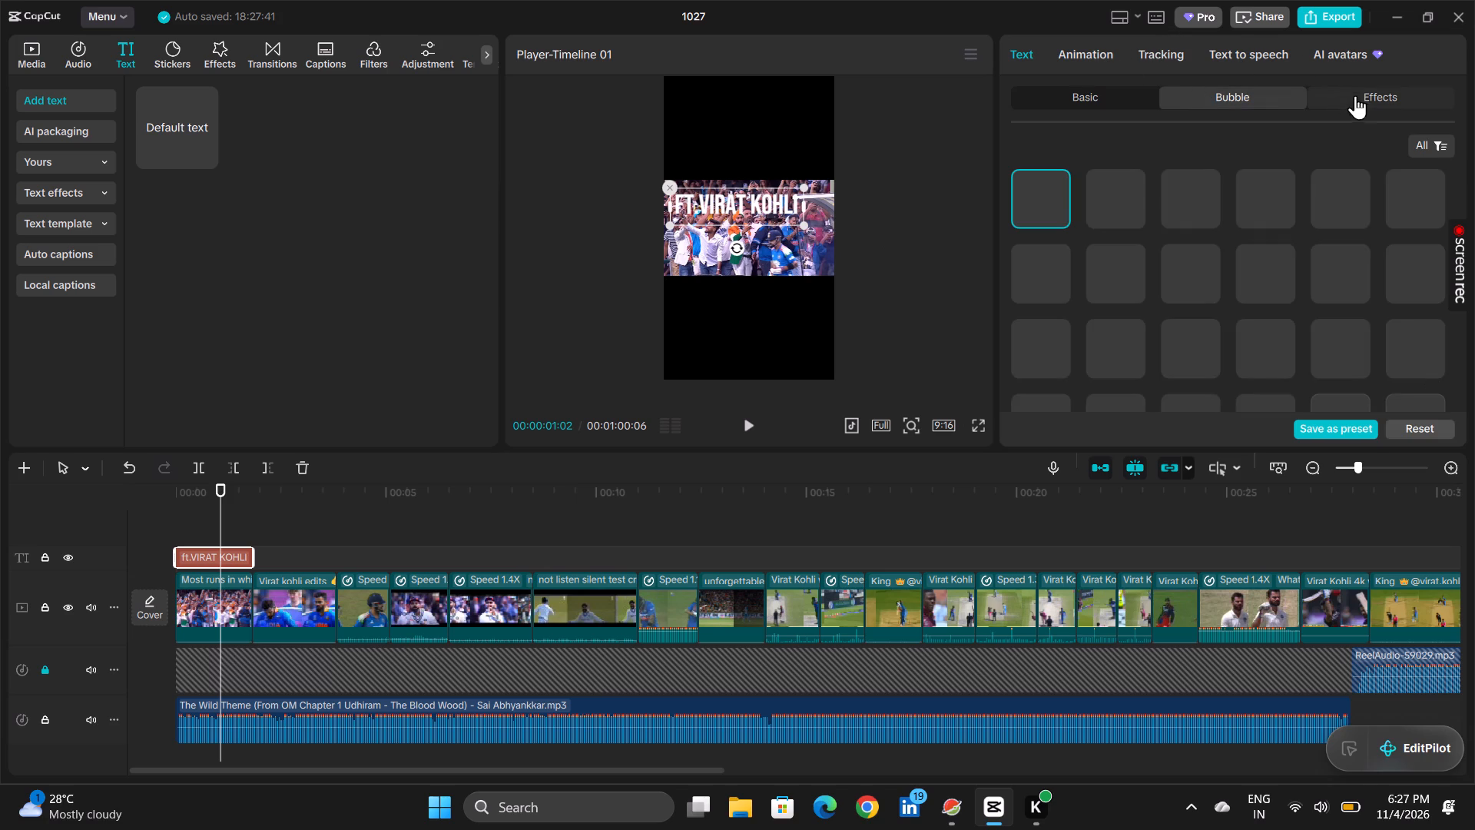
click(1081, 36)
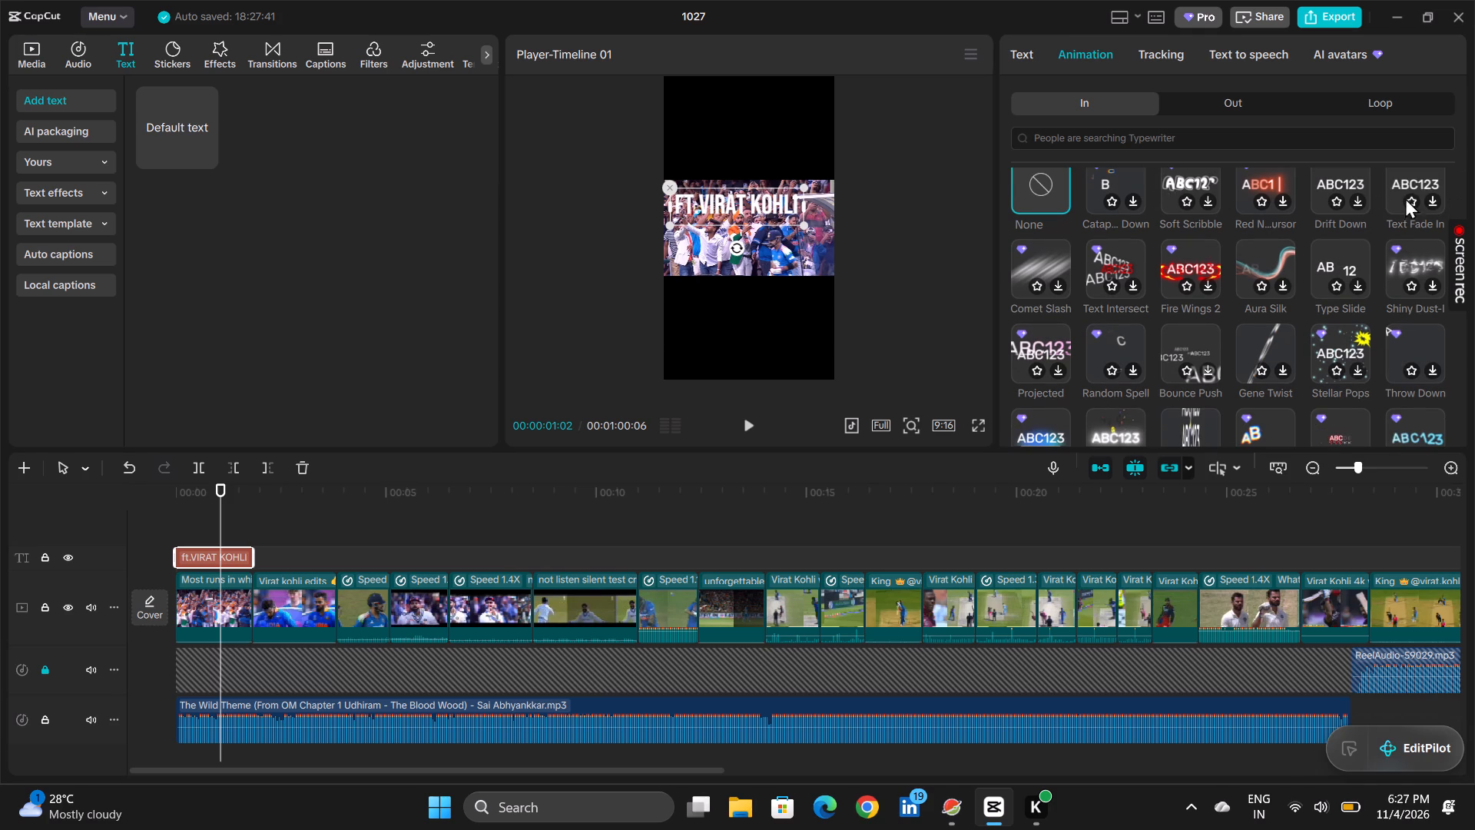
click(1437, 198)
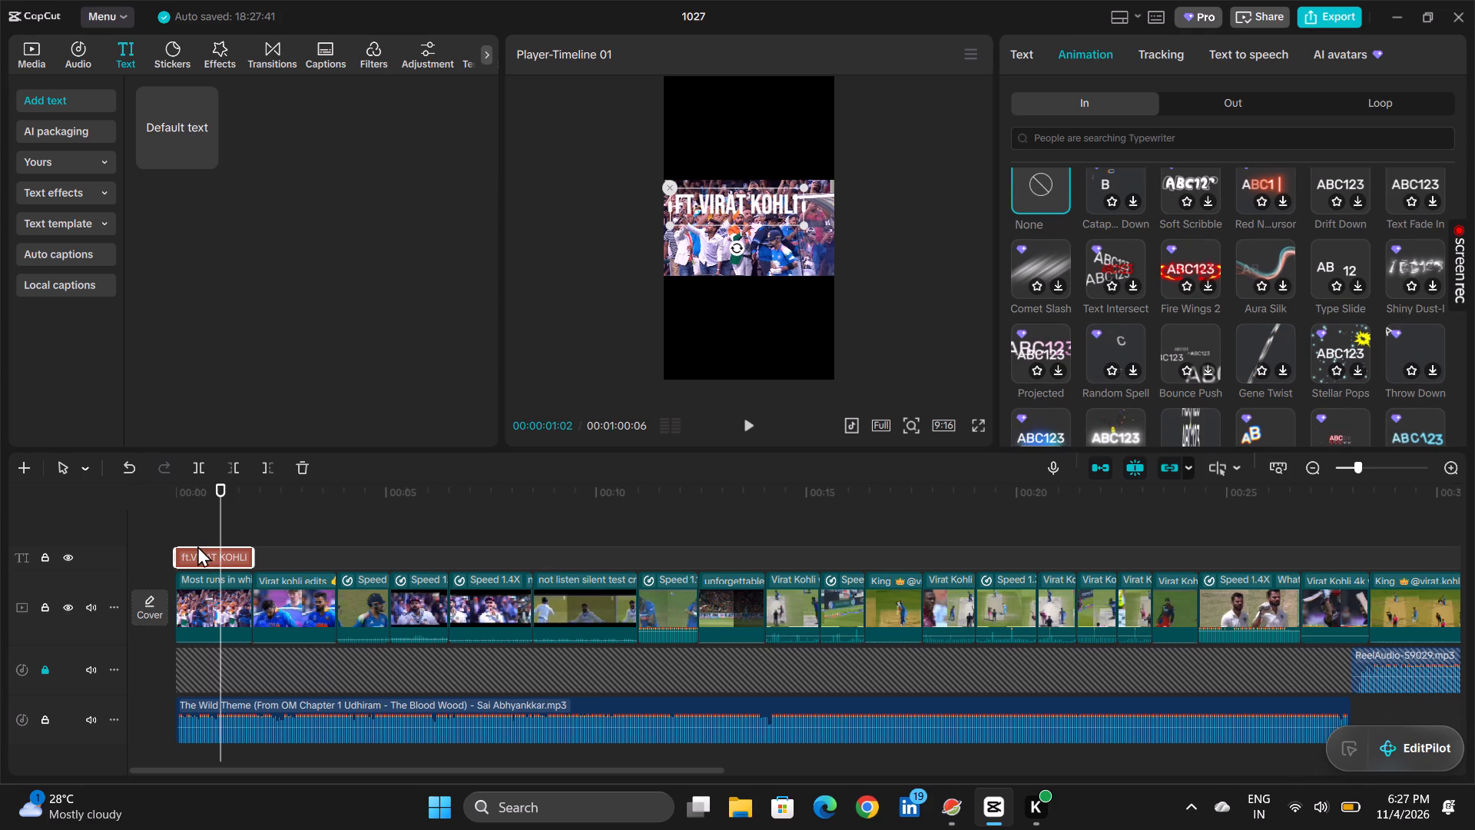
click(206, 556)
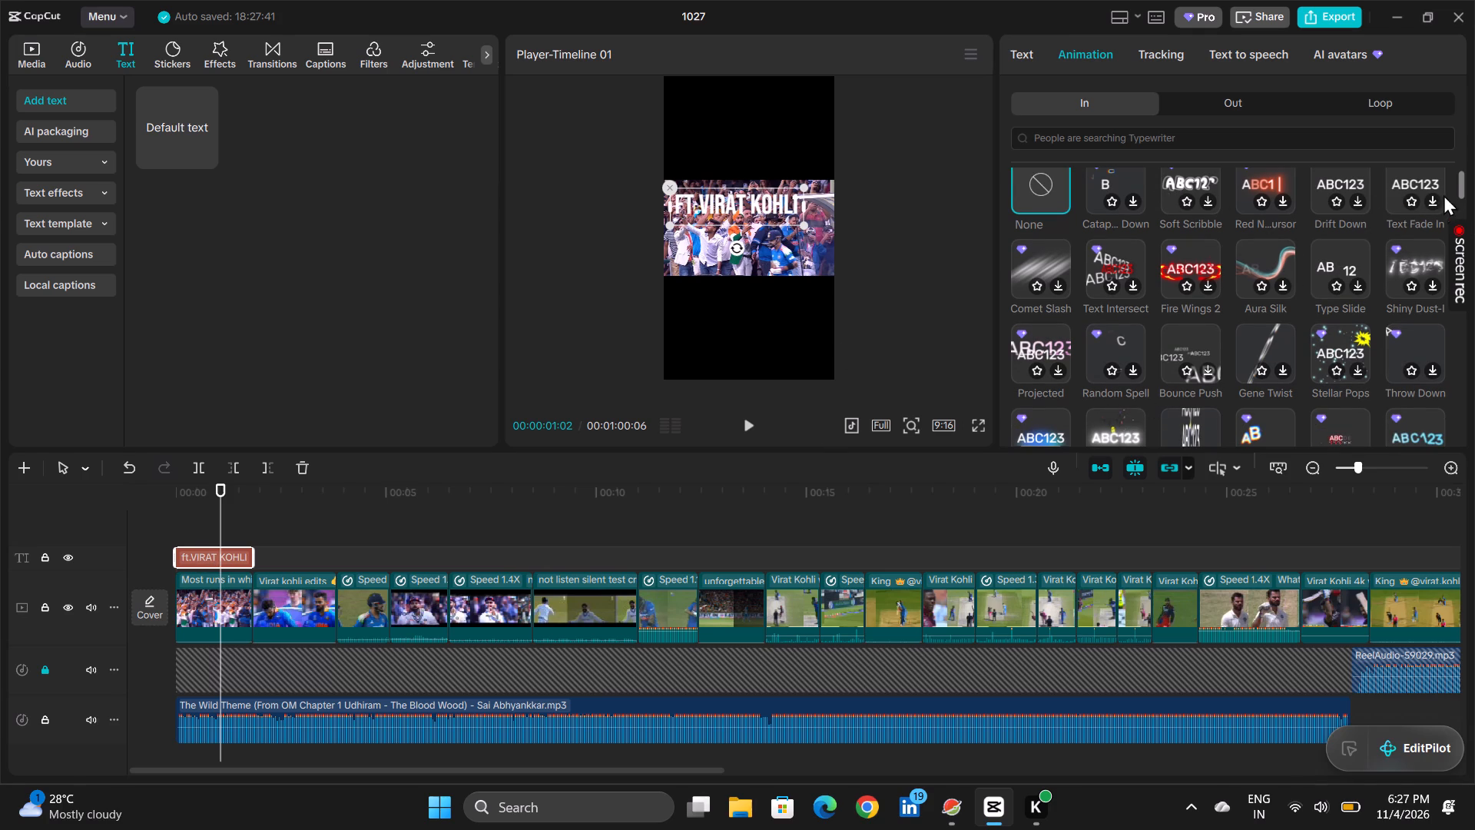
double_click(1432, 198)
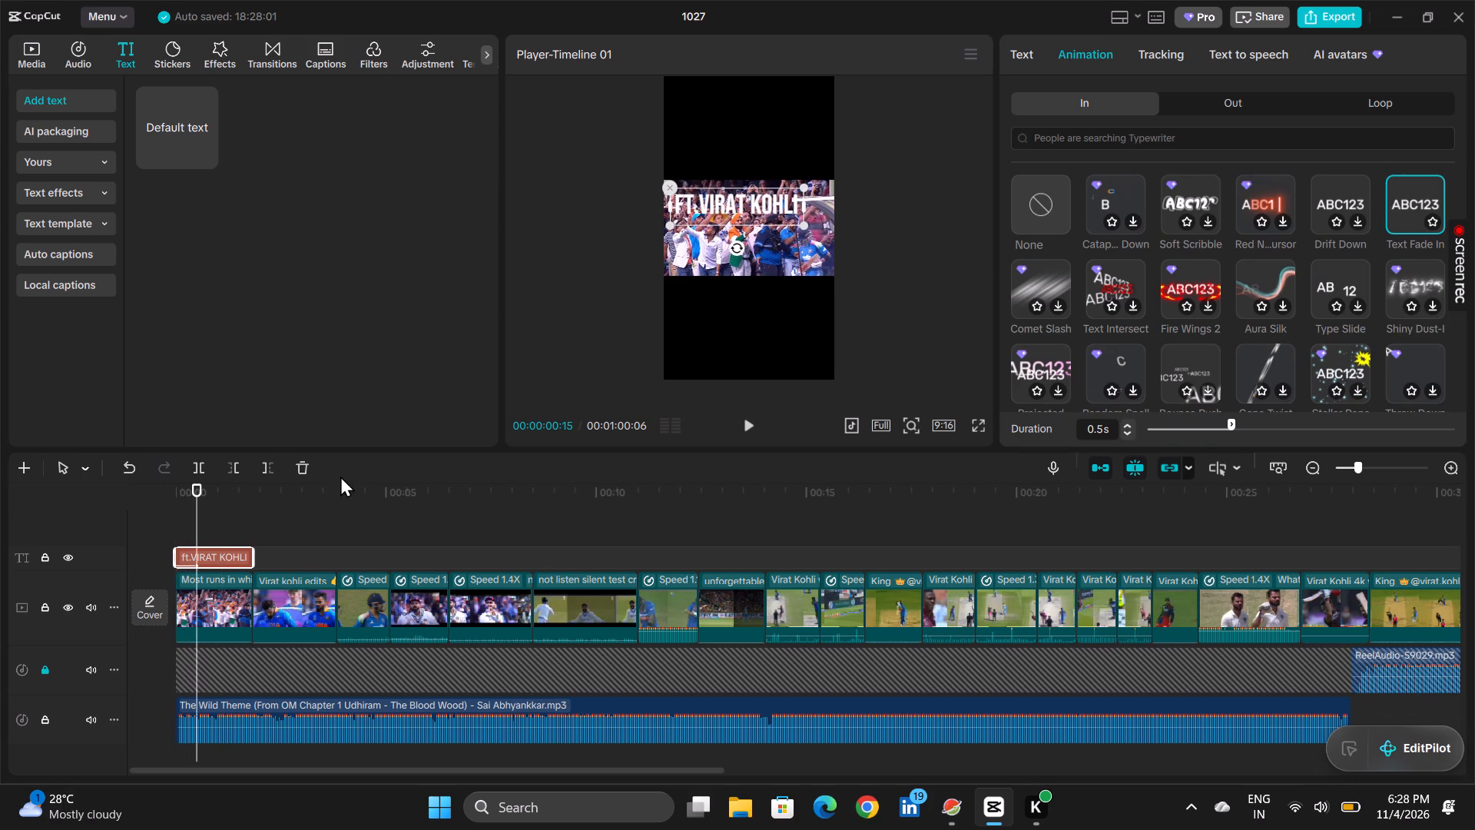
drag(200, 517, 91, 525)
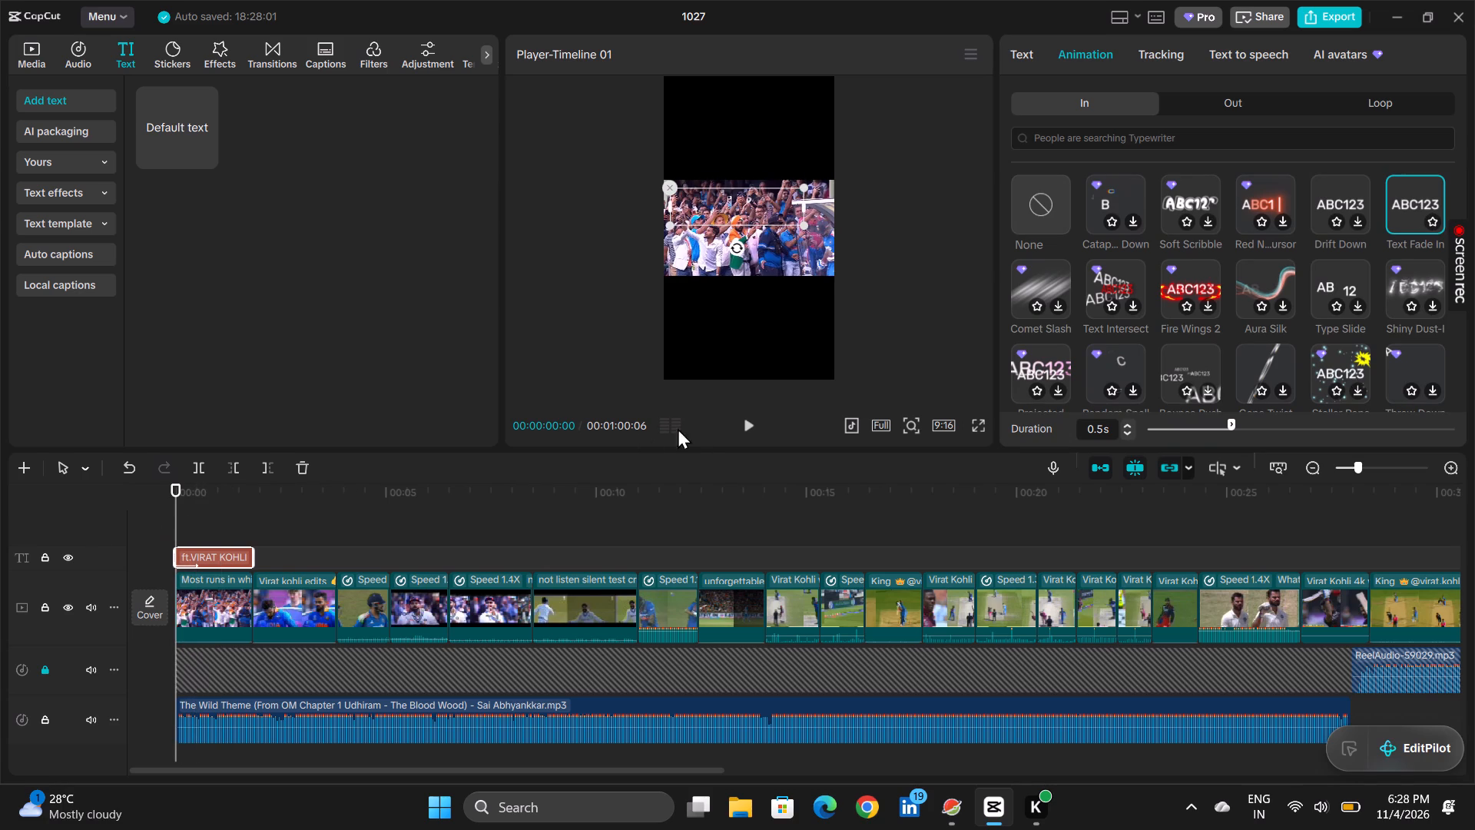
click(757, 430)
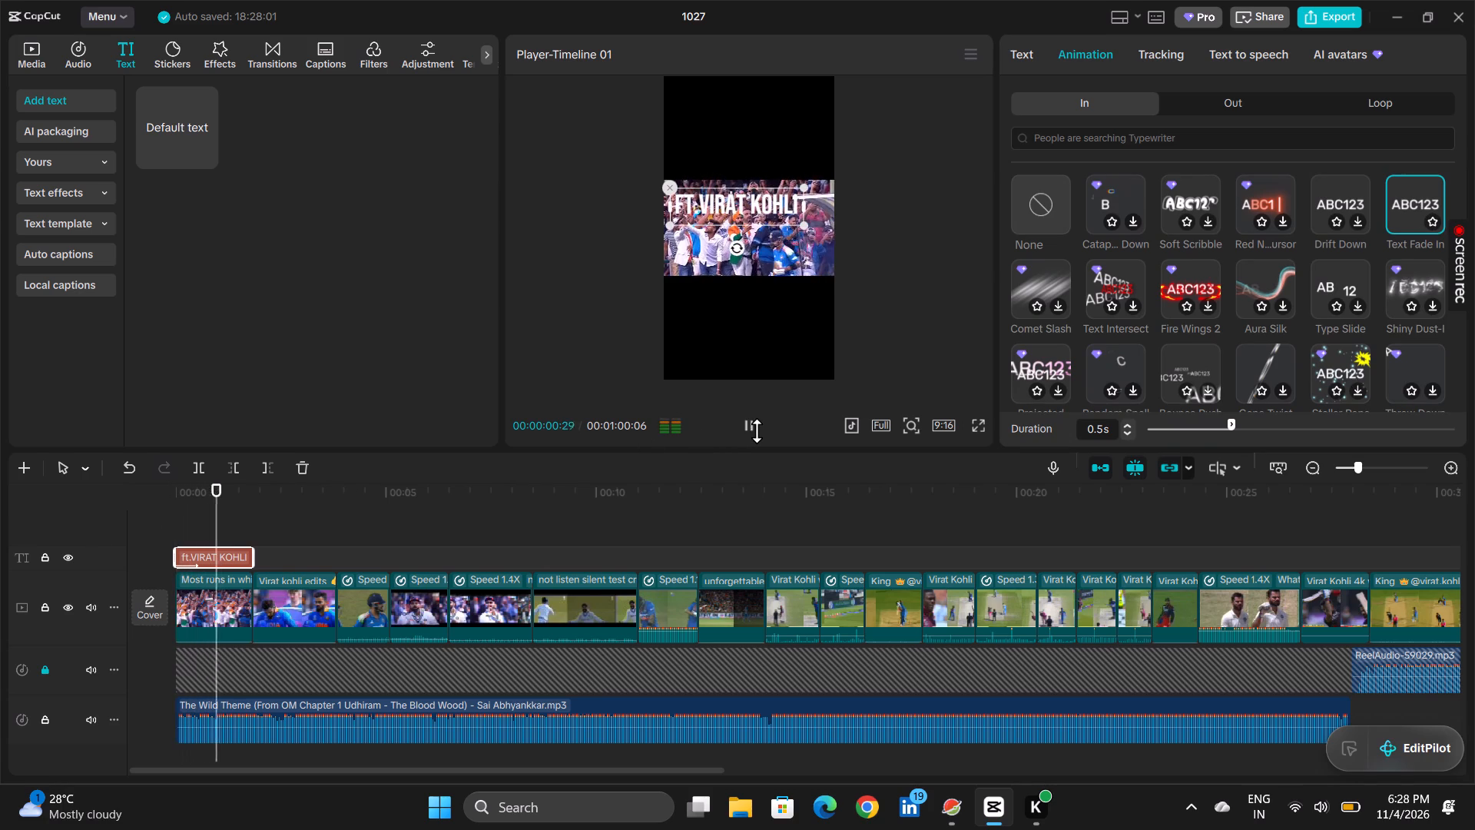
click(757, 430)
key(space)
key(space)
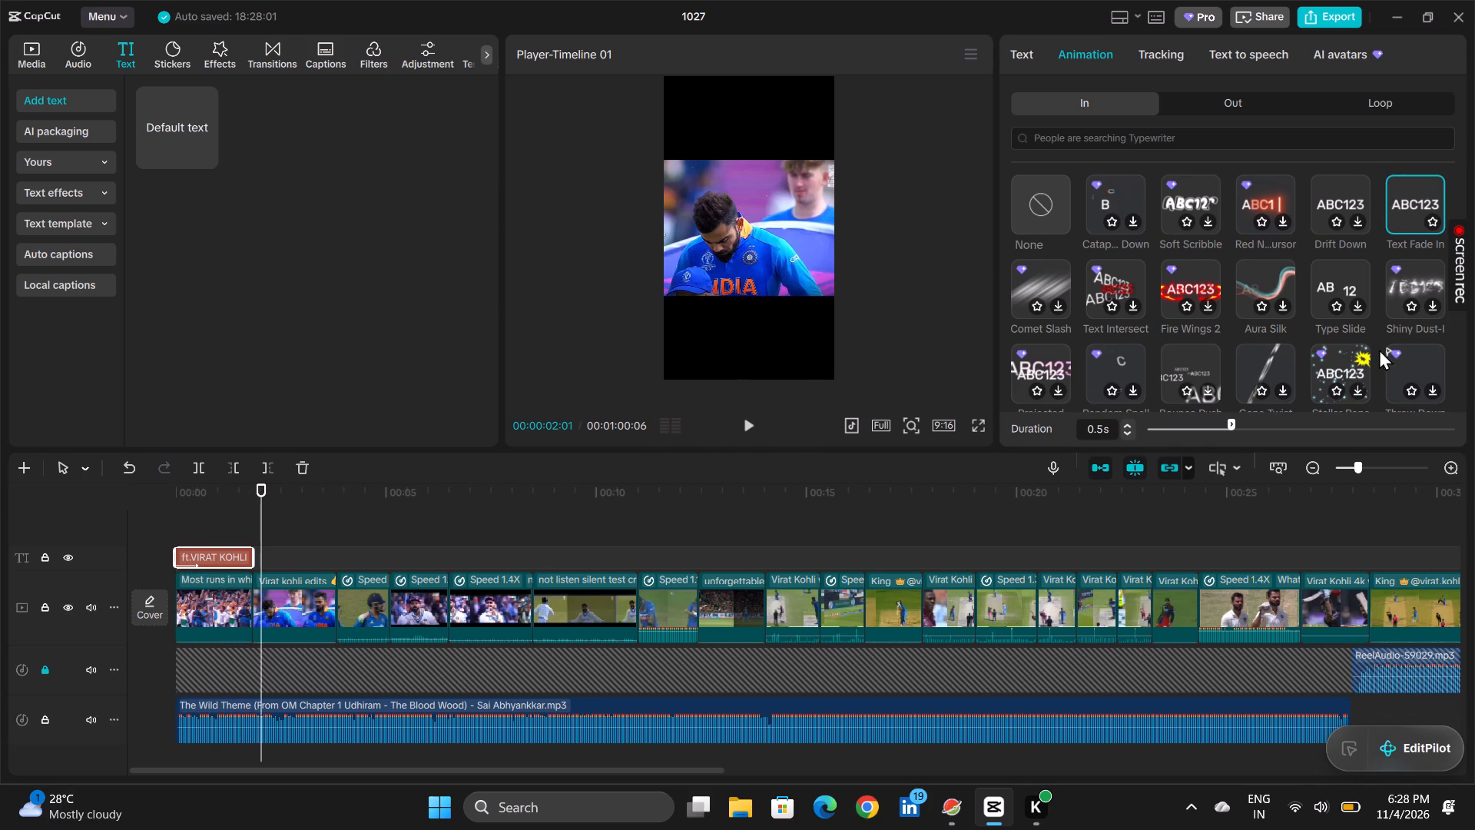
Apply the Drift Down entrance animation to the title and play the opening from the start to check it.
click(1357, 220)
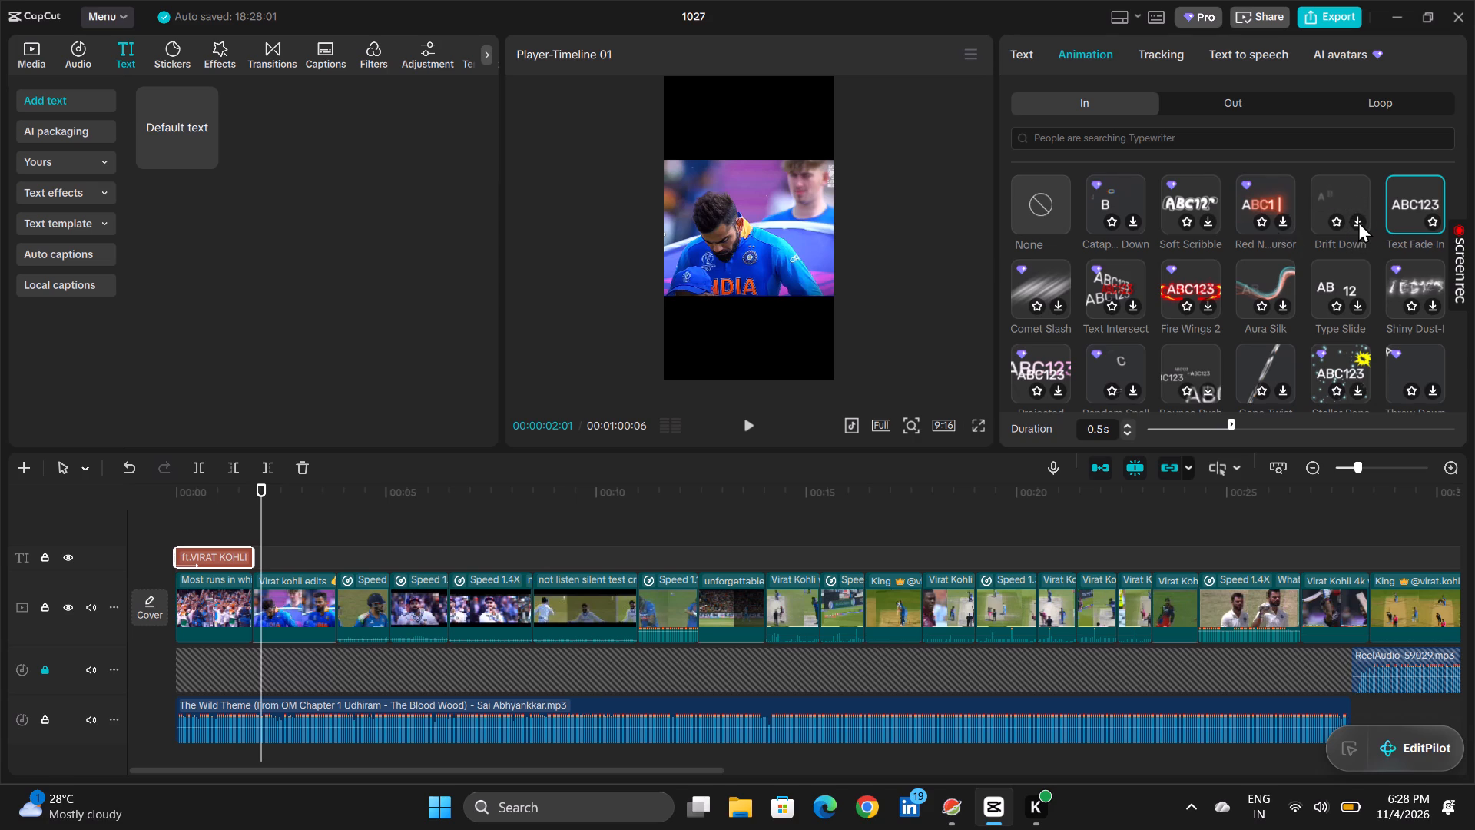
double_click(1358, 221)
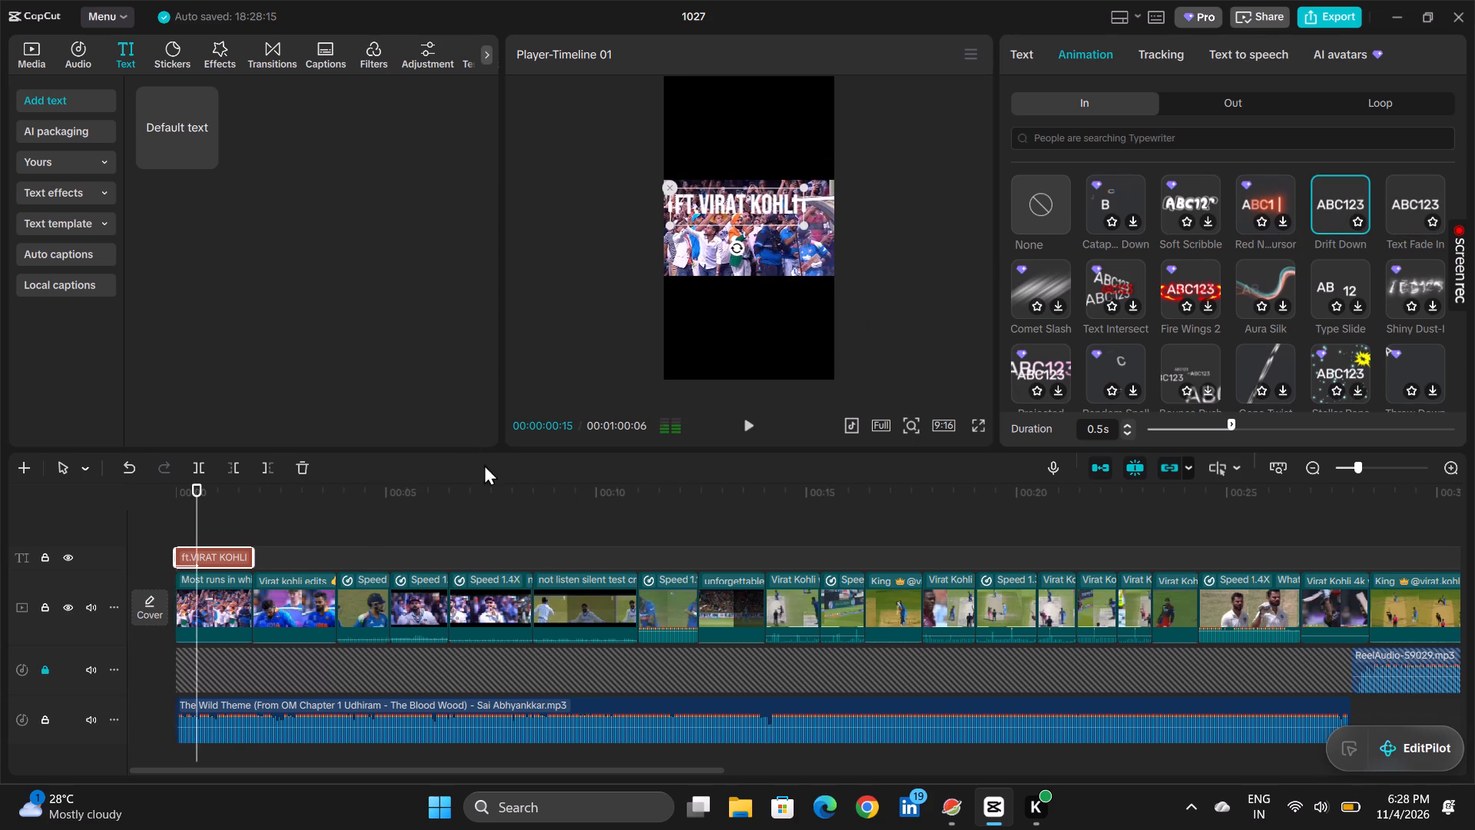
key(space)
drag(250, 524, 111, 544)
key(space)
key(space)
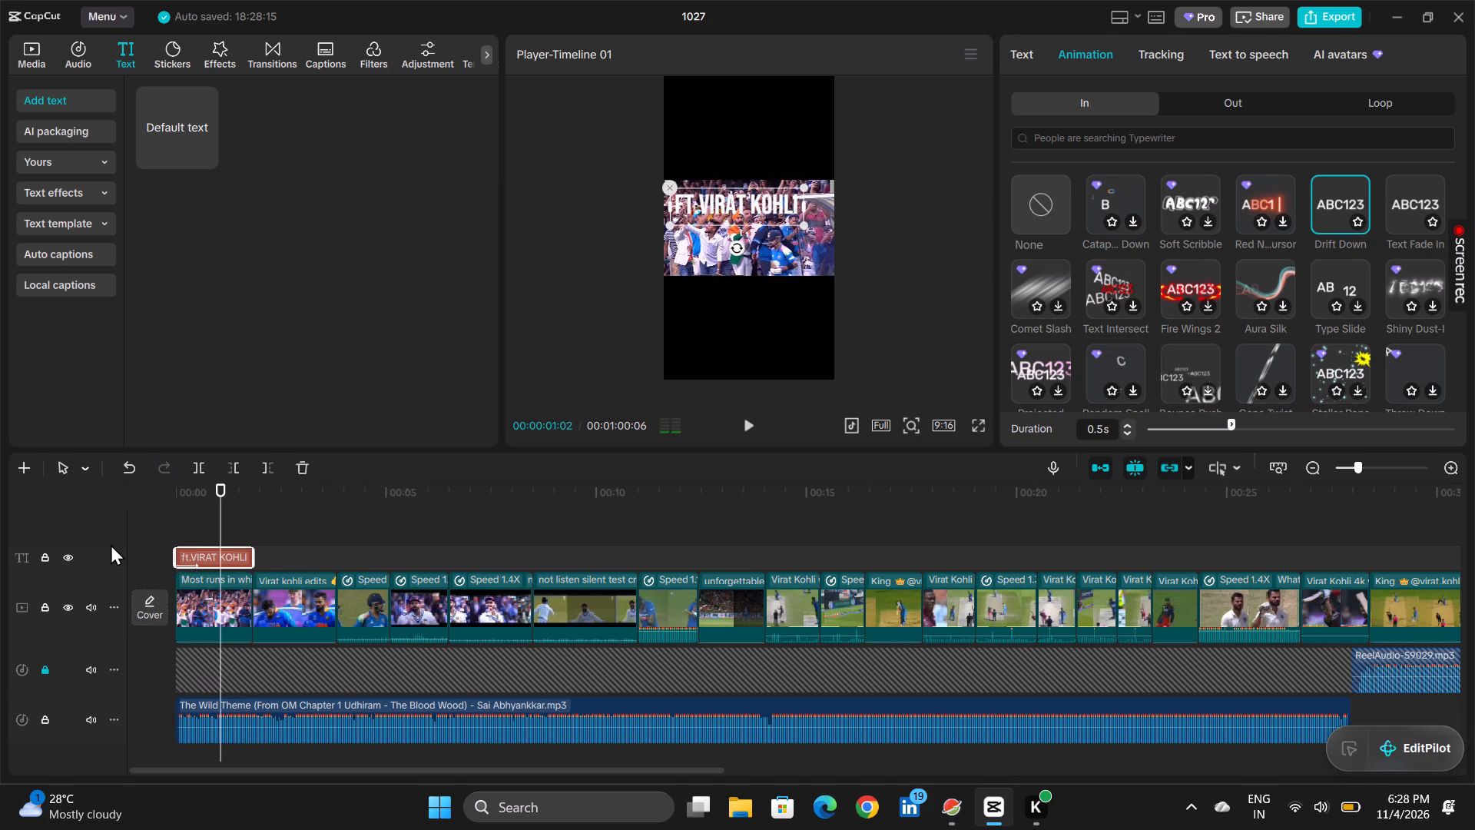
Search the fonts for "anton" and change the title's font to Anton.
click(1029, 49)
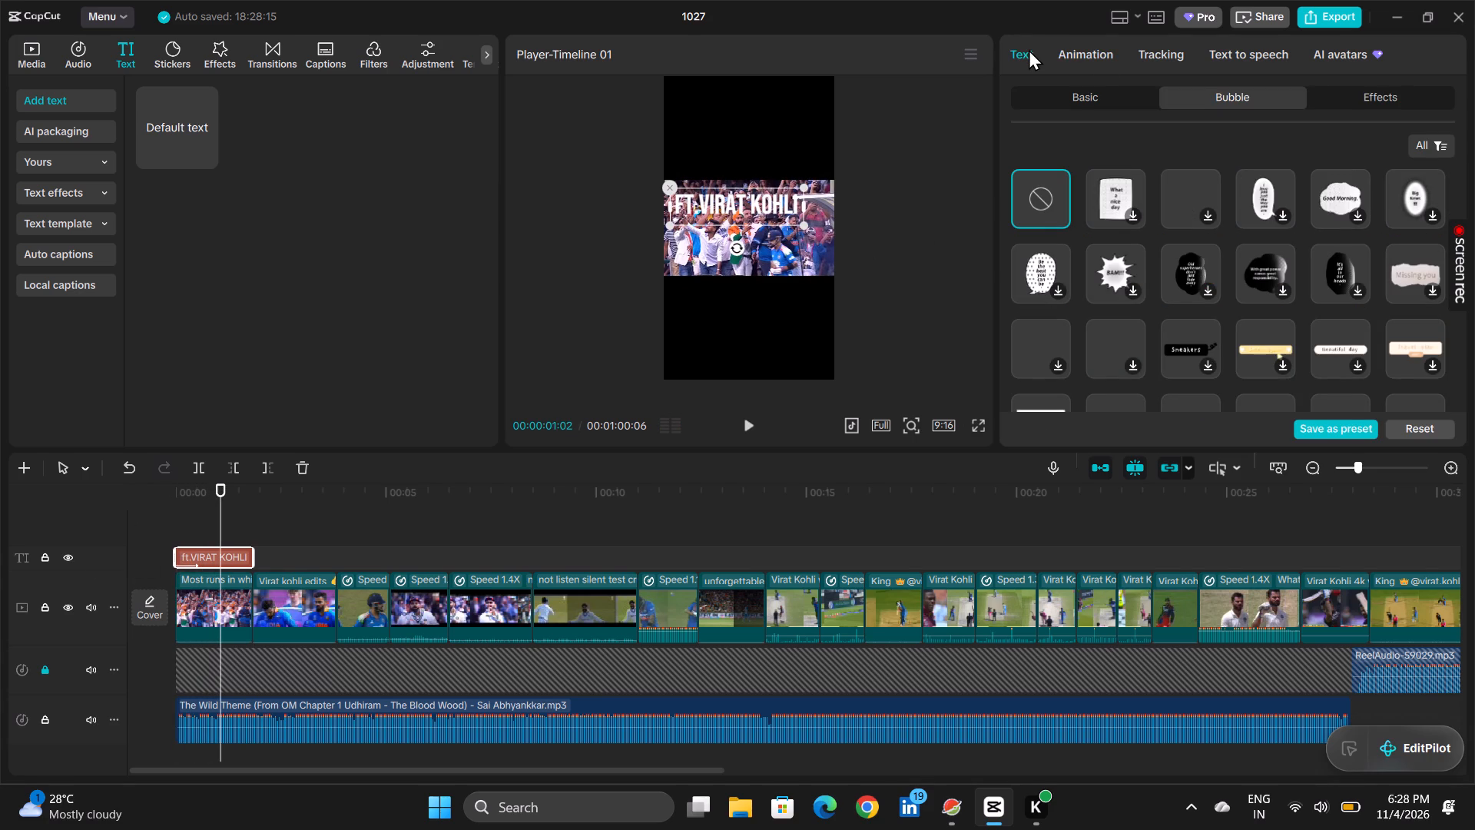
click(1083, 86)
click(1082, 97)
scroll(1119, 214, down, 1)
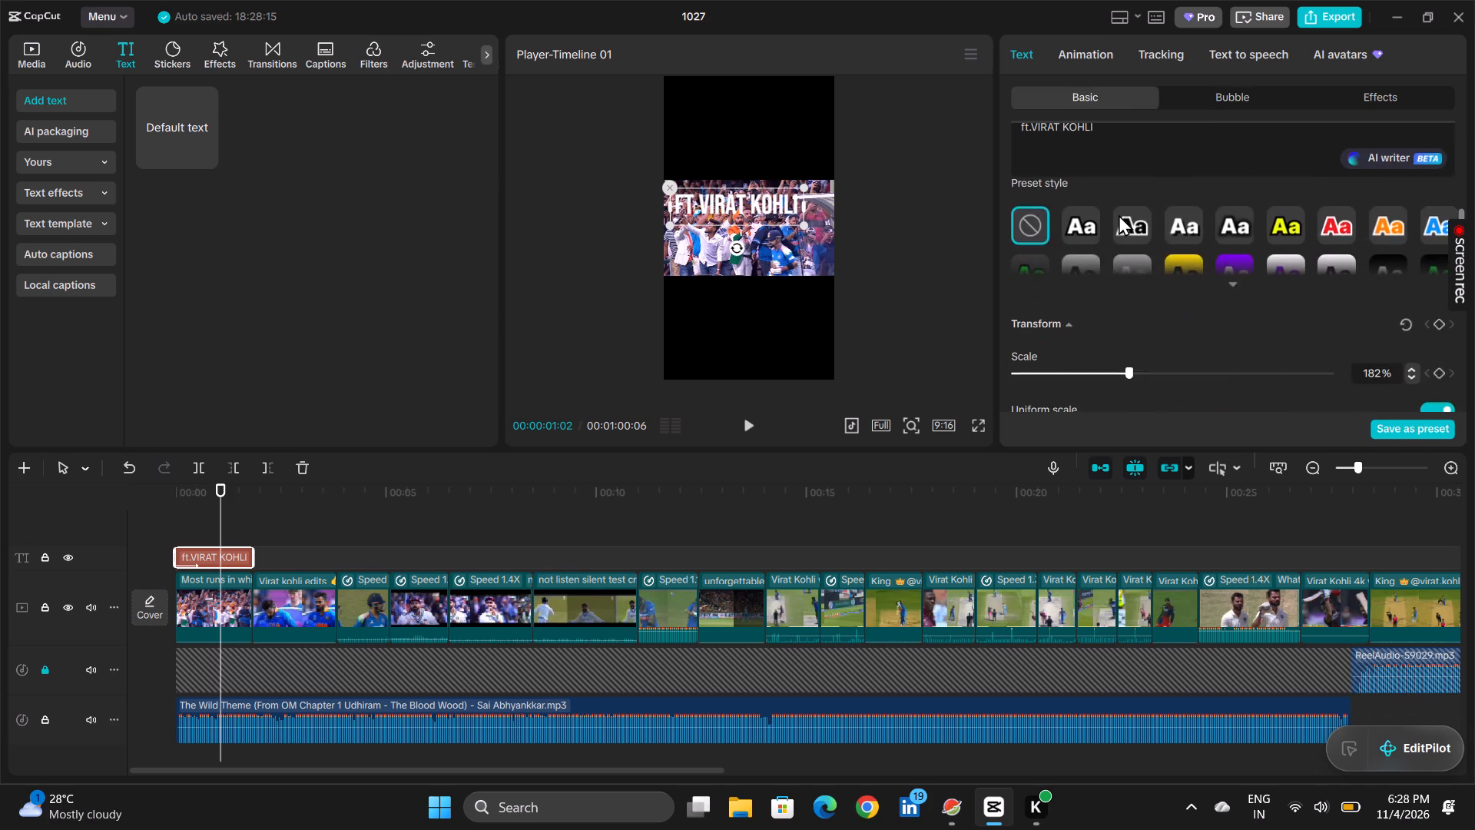
scroll(1119, 214, down, 1)
scroll(1119, 214, up, 1)
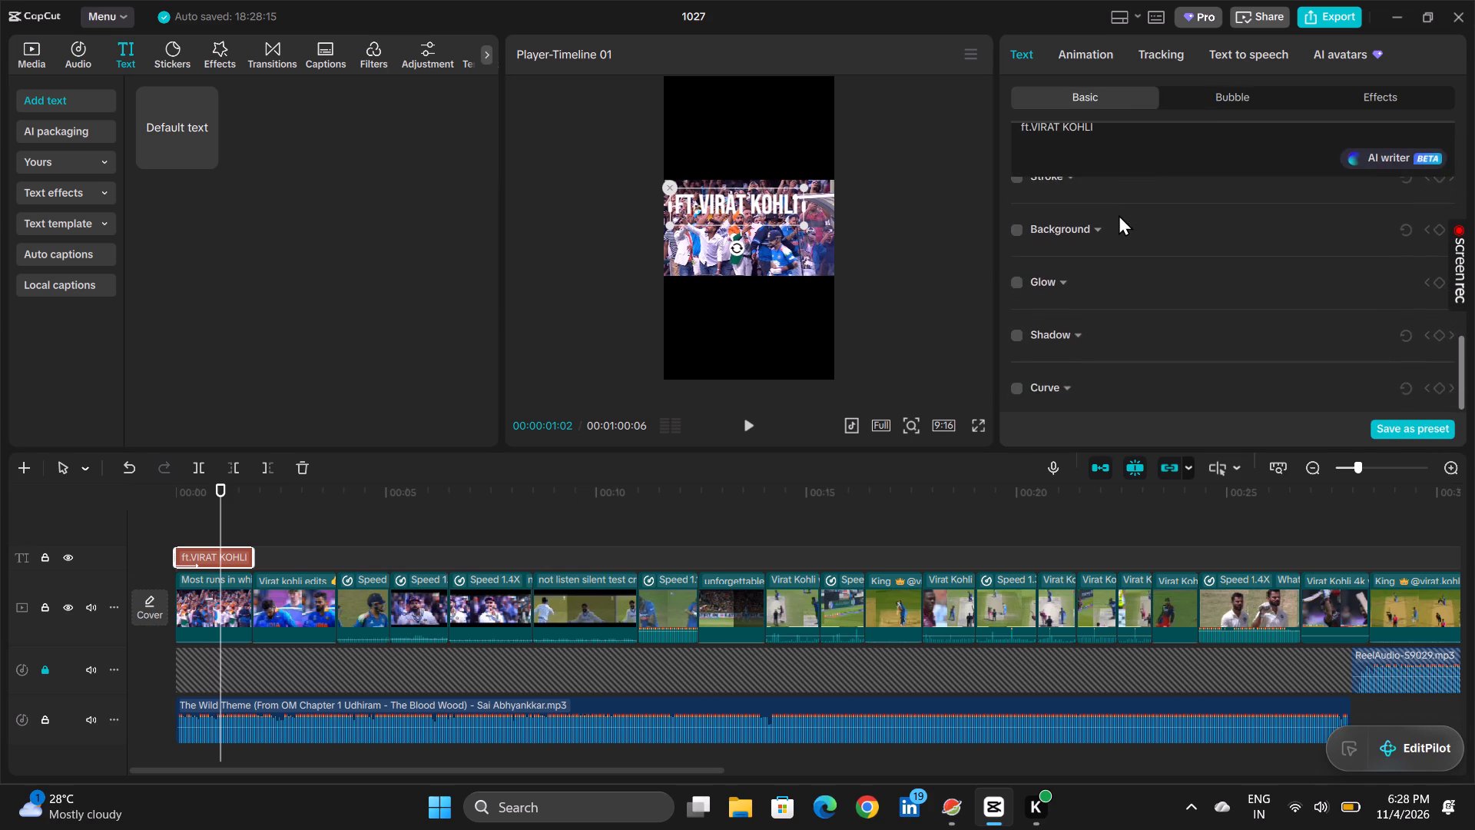
scroll(1119, 214, up, 1)
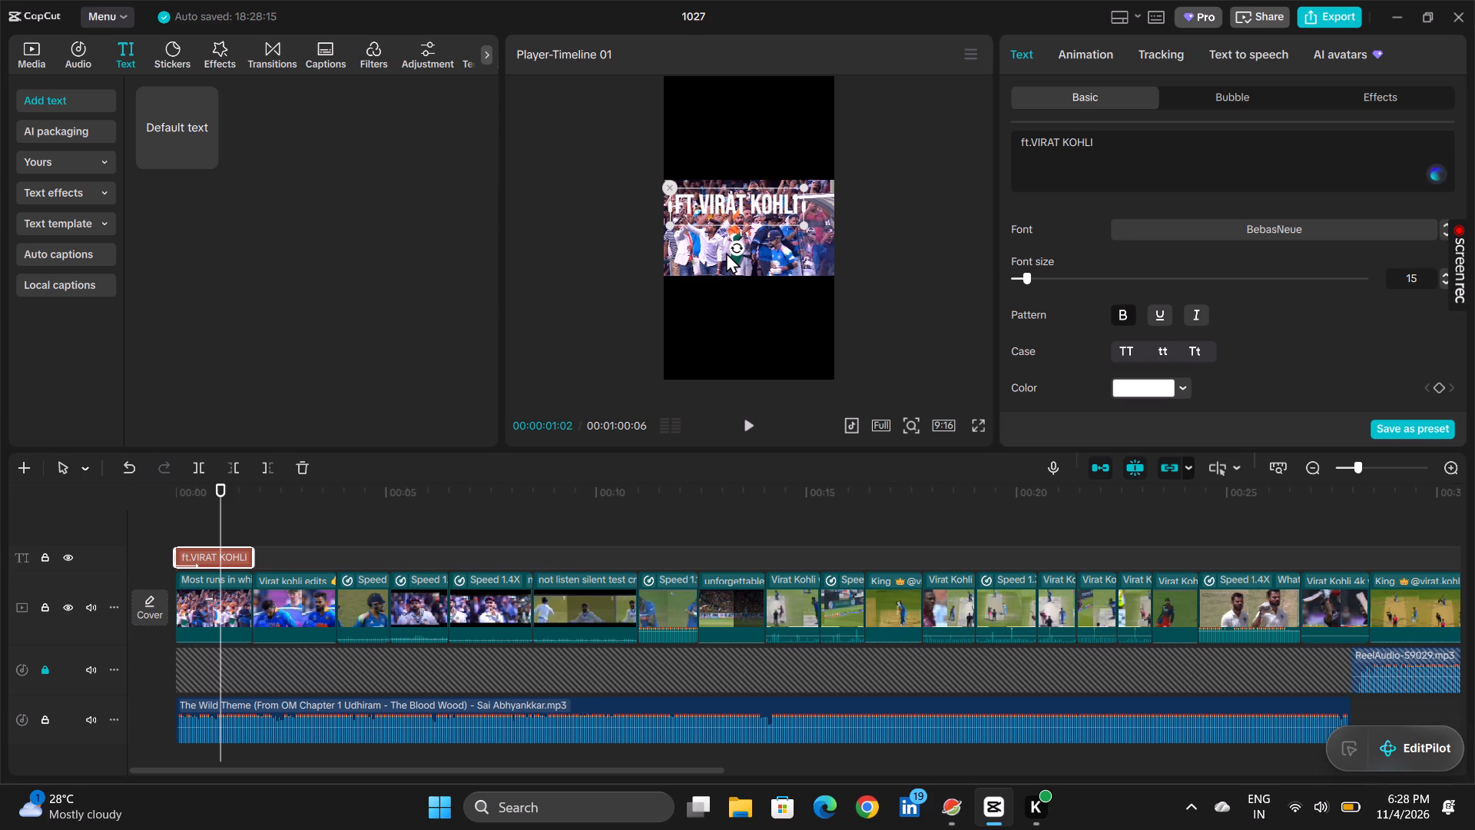
click(1221, 227)
click(1200, 119)
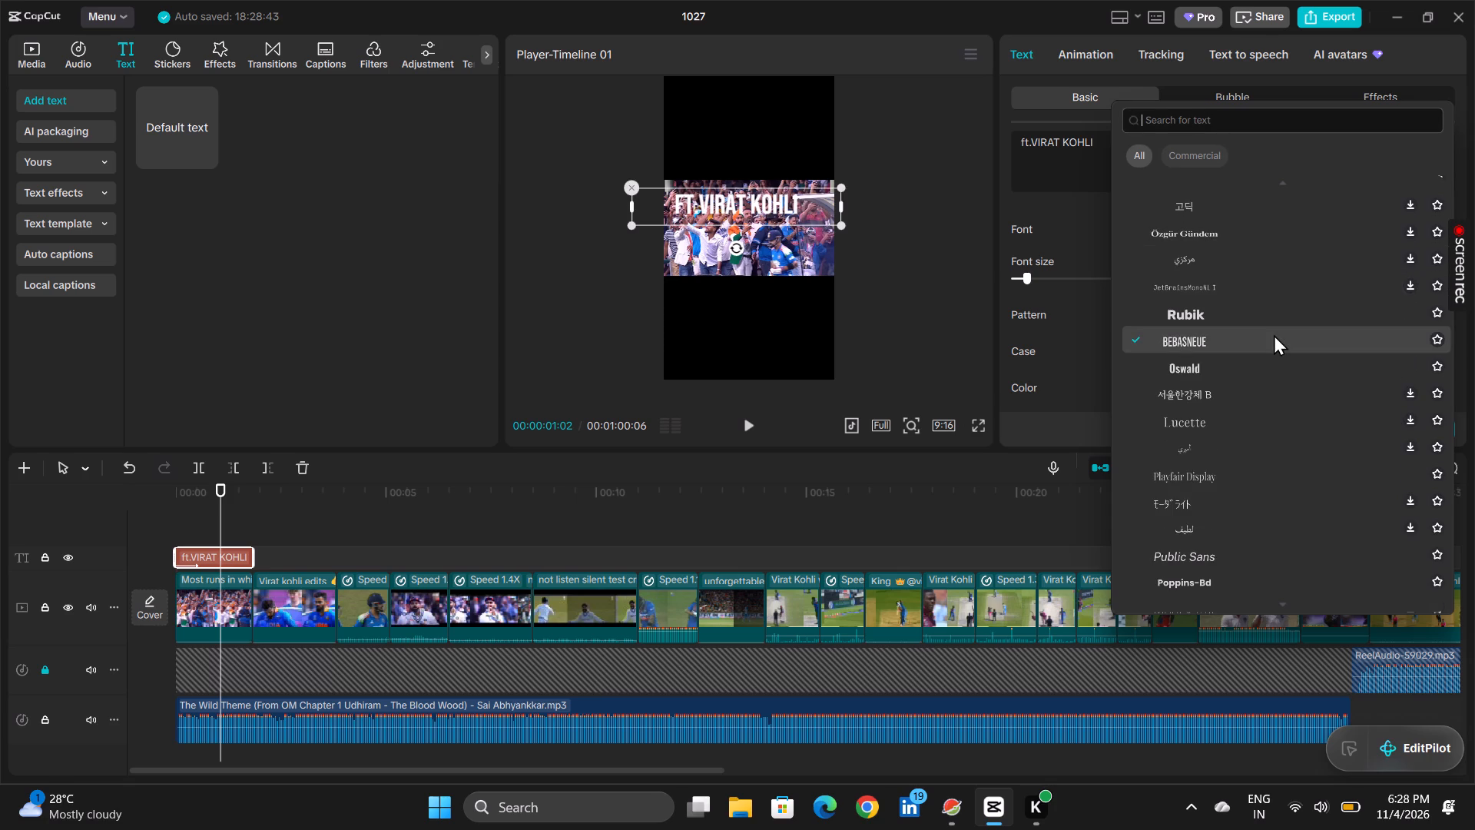
scroll(1273, 342, down, 2)
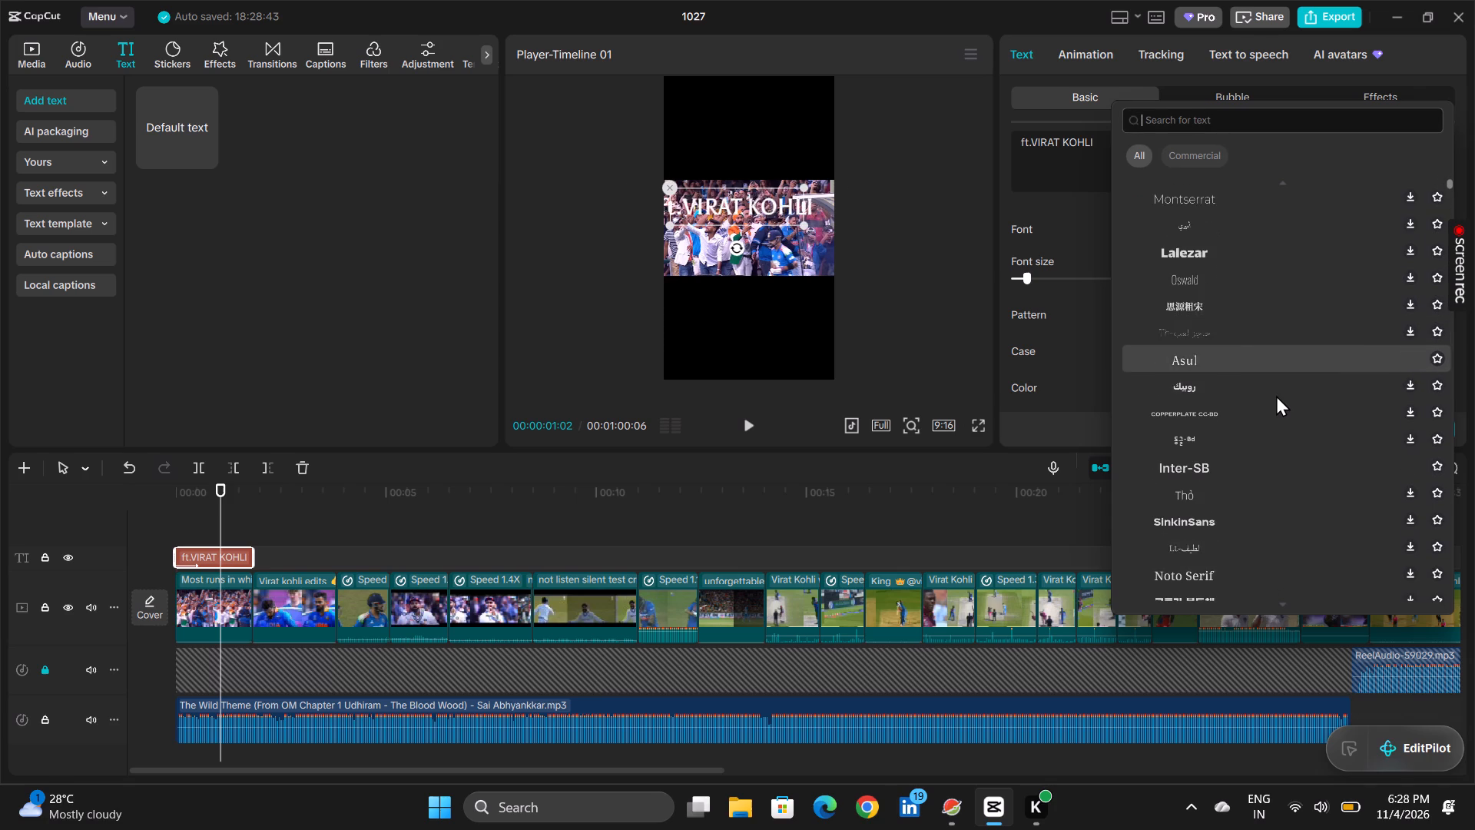
scroll(1276, 395, down, 2)
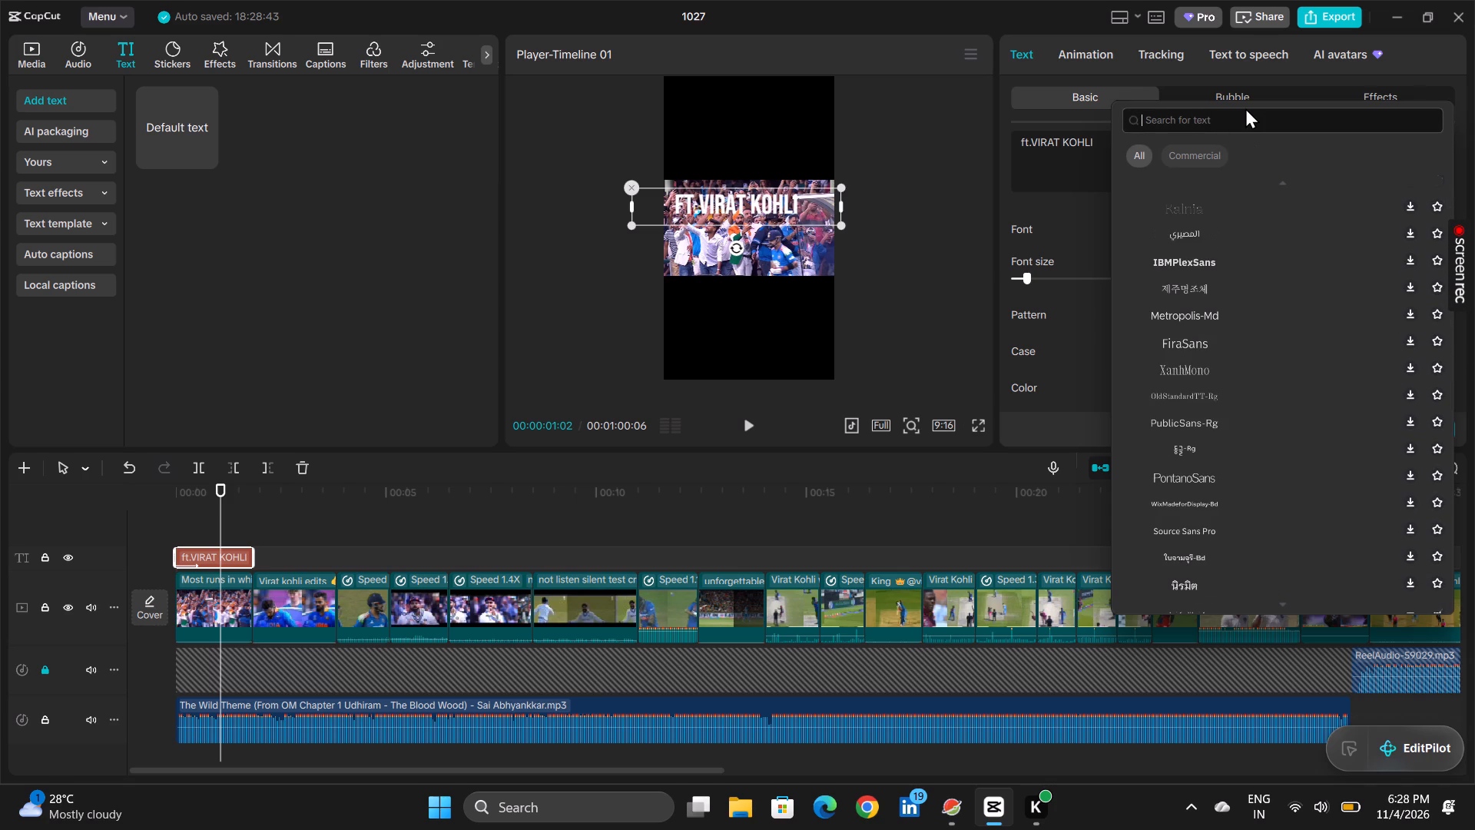
click(1245, 108)
text(anton)
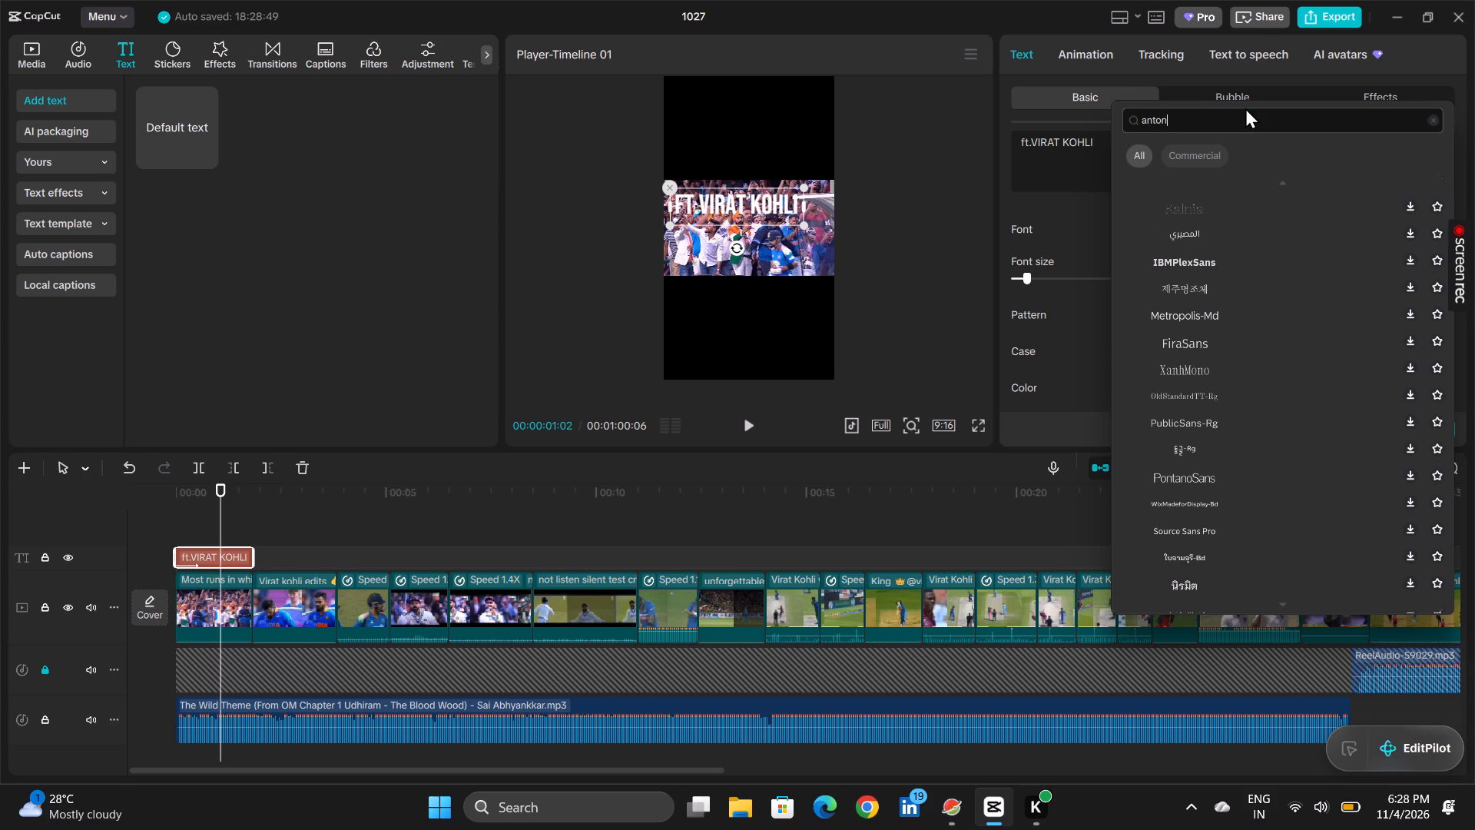
key(Return)
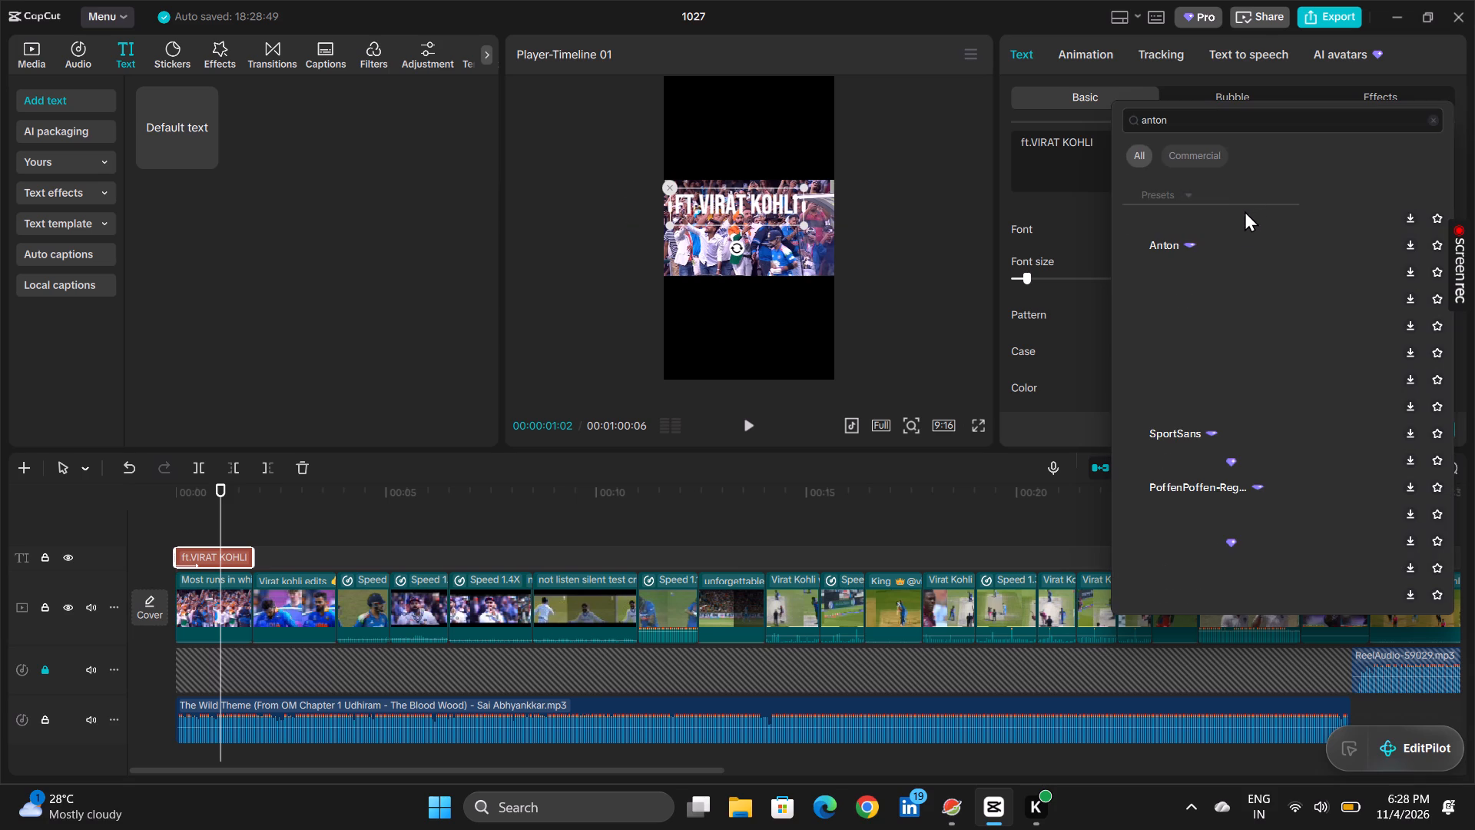
click(1235, 219)
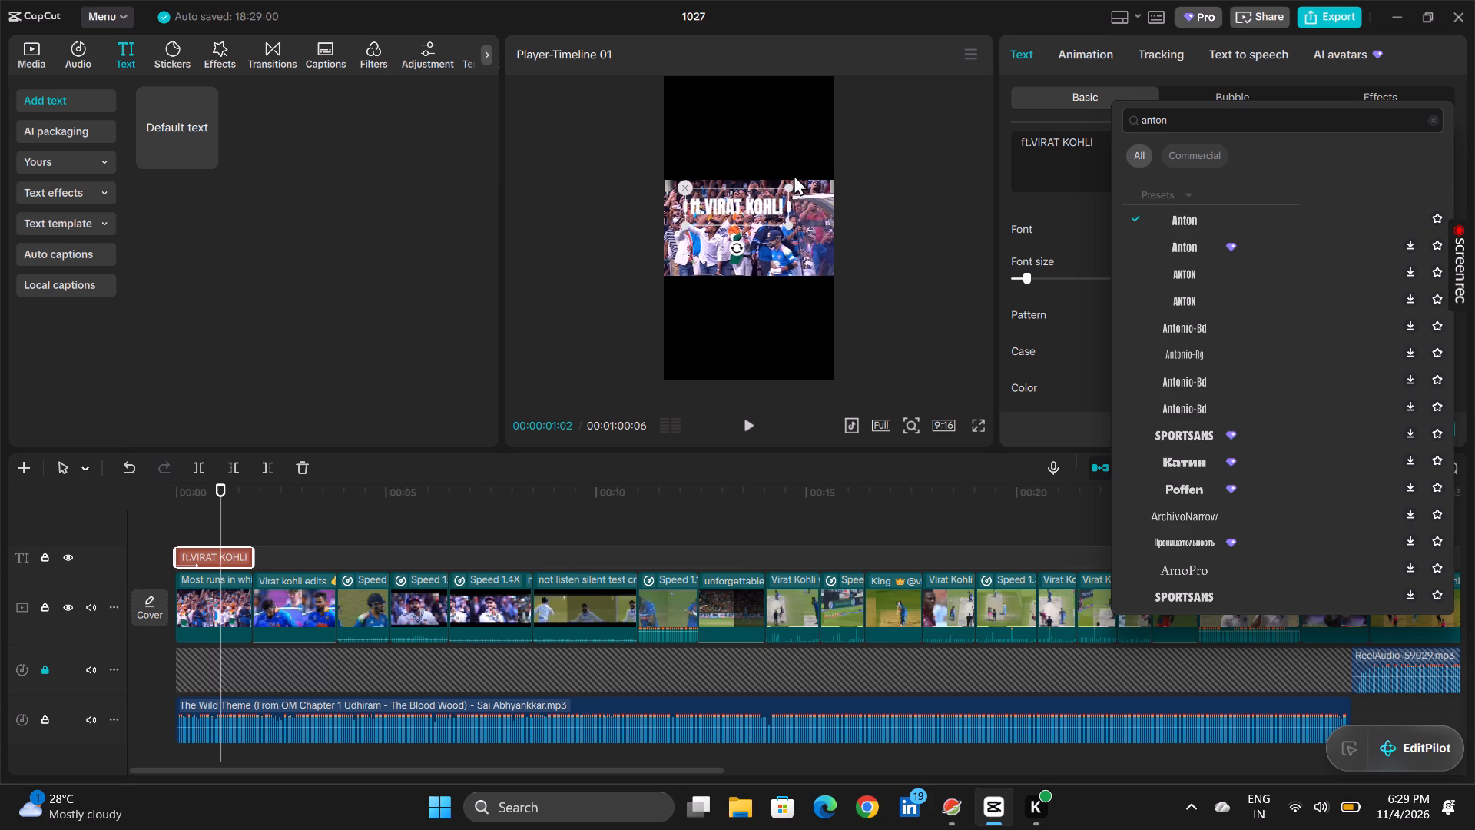
Enlarge the title in the preview until it extends slightly beyond both sides of the video frame.
drag(791, 187, 899, 128)
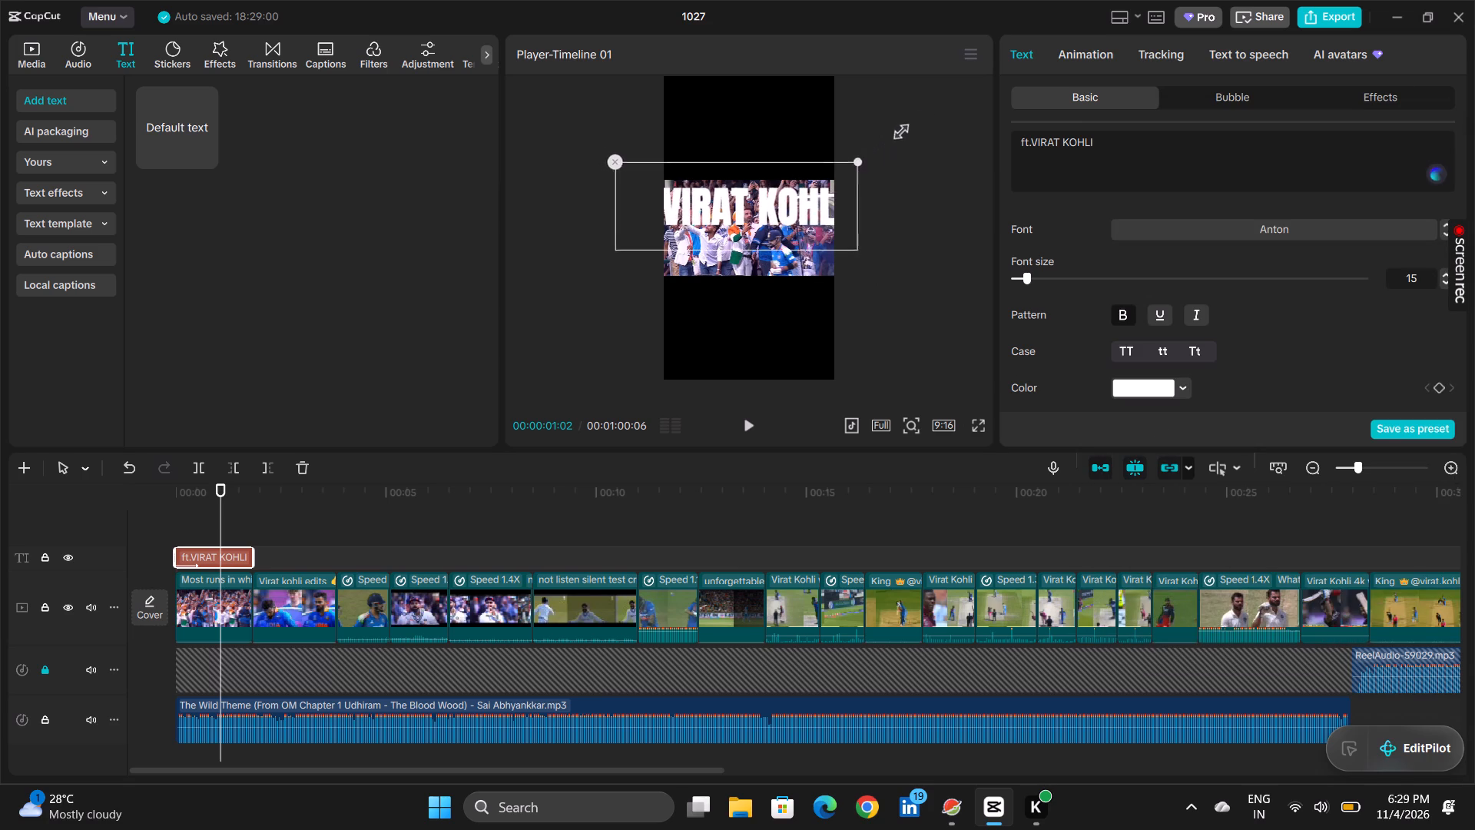
drag(899, 128, 890, 136)
Browse the commercial fonts for the title and search the font library for "futura".
click(1271, 221)
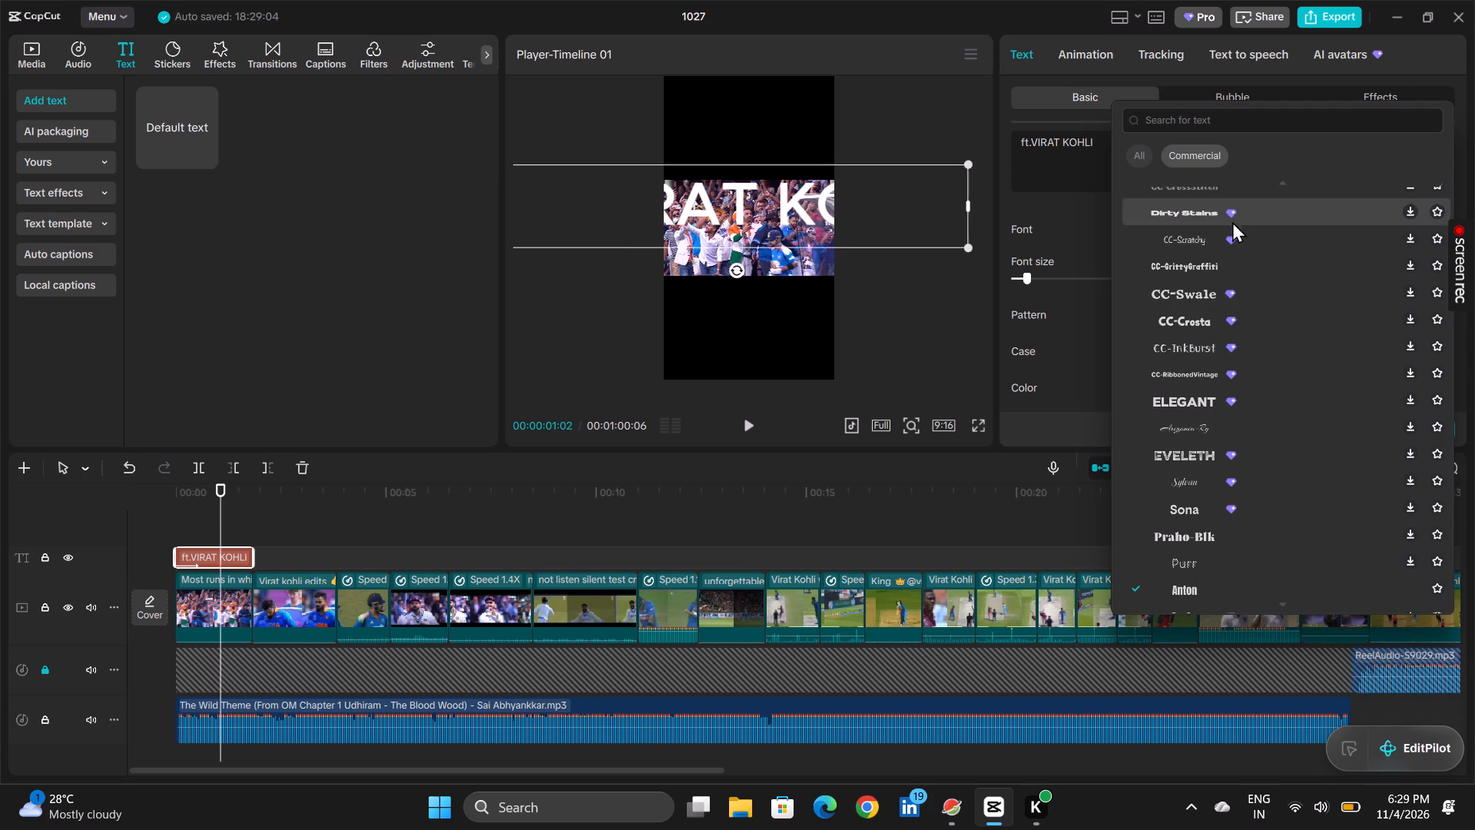
scroll(1178, 280, down, 1)
scroll(1185, 366, up, 4)
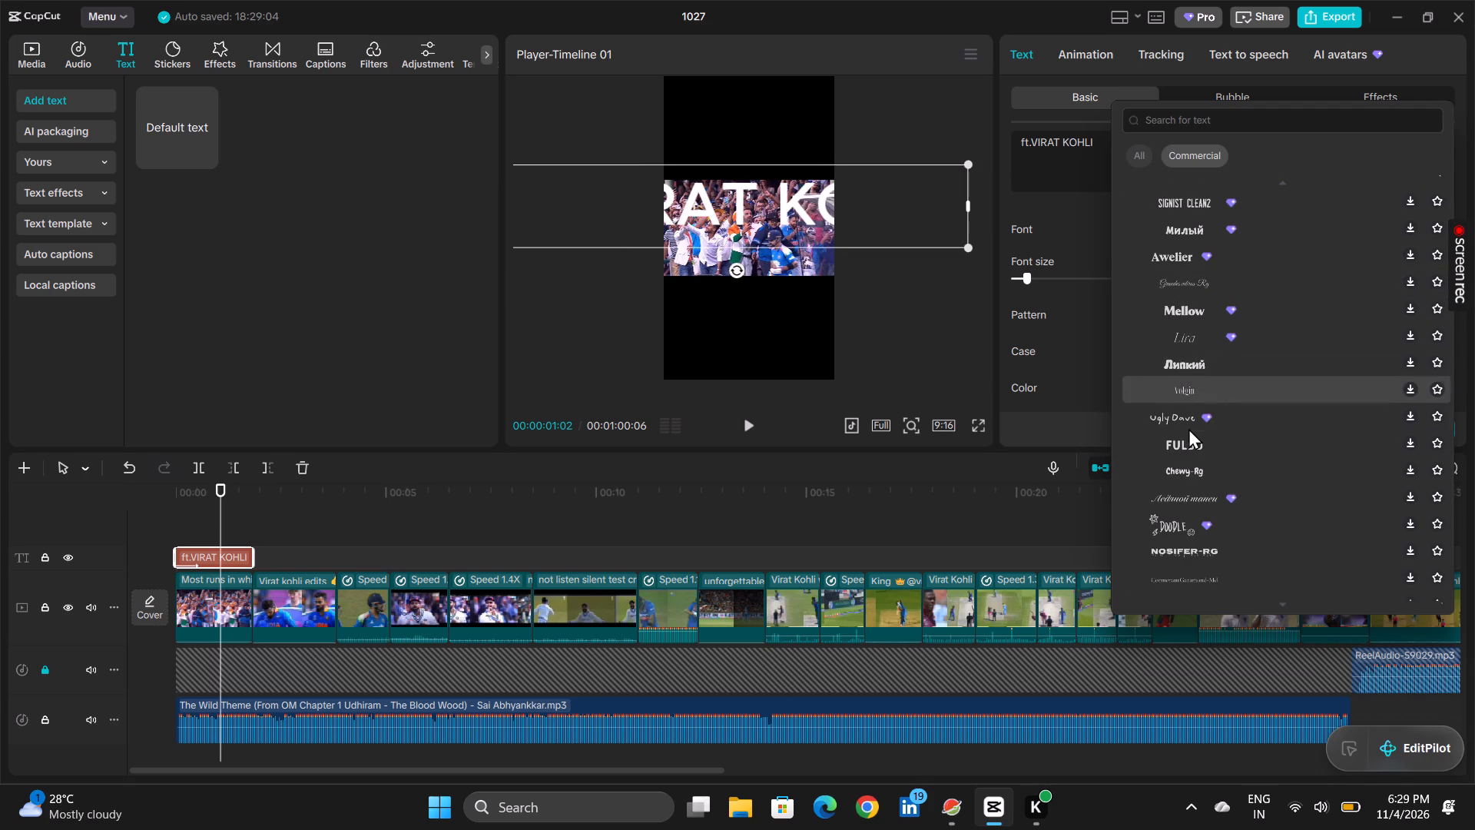
scroll(1209, 178, up, 5)
scroll(1217, 283, up, 3)
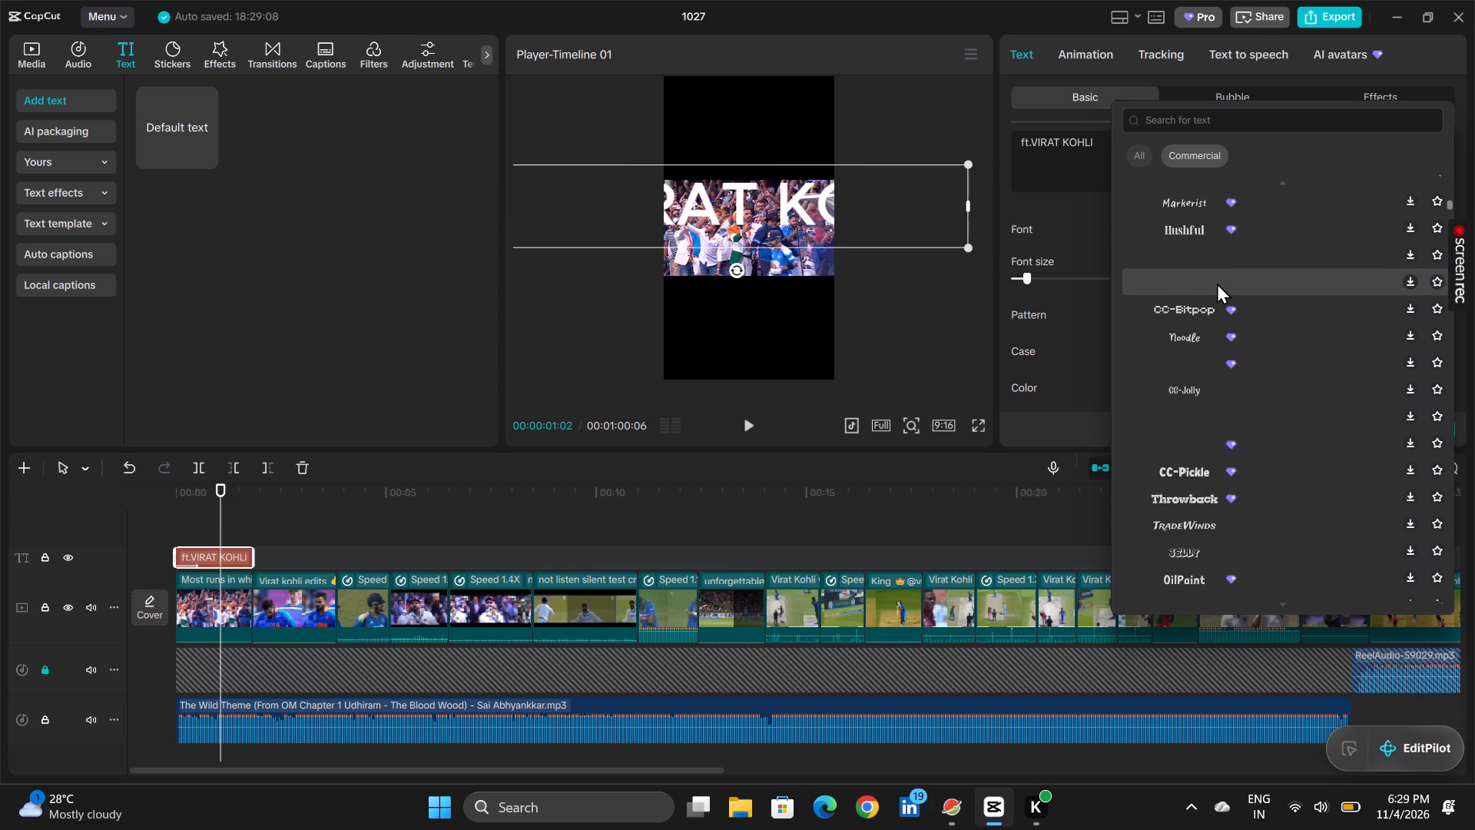
click(1210, 111)
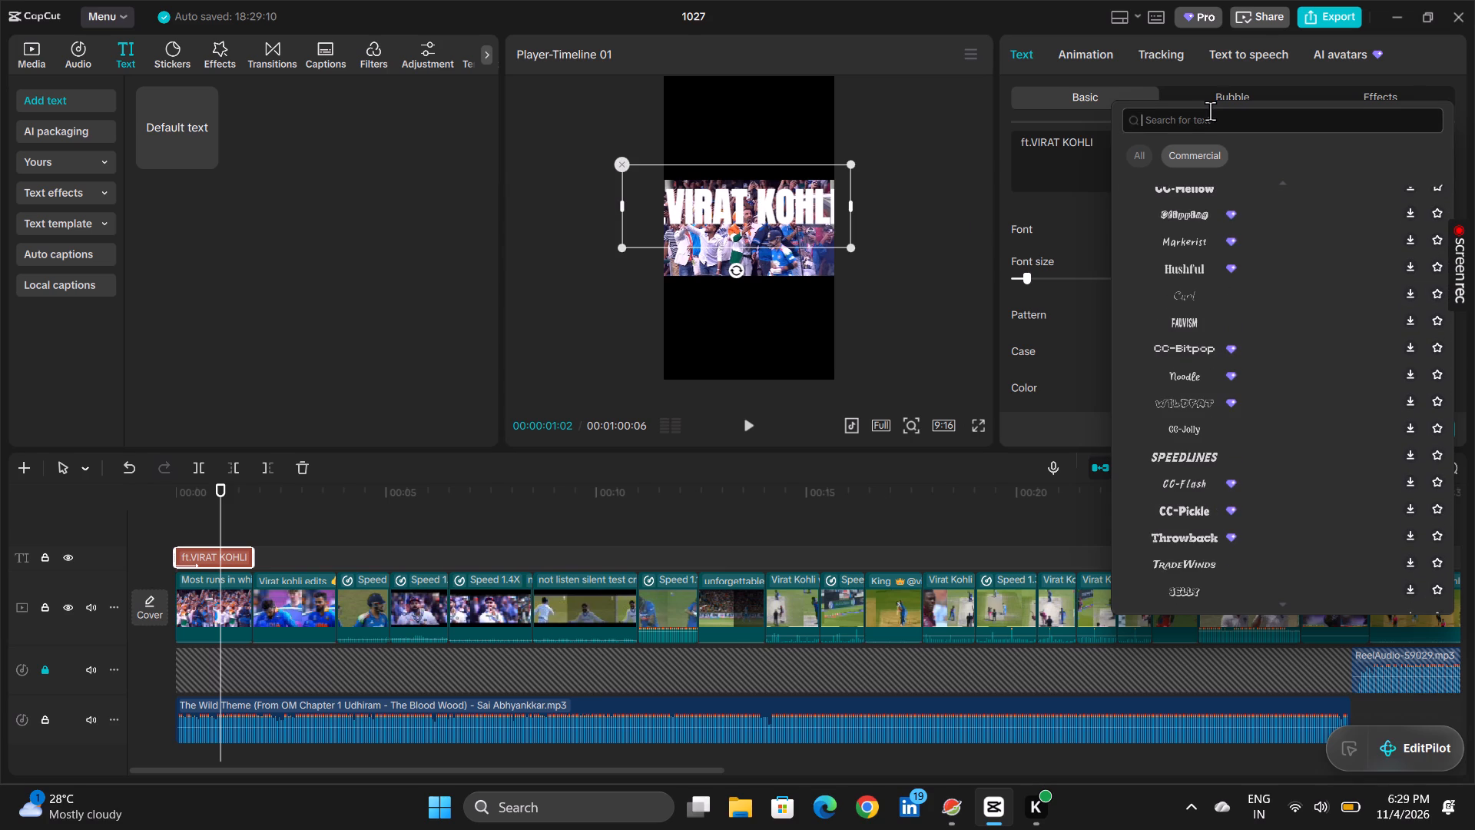
text(futura)
key(Return)
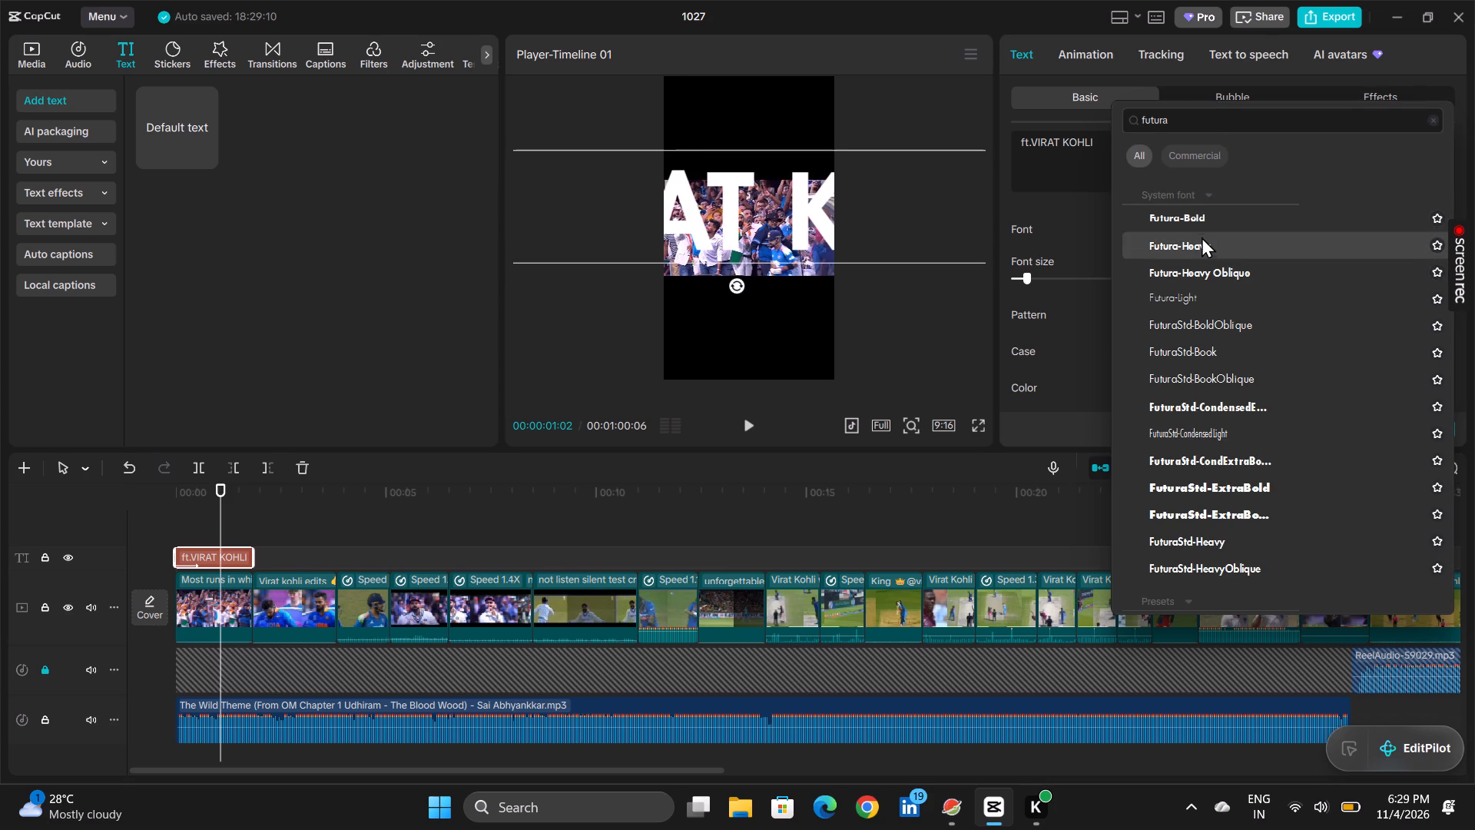
Clear the "futura" font search and choose Anton from the recently used fonts for the title.
click(1426, 116)
click(1429, 120)
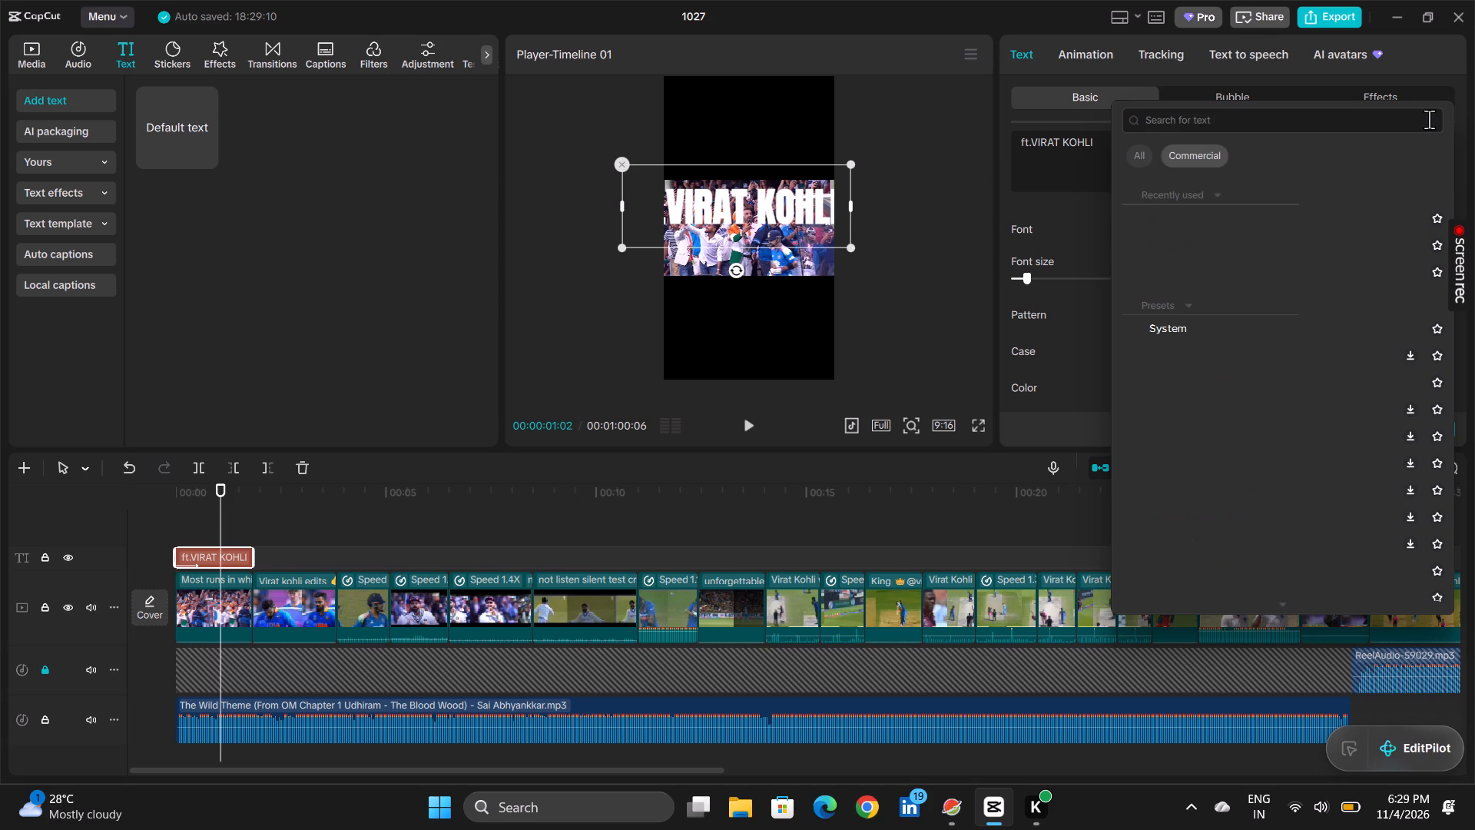
click(1420, 118)
key(a)
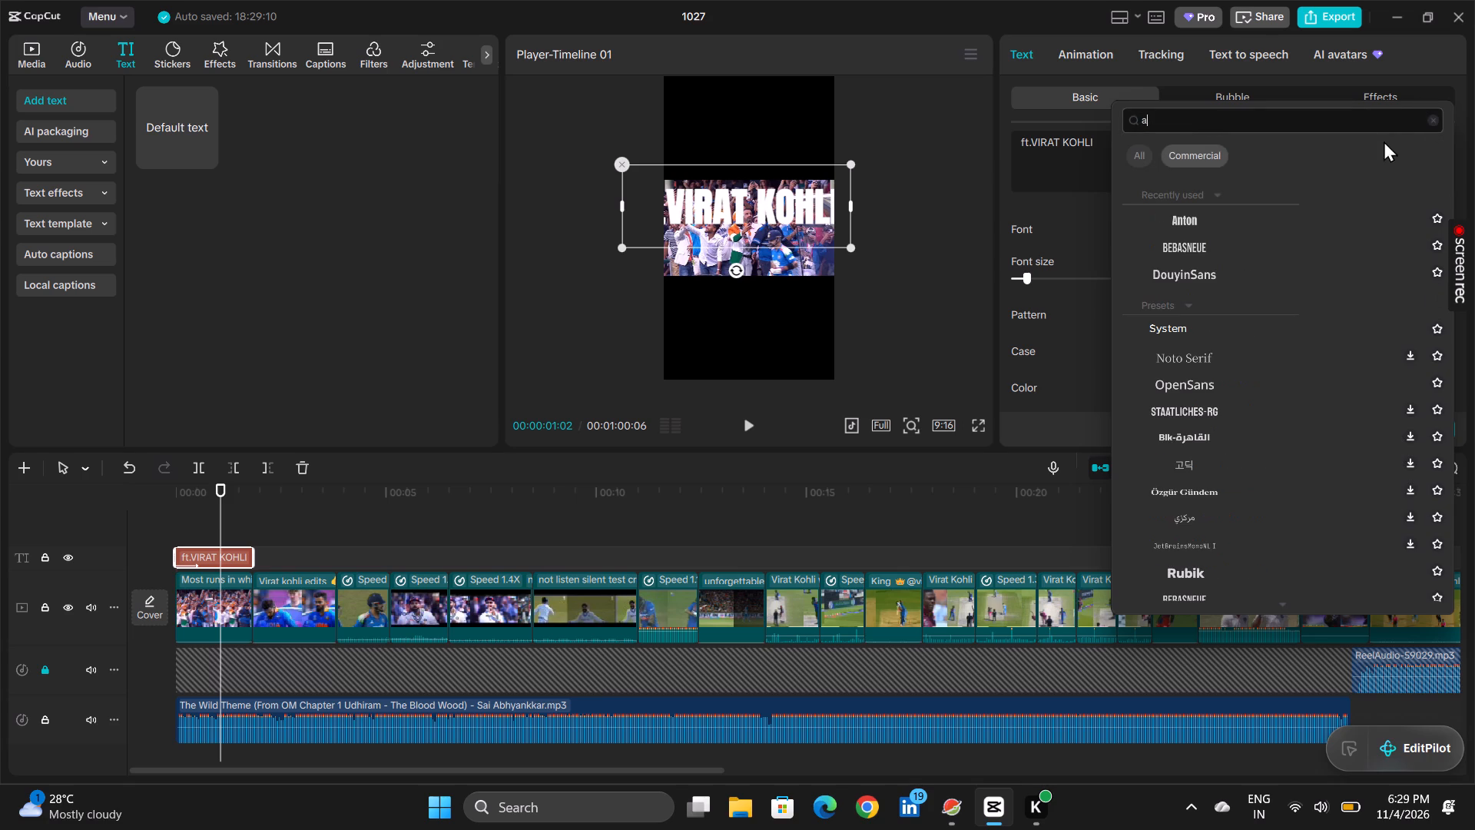
click(1262, 218)
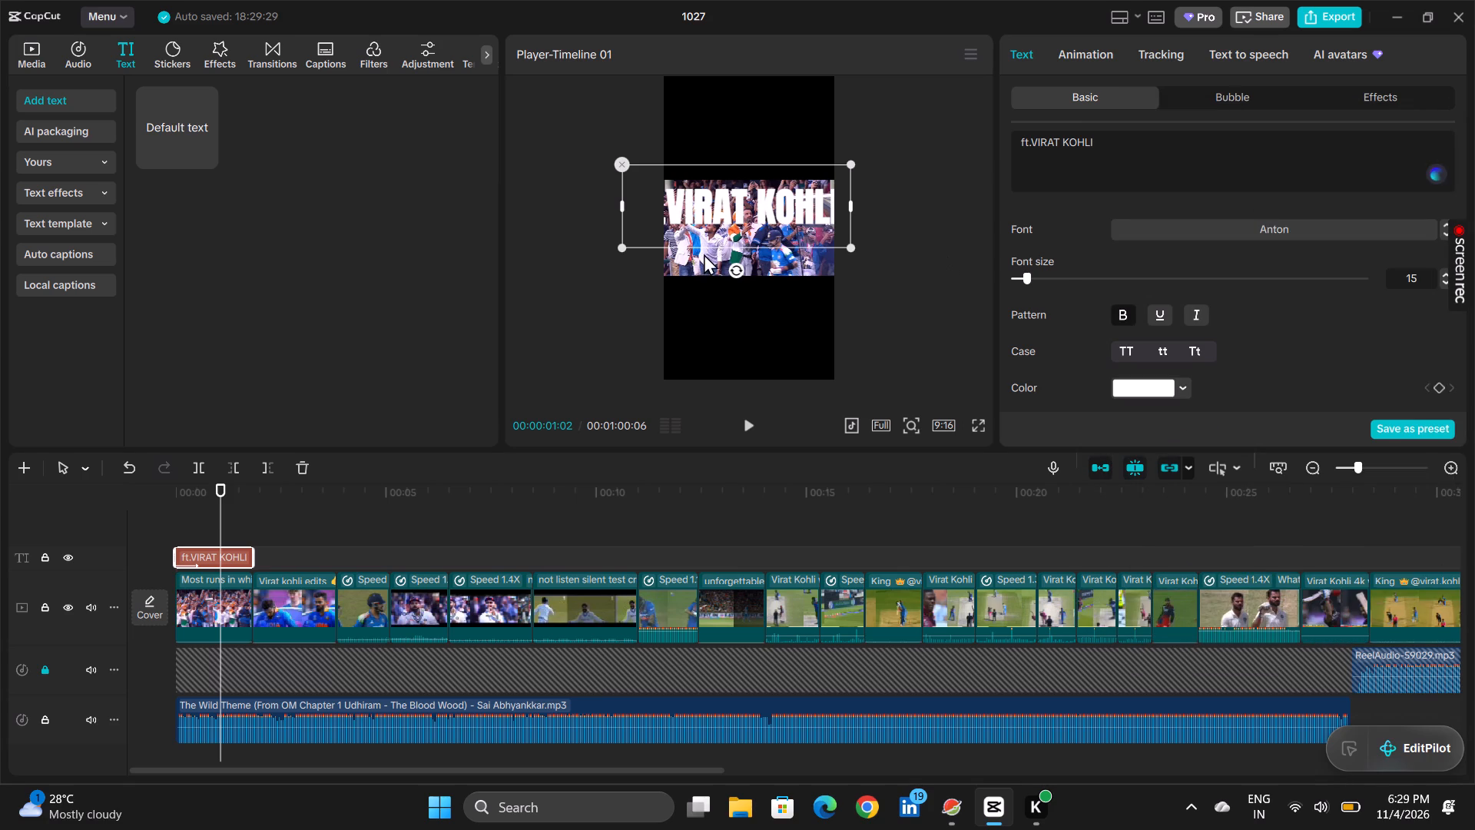
Shrink the title until "ft.VIRAT KOHLI" spans the width of the video frame and centre it horizontally.
drag(845, 164, 791, 175)
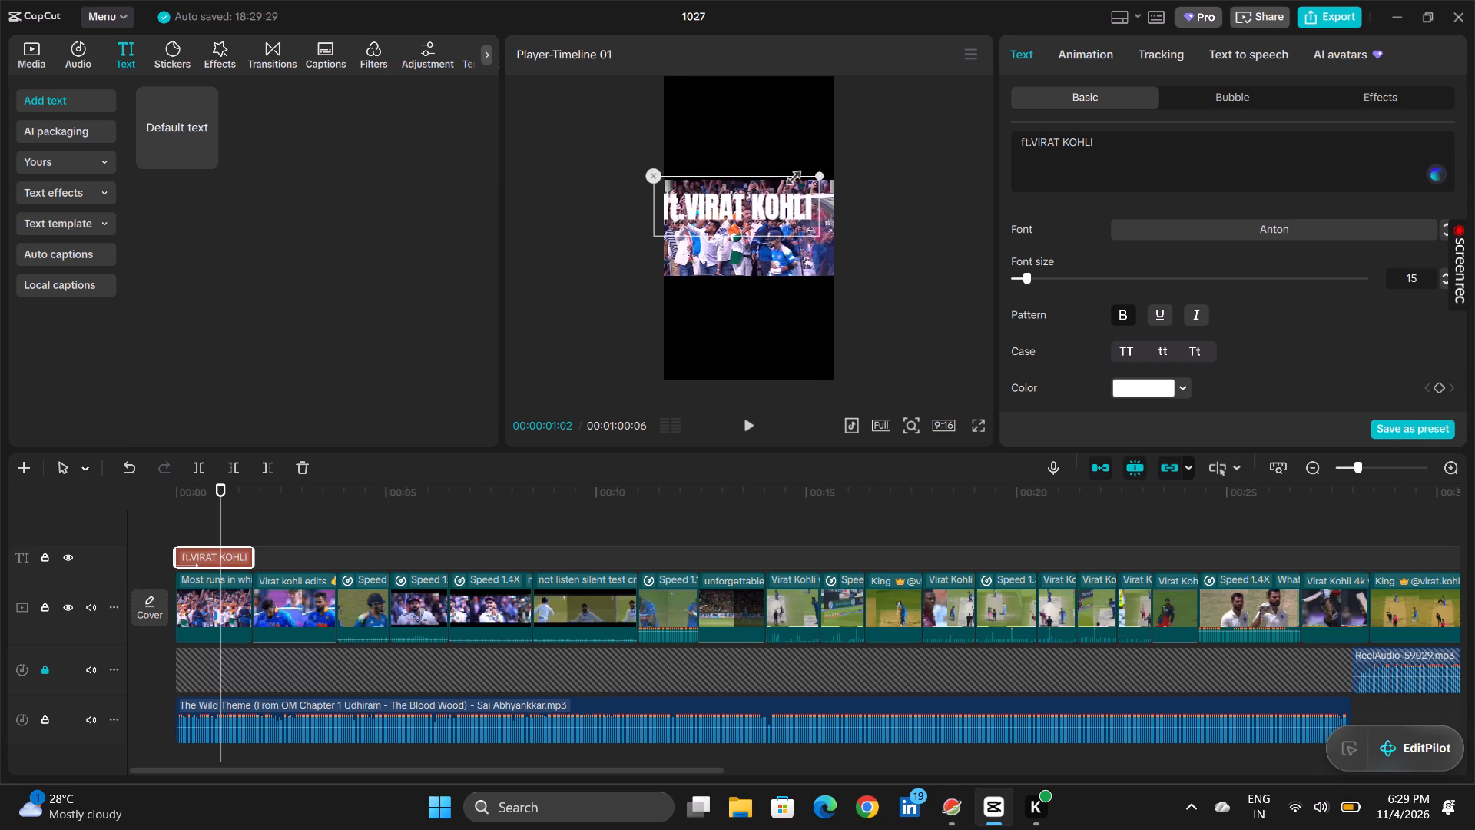
drag(791, 175, 798, 178)
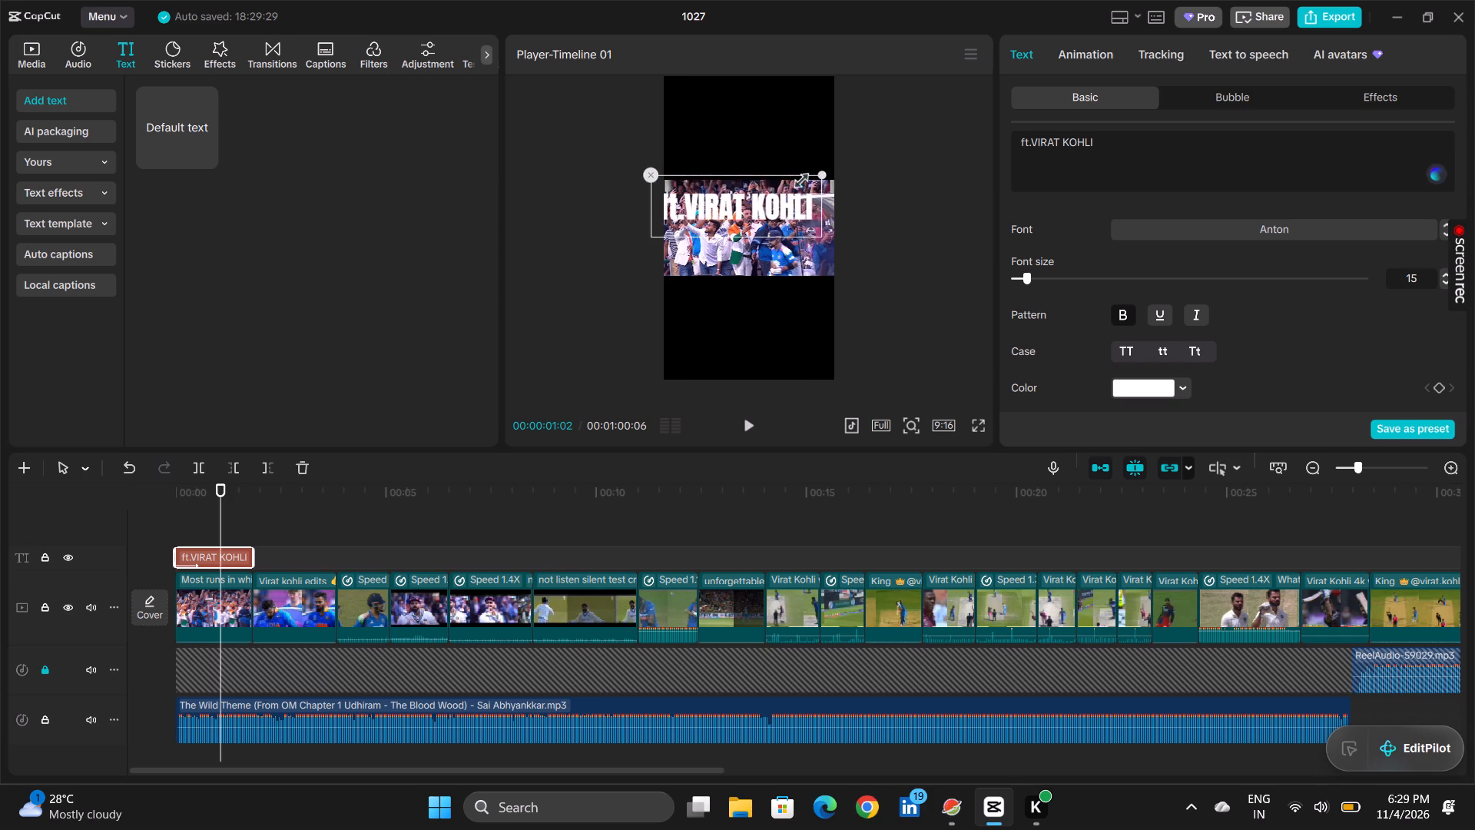
drag(798, 178, 819, 178)
drag(764, 209, 772, 209)
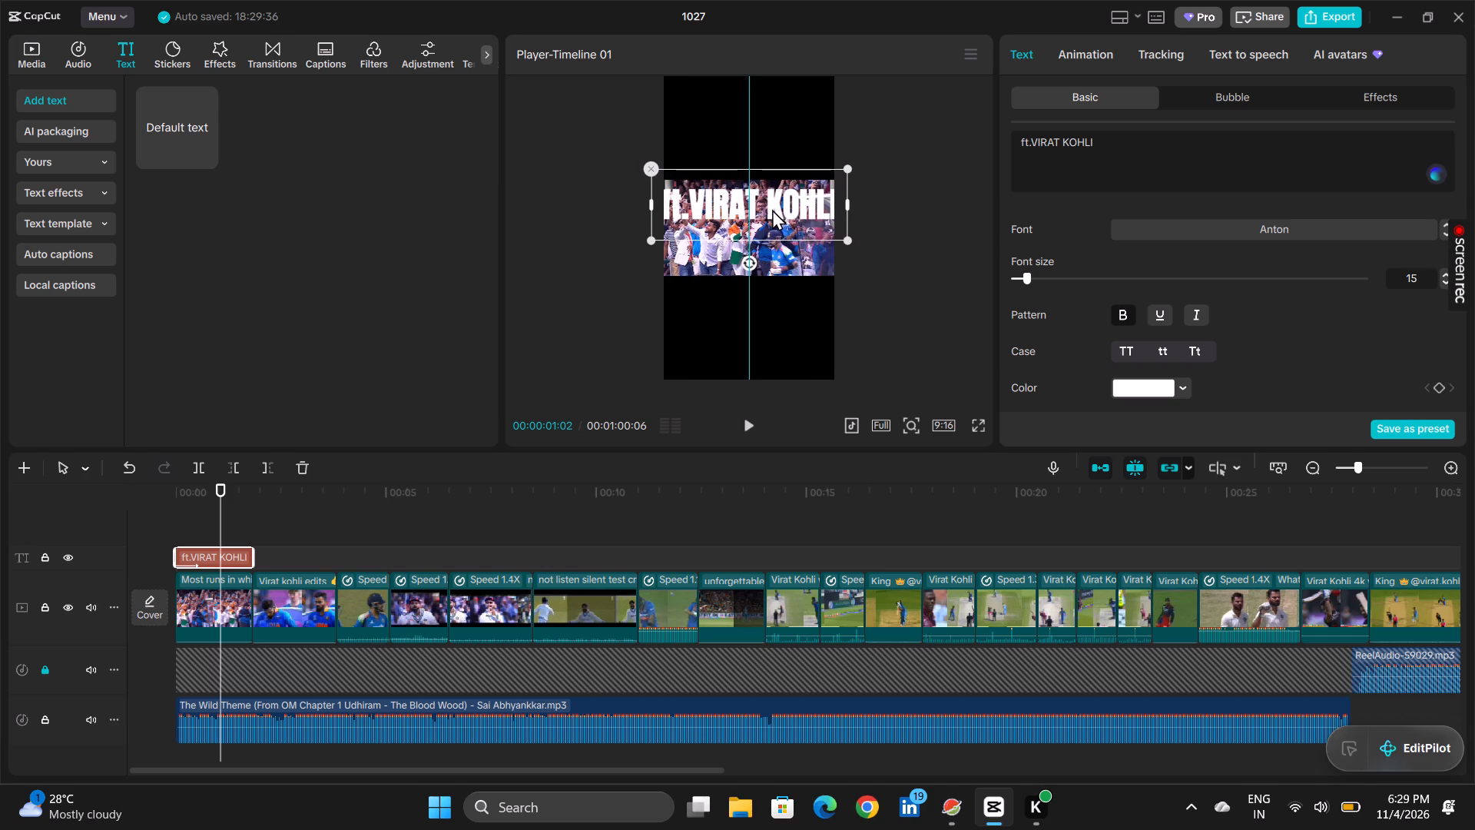
drag(772, 209, 771, 209)
click(221, 576)
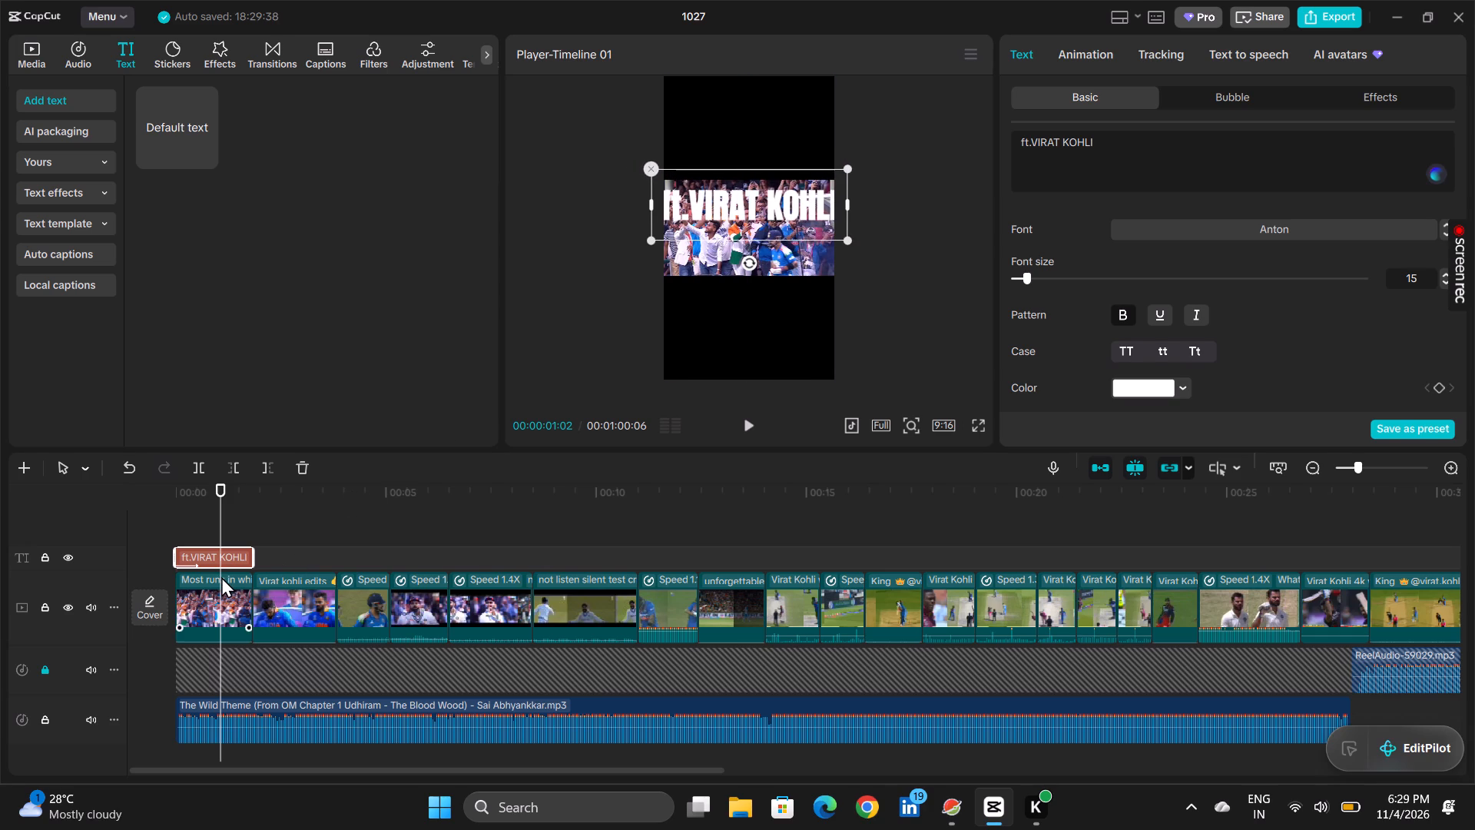
click(794, 222)
Duplicate the opening crowd clip onto an overlay track below the title and align the copy with the timeline start.
drag(219, 556, 220, 534)
right_click(226, 615)
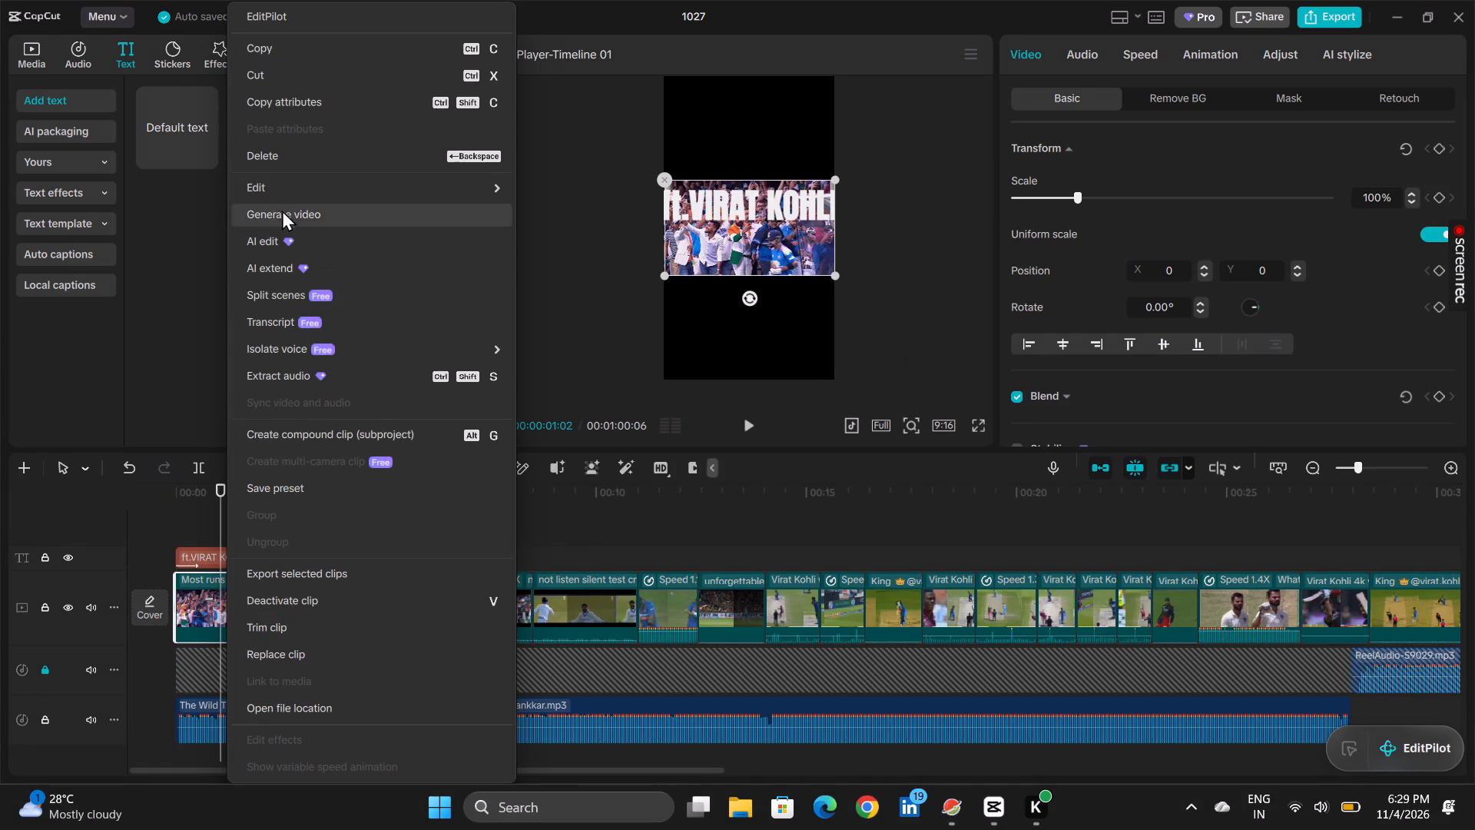
click(283, 49)
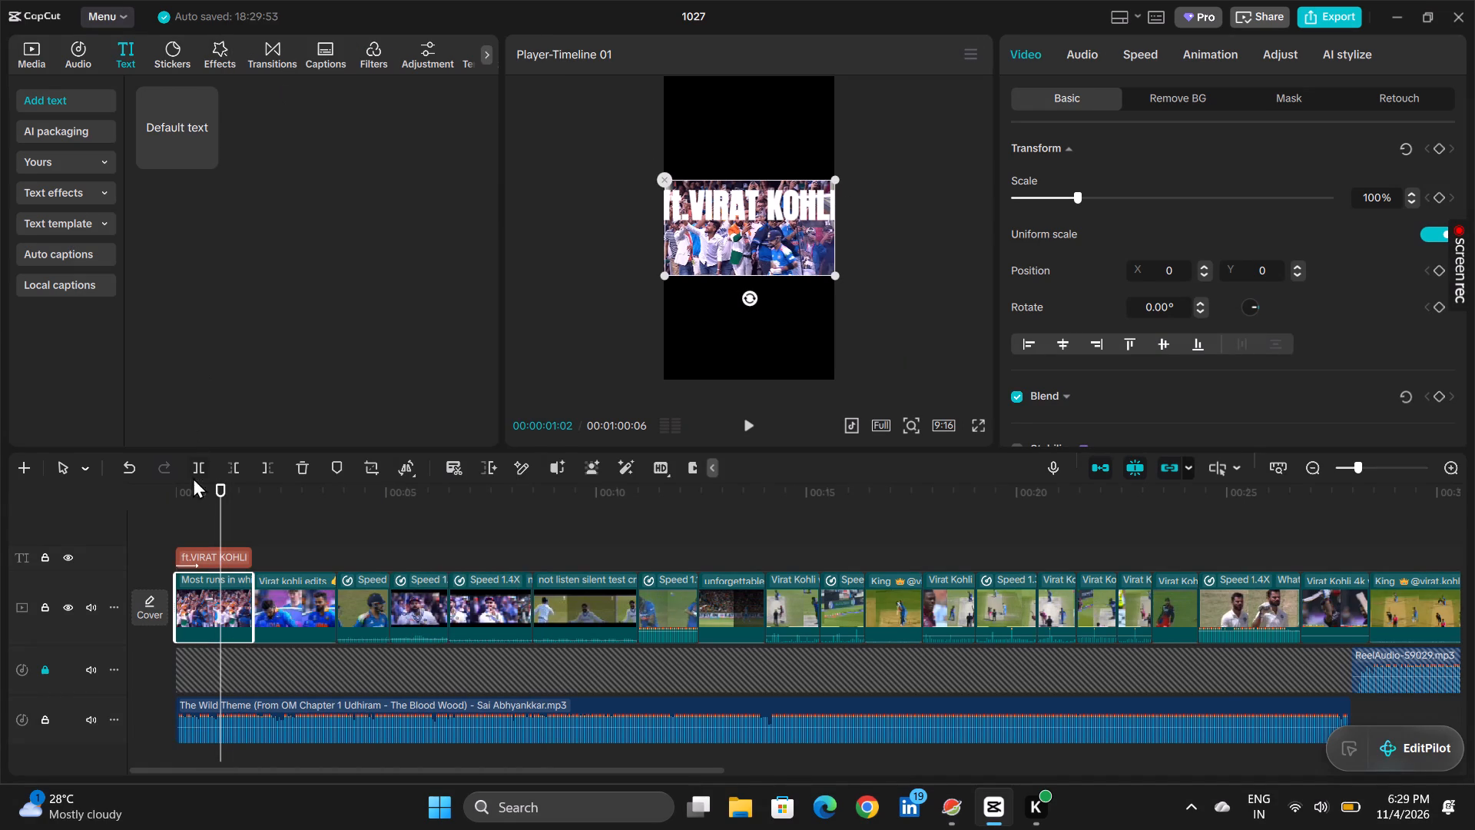
drag(205, 556, 206, 510)
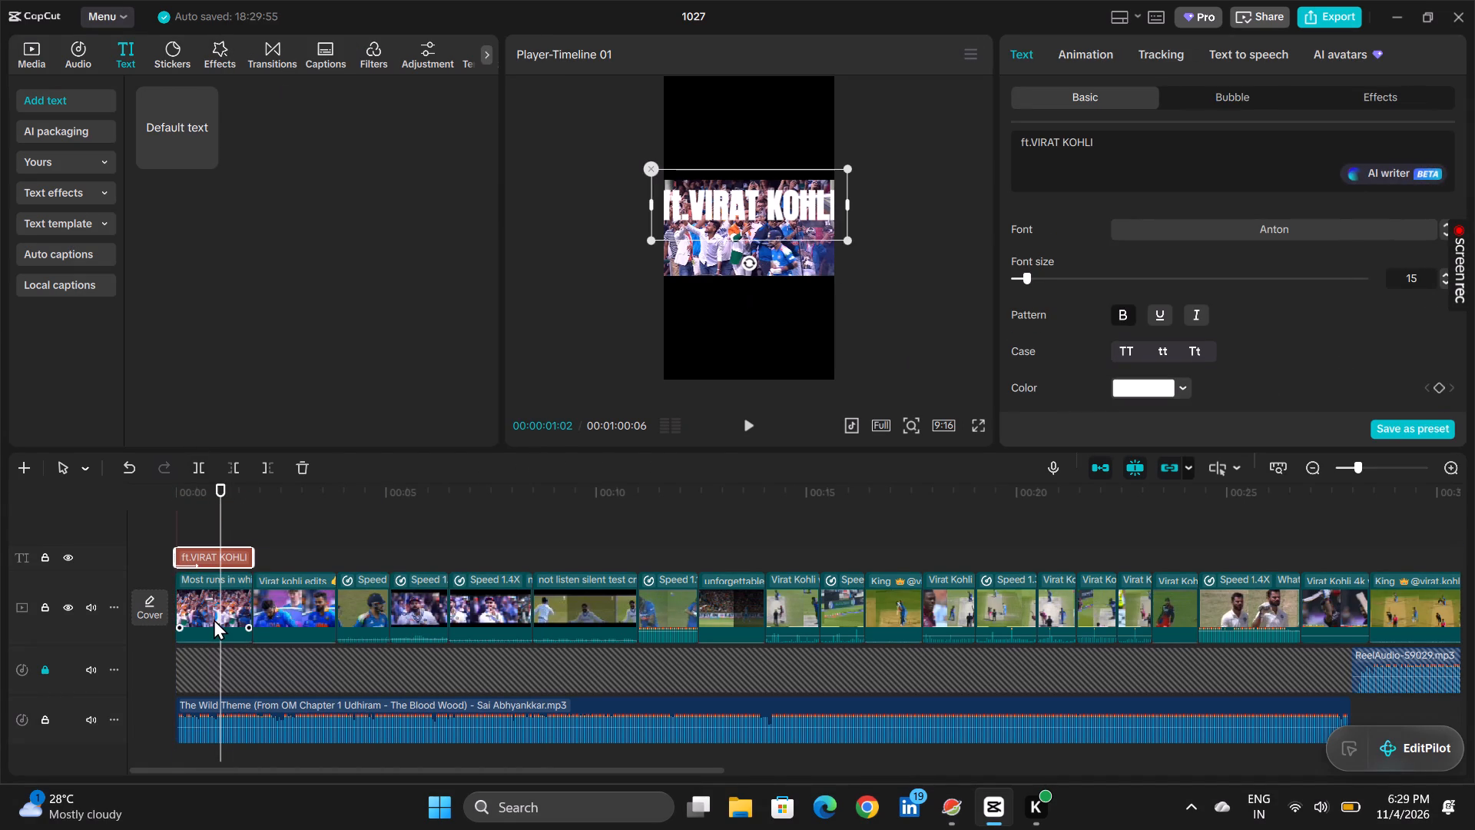
click(205, 523)
click(187, 516)
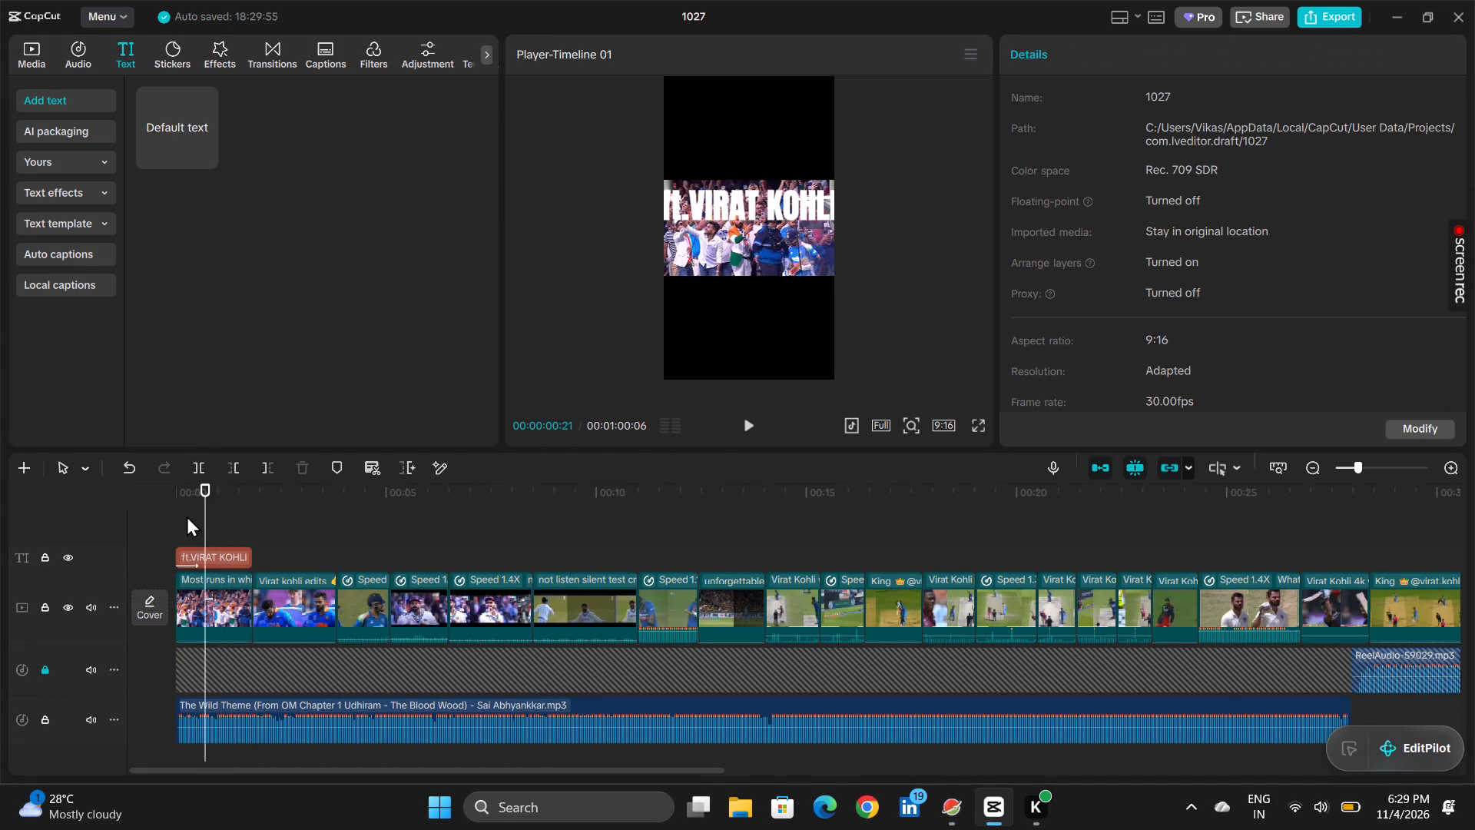
key(ctrl+c)
key(ctrl+v)
ctrl+click(187, 516)
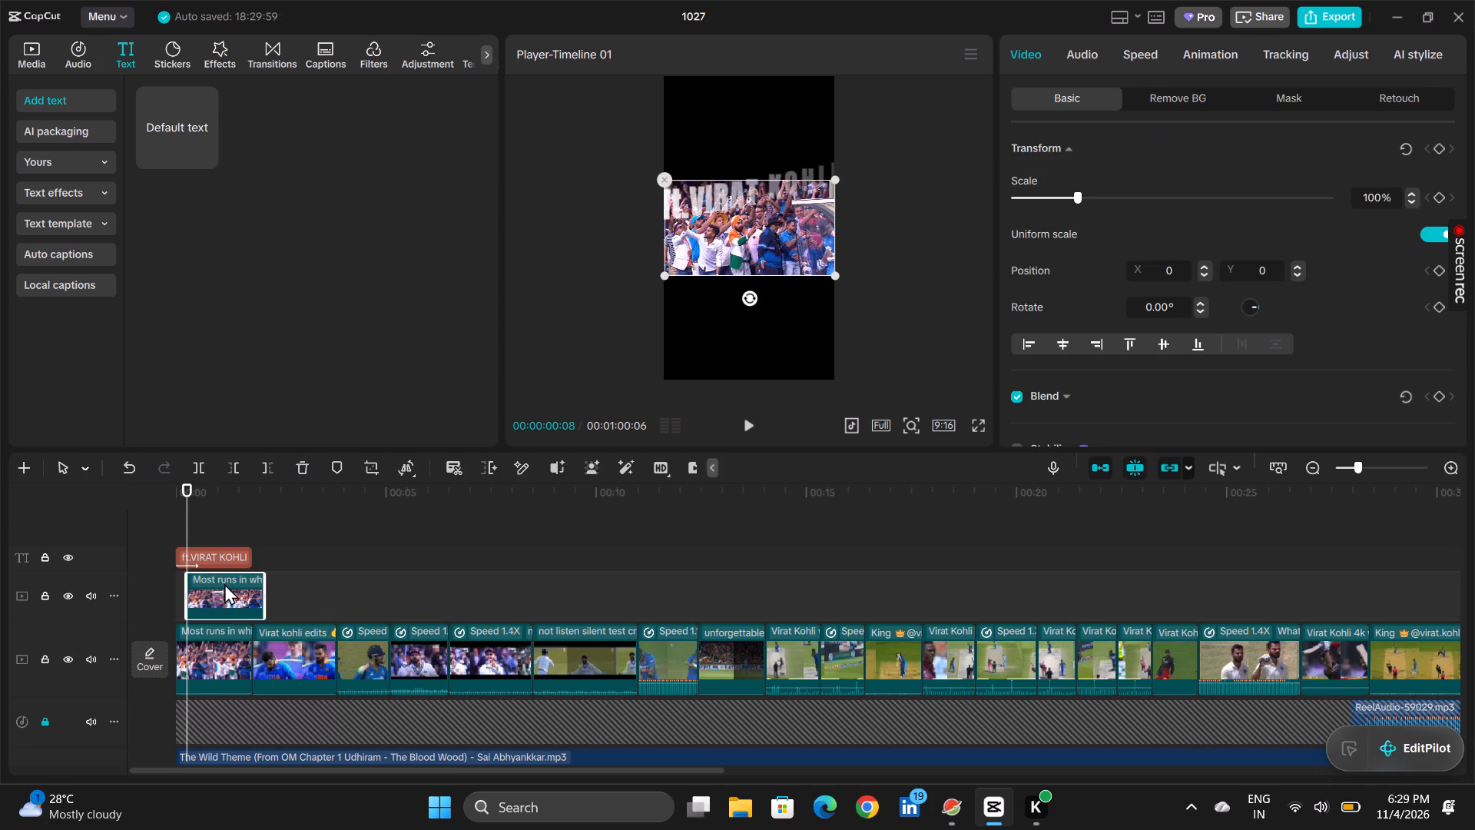
drag(225, 603, 214, 602)
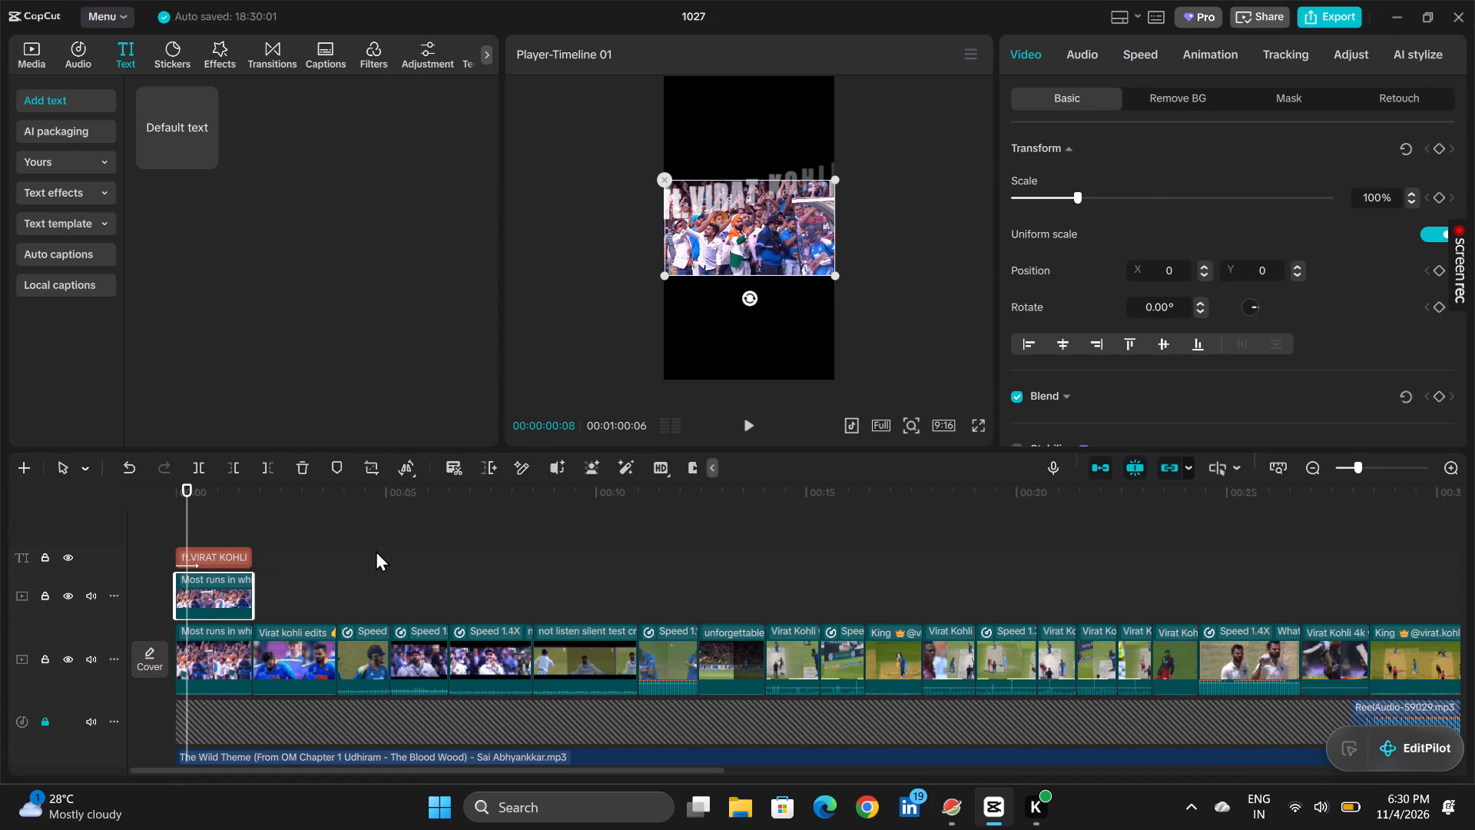
Play the opening from the start in full screen to check the title over the duplicated clip.
drag(193, 536, 163, 538)
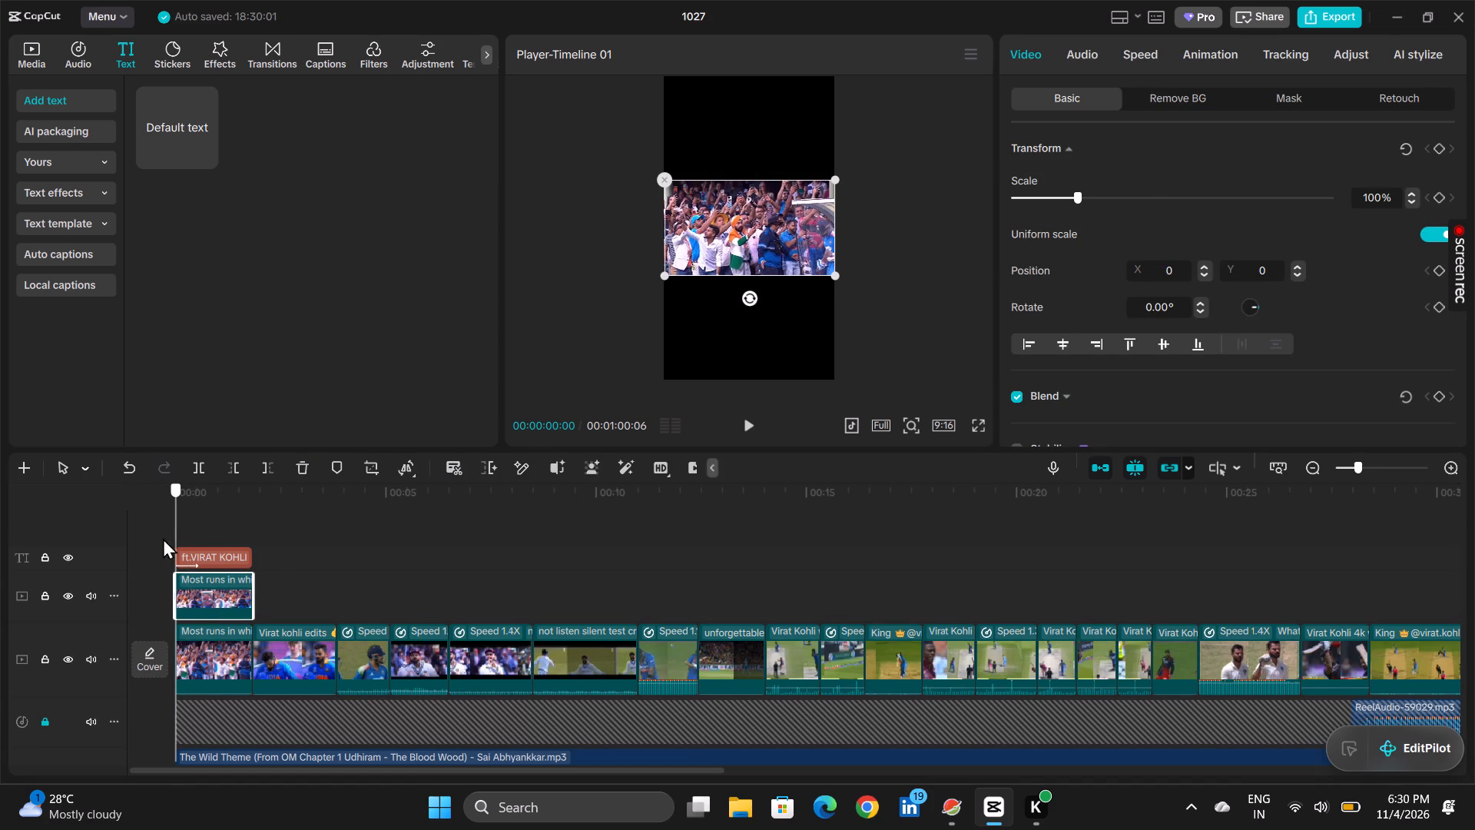
click(976, 425)
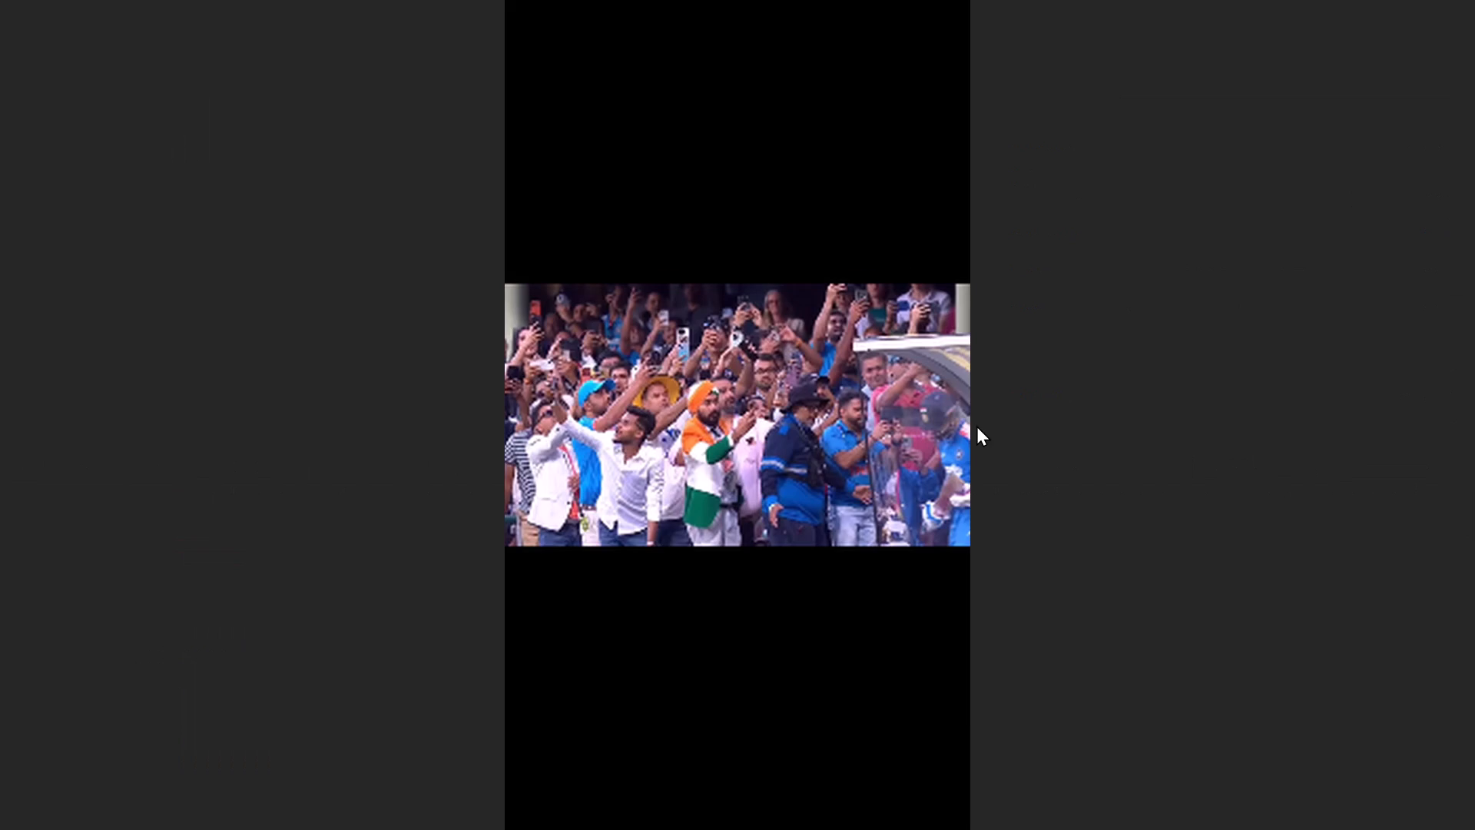
key(space)
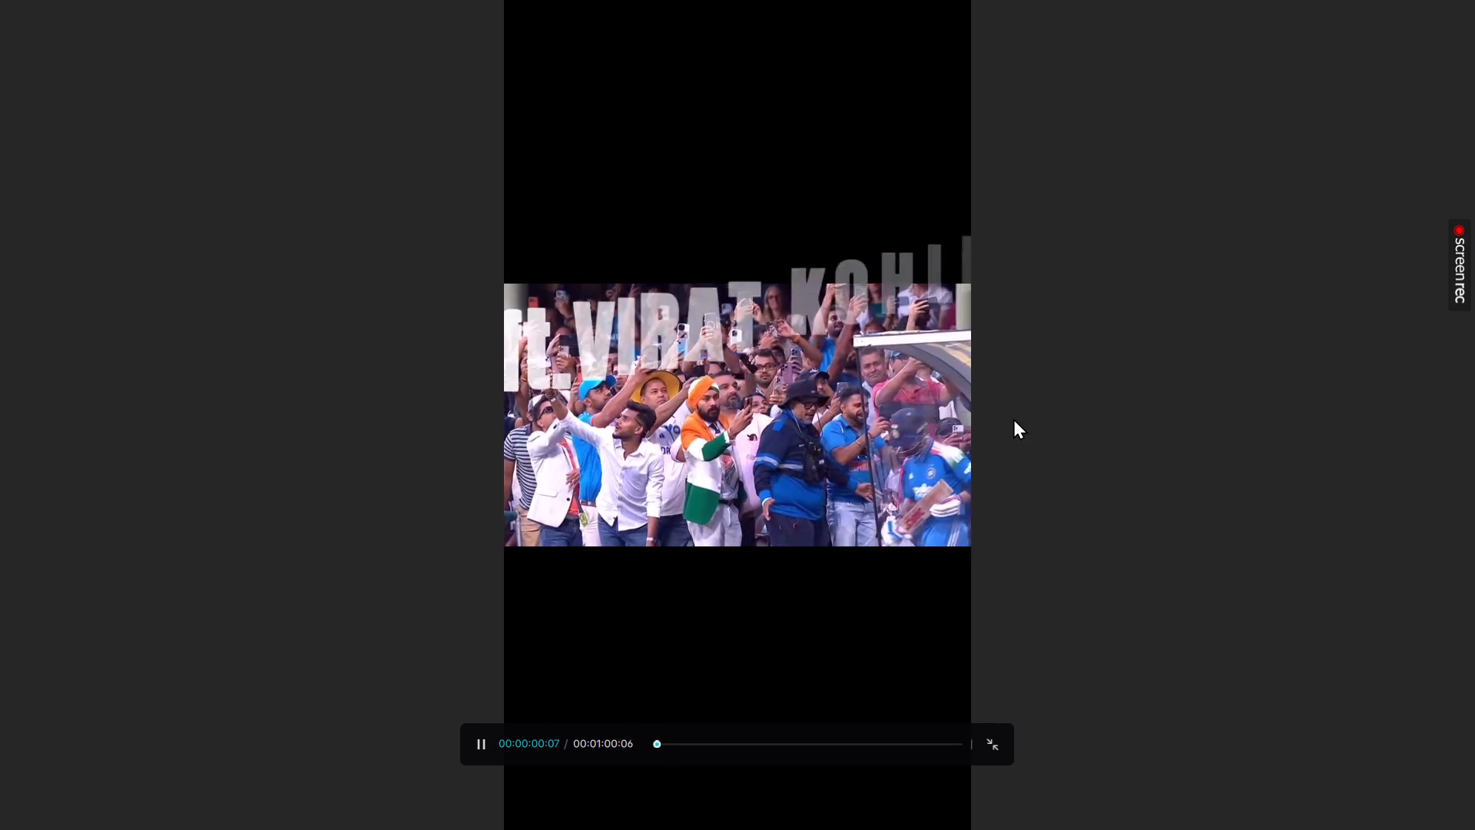
key(space)
key(Escape)
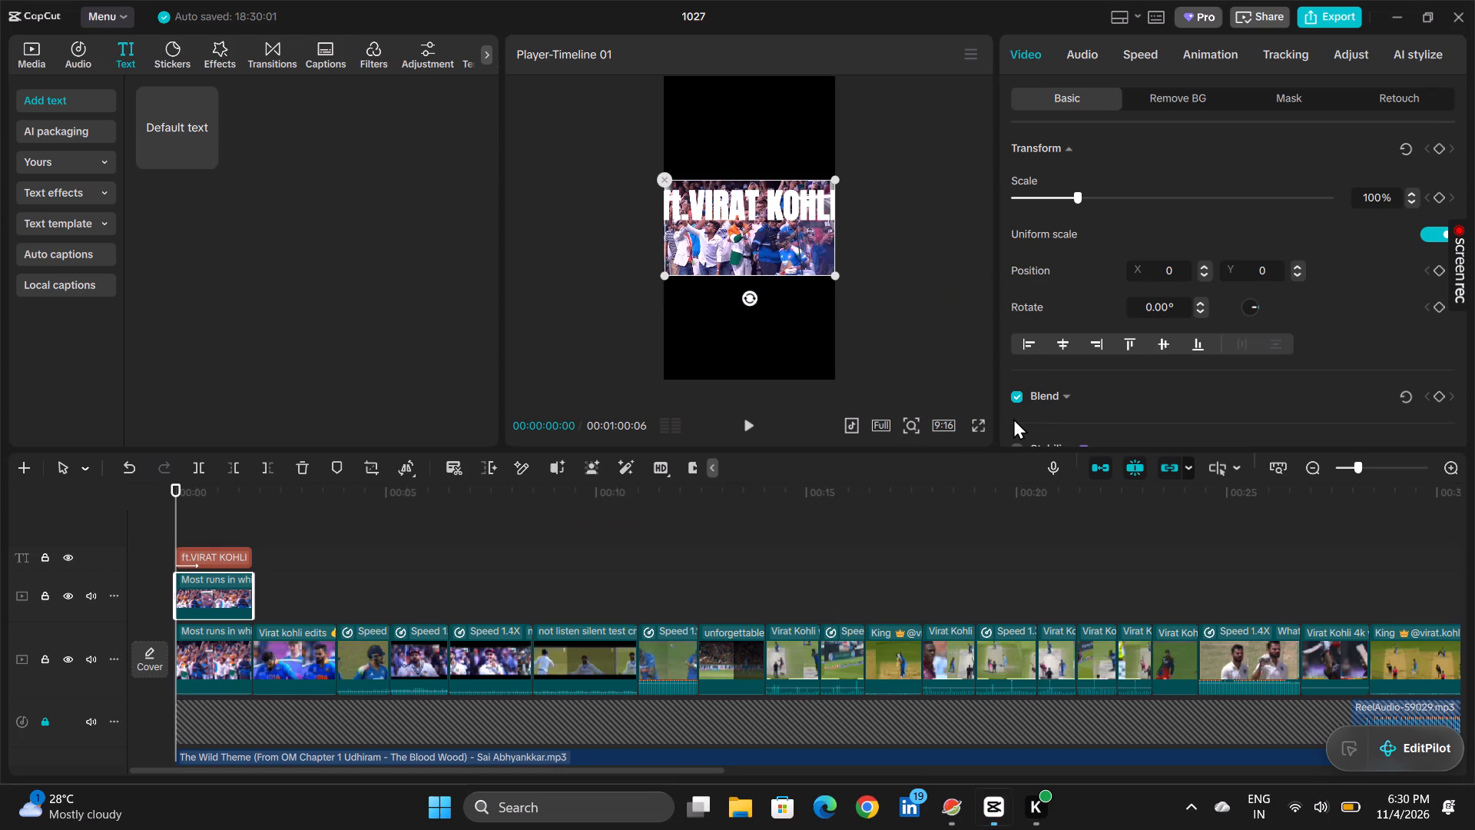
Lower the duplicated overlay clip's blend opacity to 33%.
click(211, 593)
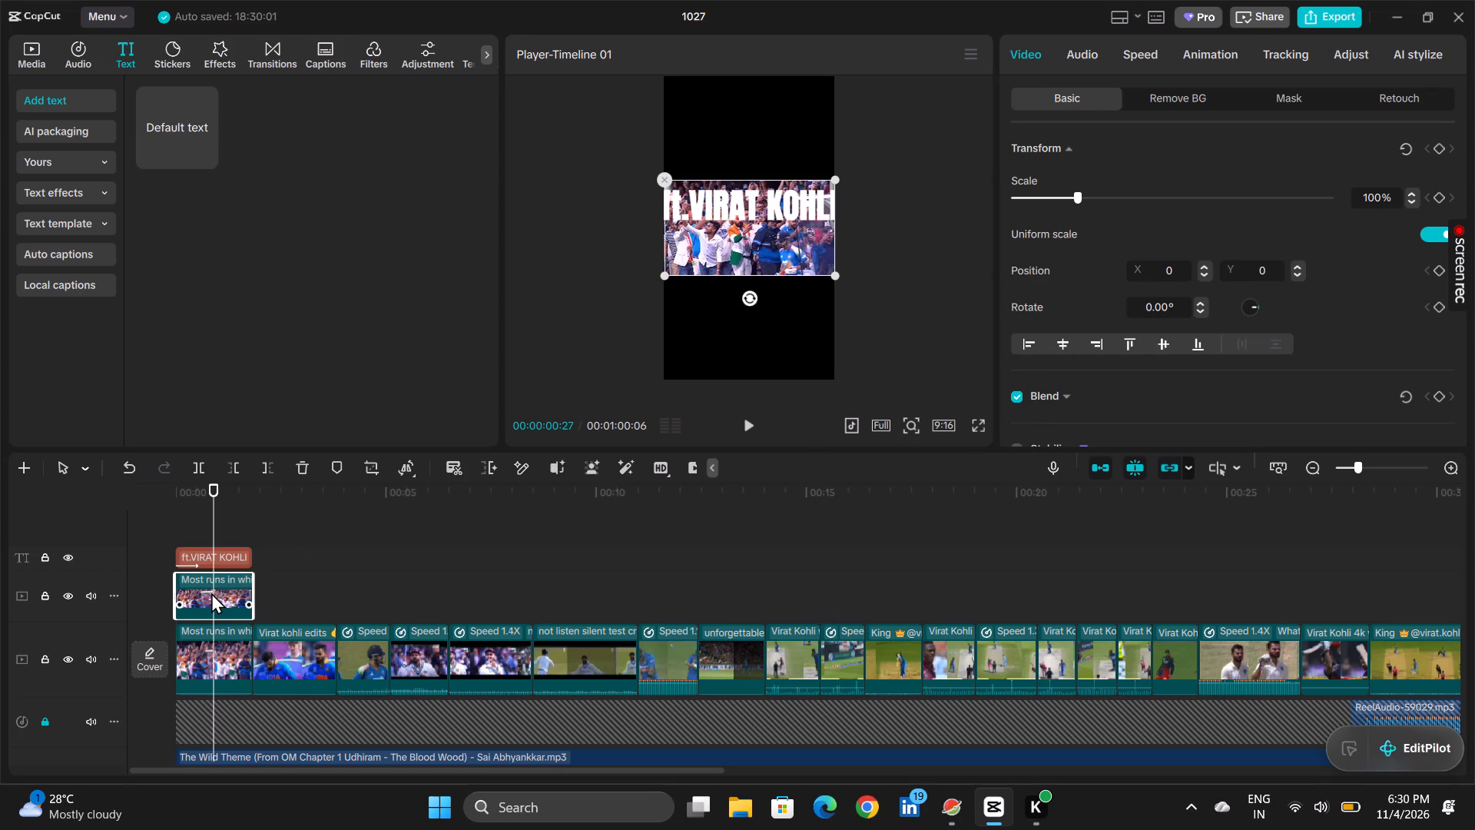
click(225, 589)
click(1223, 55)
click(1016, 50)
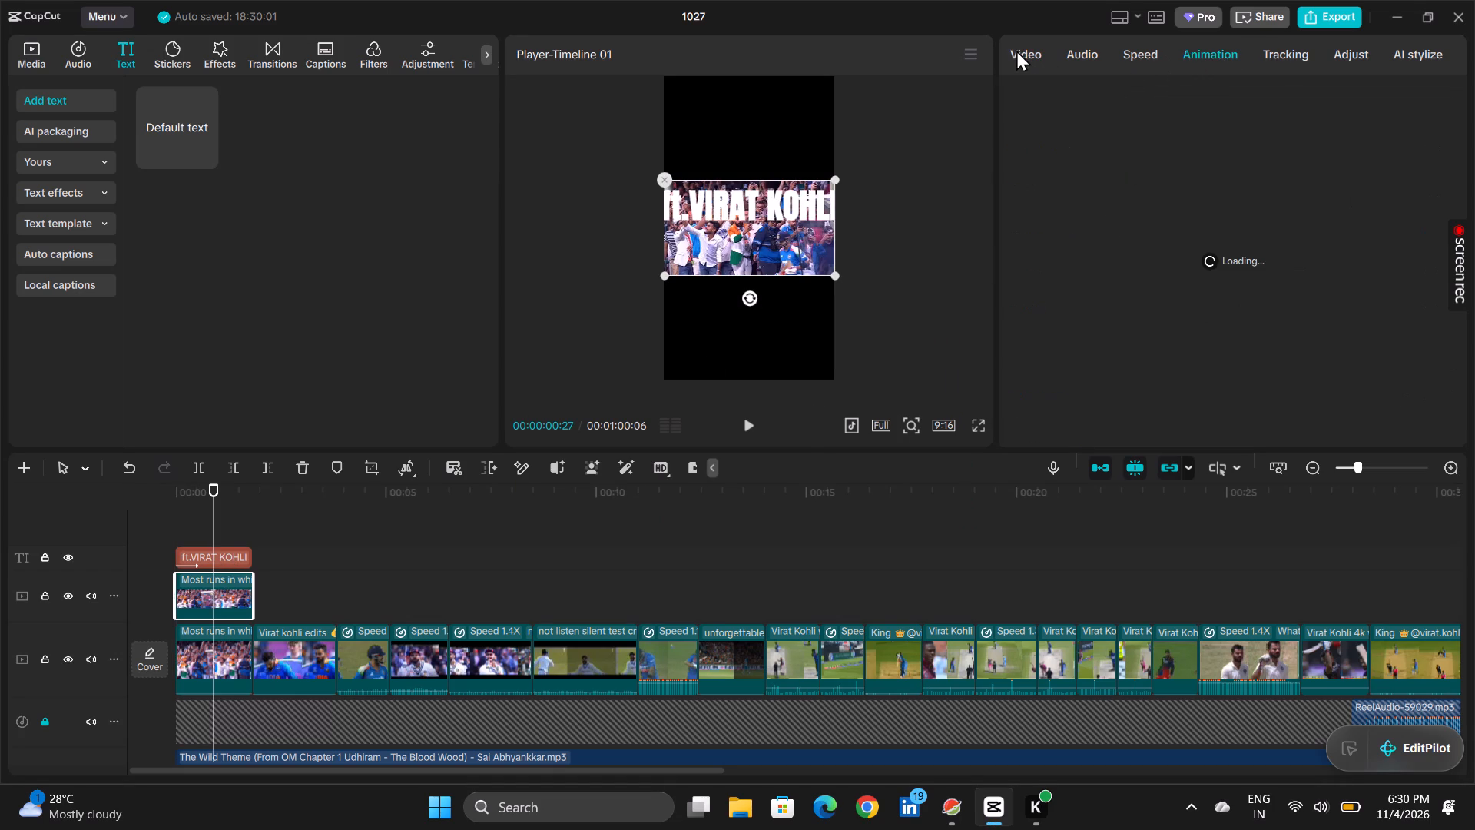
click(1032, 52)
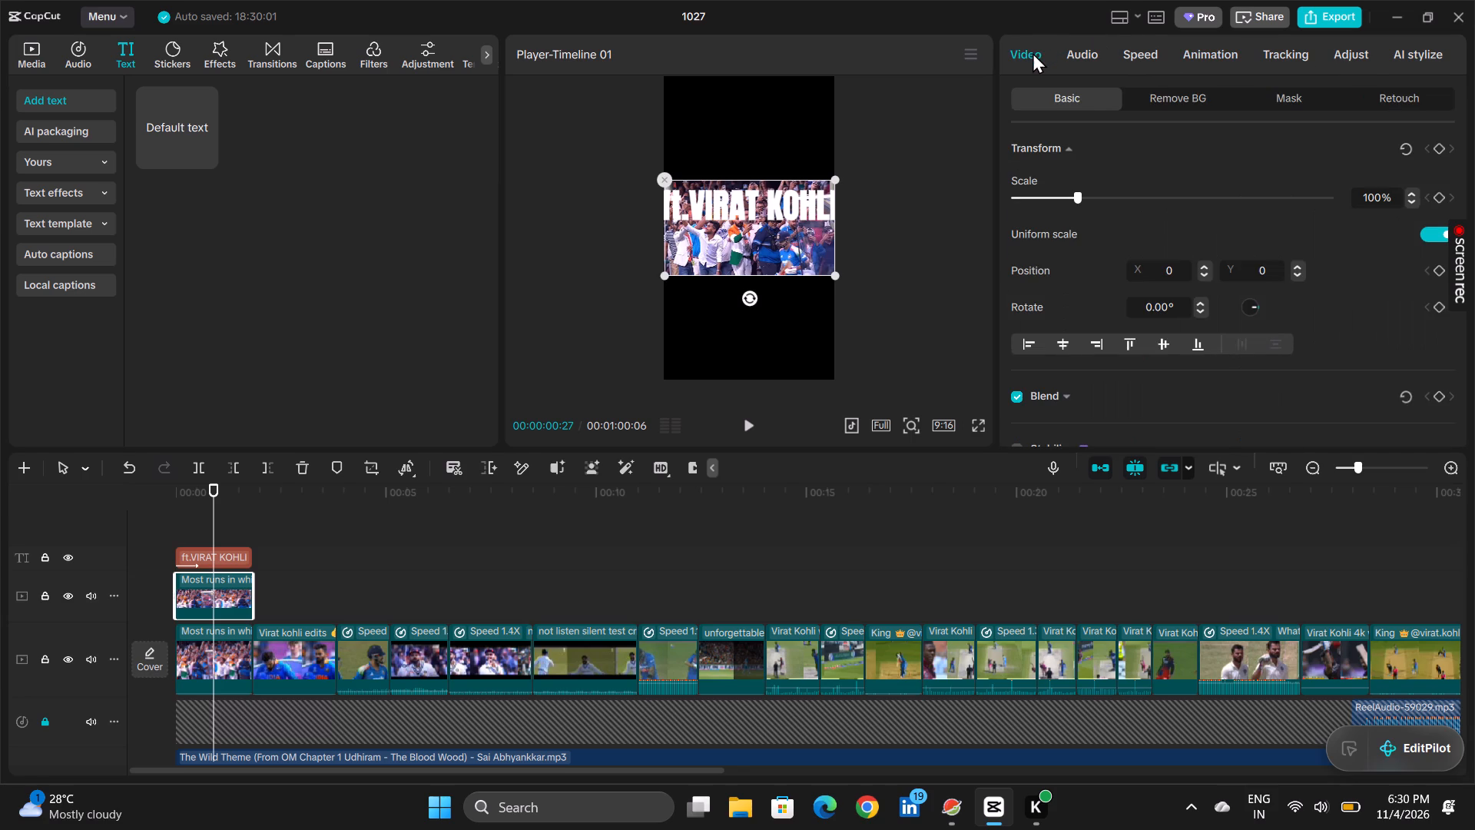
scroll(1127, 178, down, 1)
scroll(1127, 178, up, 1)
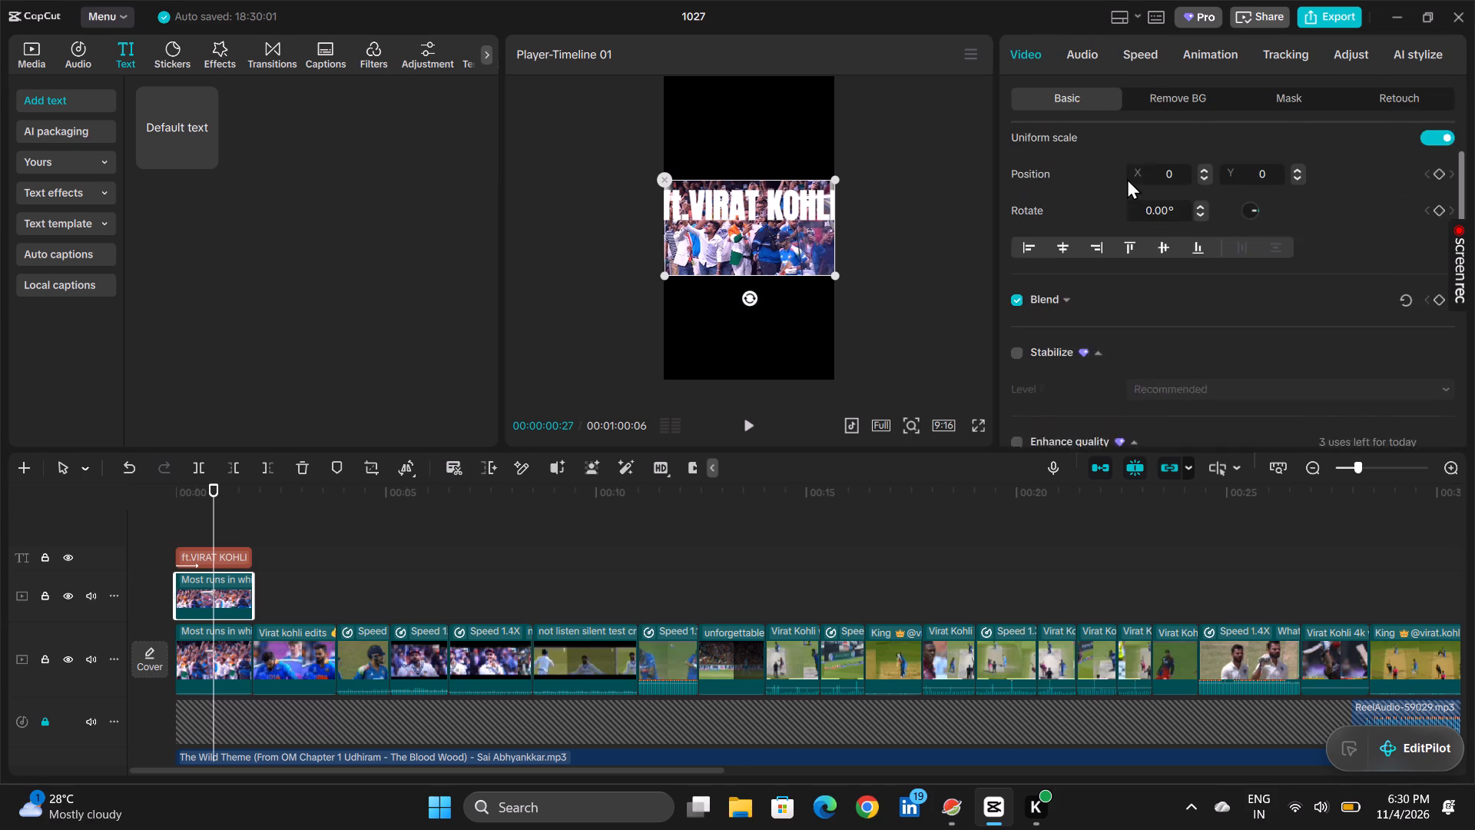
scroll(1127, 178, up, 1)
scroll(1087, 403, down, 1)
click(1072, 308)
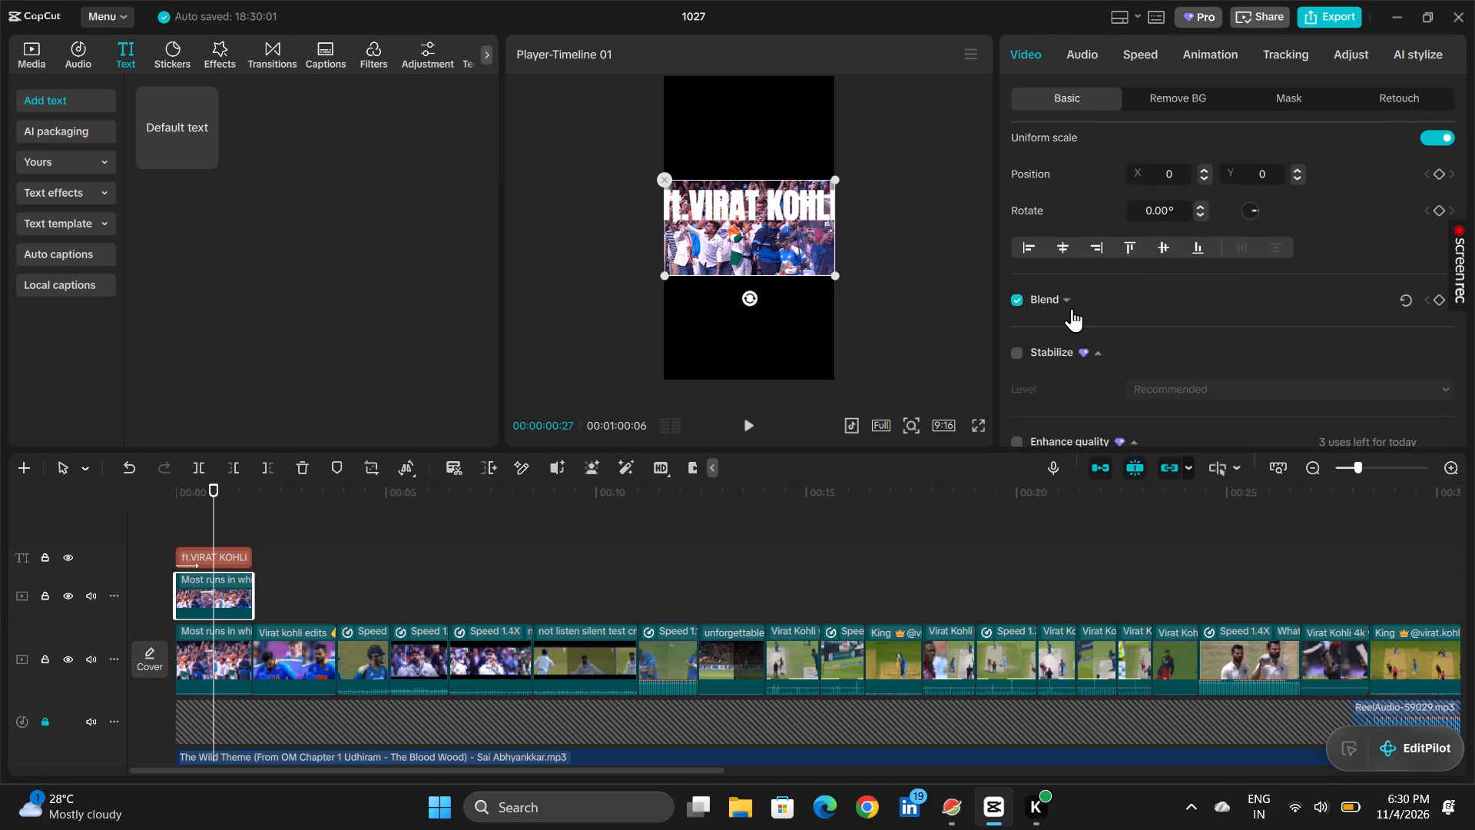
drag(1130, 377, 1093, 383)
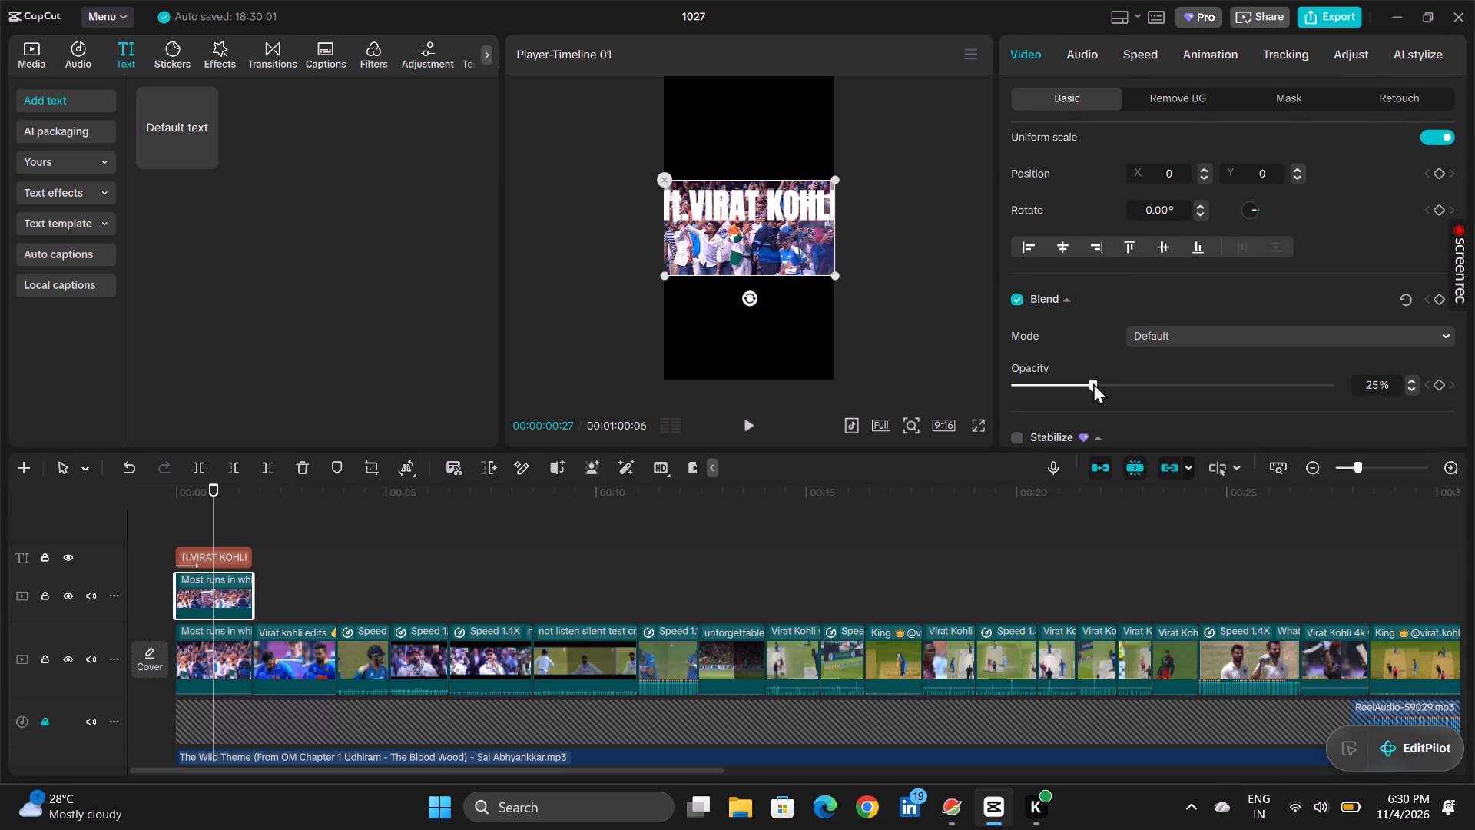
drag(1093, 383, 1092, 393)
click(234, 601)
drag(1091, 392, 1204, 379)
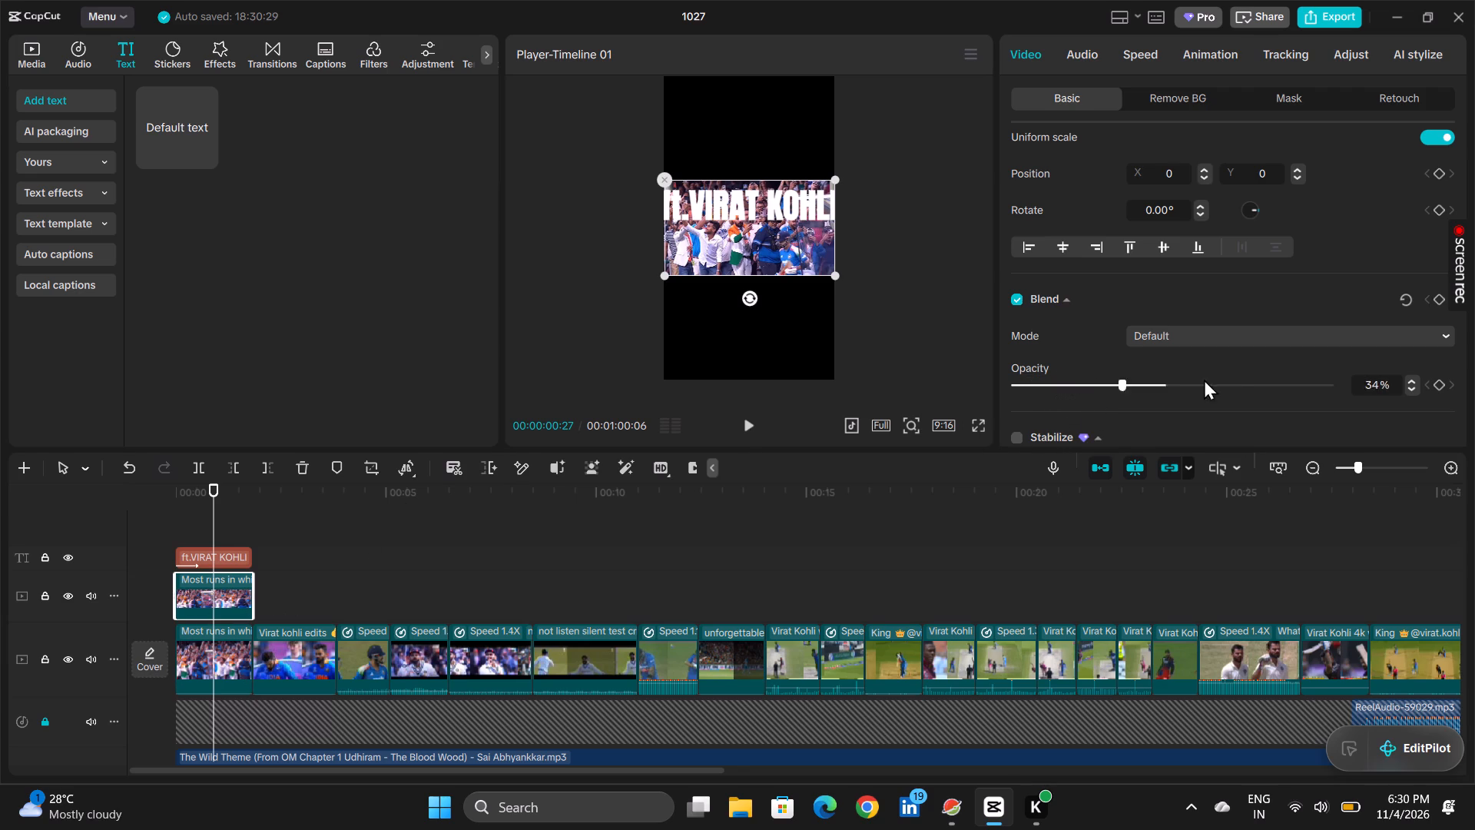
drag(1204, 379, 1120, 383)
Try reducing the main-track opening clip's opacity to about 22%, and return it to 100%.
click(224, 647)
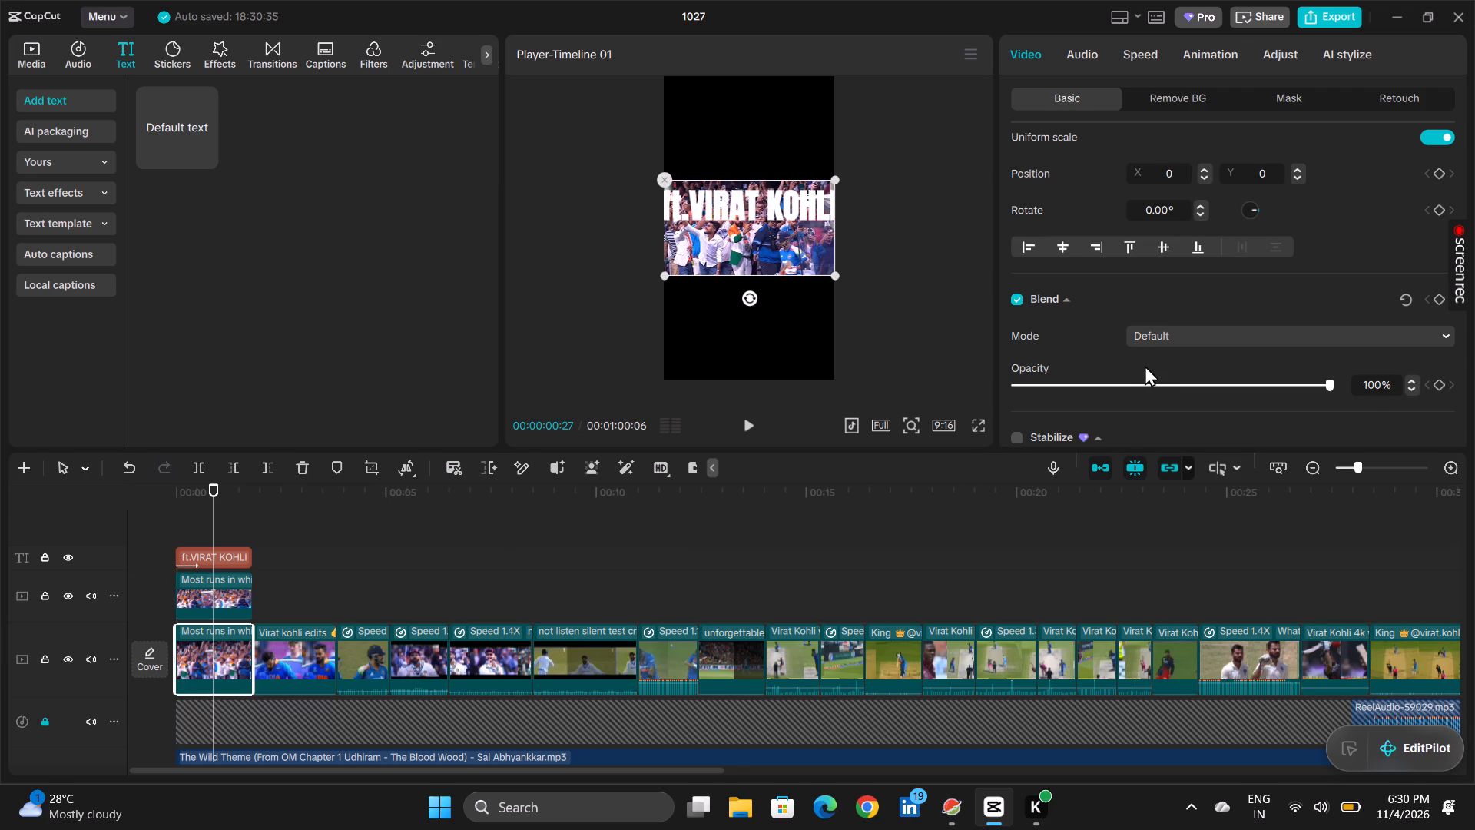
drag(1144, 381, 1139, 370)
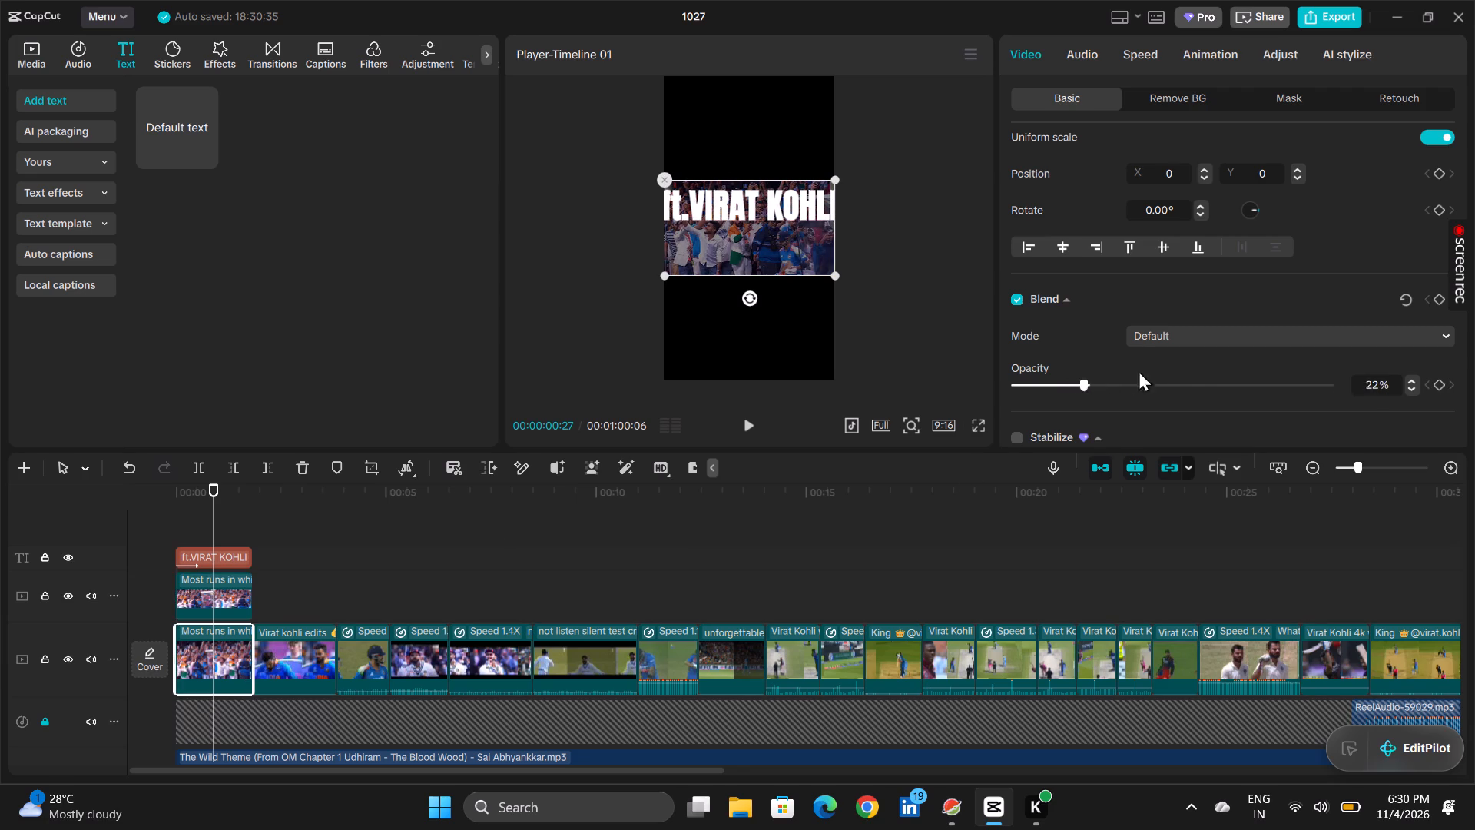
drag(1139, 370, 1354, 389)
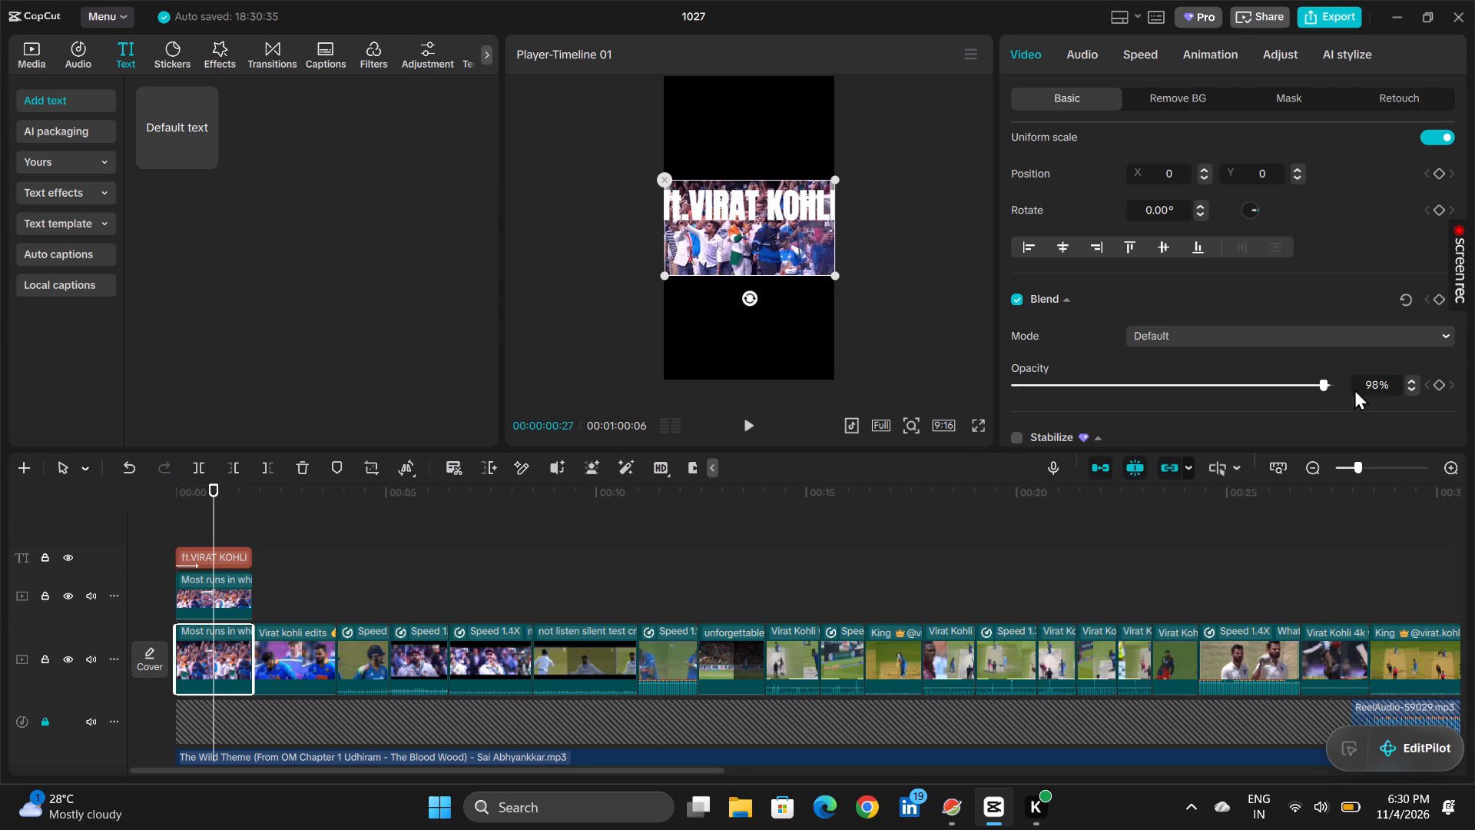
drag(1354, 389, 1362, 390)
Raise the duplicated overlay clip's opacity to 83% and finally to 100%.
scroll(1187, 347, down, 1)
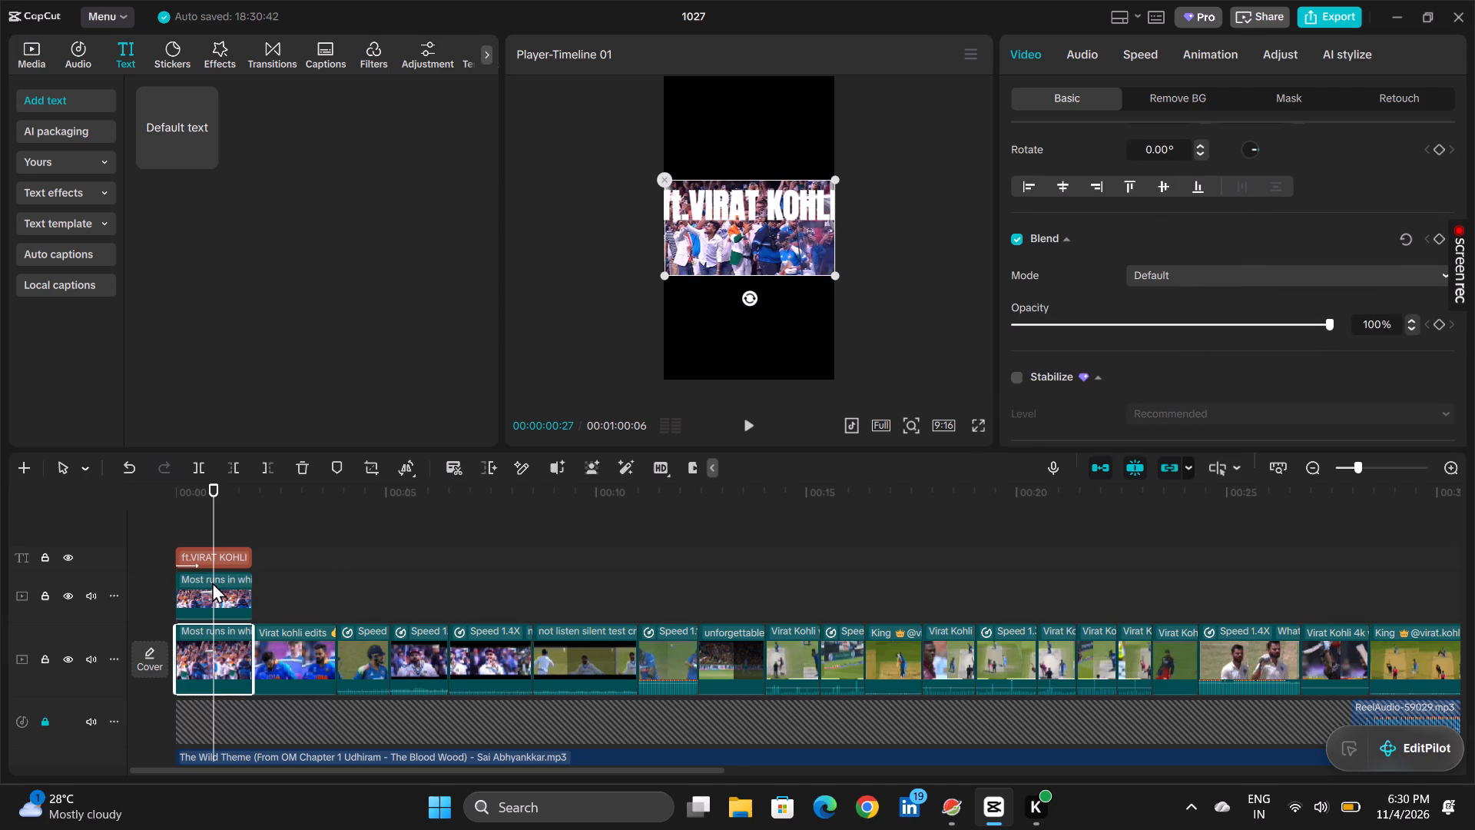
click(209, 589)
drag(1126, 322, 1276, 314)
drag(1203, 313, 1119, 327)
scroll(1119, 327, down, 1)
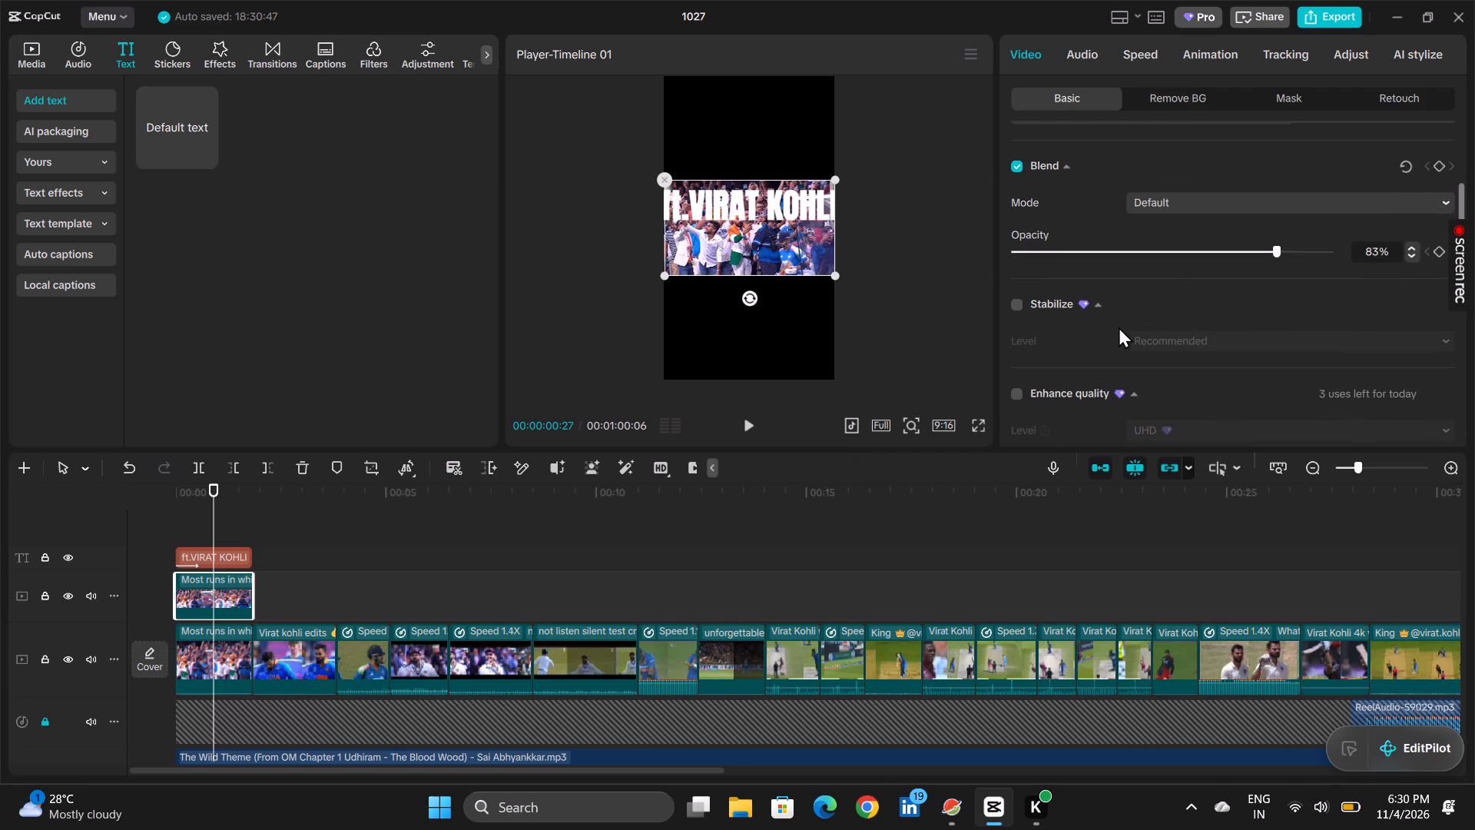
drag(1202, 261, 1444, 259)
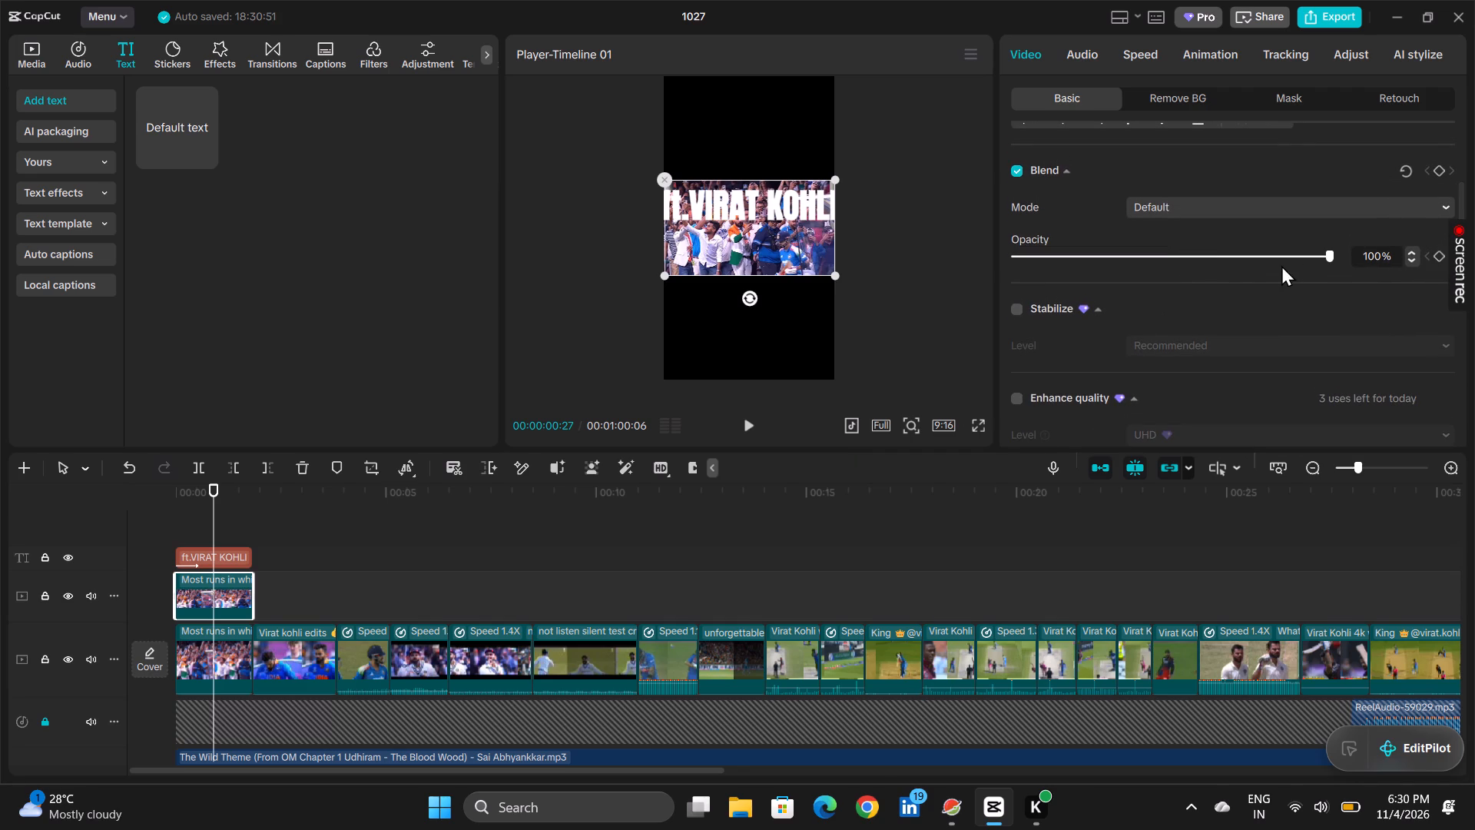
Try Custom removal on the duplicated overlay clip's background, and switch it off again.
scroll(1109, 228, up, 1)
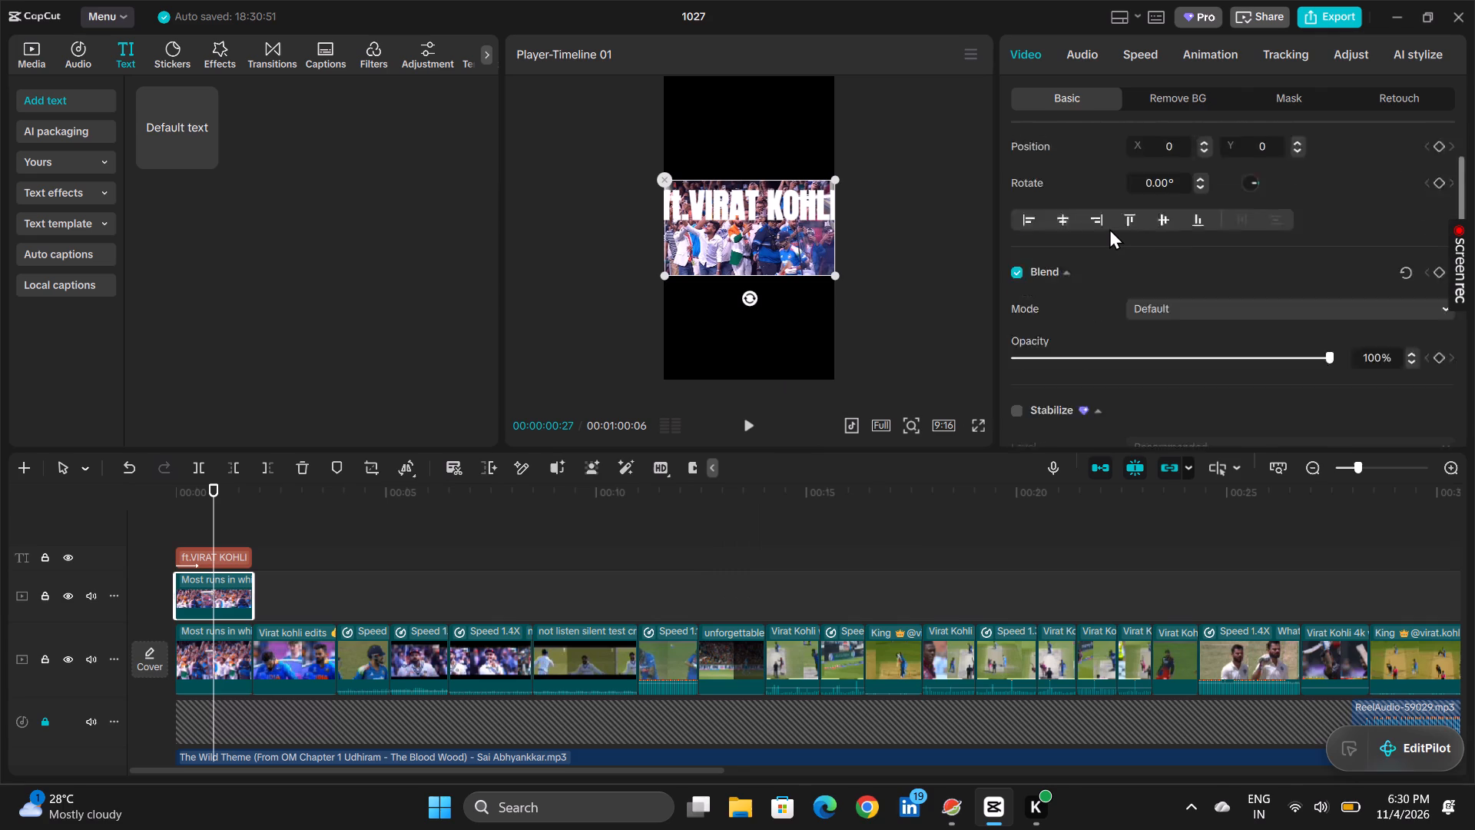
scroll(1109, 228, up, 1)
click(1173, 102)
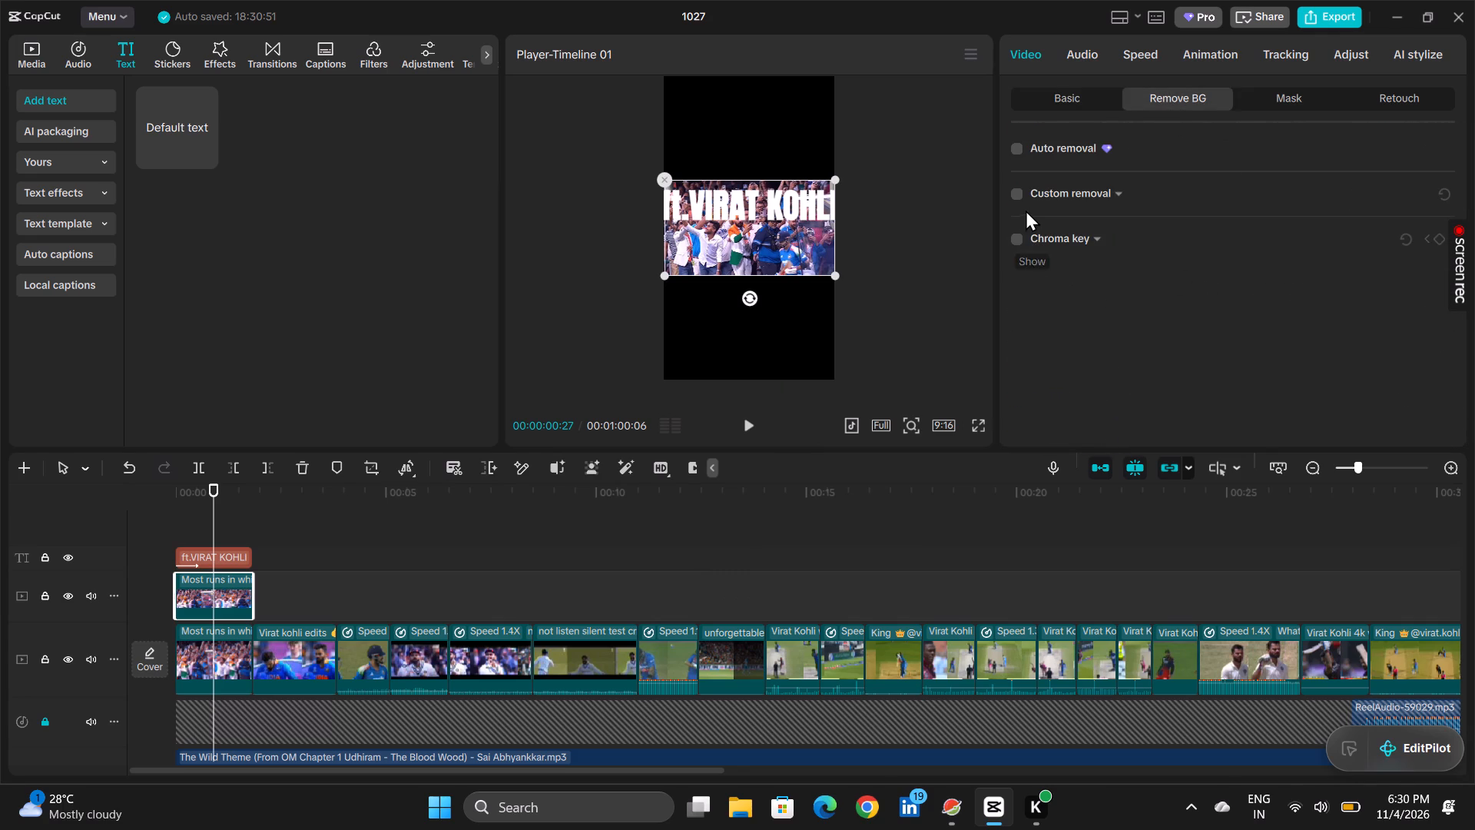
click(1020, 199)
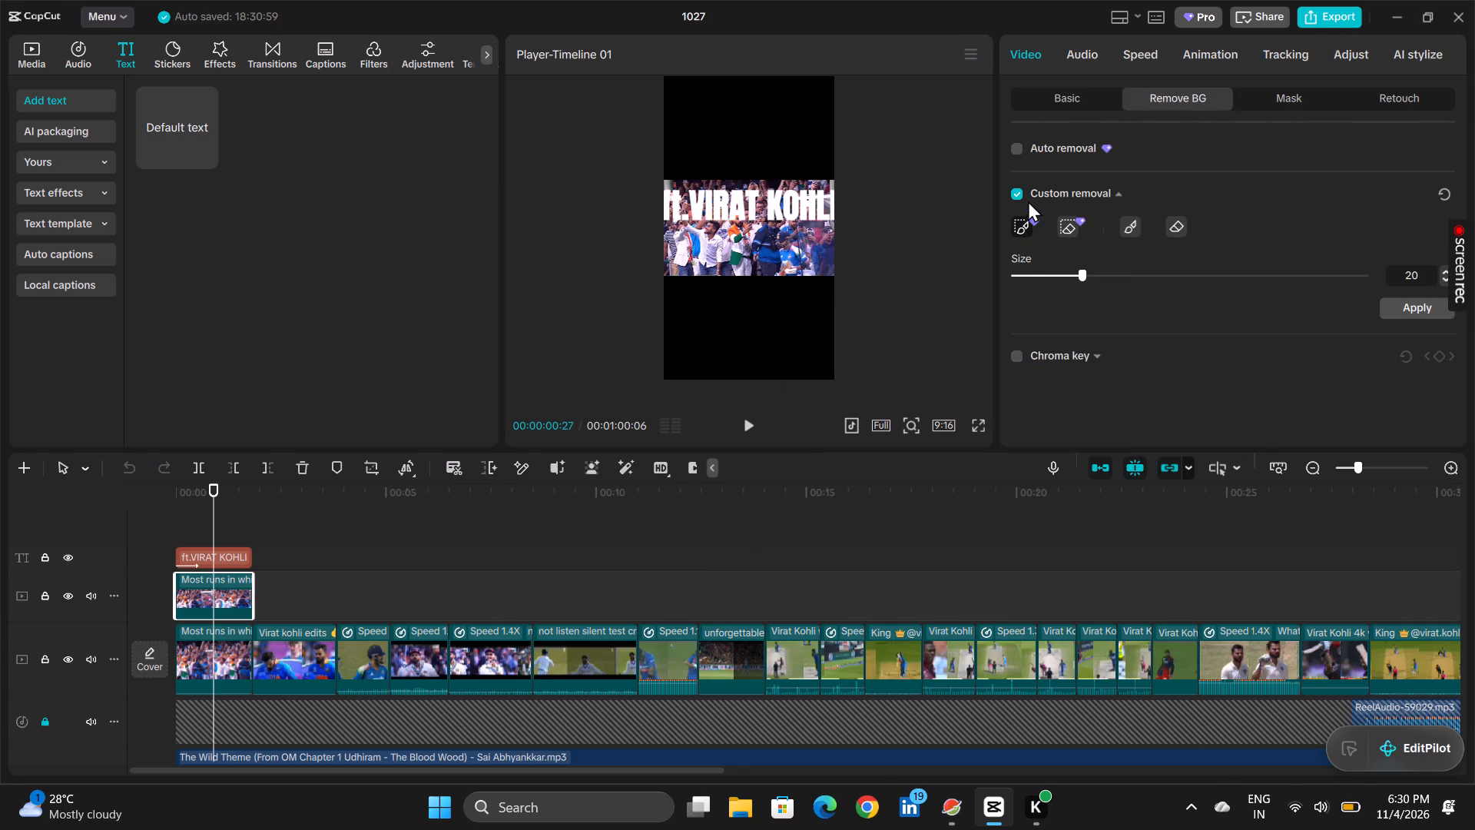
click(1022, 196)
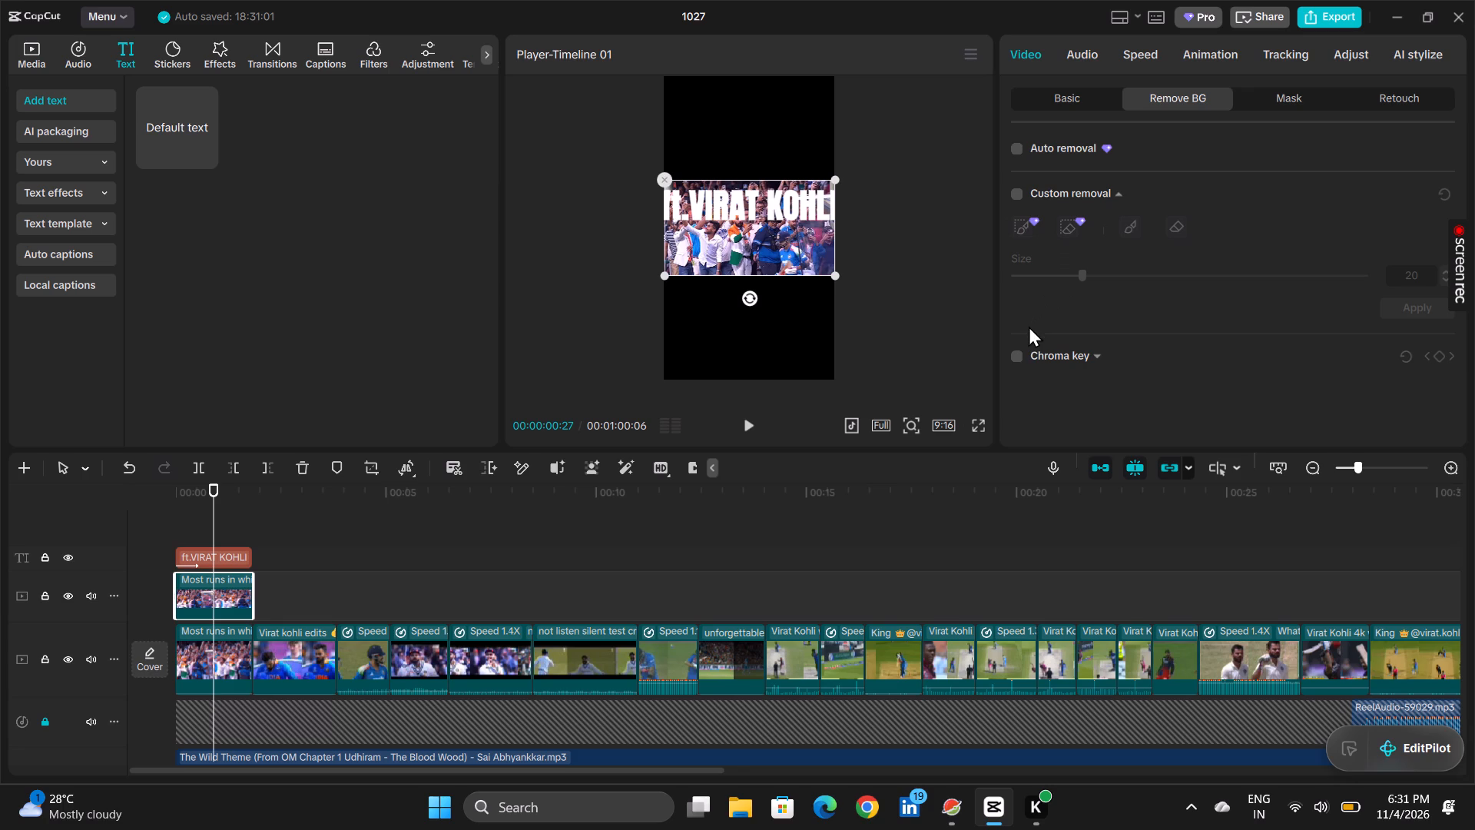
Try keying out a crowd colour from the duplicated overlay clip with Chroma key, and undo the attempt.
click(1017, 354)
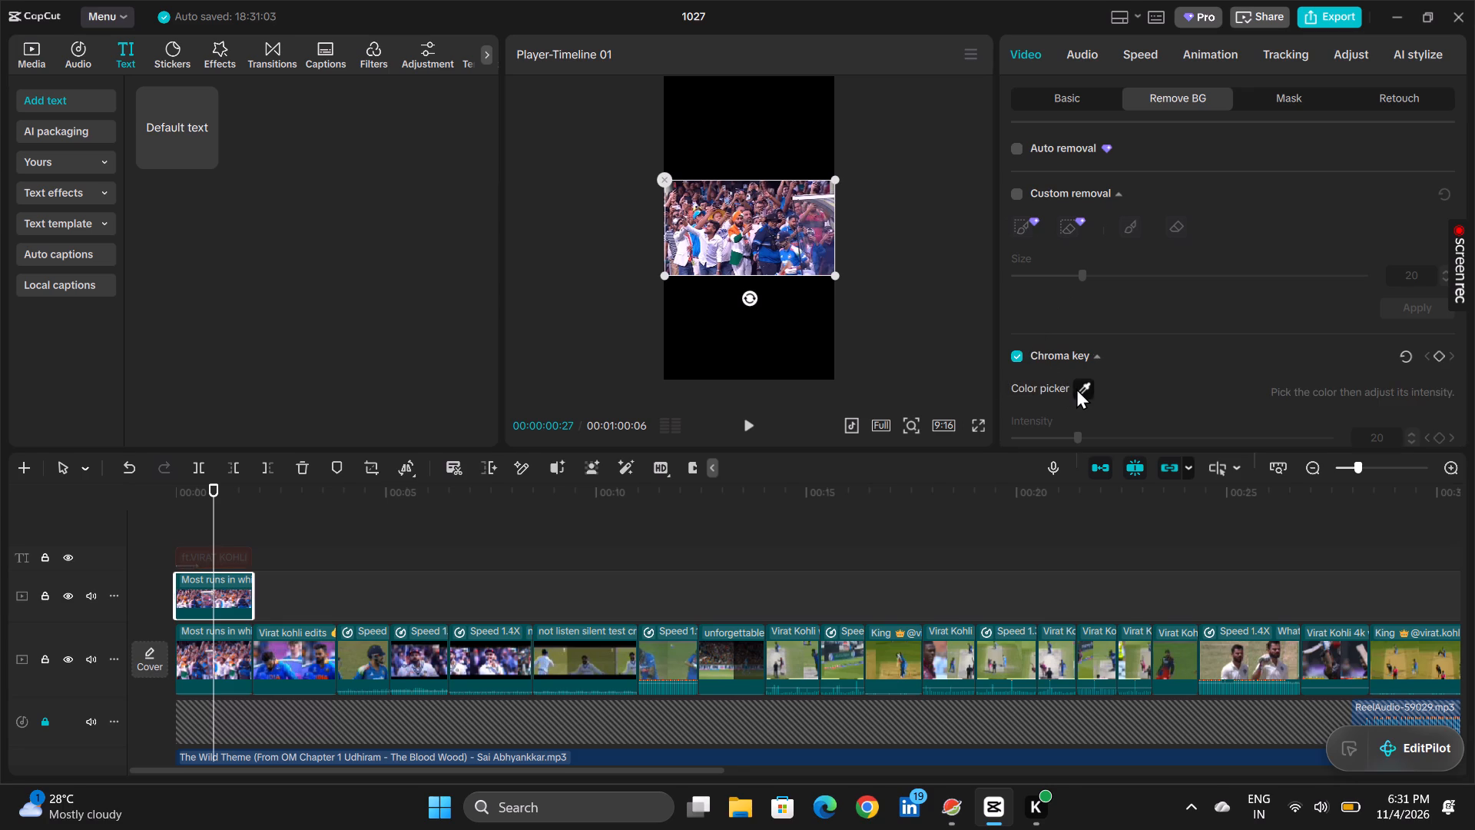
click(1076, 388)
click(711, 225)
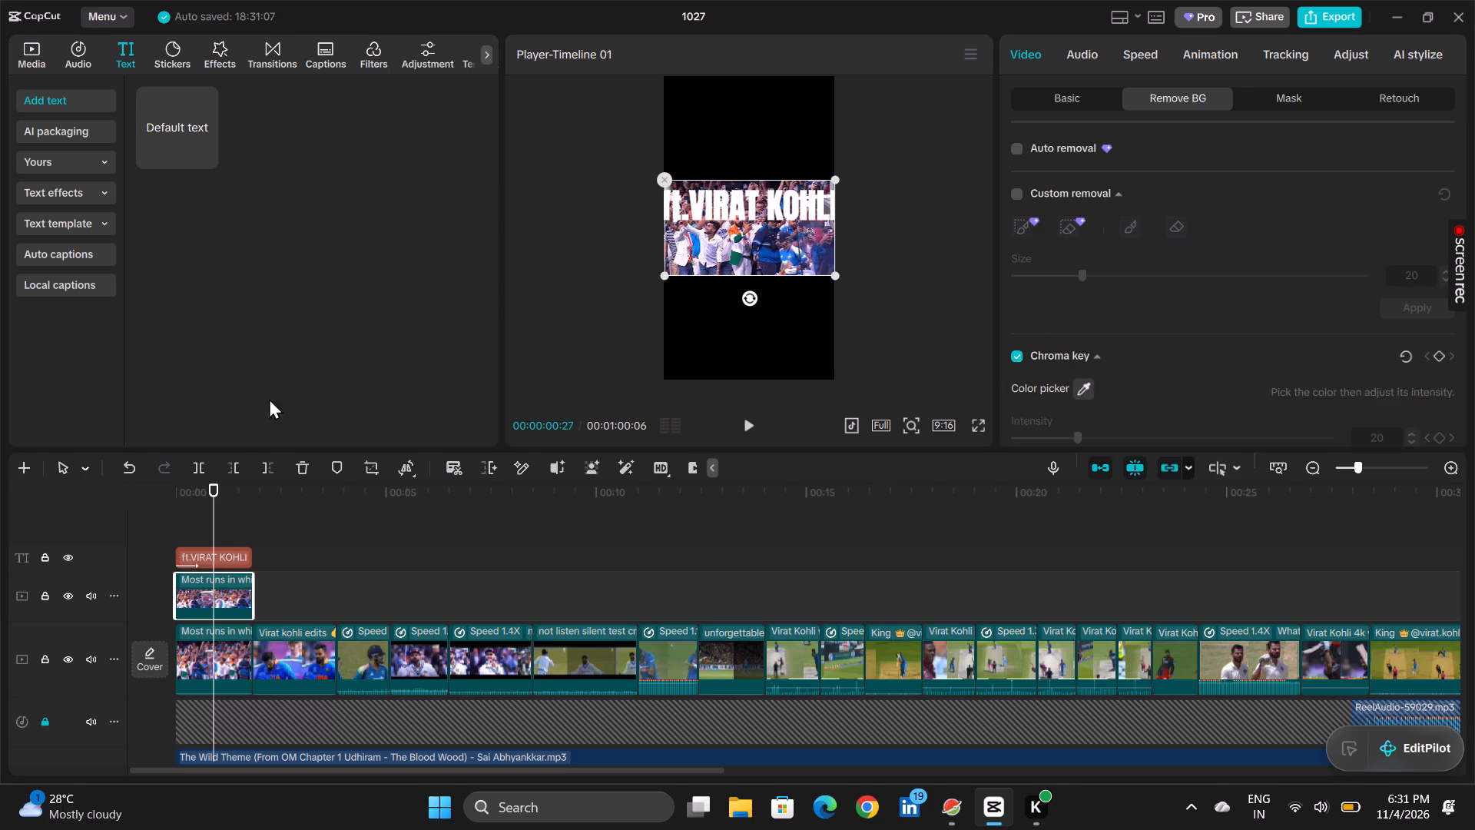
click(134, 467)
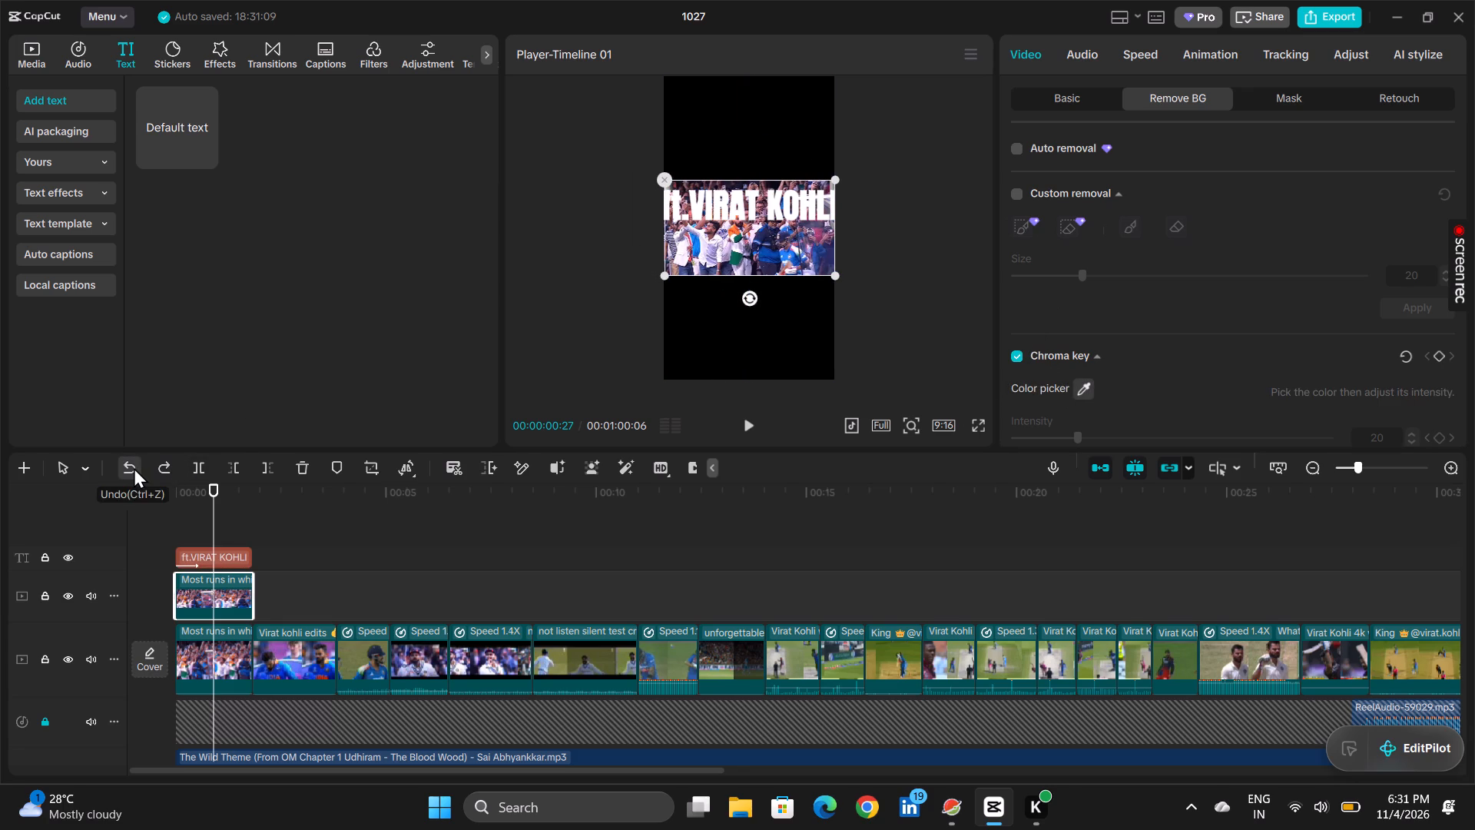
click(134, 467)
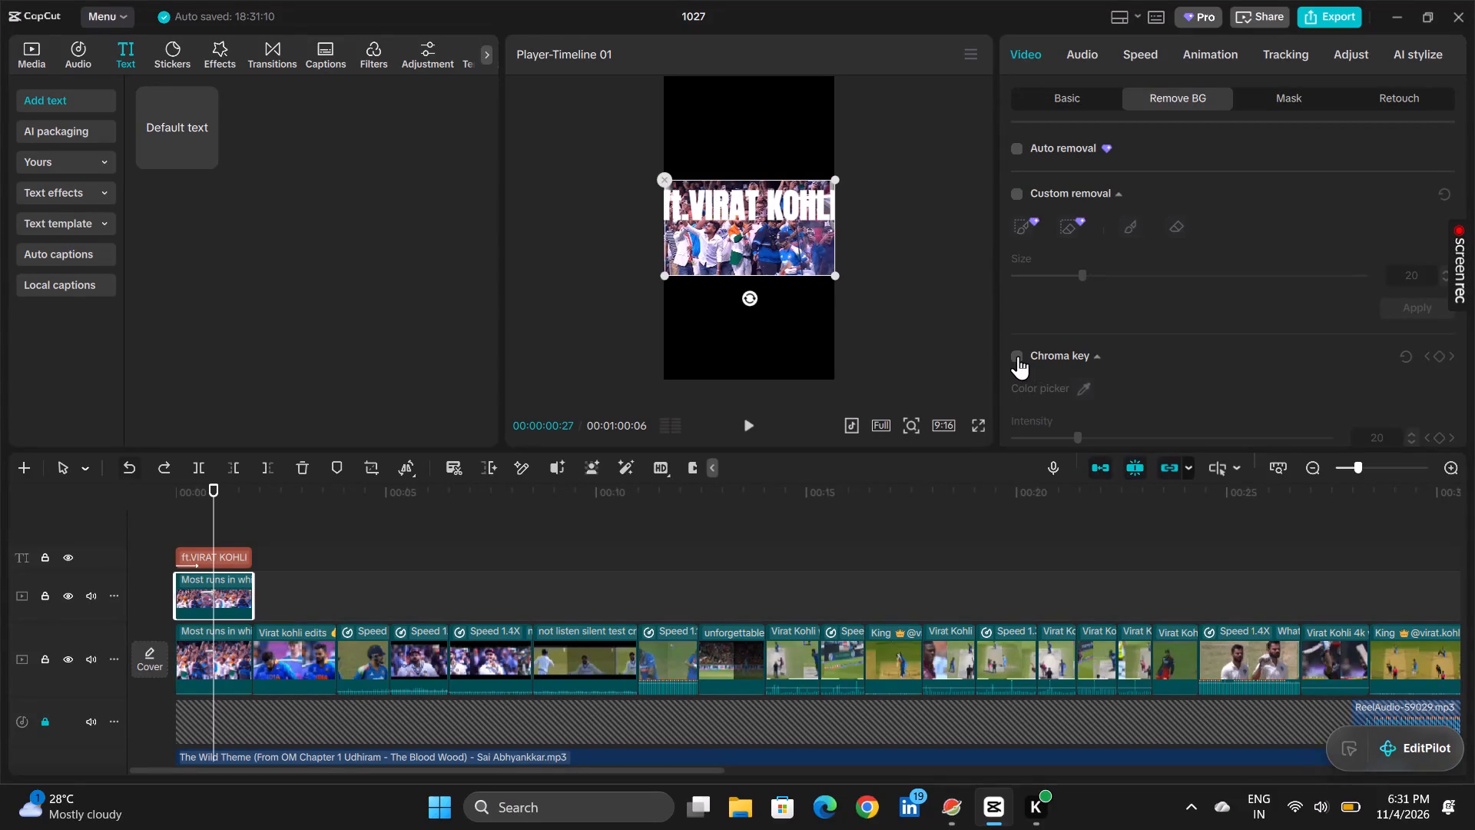
Turn on Chroma key for the duplicated overlay clip and try its color picker.
click(1018, 356)
click(1085, 355)
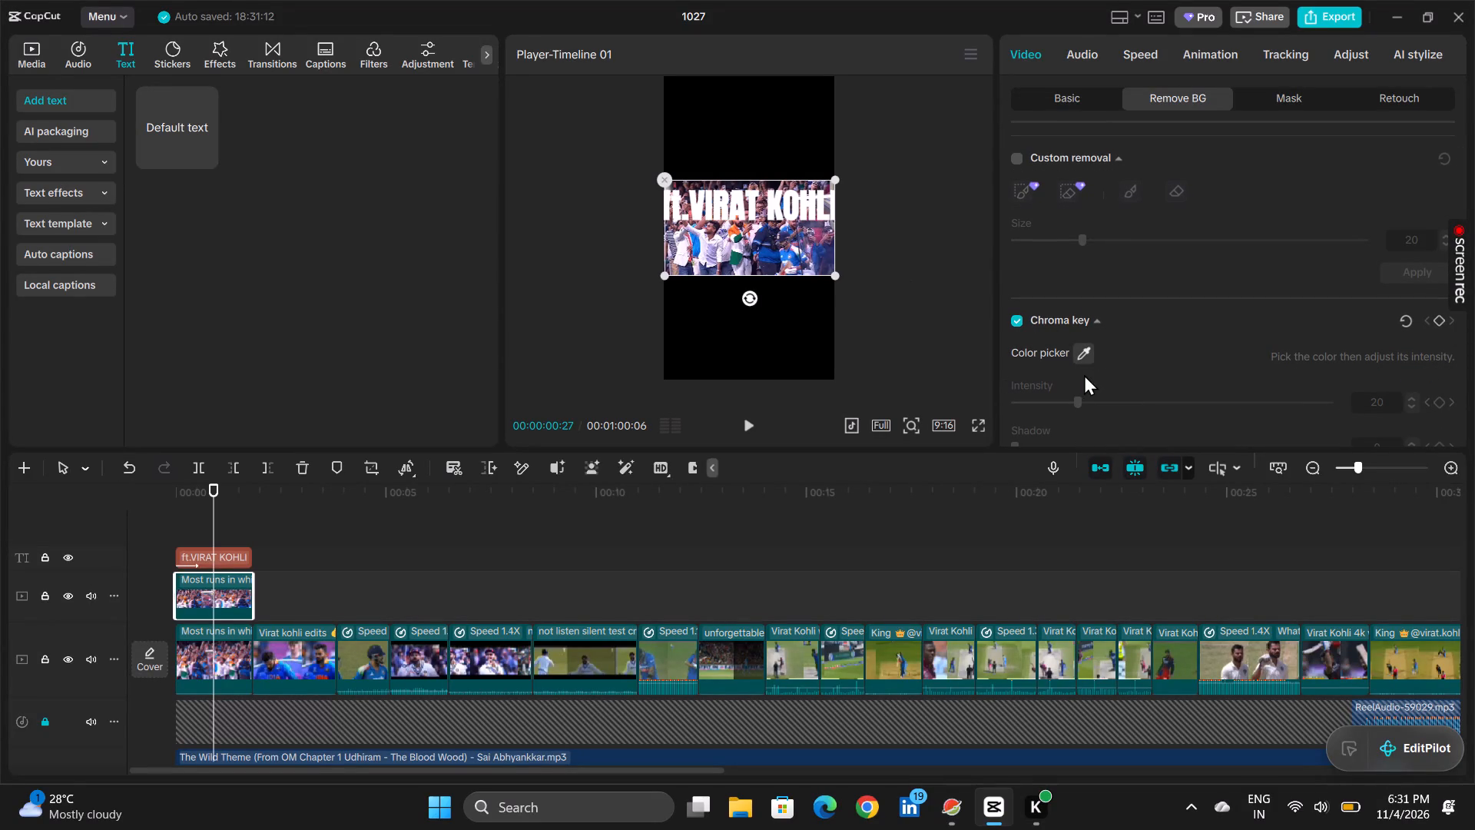
click(1086, 350)
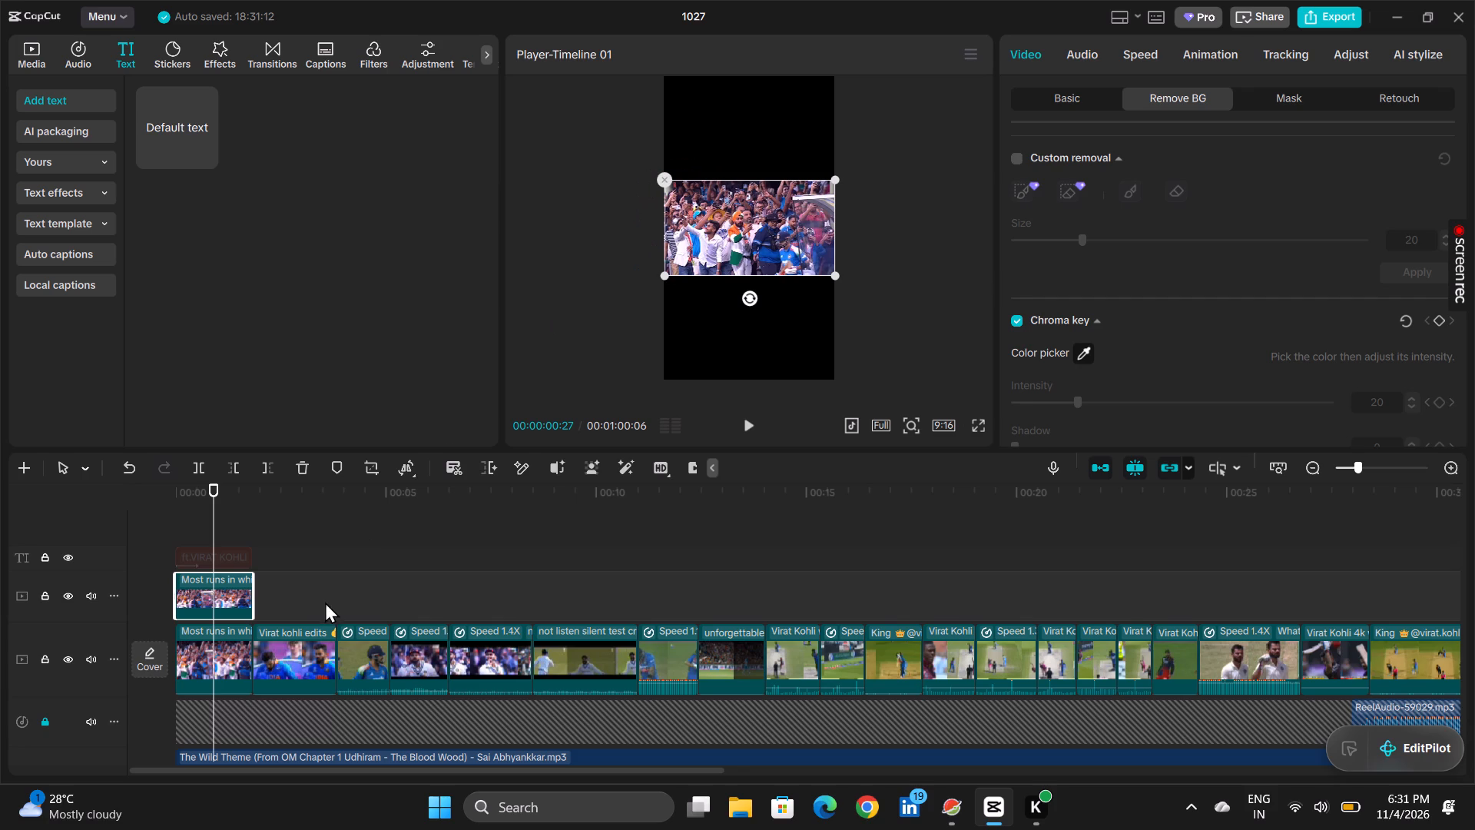
click(172, 692)
Turn on Chroma key for the main-track opening clip and try picking a crowd colour.
click(195, 672)
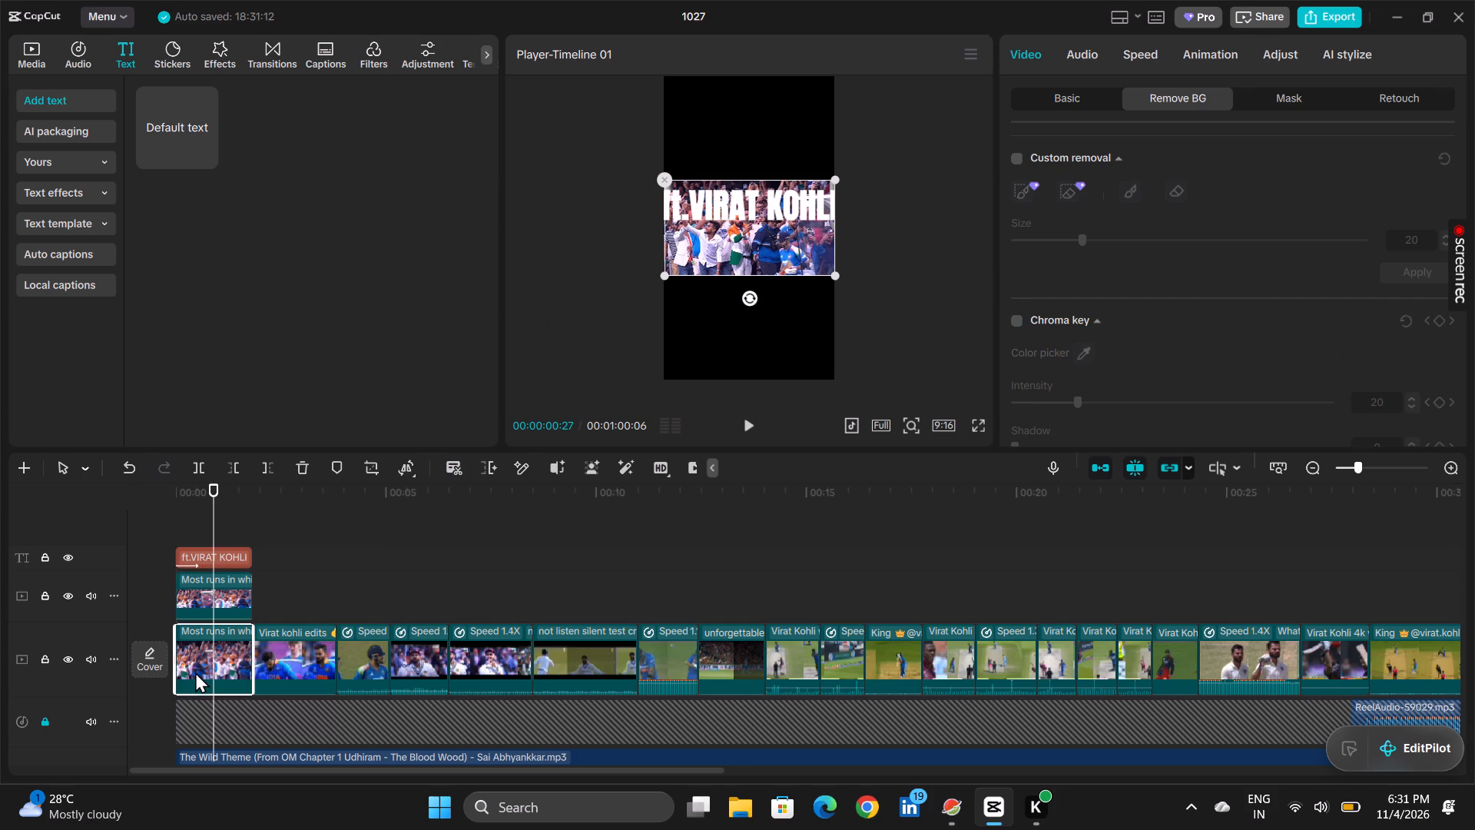
click(1016, 318)
scroll(1078, 346, down, 1)
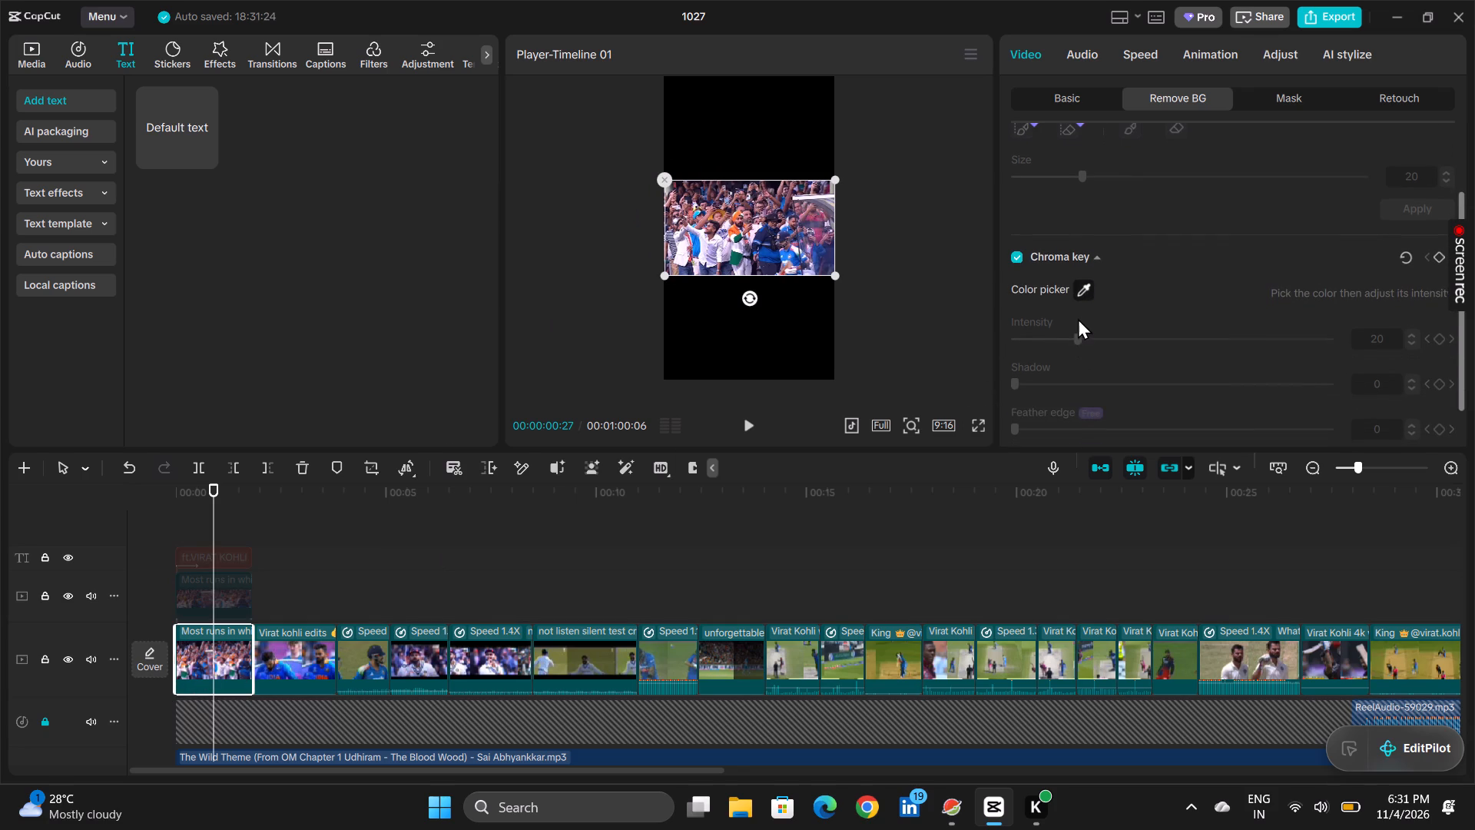
click(1078, 286)
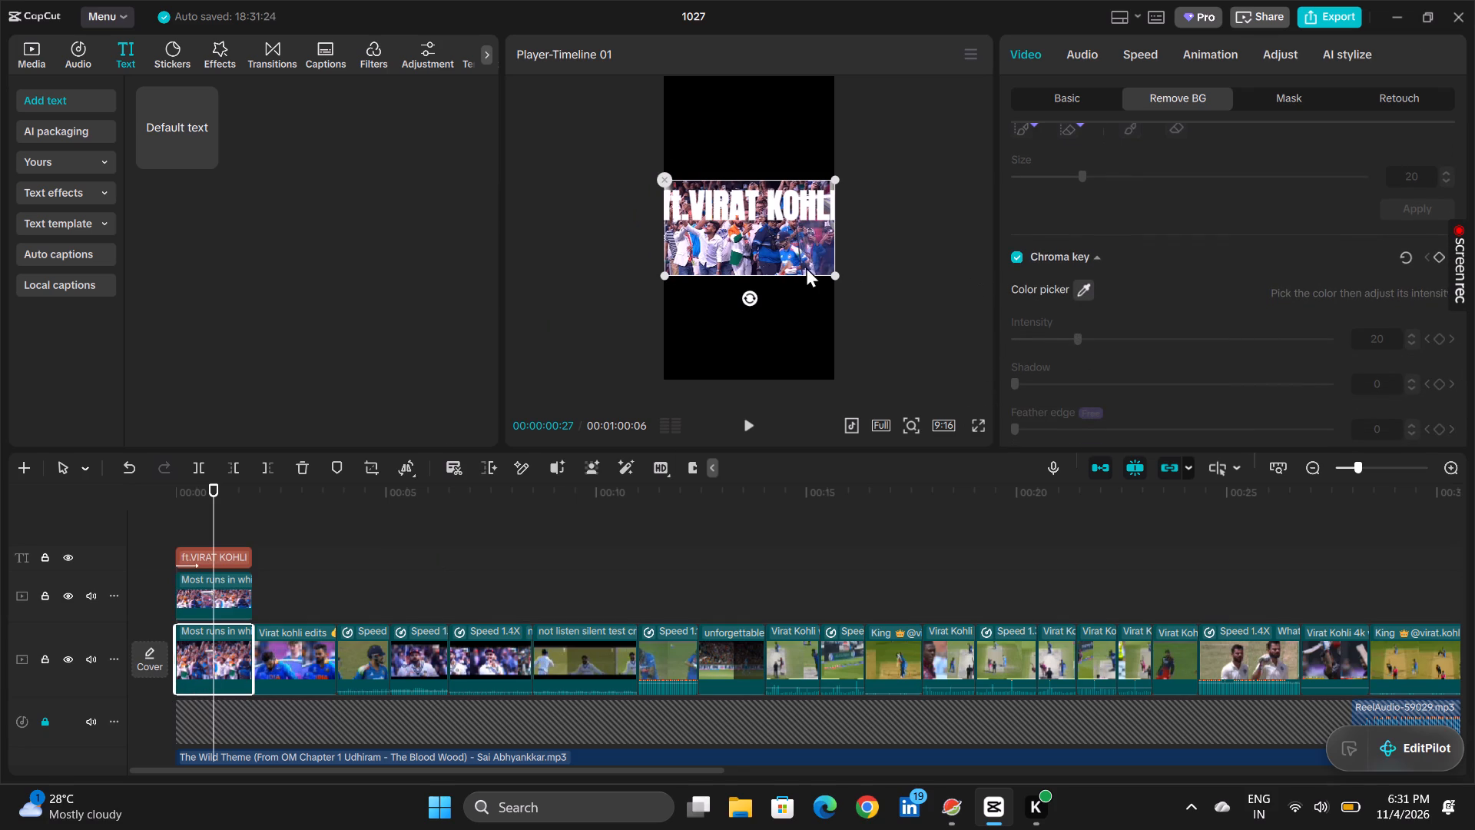
click(1082, 290)
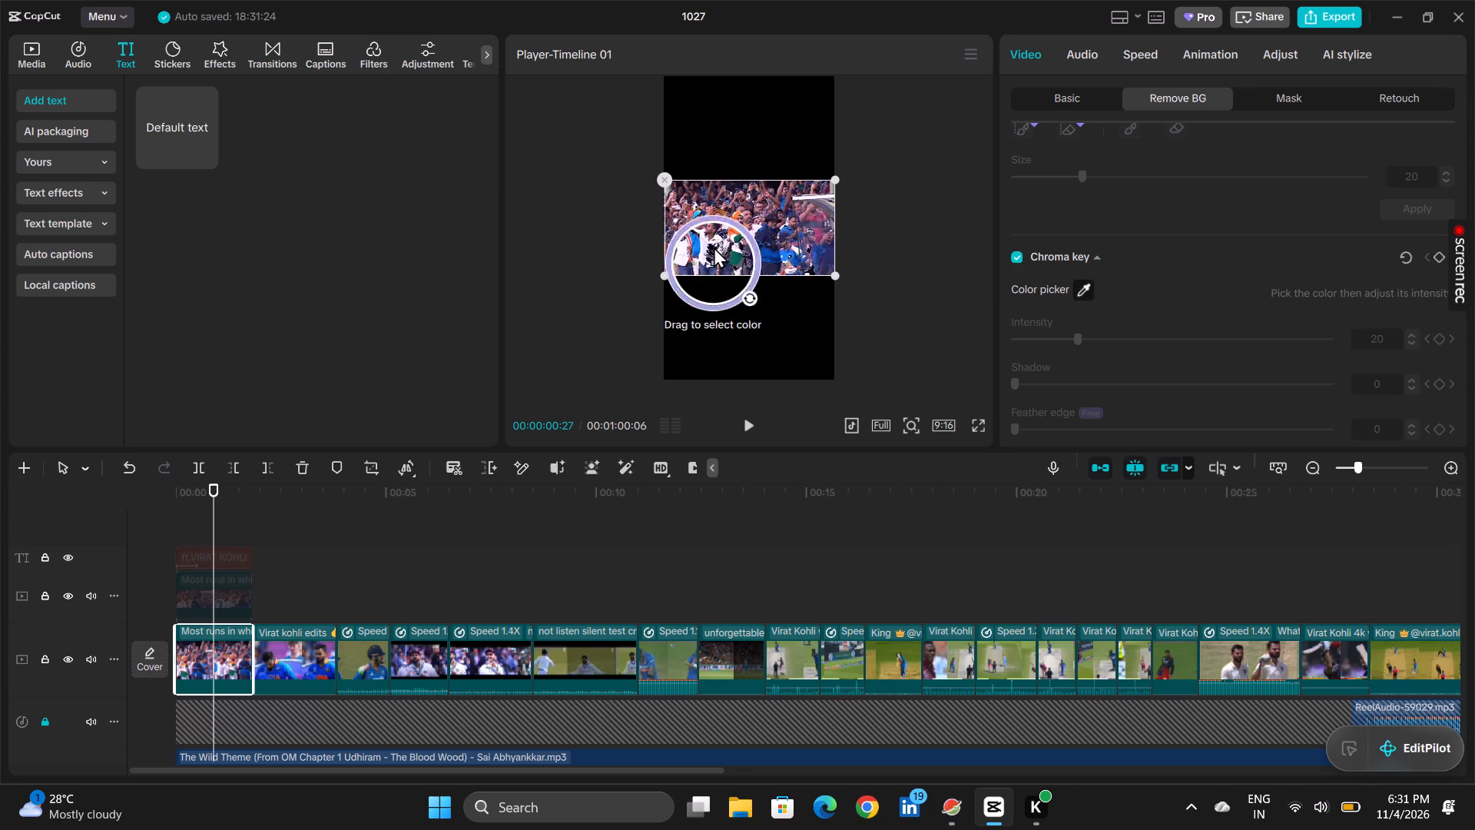
click(343, 565)
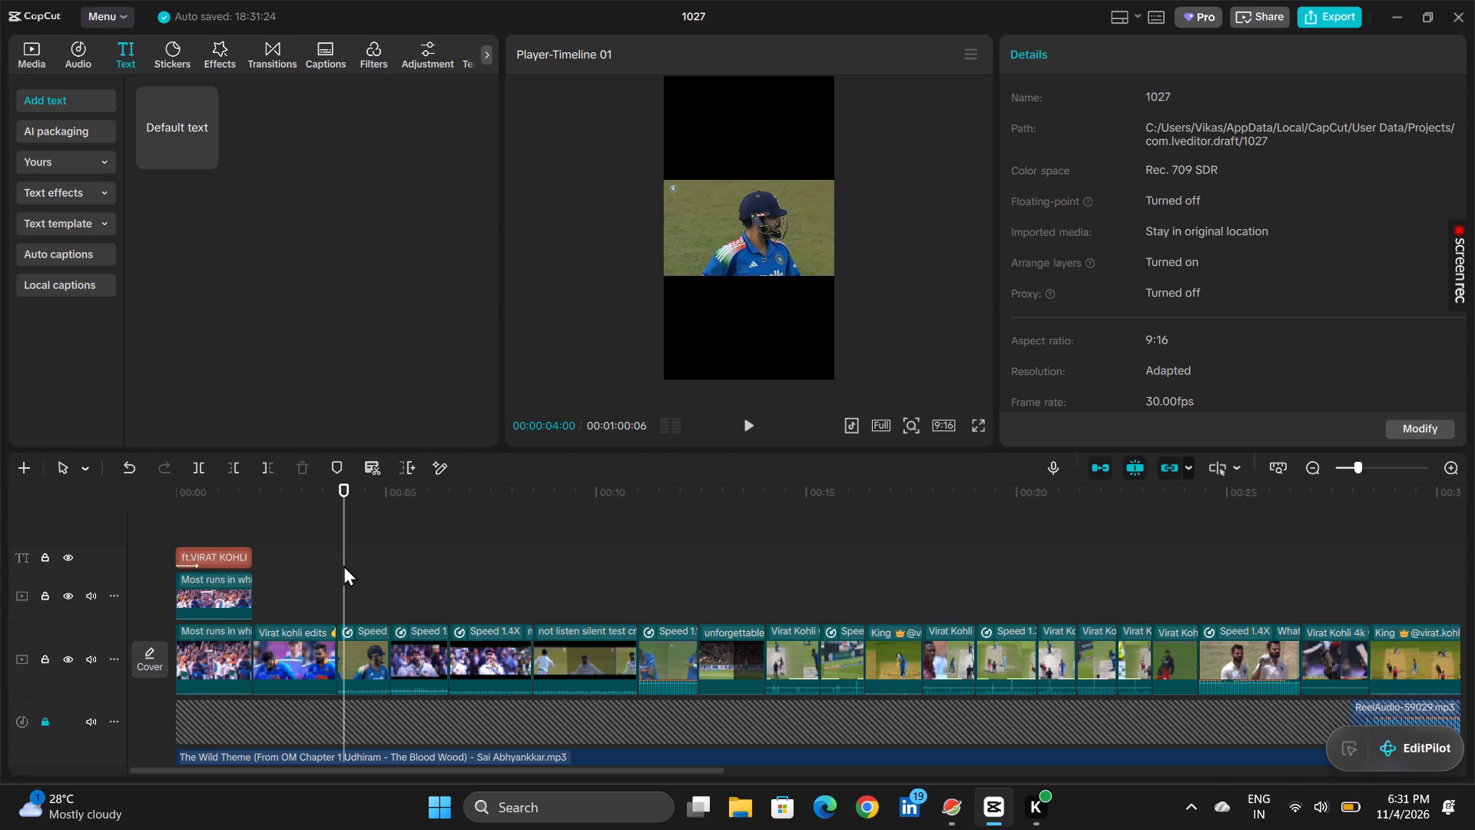
Move the ft.VIRAT KOHLI title layer between the duplicated overlay clip and the main-track clip.
drag(215, 566, 222, 609)
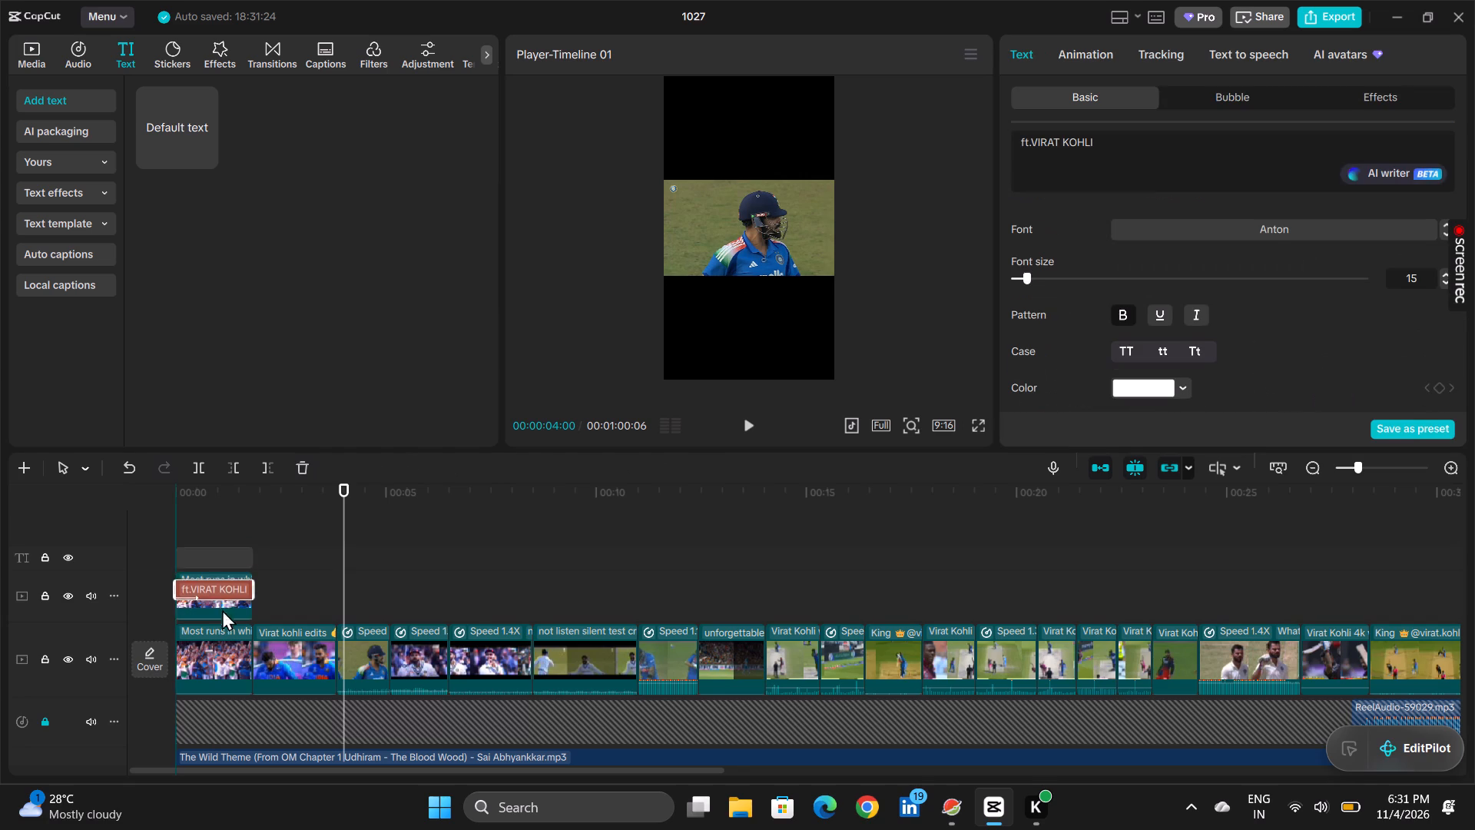
drag(222, 609, 217, 629)
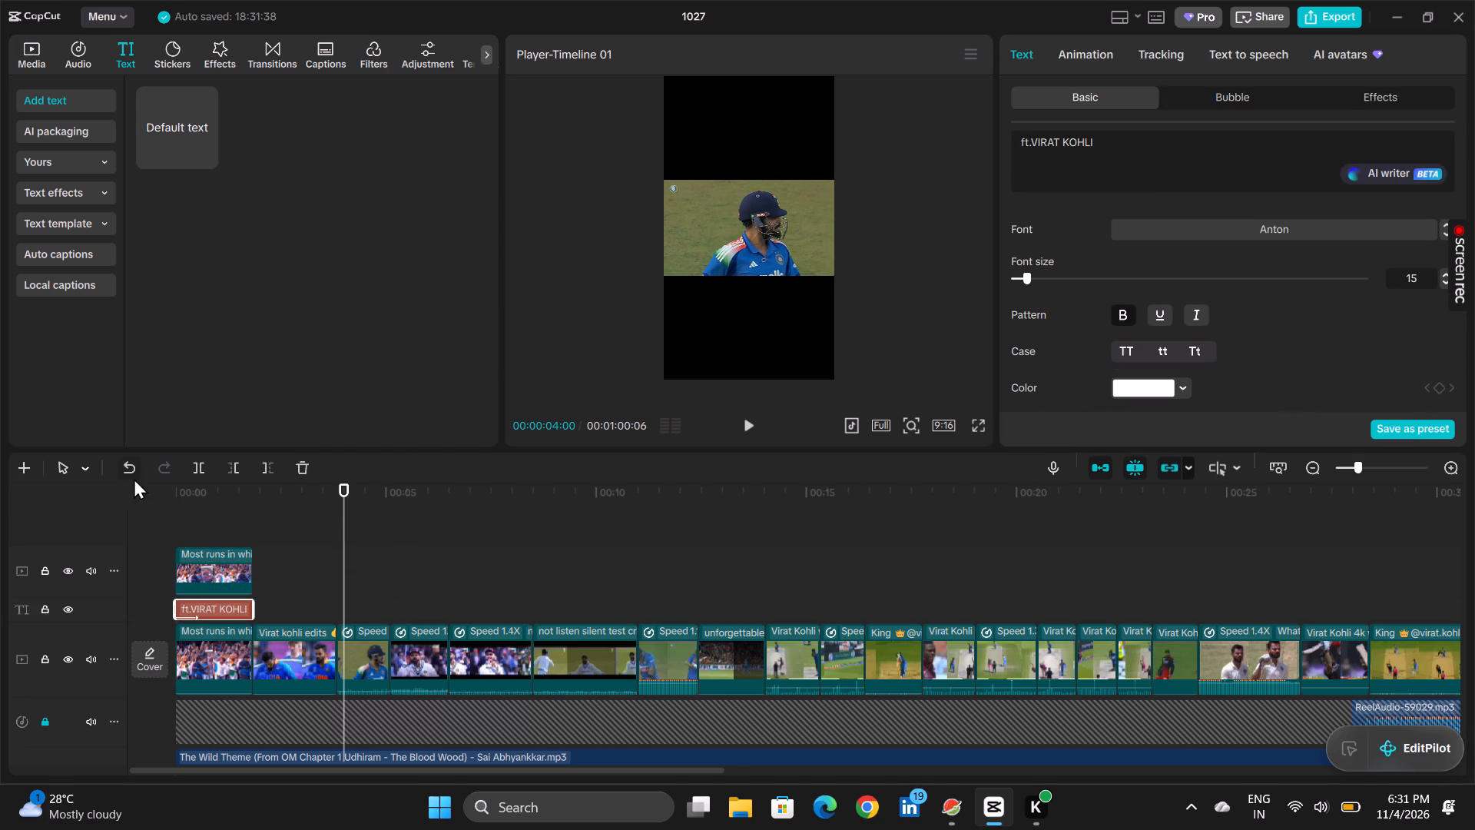
Play the opening from the start to check the title beneath the overlay clip.
click(175, 520)
click(181, 528)
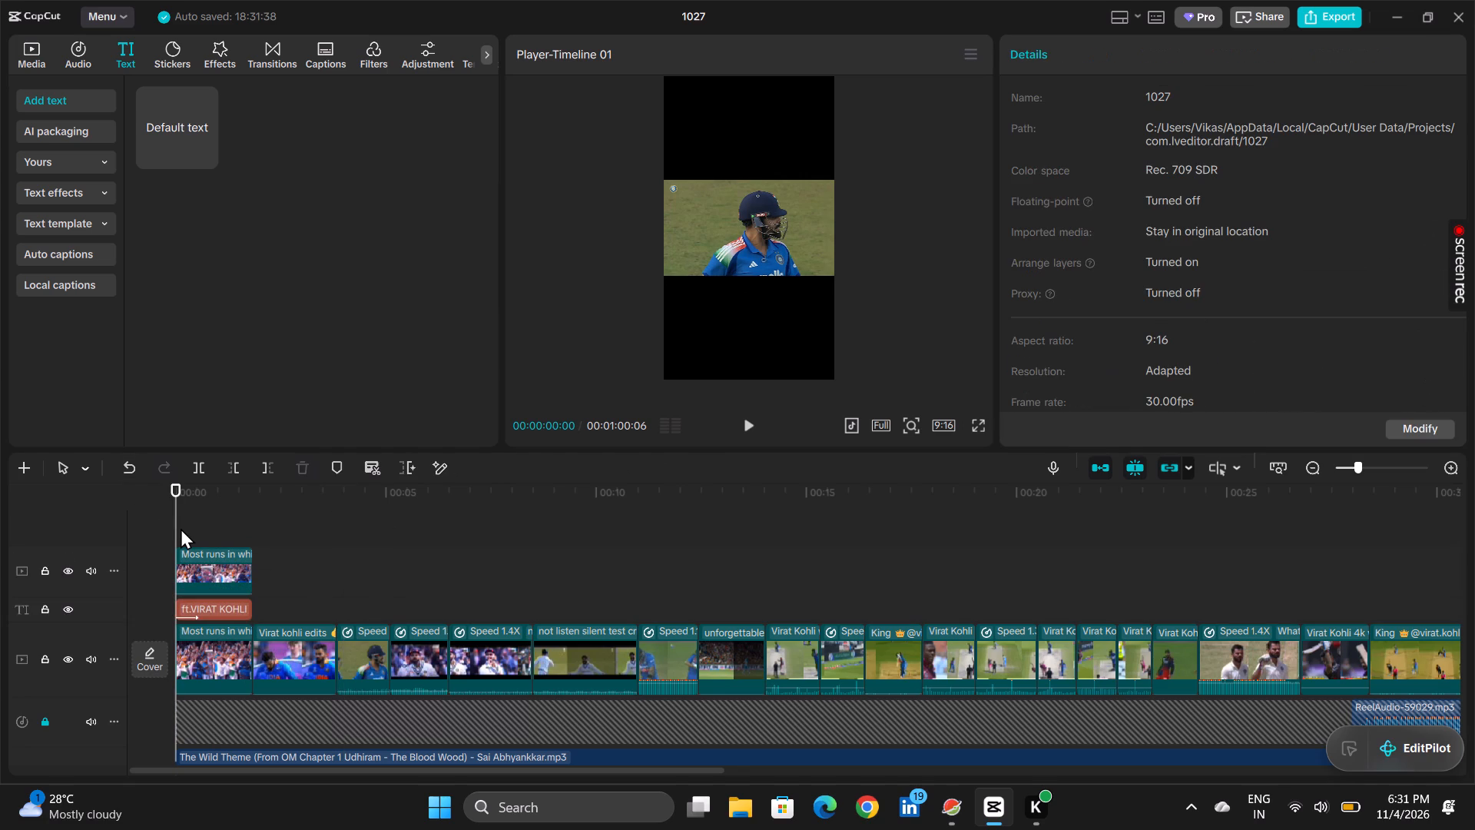
click(750, 418)
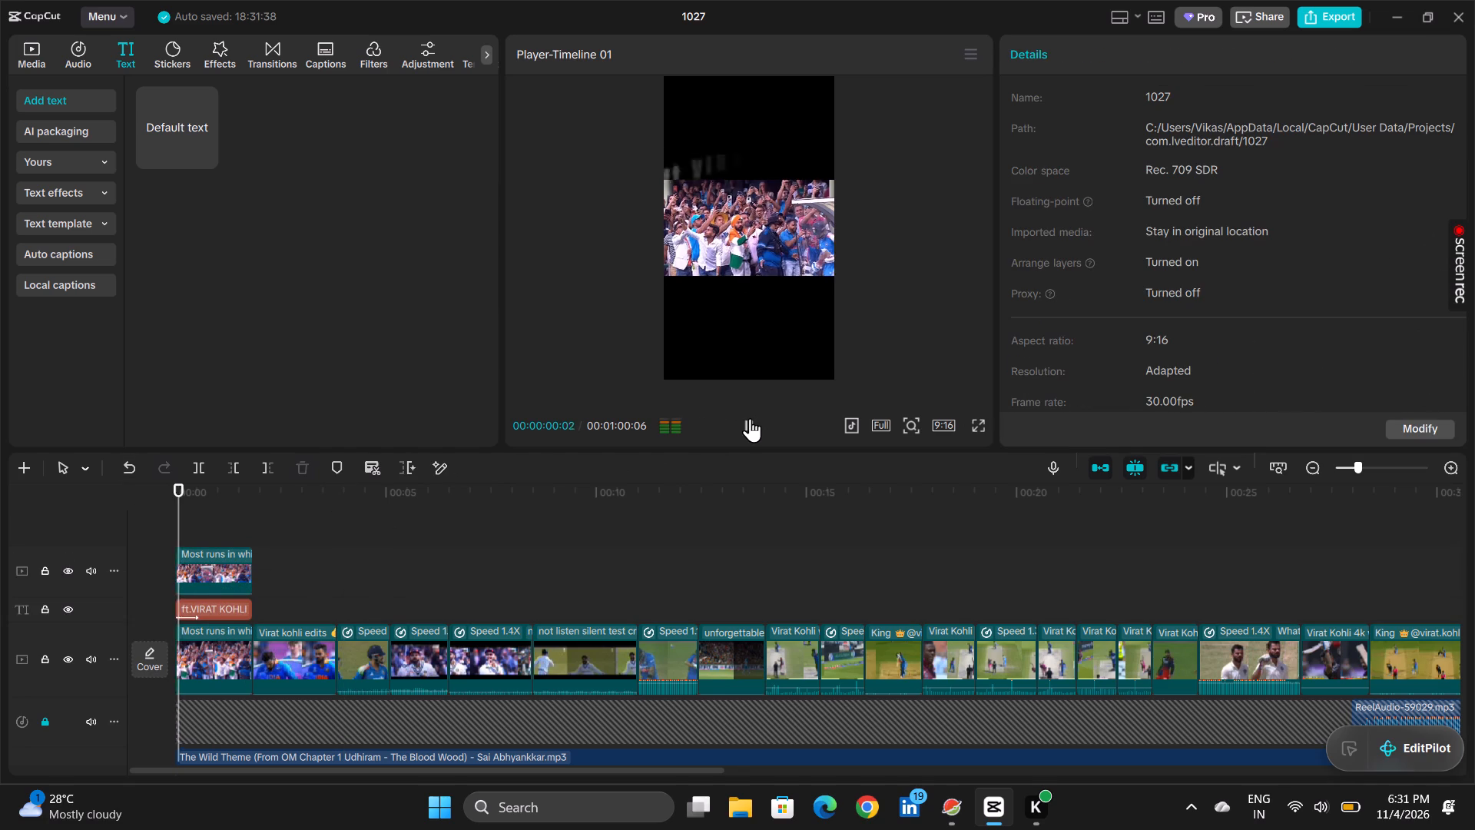
click(750, 418)
key(space)
key(space)
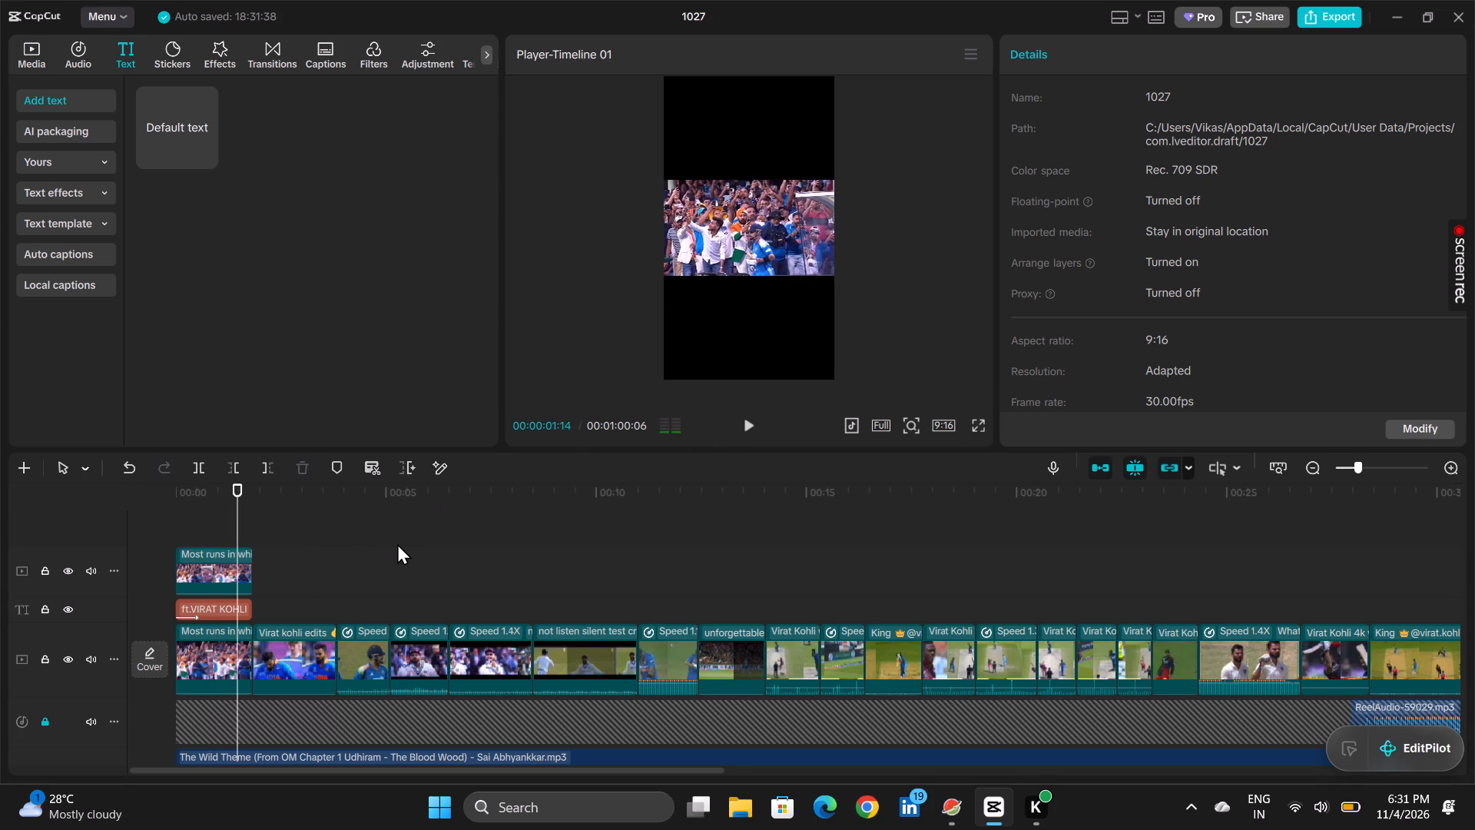
Pick a dark purple from the upper crowd area as the duplicated overlay clip's Chroma key colour.
click(200, 571)
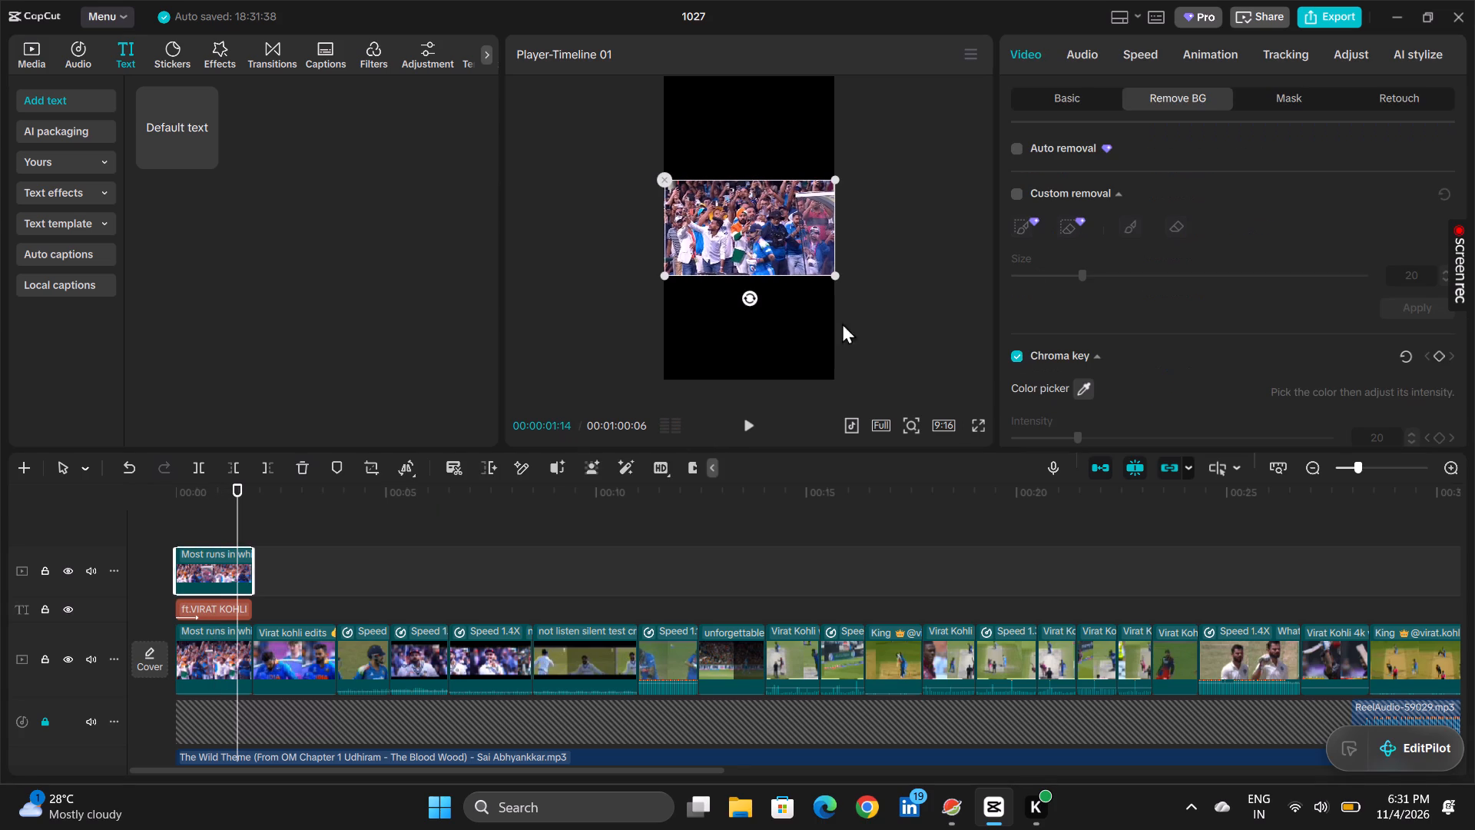
scroll(1079, 304, down, 1)
click(1088, 386)
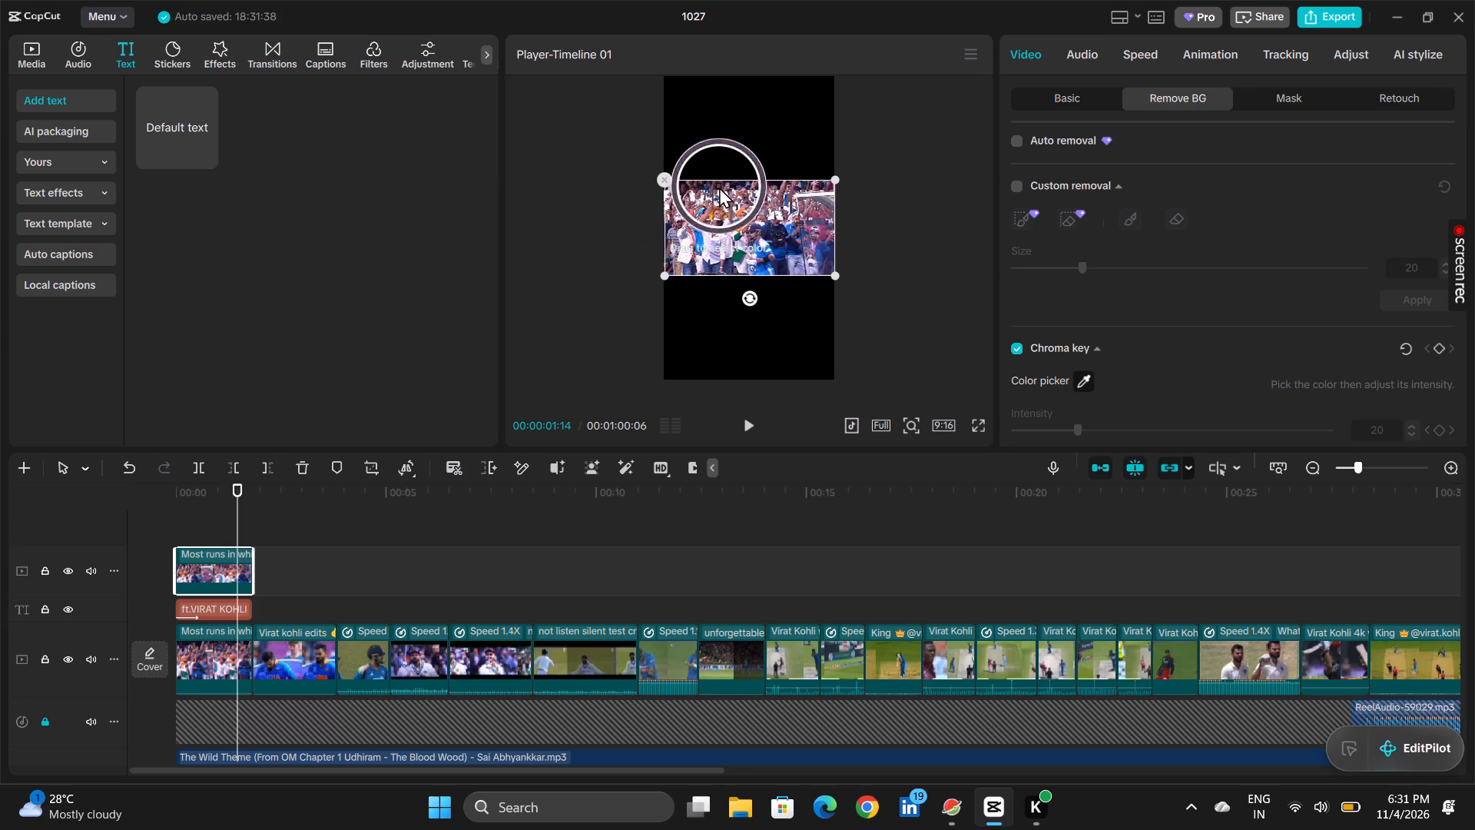
click(800, 188)
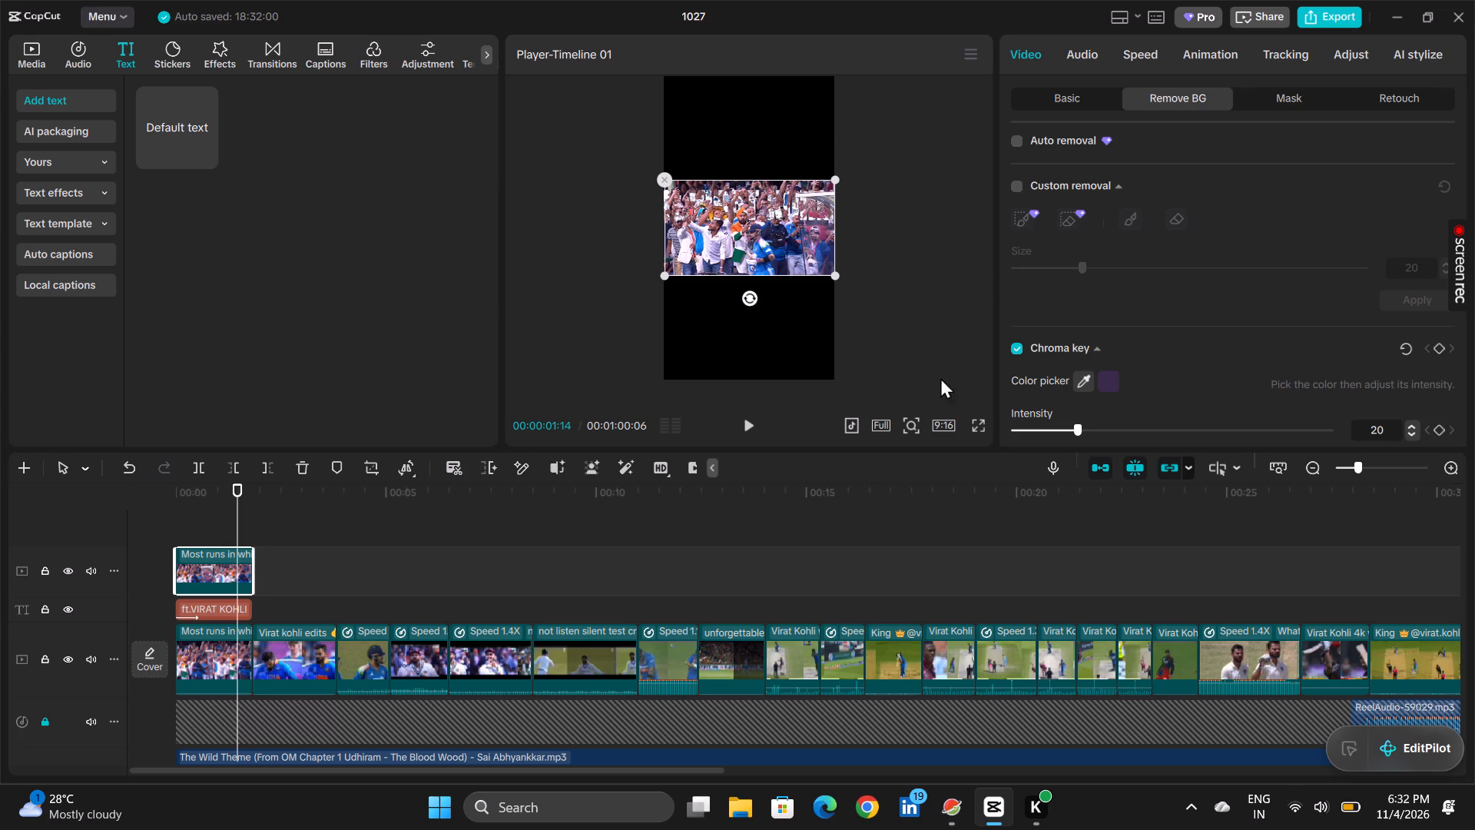
Play the opening from the start in full screen to check how the title shows through the keyed overlay.
click(984, 428)
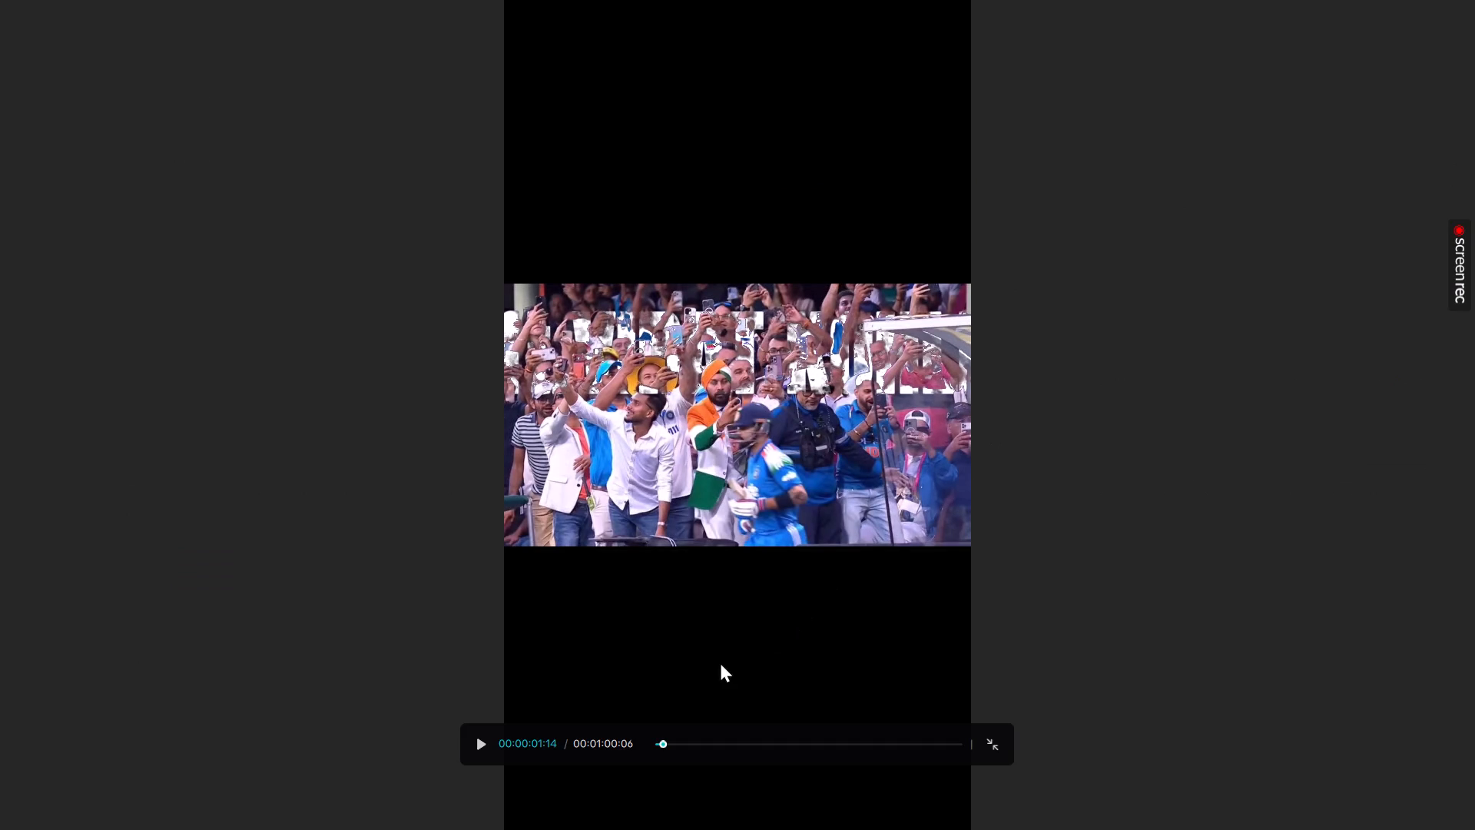
drag(658, 742, 607, 739)
key(space)
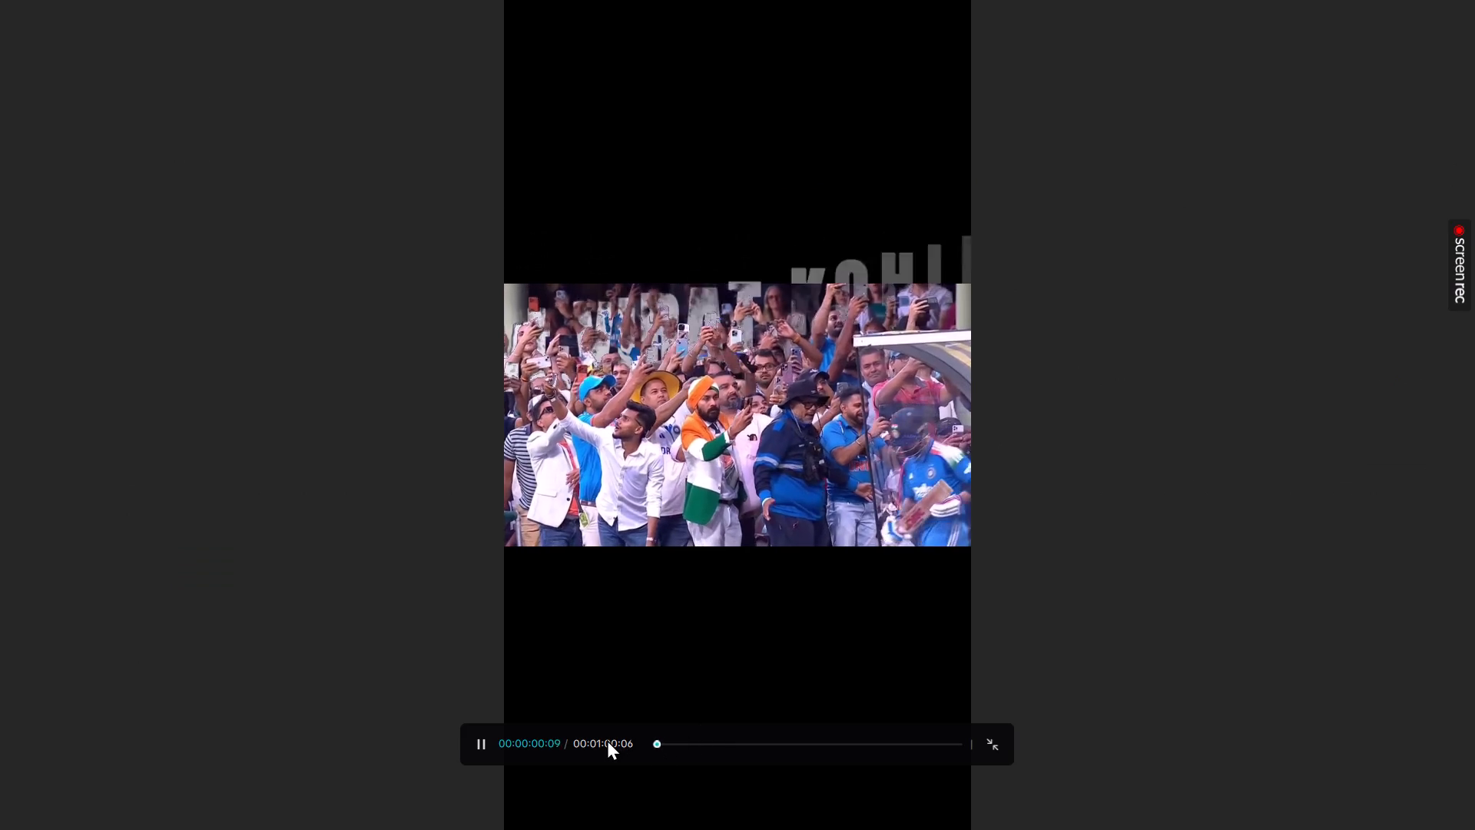
key(space)
key(Escape)
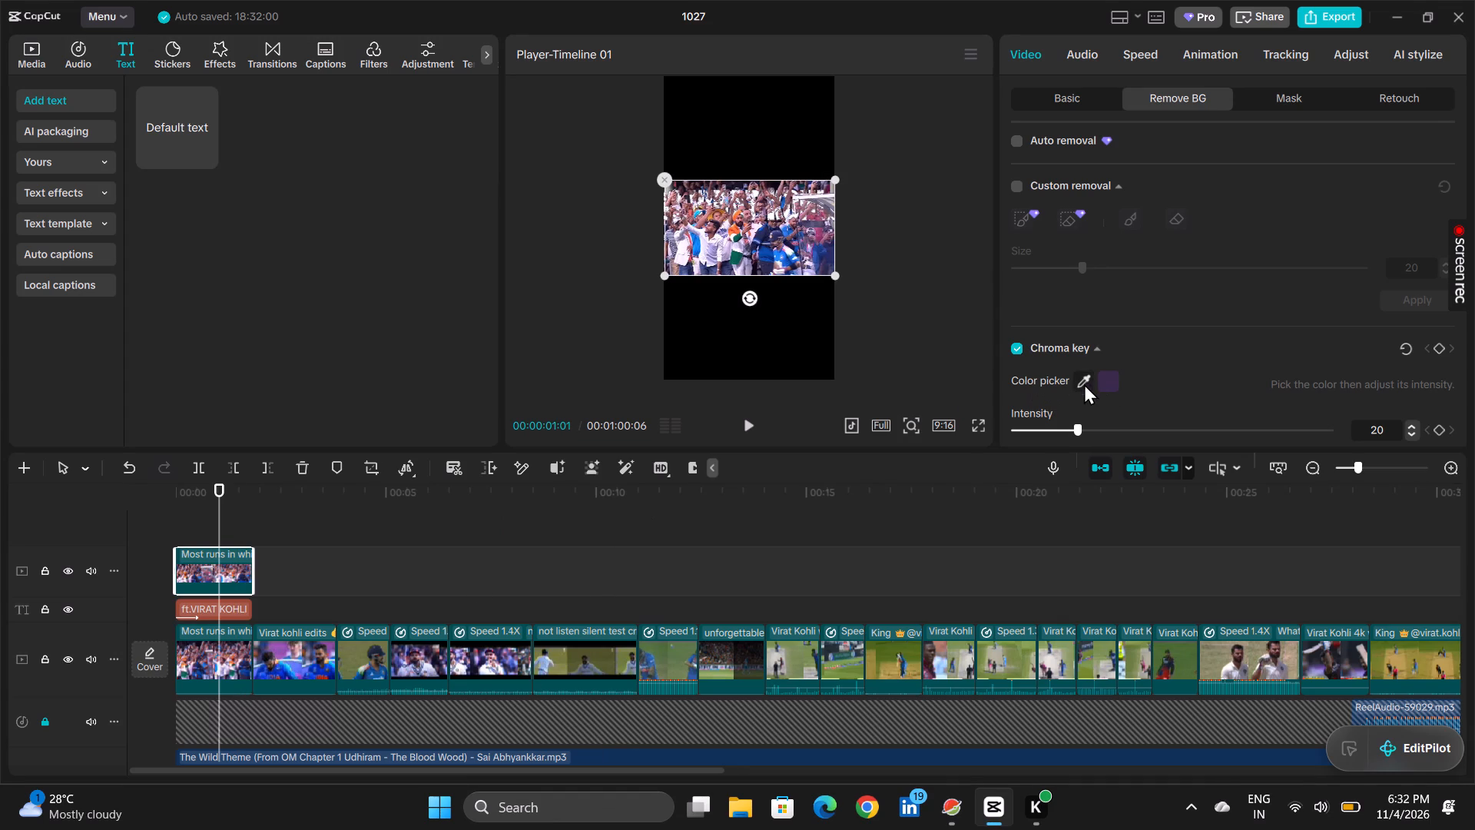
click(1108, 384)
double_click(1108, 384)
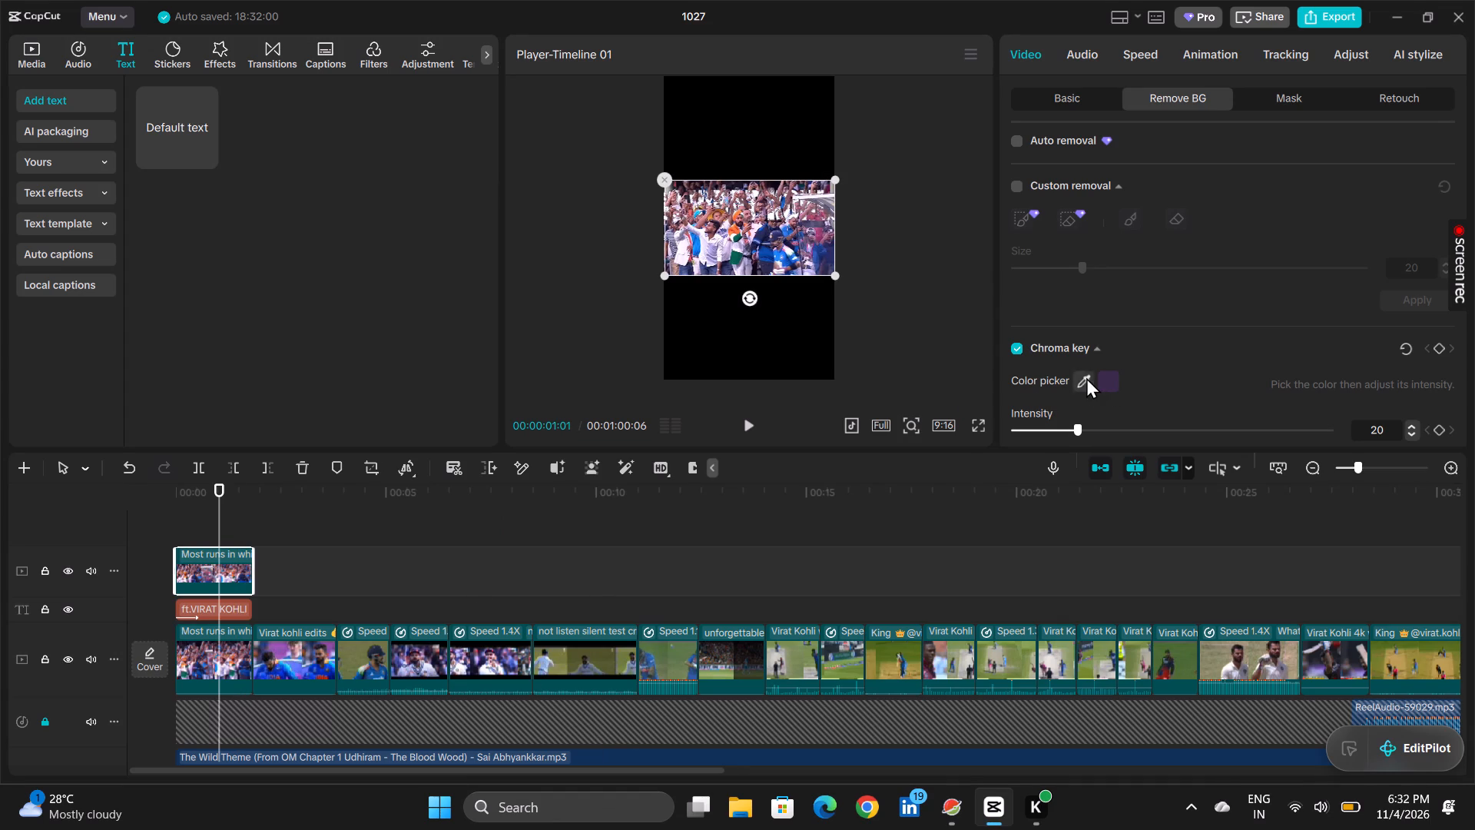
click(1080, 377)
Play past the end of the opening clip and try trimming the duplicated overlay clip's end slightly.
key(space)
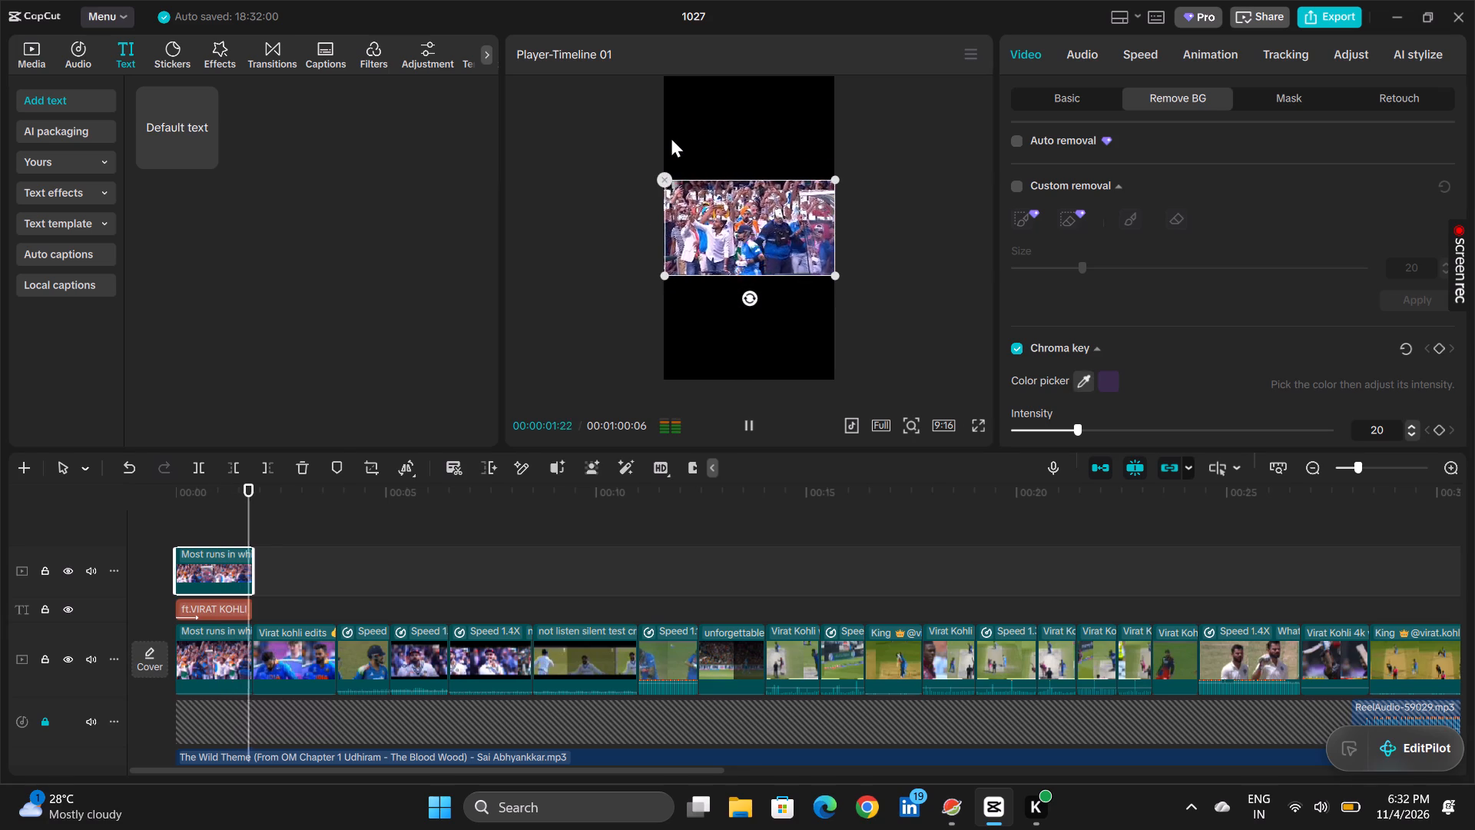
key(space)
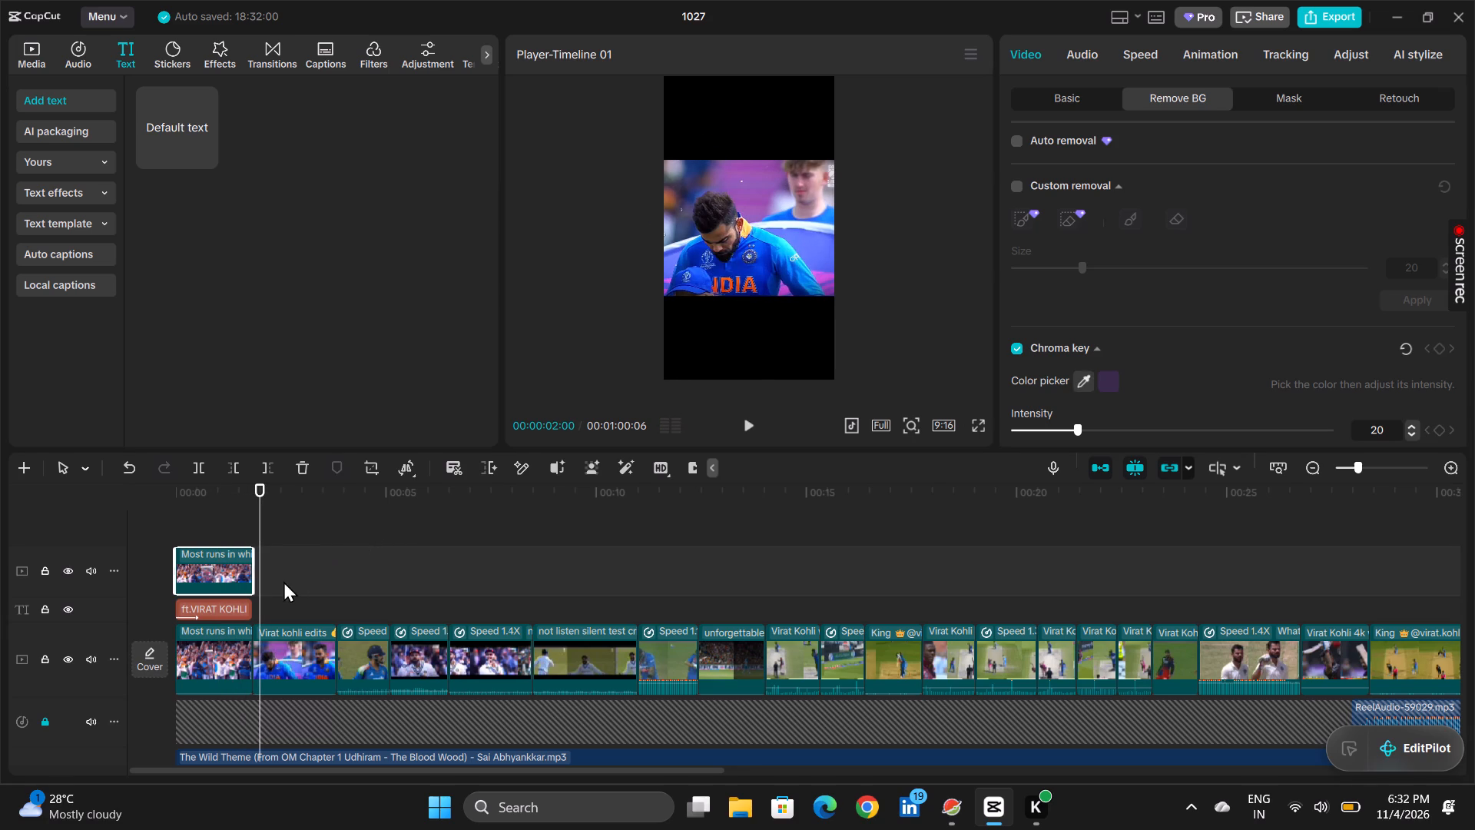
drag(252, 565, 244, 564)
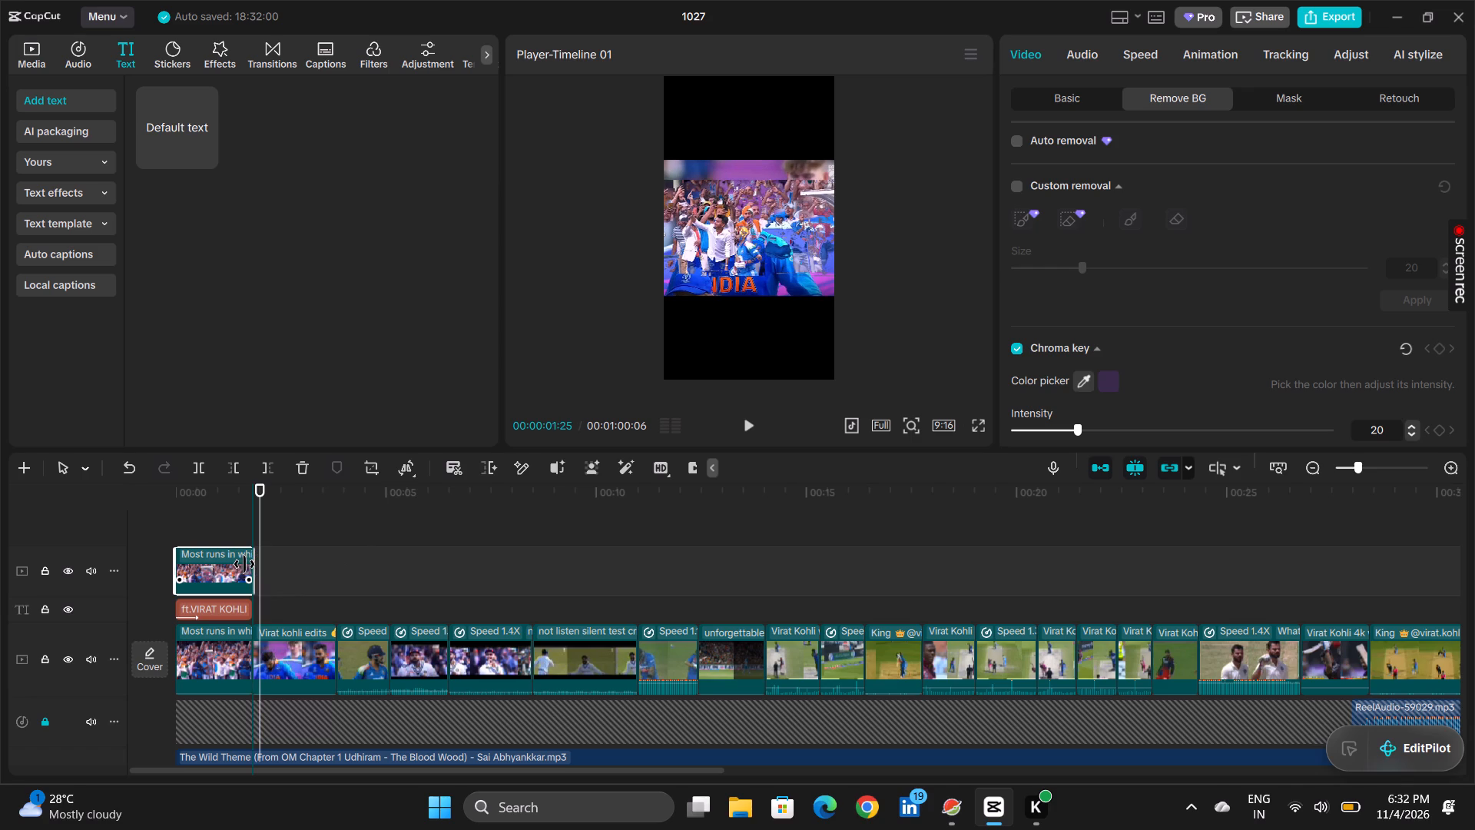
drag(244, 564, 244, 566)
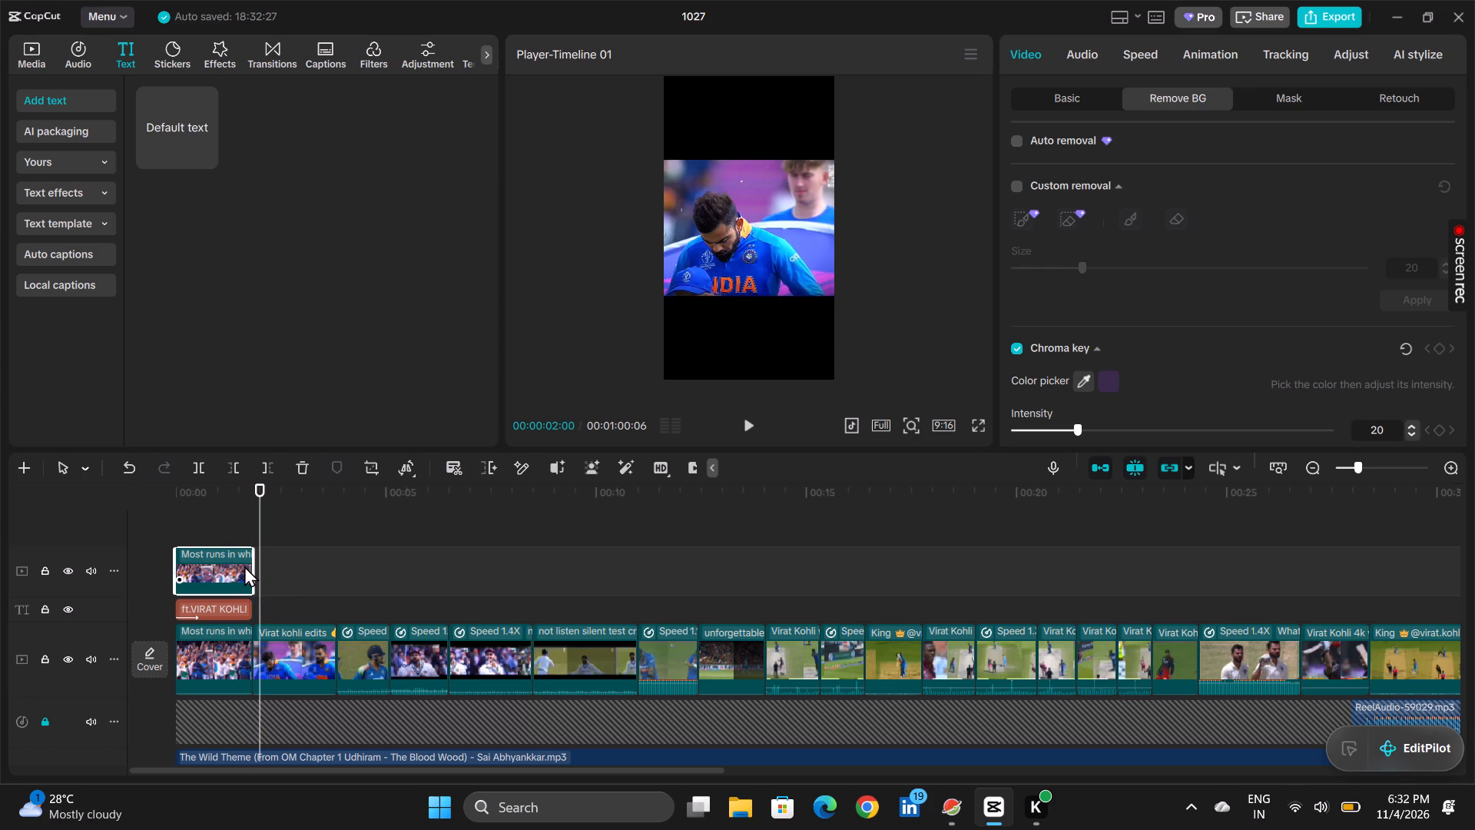
Play the opening from the start in full screen into the second clip, pausing to check the title through the keyed overlay.
click(166, 526)
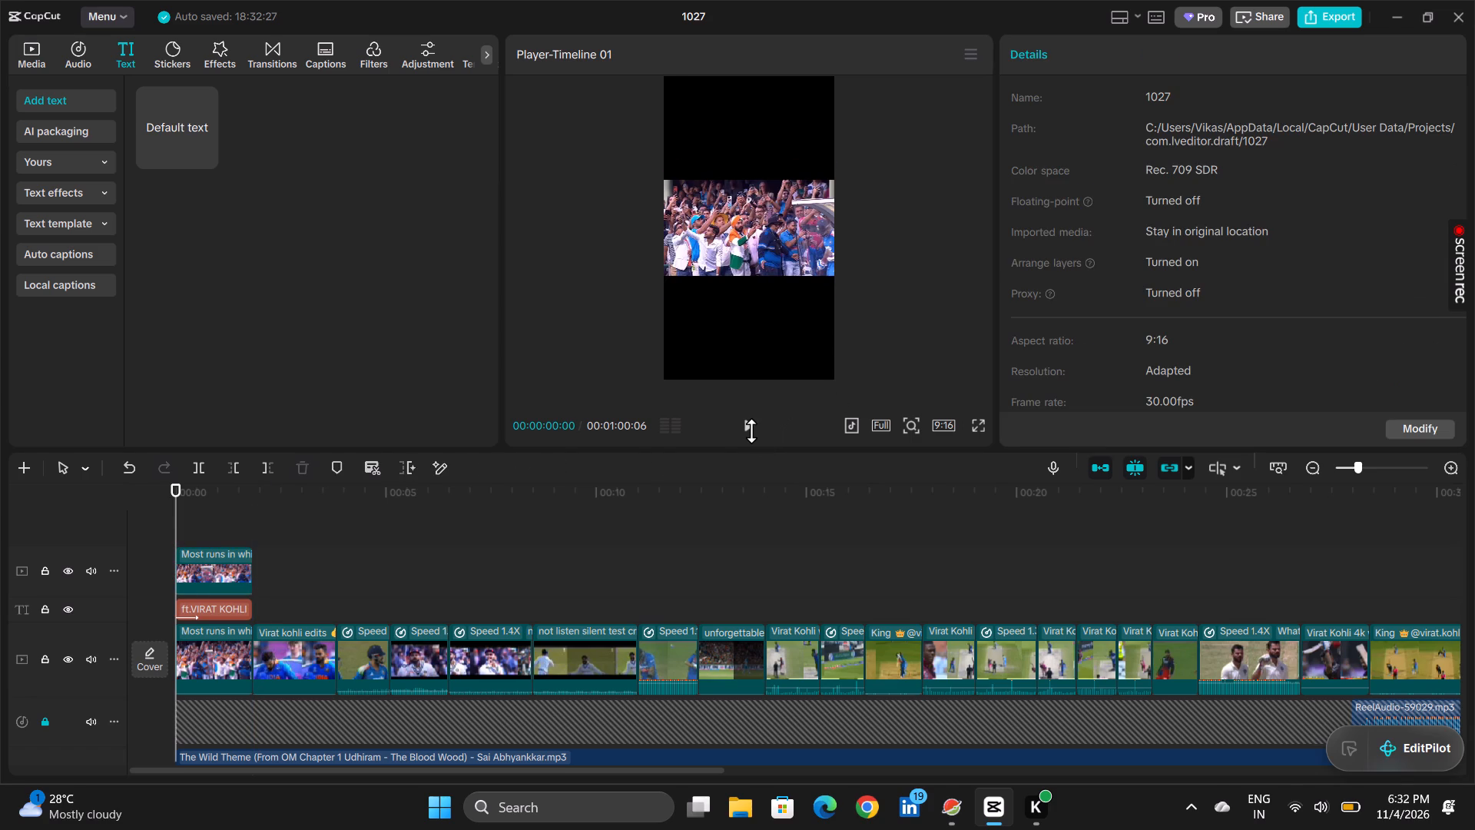
click(751, 430)
key(space)
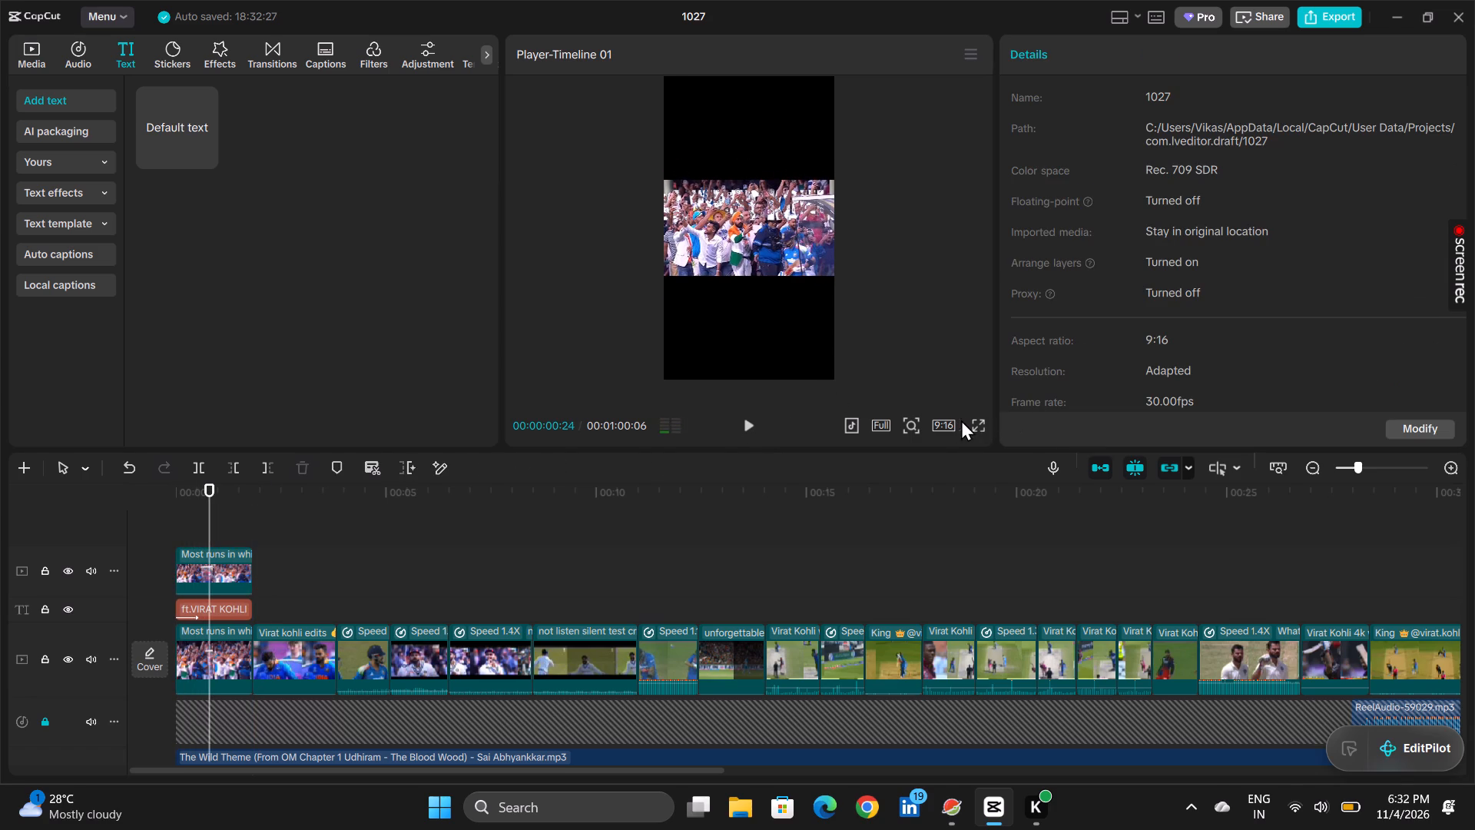
click(983, 421)
key(space)
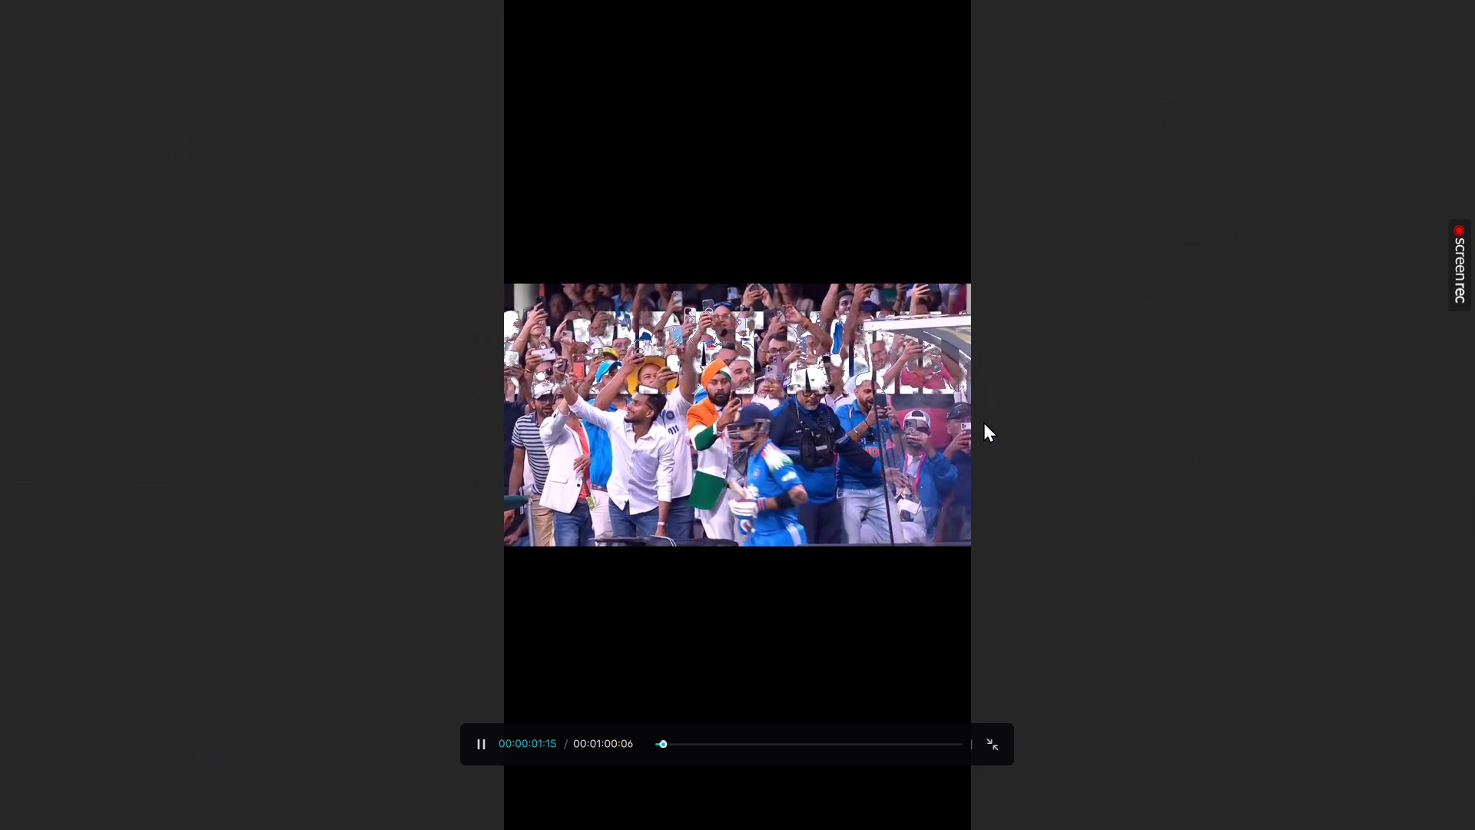
key(space)
key(space)
key(space)
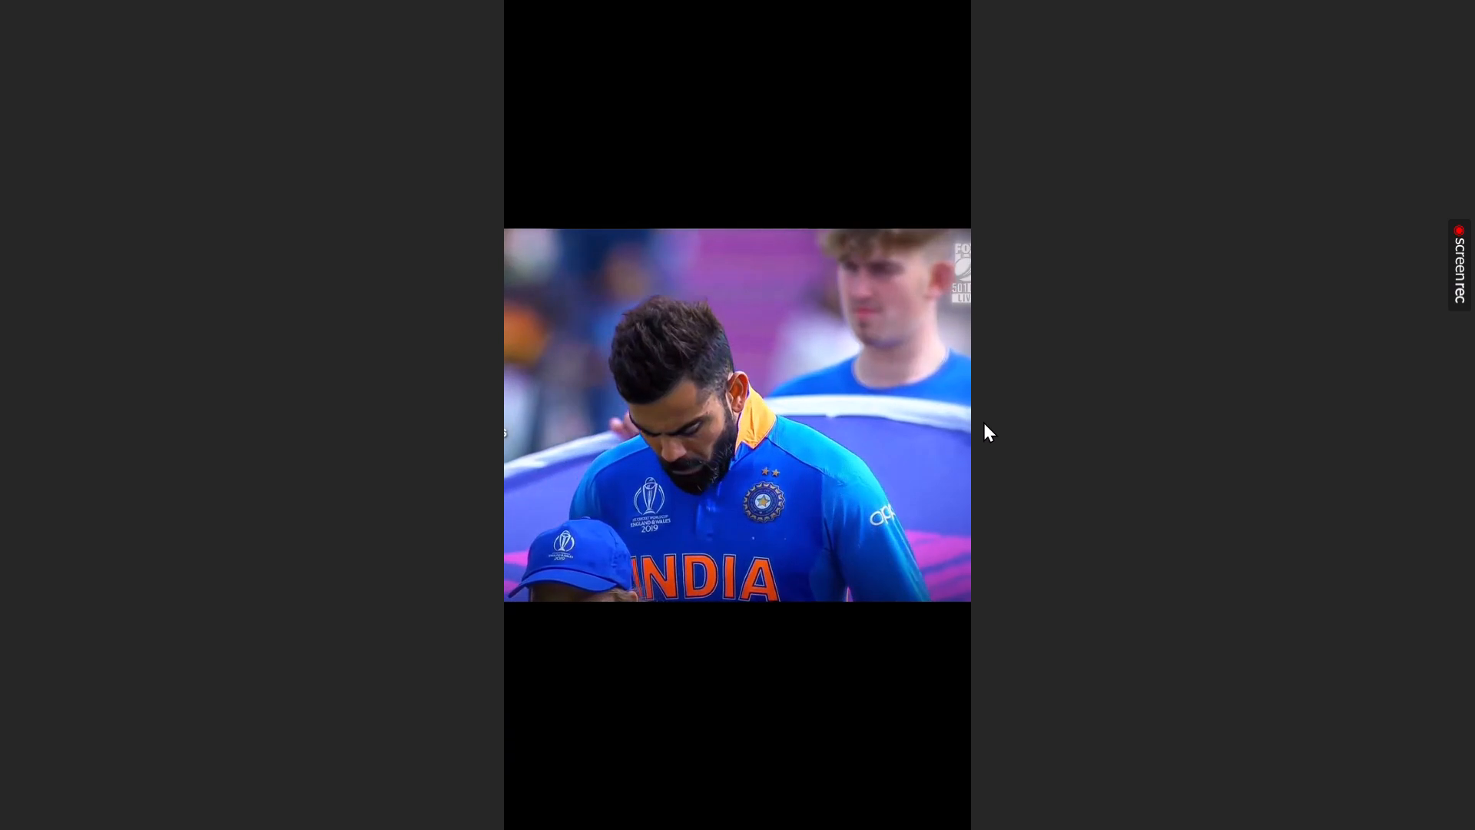
key(space)
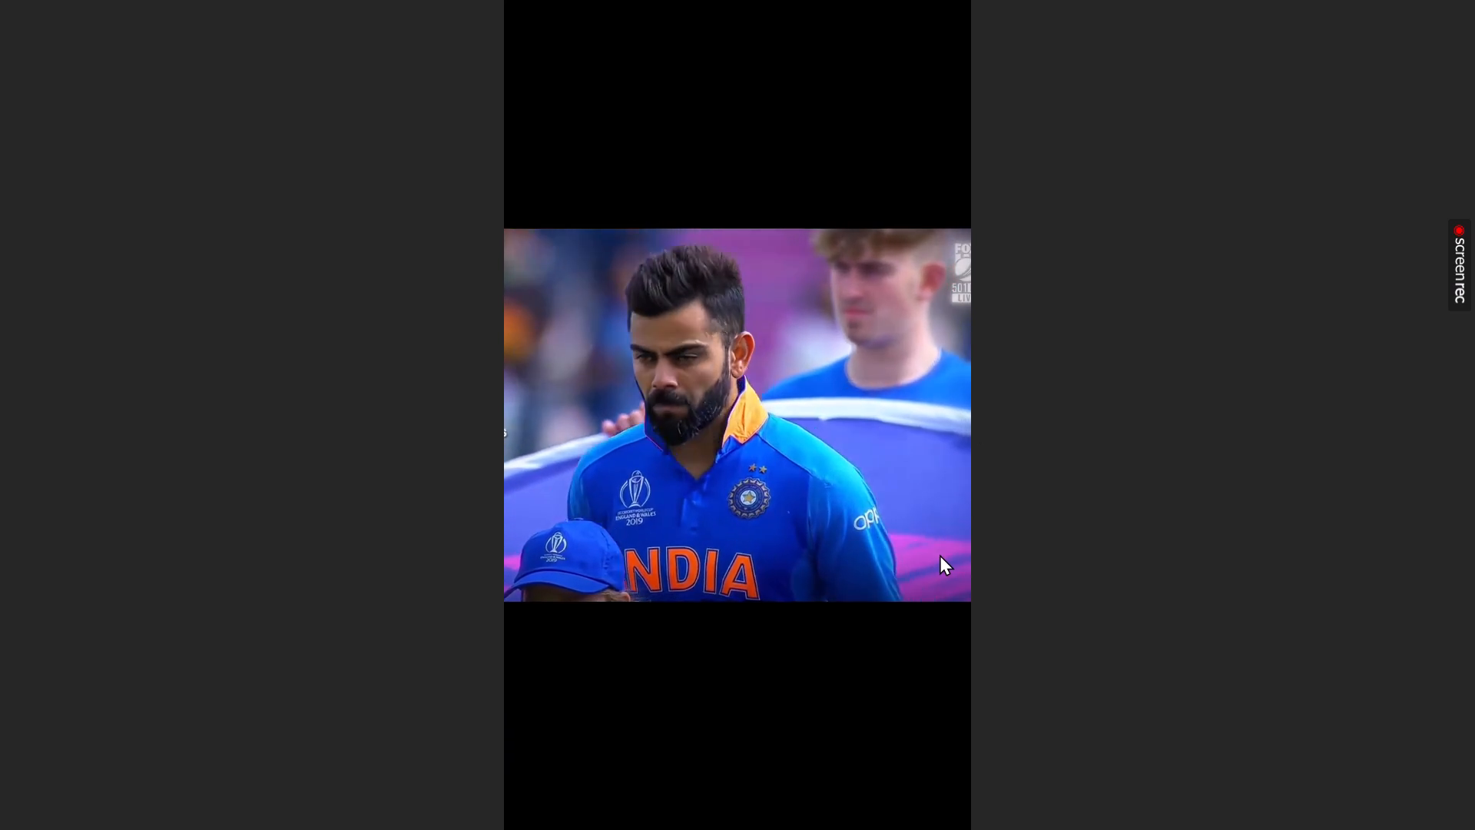
key(space)
Replay the opening in full screen from the very start and pause on the crowd shot to examine the title's visibility.
click(786, 672)
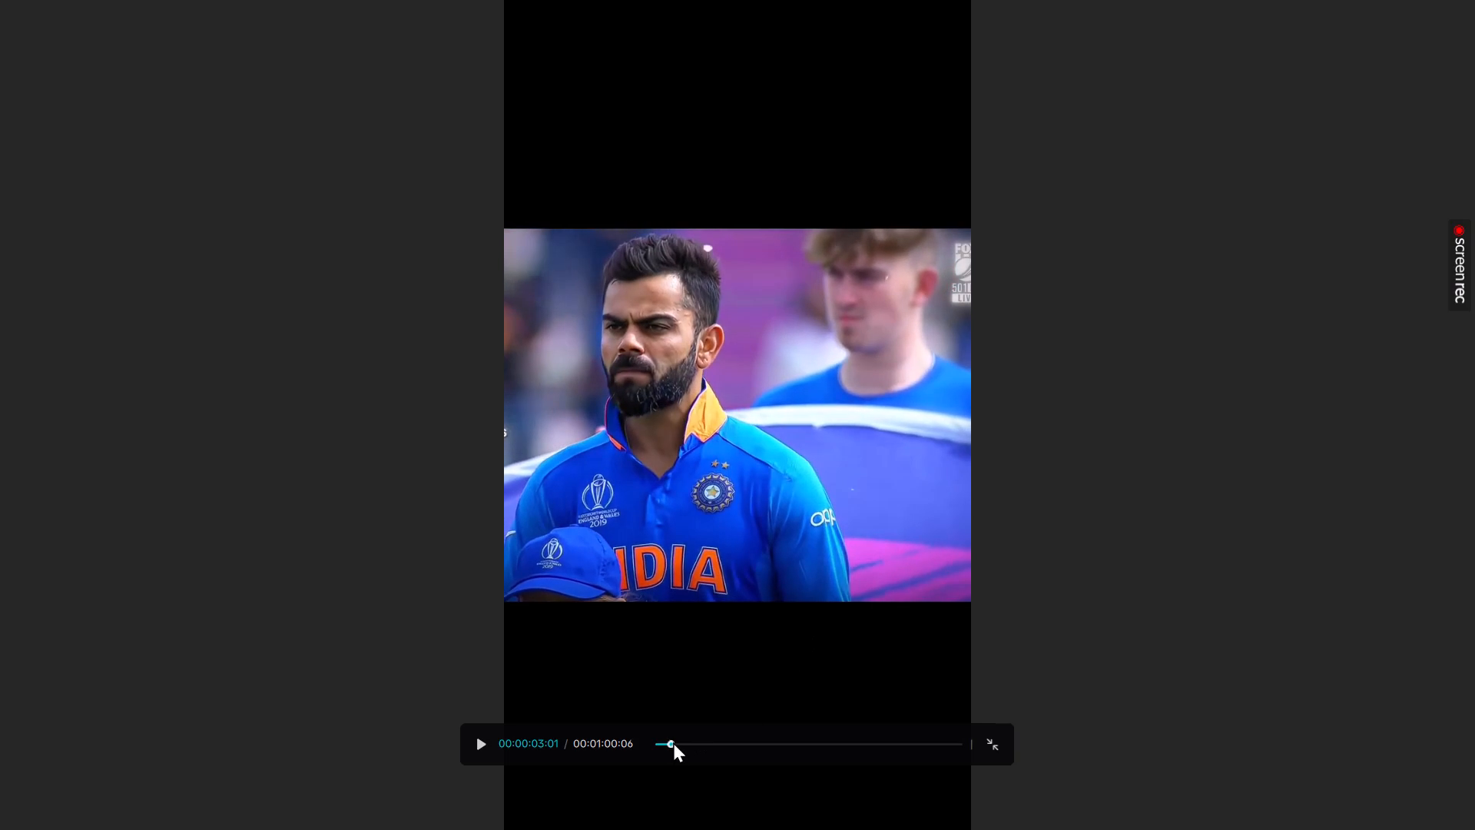
click(660, 744)
click(653, 745)
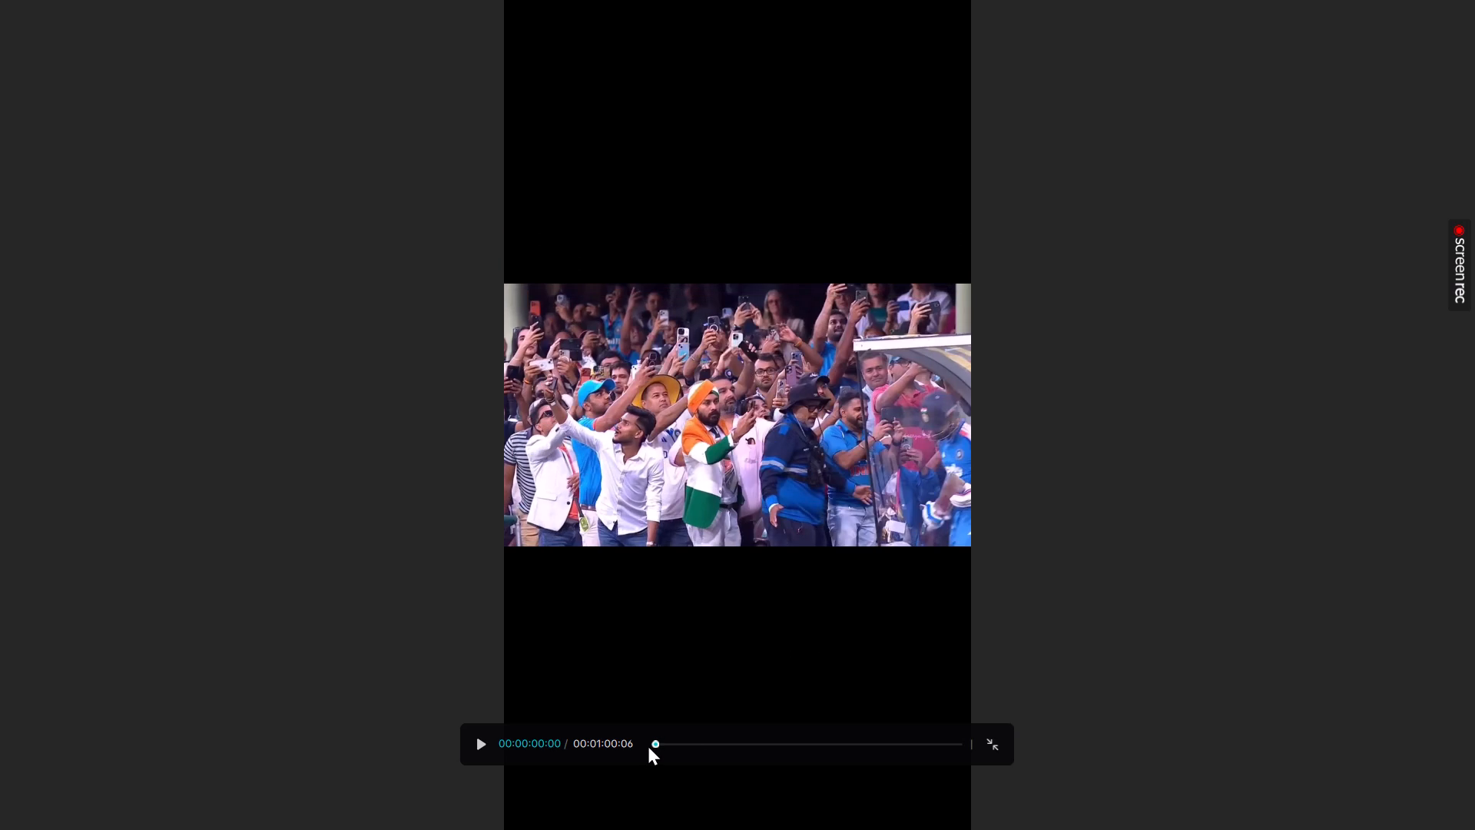
key(space)
key(space)
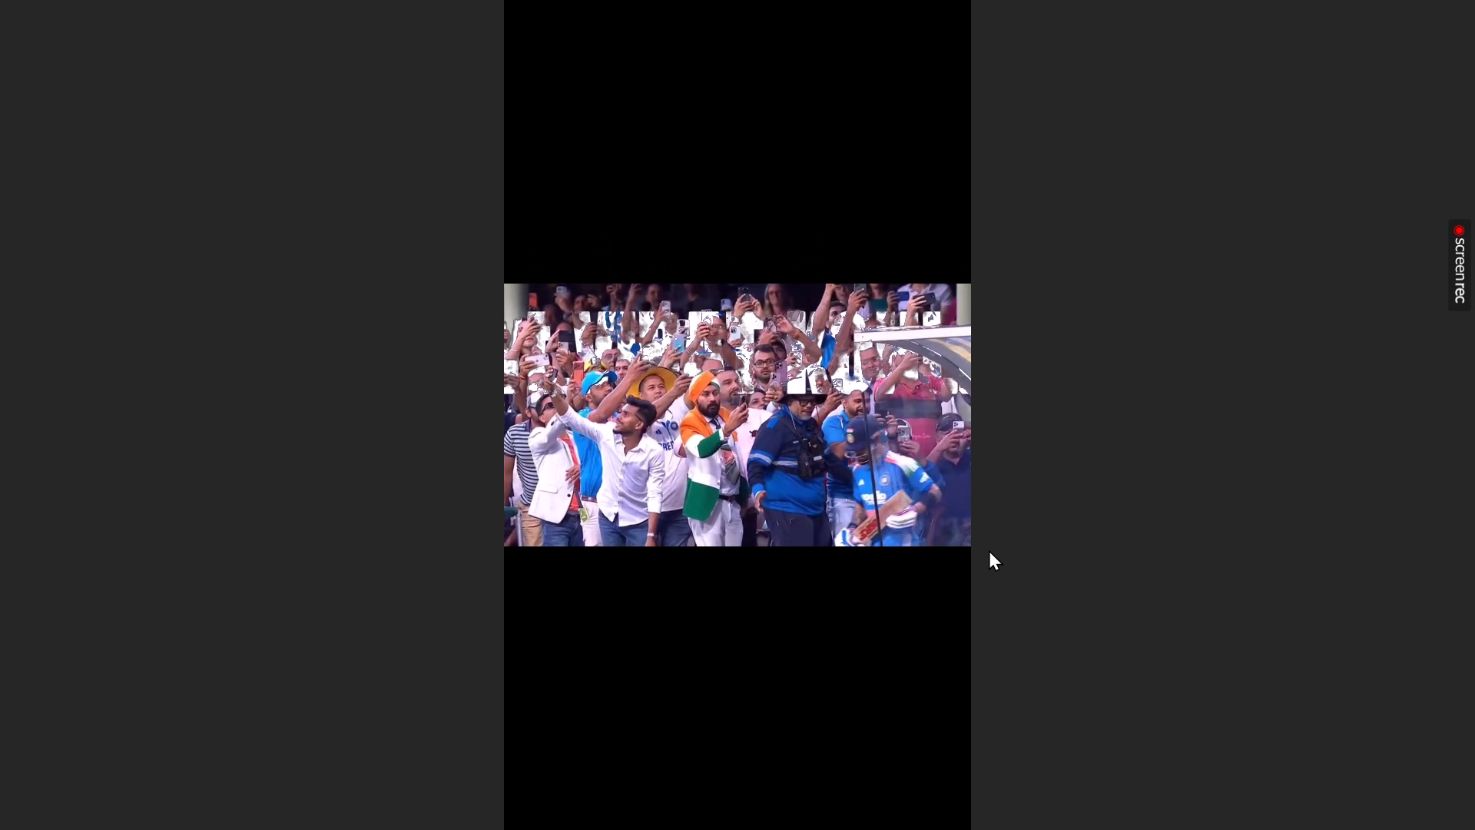
key(Escape)
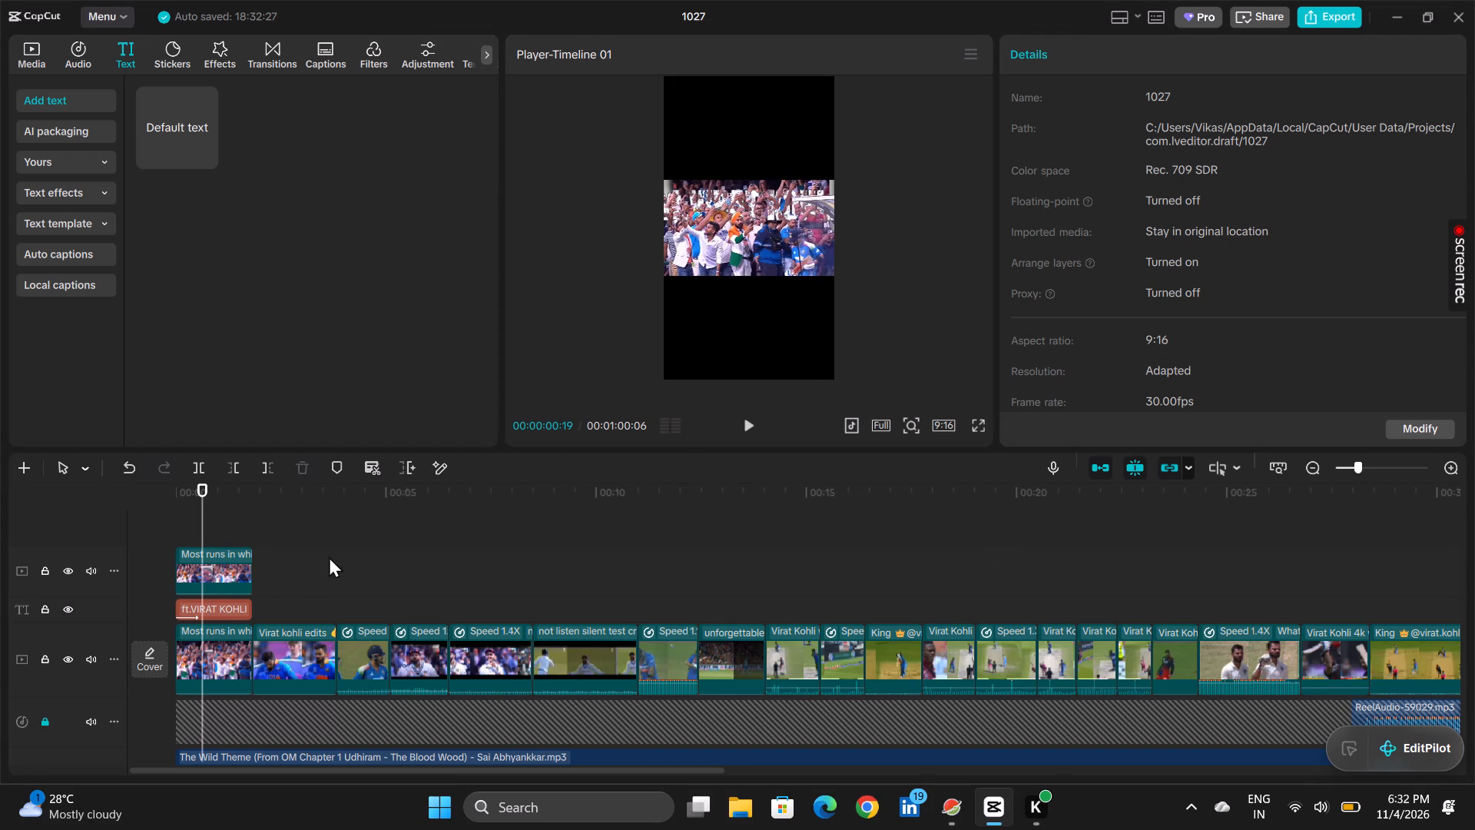
Select the ft.VIRAT KOHLI title to review its font size and return the playhead to the start of the timeline.
click(248, 603)
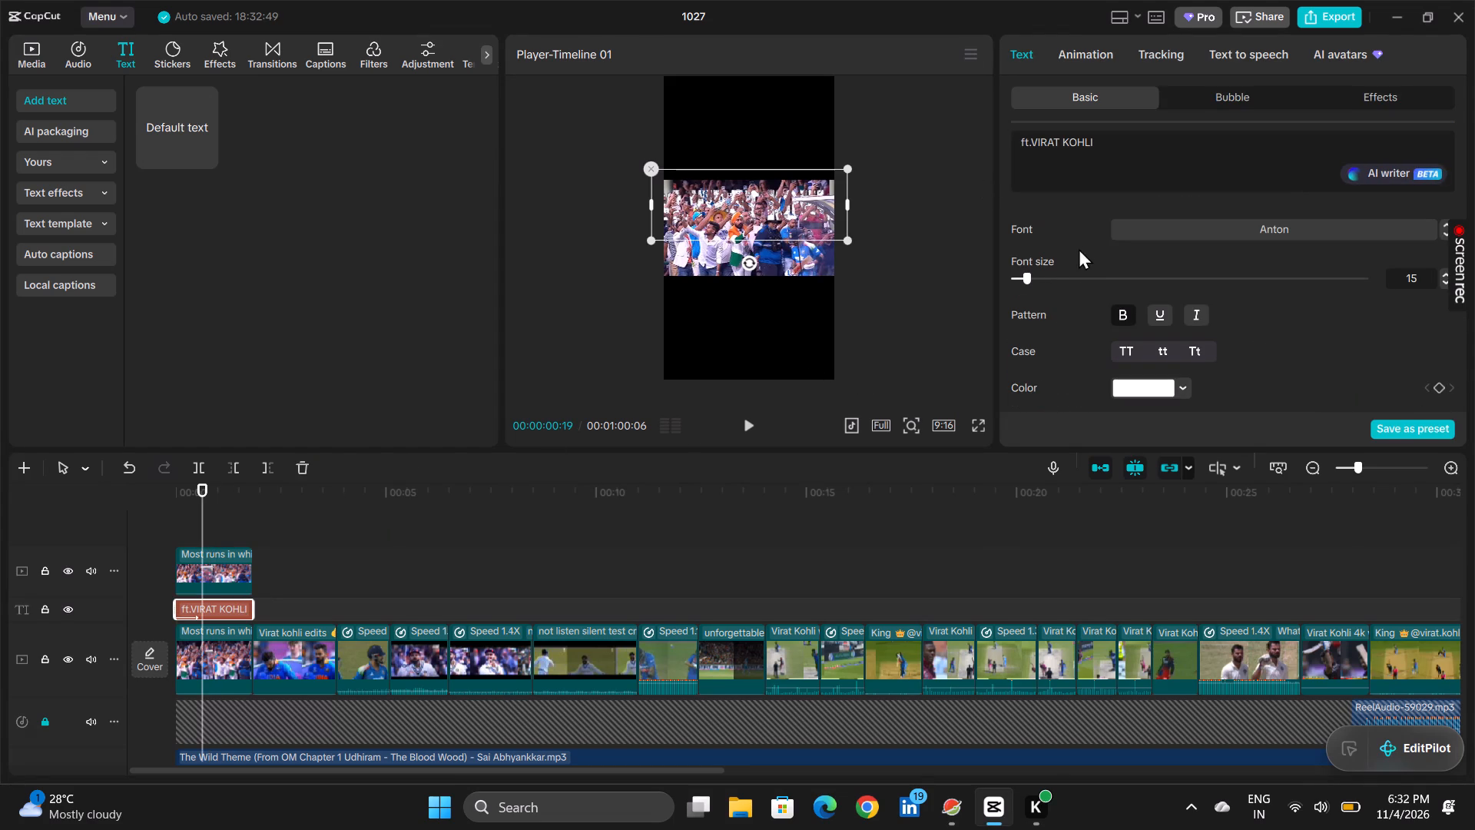
click(1024, 276)
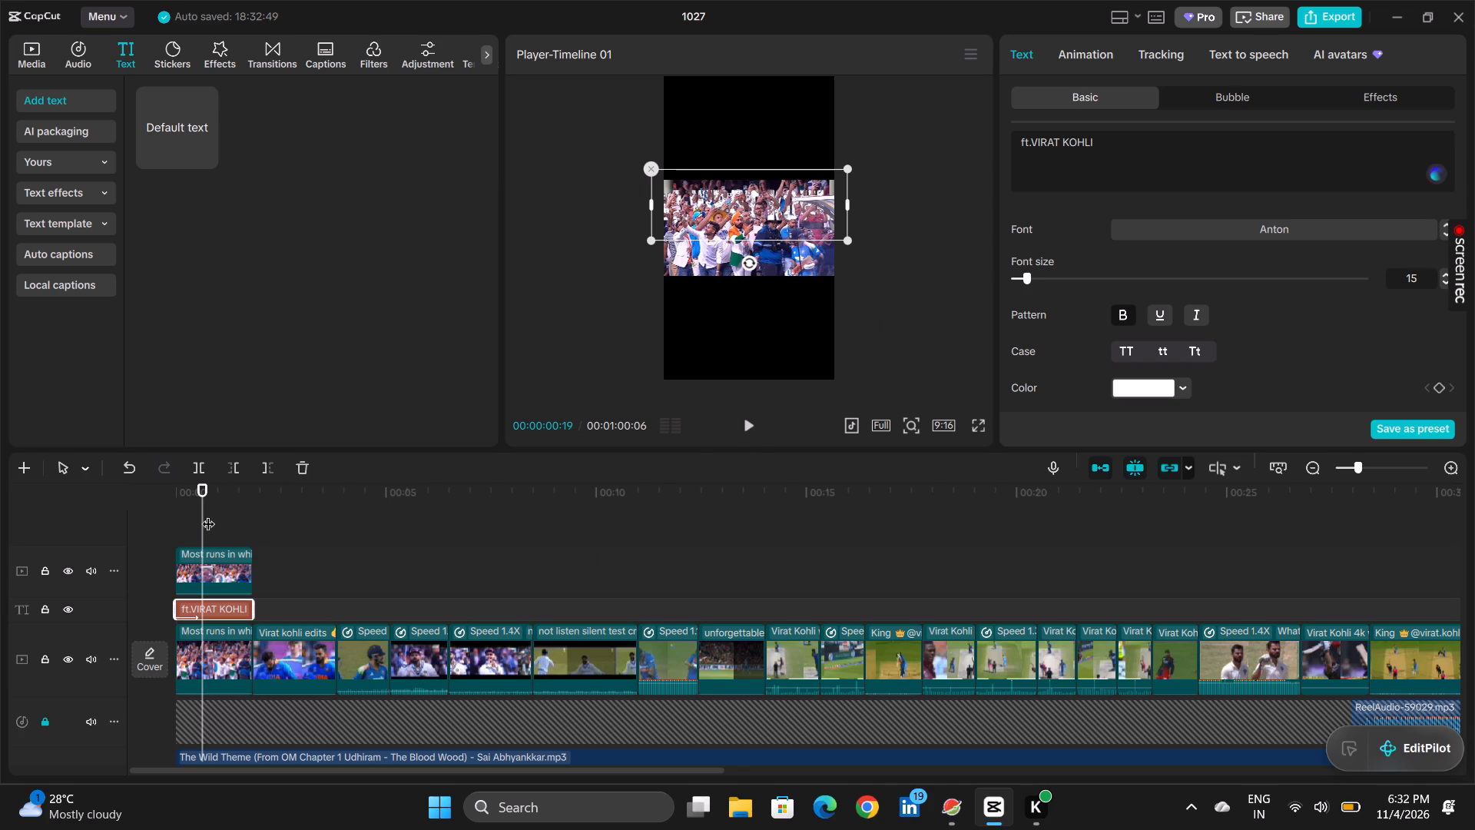
drag(197, 519, 116, 555)
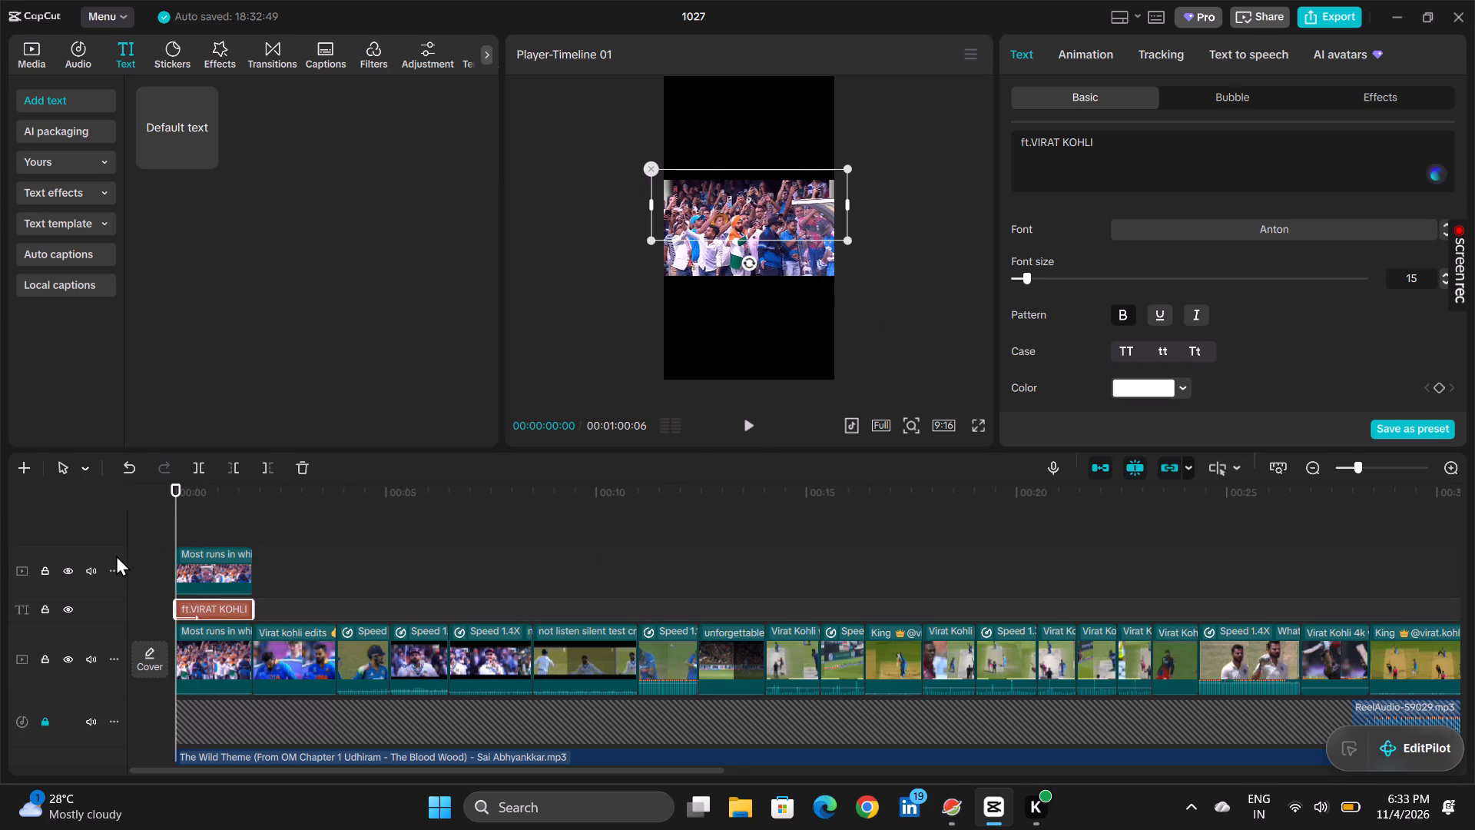
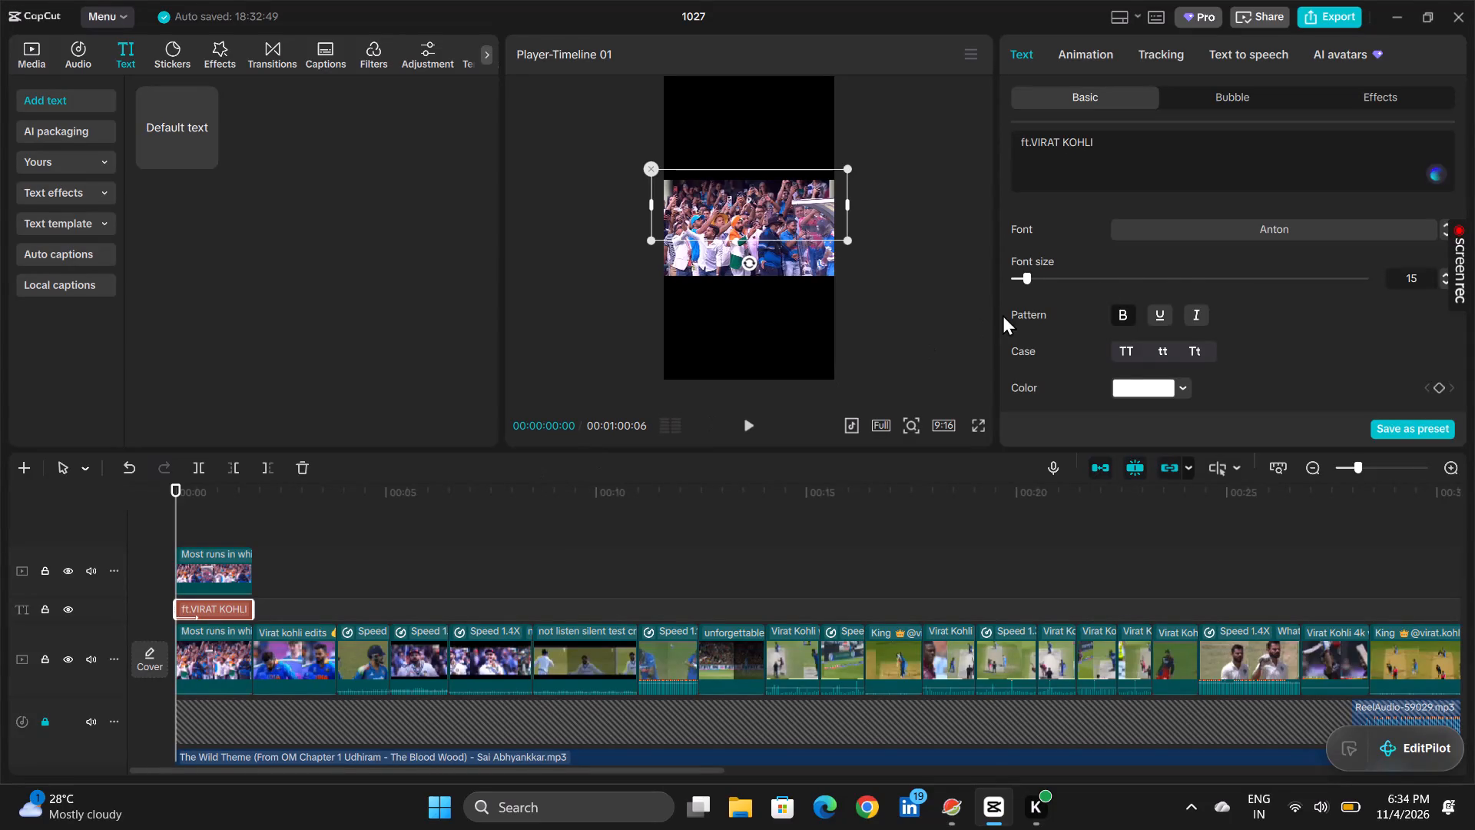
Apply the first preset style, white lettering with a black outline, to the ft.VIRAT KOHLI title.
scroll(1193, 307, down, 1)
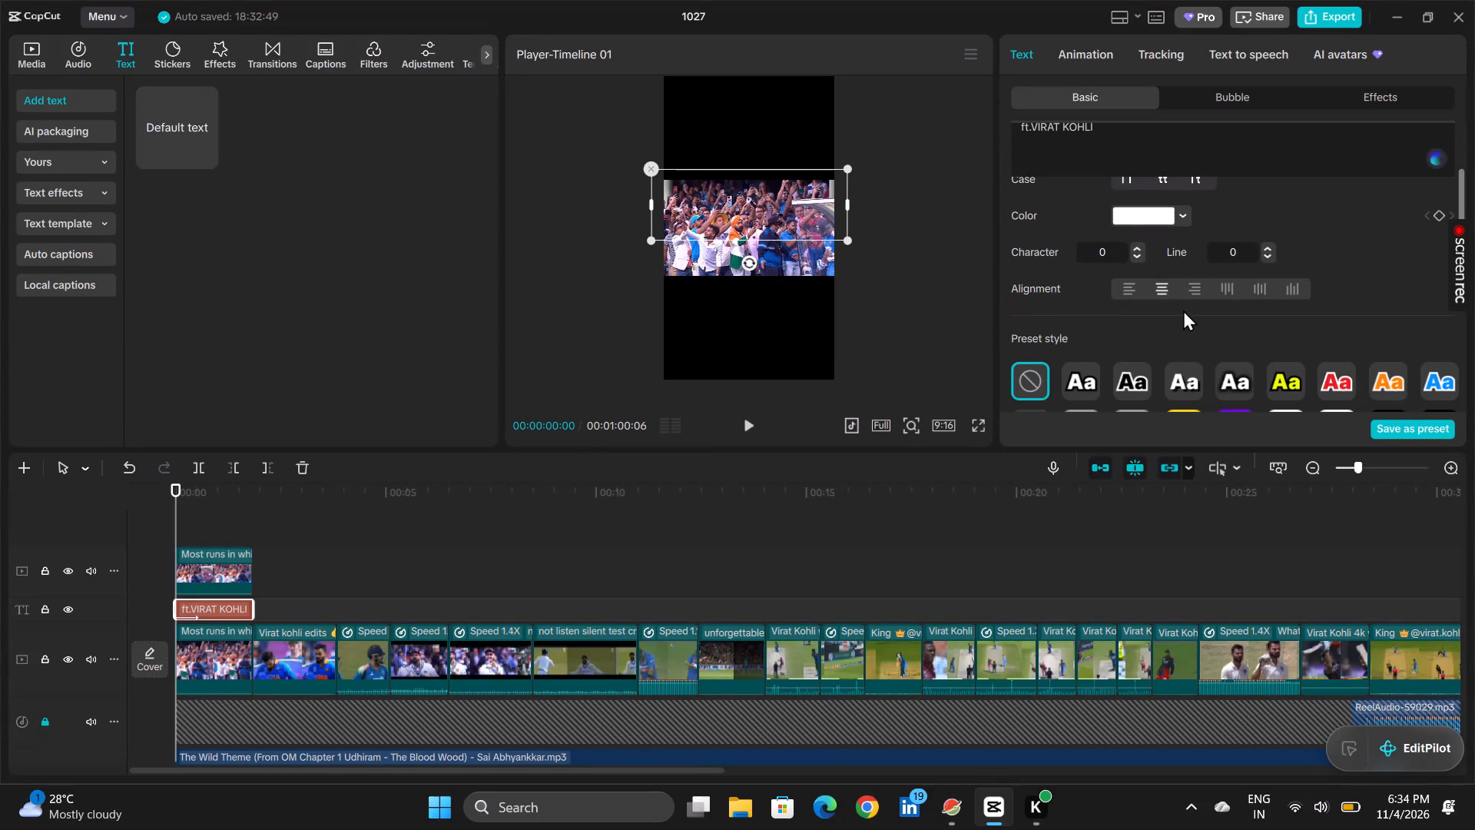
click(1070, 352)
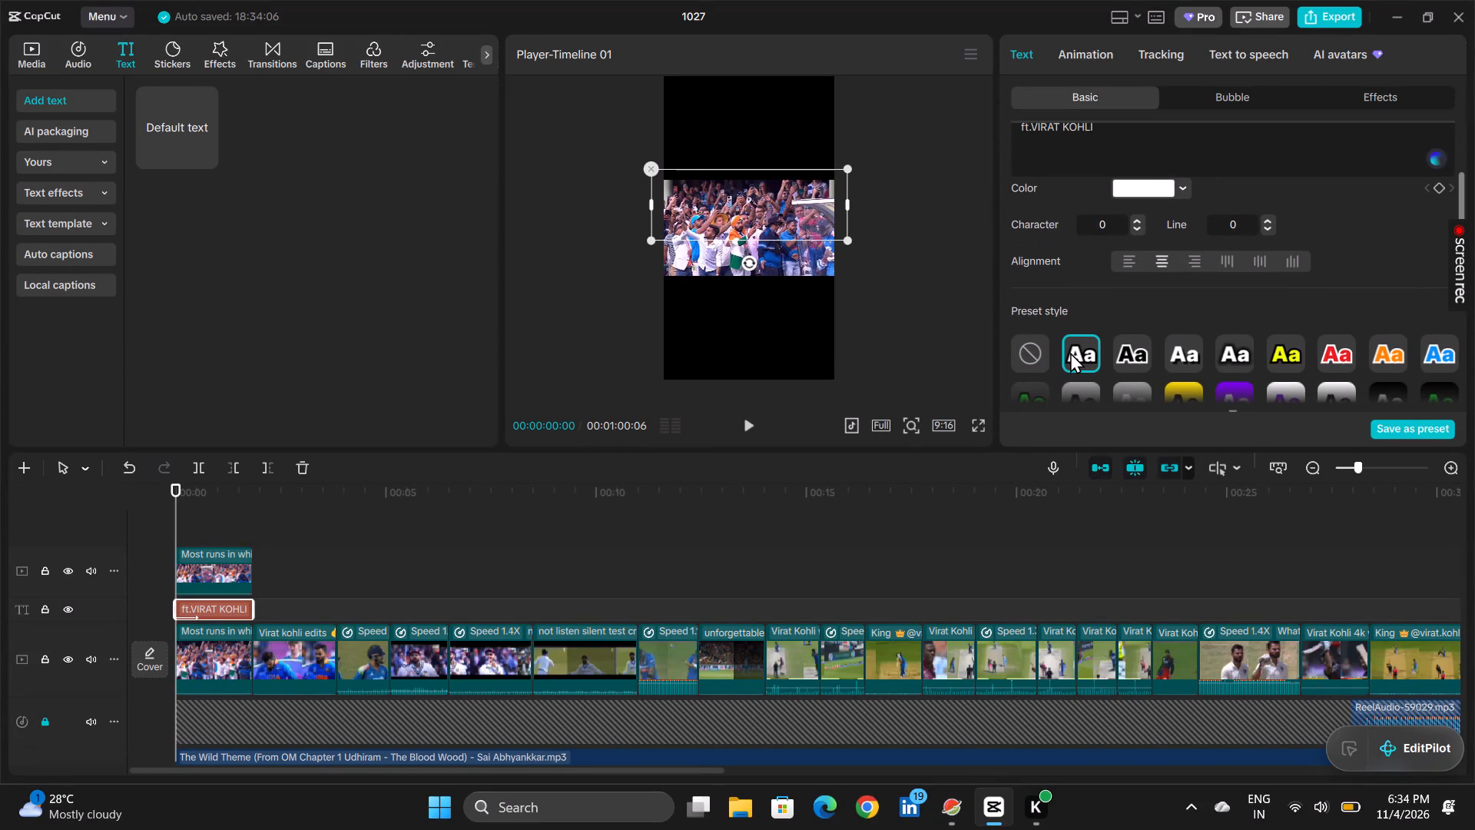
click(1070, 352)
Check the title against the keyed crowd overlay at 00:00:00:24 and reselect the ft.VIRAT KOHLI title.
click(209, 536)
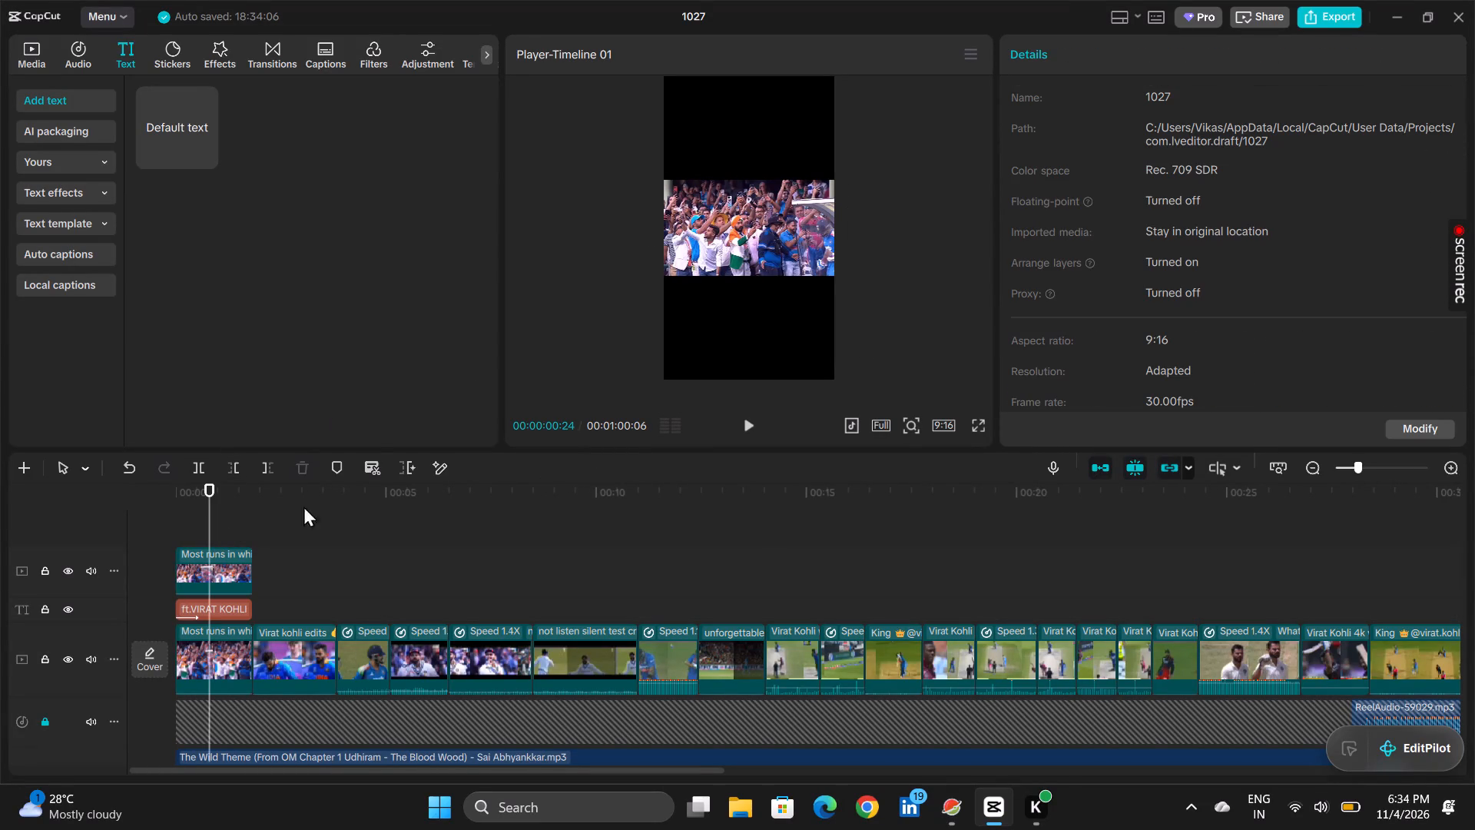
click(791, 217)
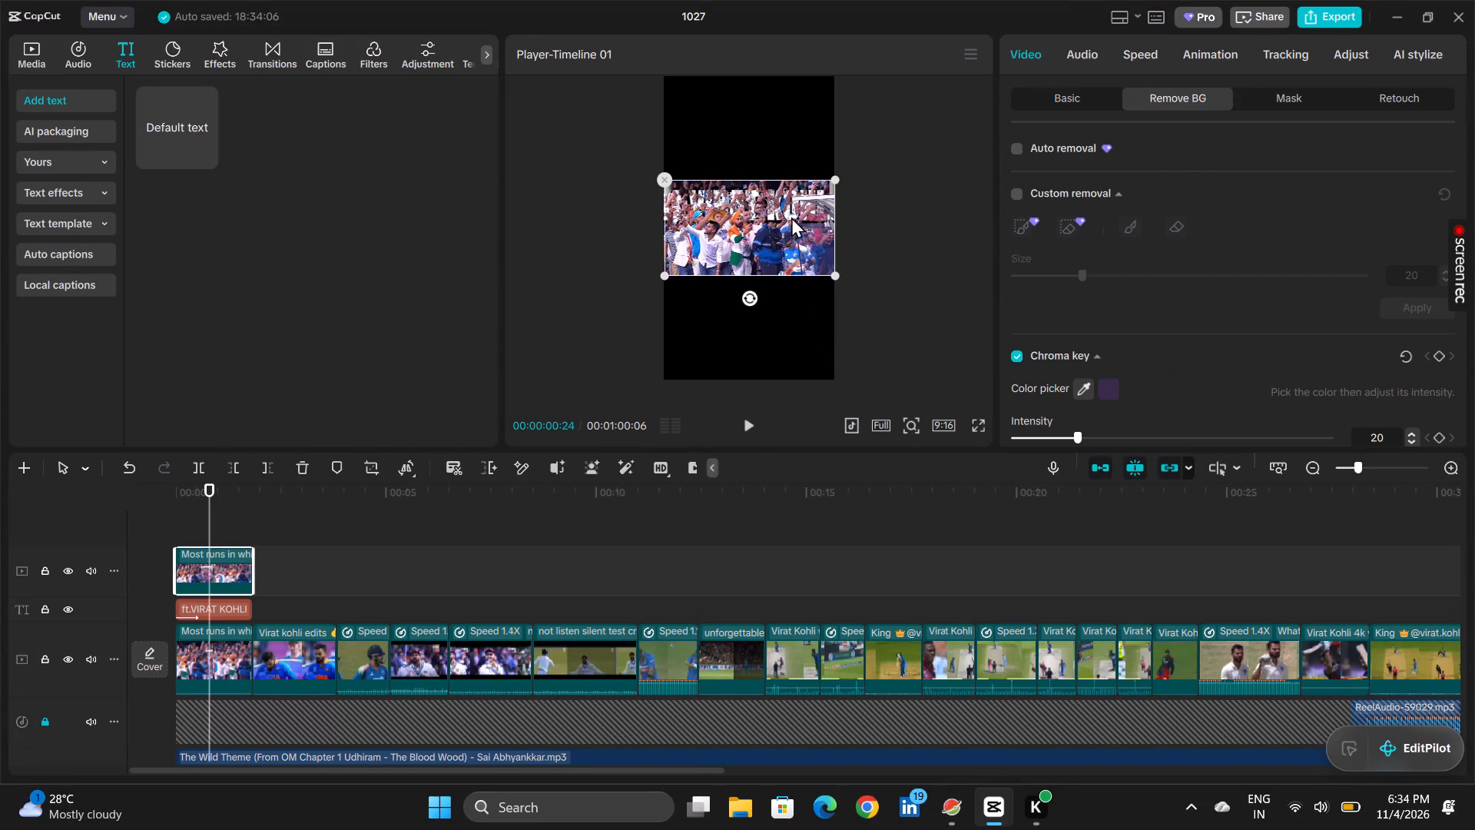
click(224, 600)
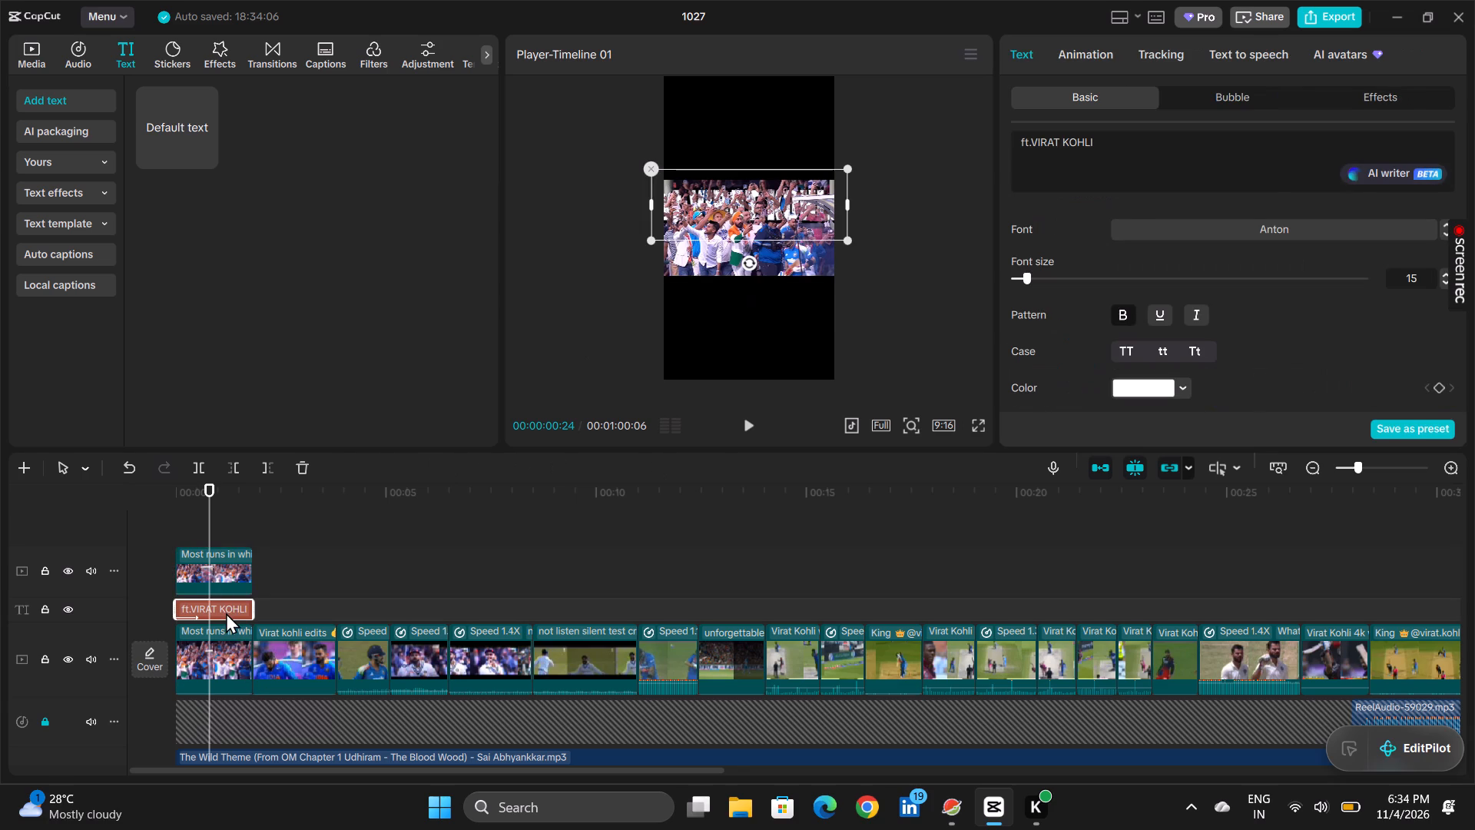
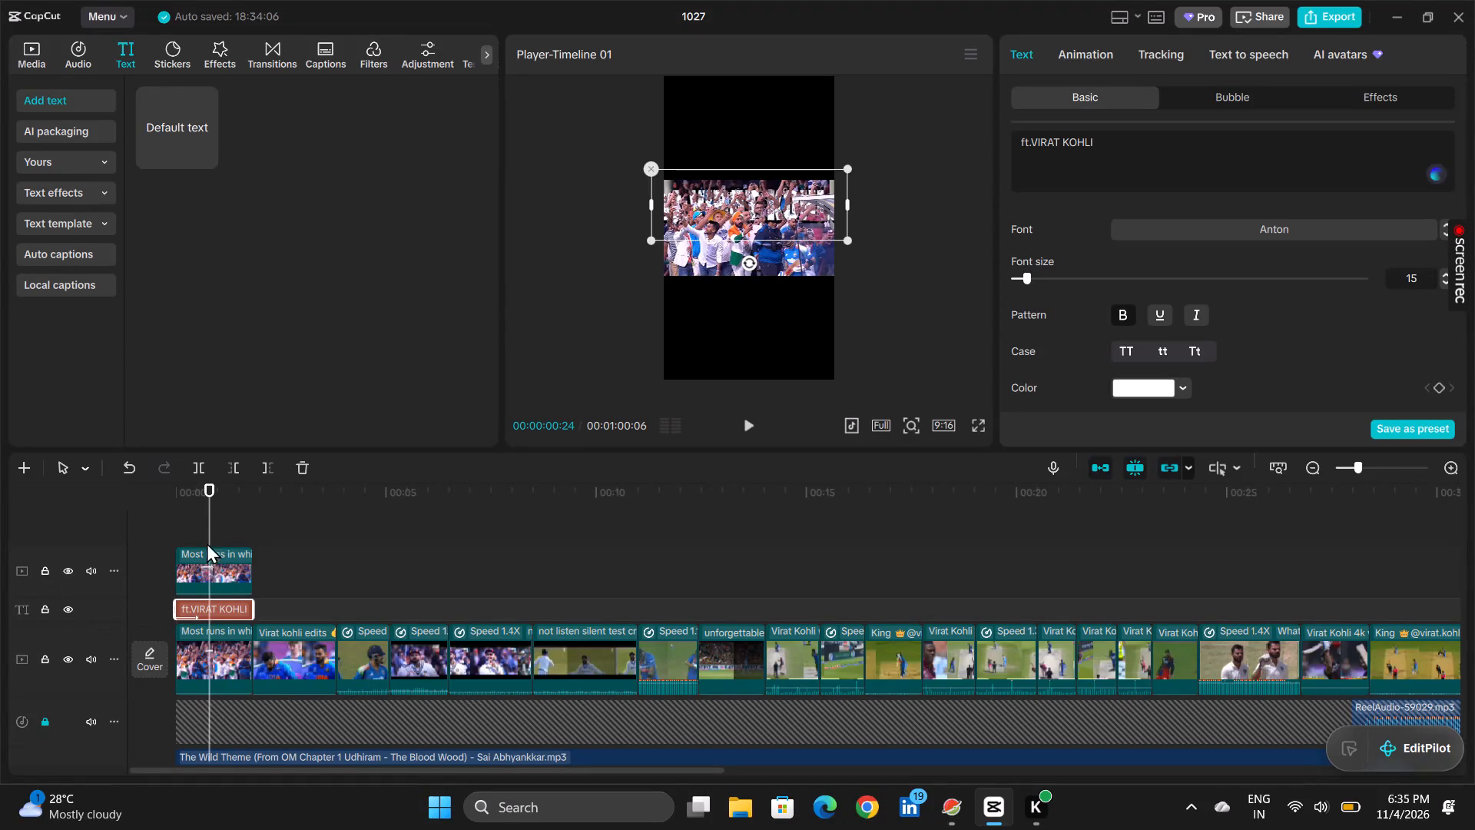
Play the opening from 00:00:00:00 to check the ft.VIRAT KOHLI title against the keyed crowd overlay.
drag(206, 529, 155, 523)
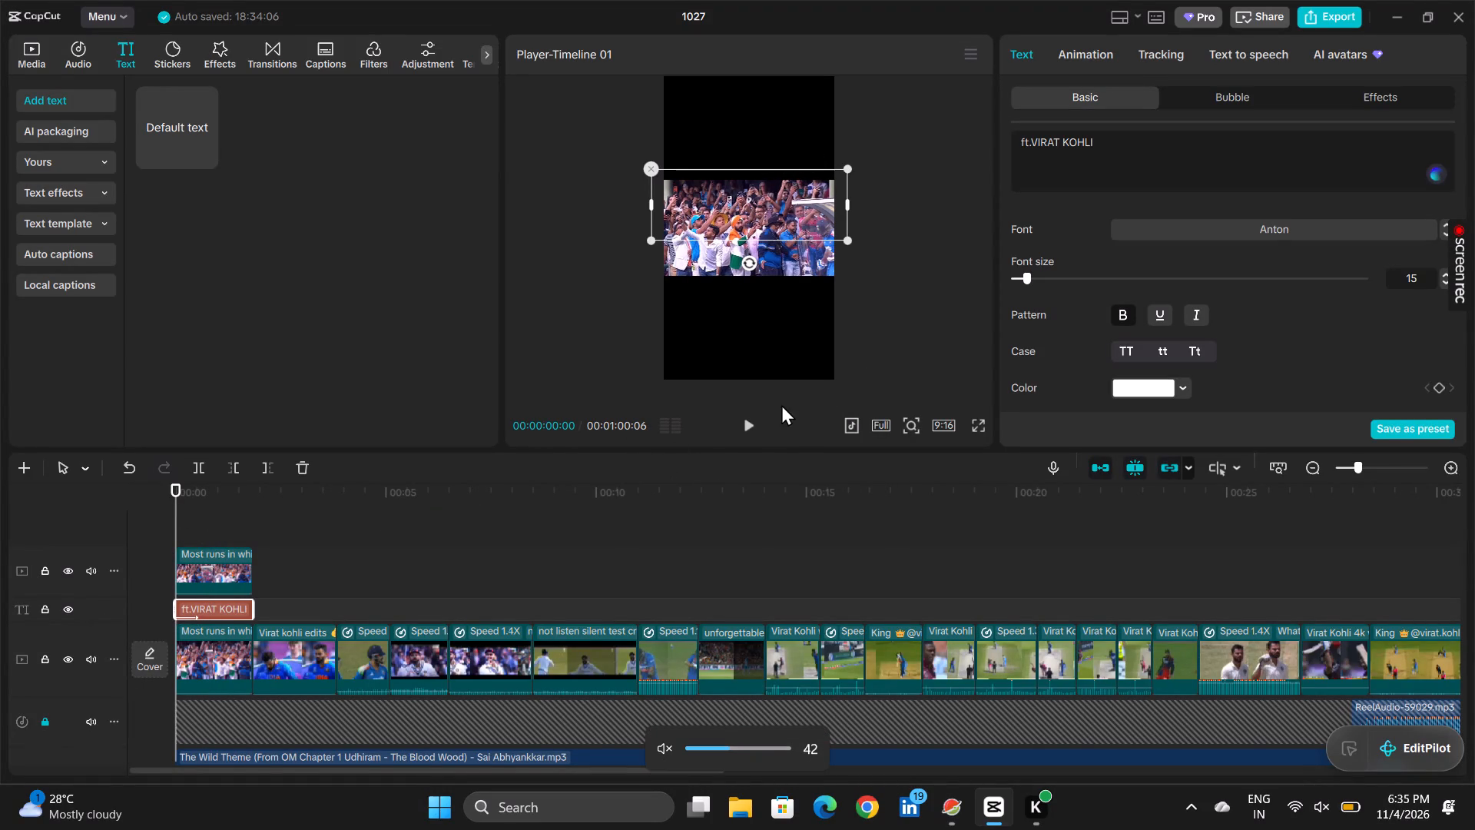
click(750, 420)
click(750, 420)
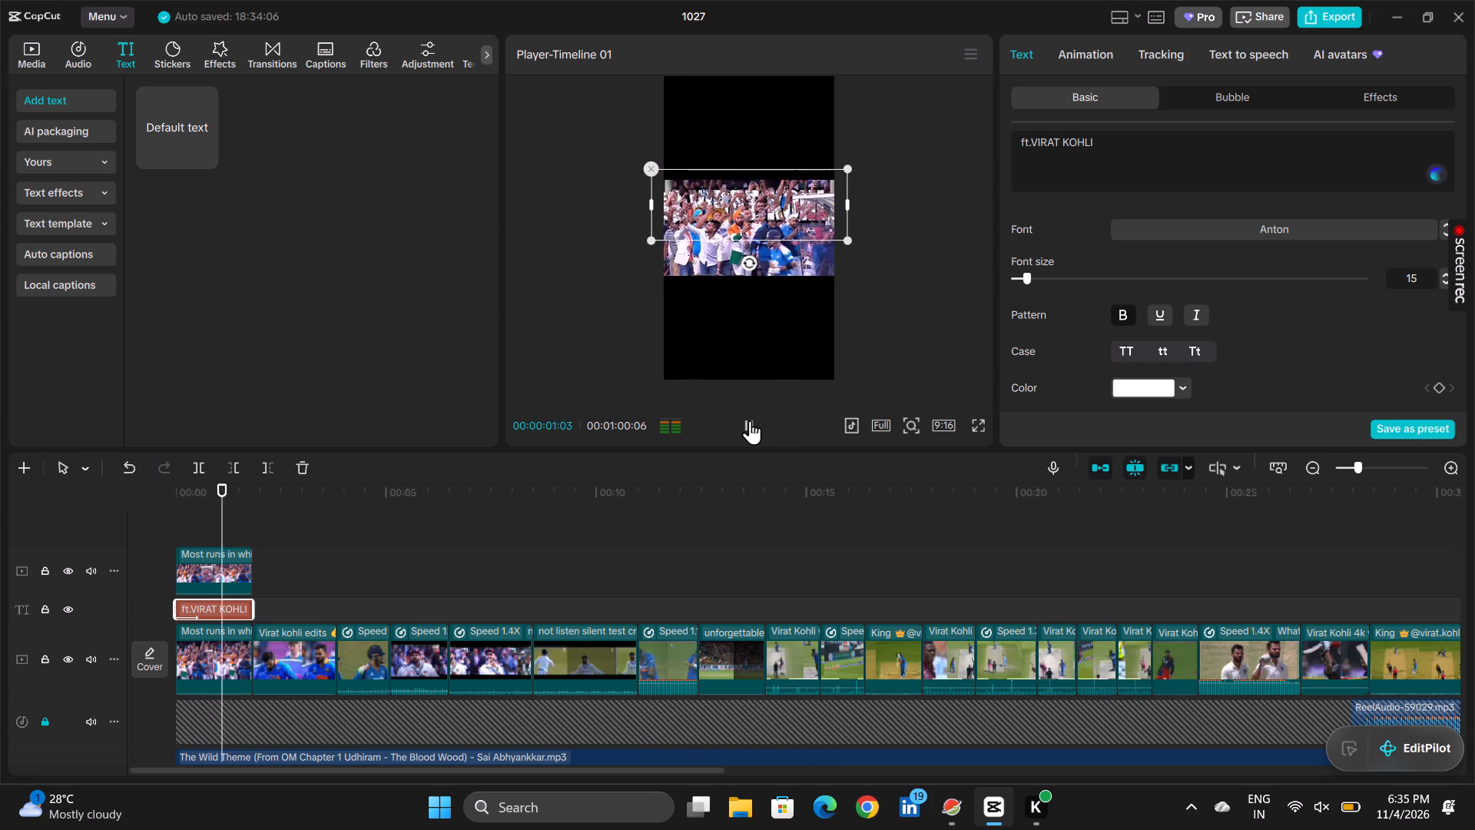
click(767, 204)
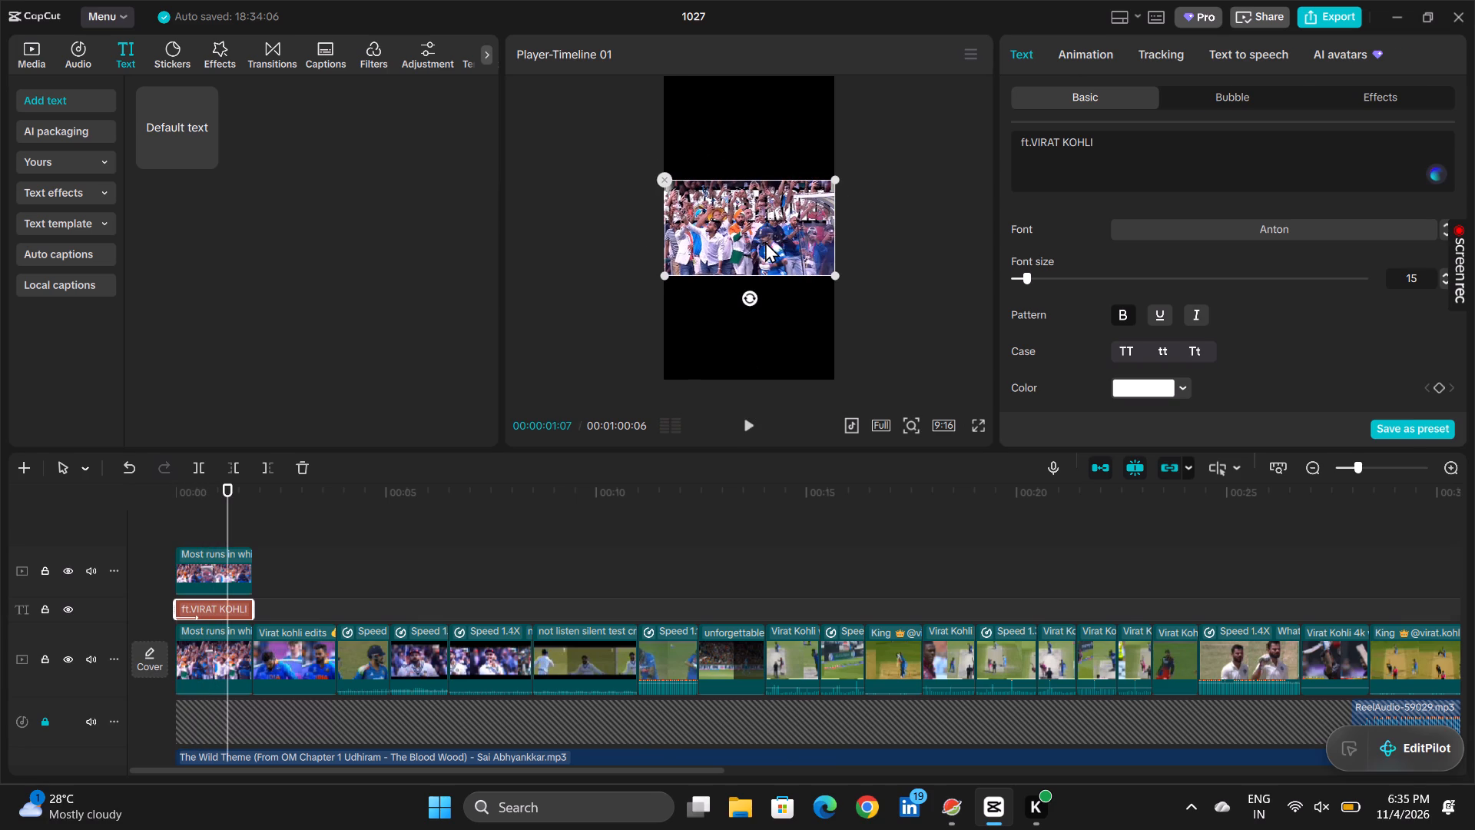
Move the ft.VIRAT KOHLI title slightly lower in the frame, to vertical position 219, keeping X at 0.
click(232, 609)
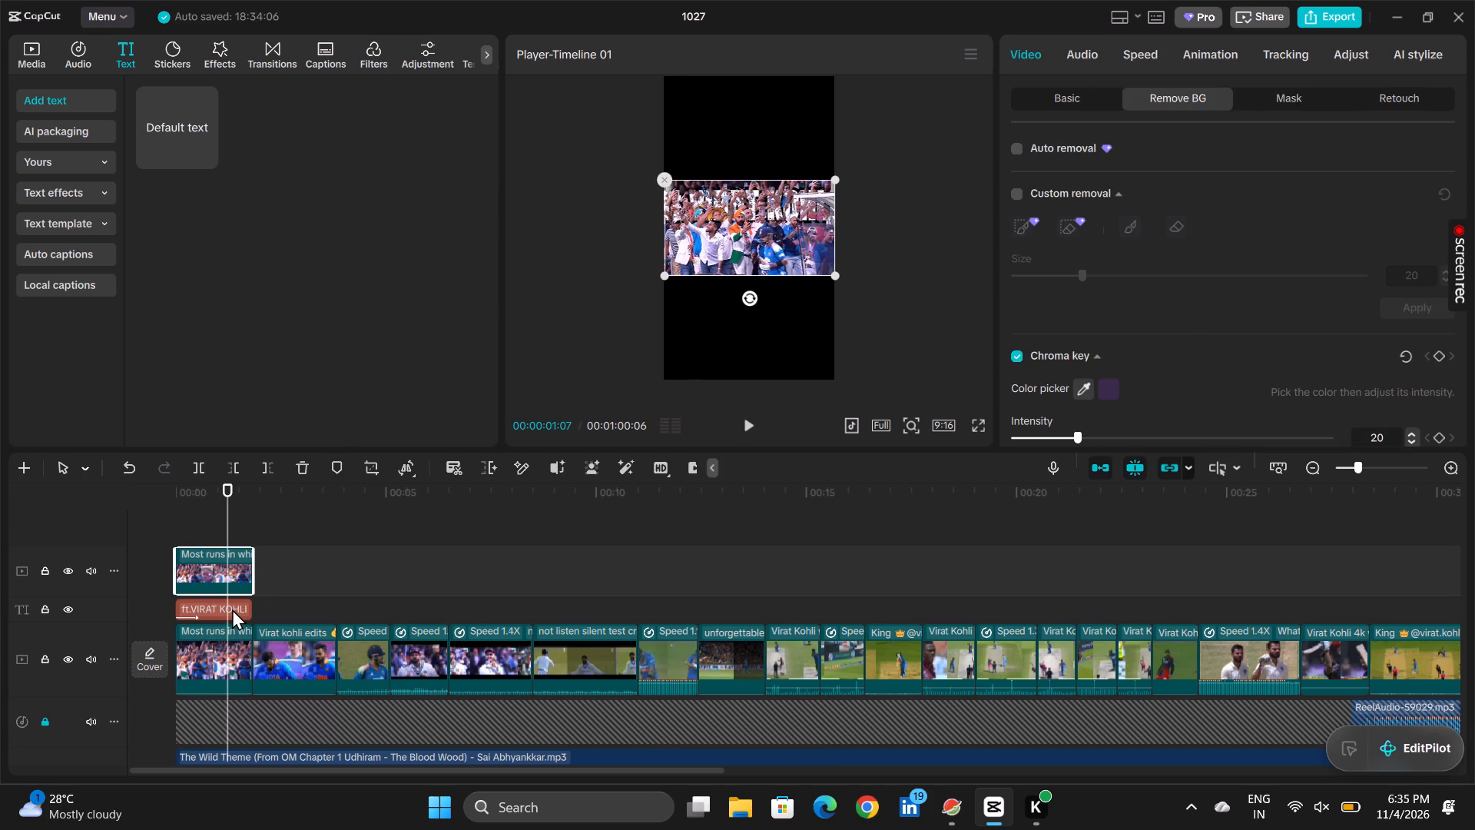
scroll(1153, 281, down, 1)
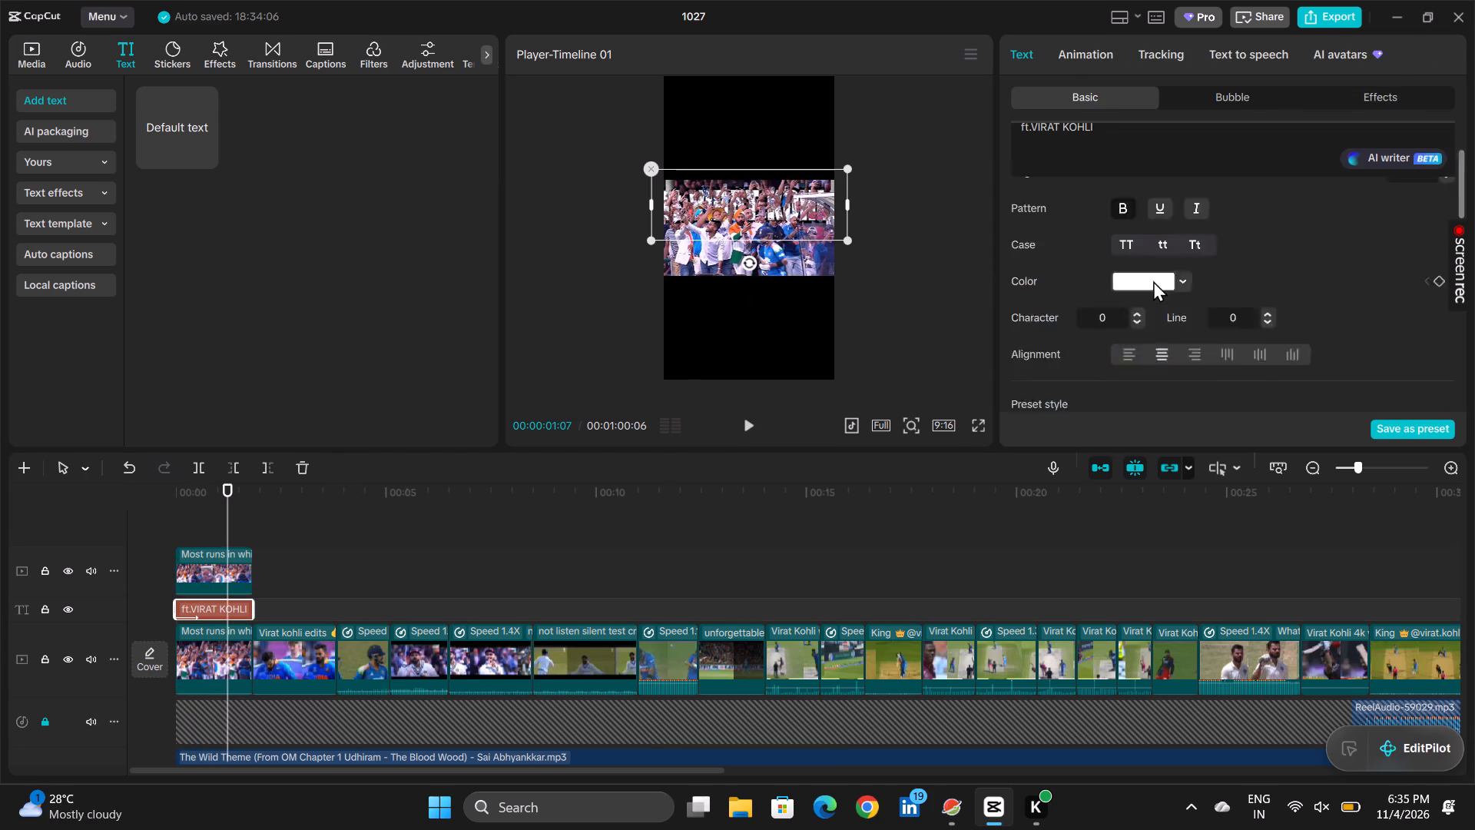
scroll(1153, 281, down, 1)
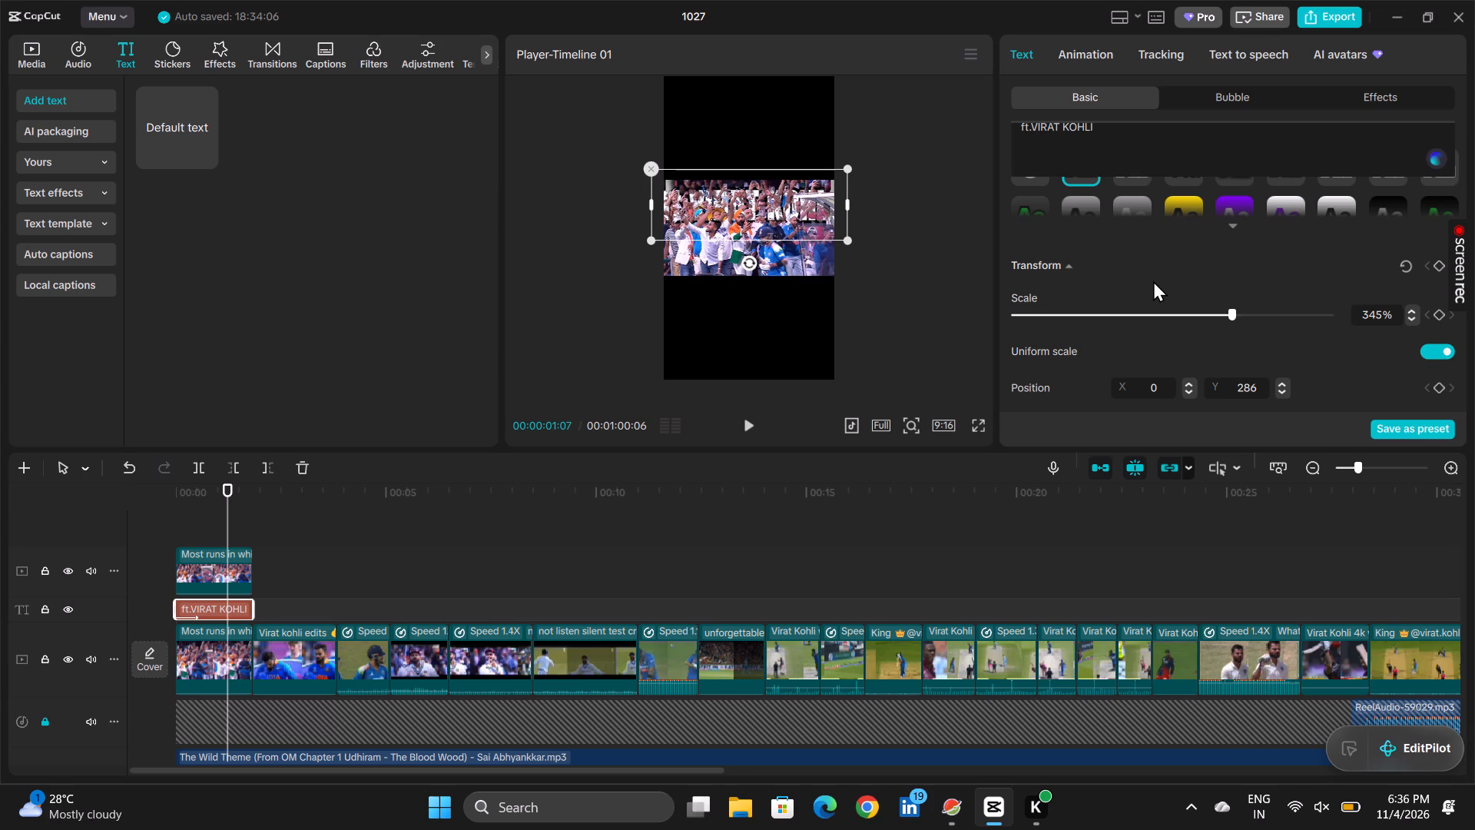
click(228, 606)
click(751, 198)
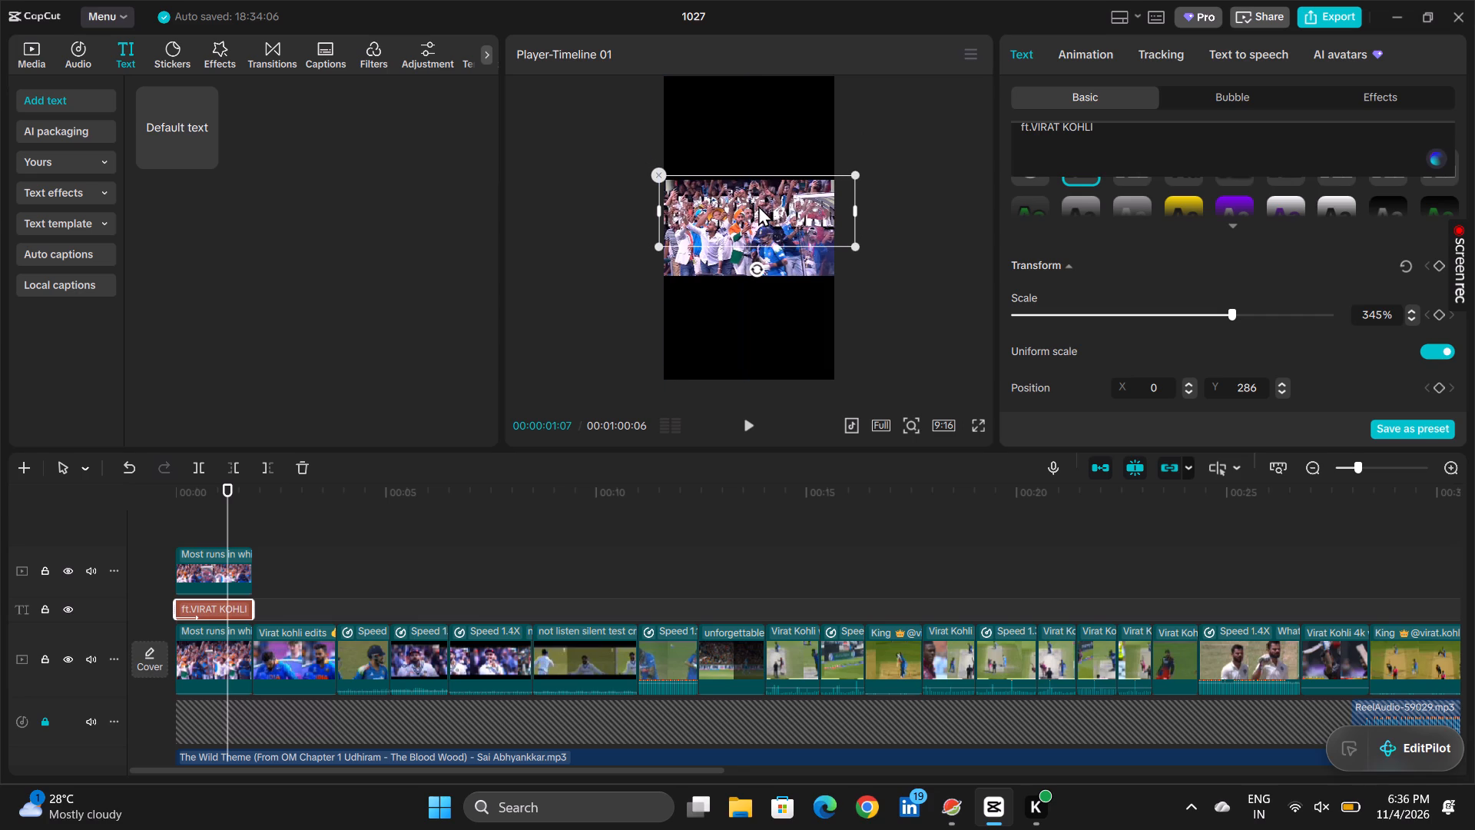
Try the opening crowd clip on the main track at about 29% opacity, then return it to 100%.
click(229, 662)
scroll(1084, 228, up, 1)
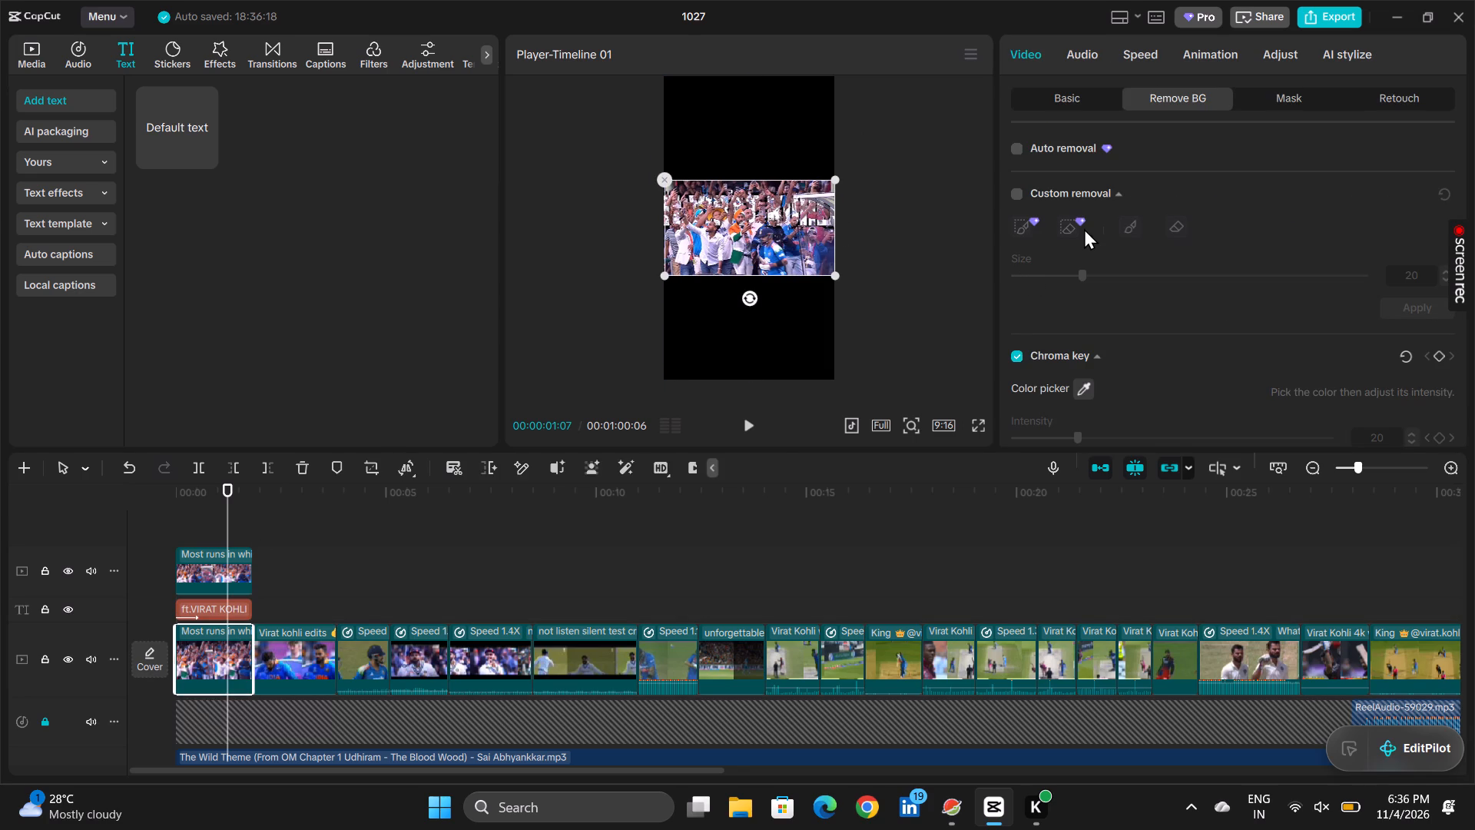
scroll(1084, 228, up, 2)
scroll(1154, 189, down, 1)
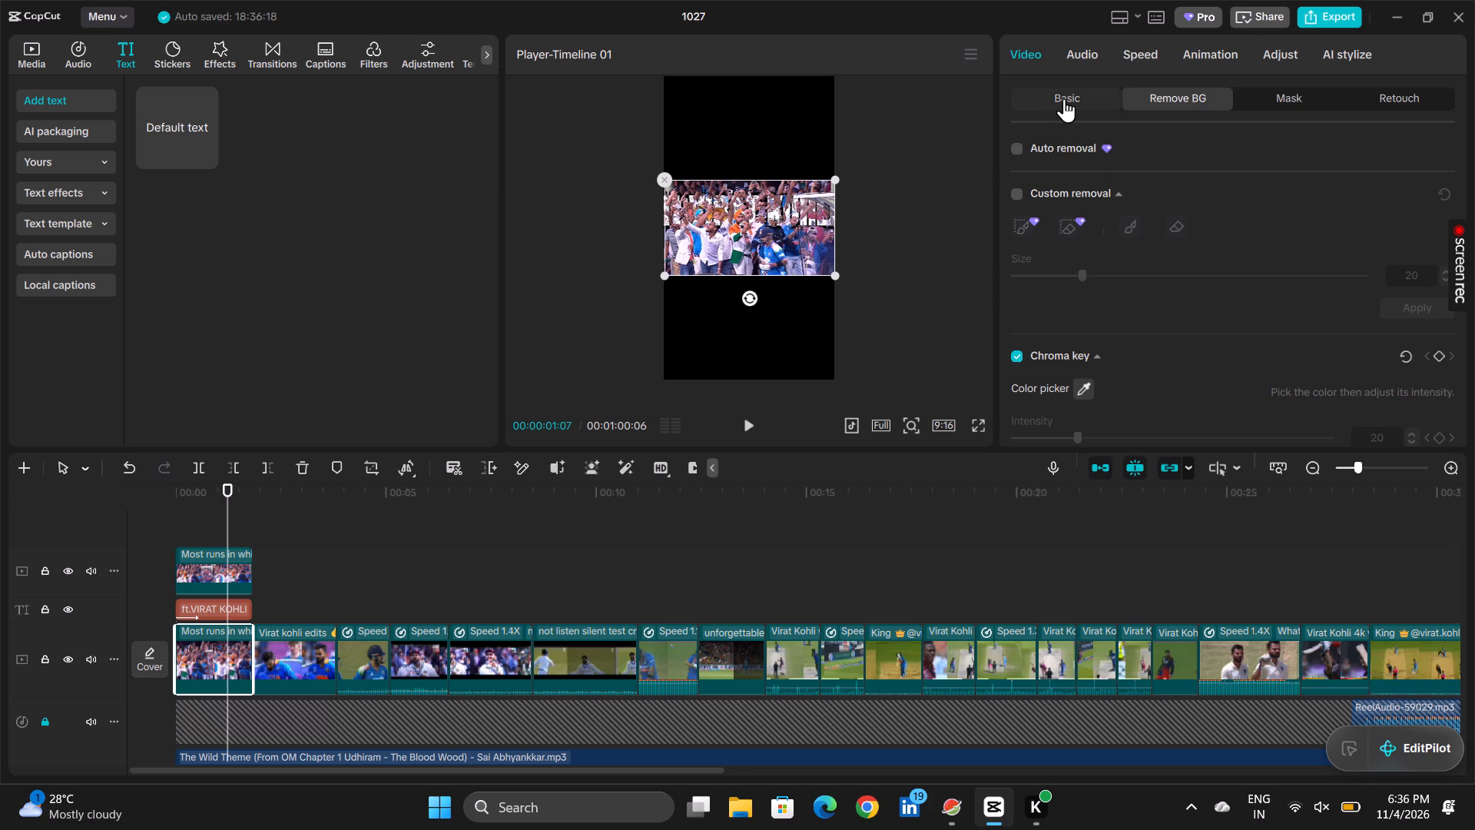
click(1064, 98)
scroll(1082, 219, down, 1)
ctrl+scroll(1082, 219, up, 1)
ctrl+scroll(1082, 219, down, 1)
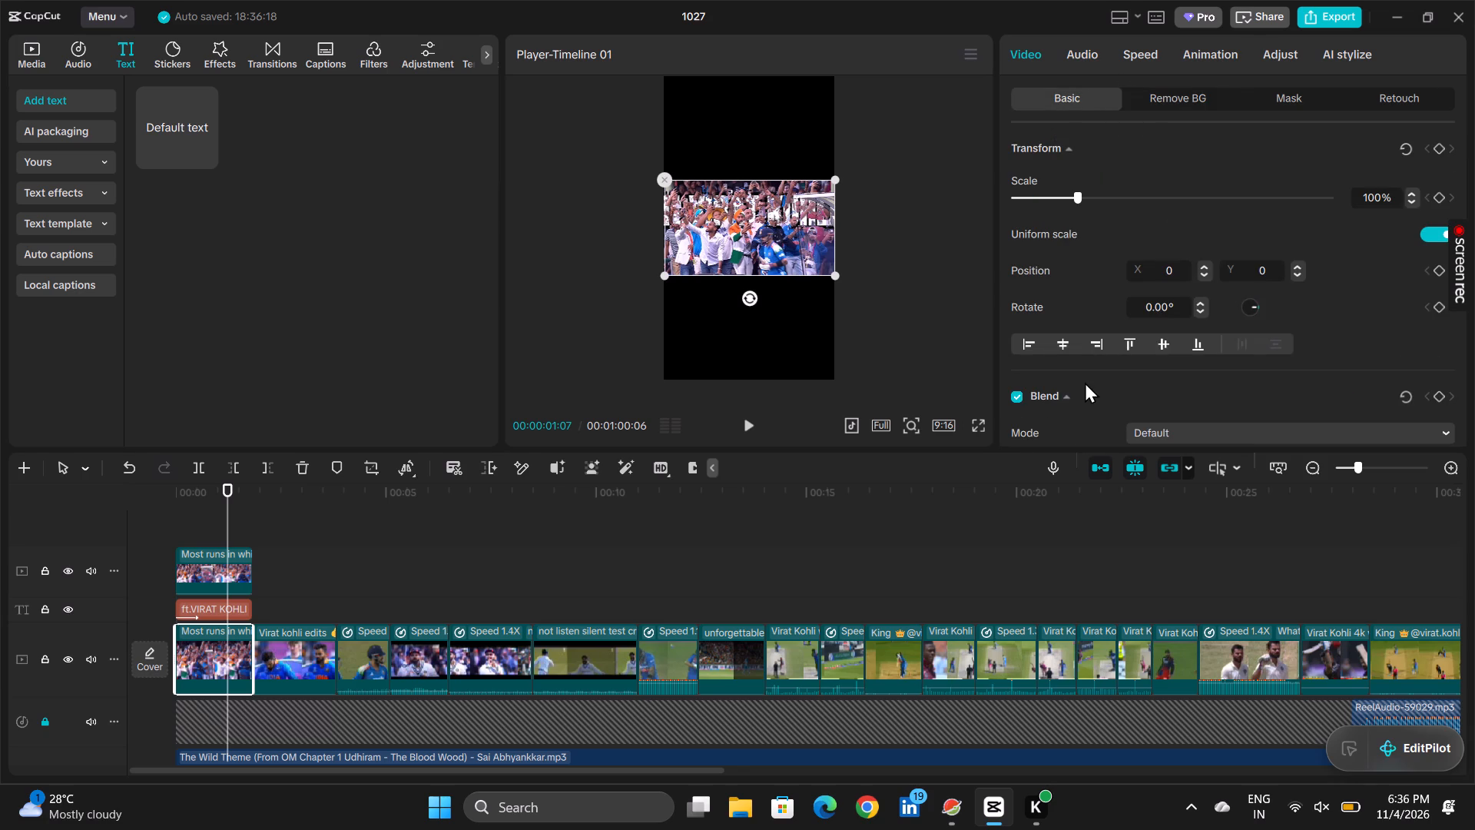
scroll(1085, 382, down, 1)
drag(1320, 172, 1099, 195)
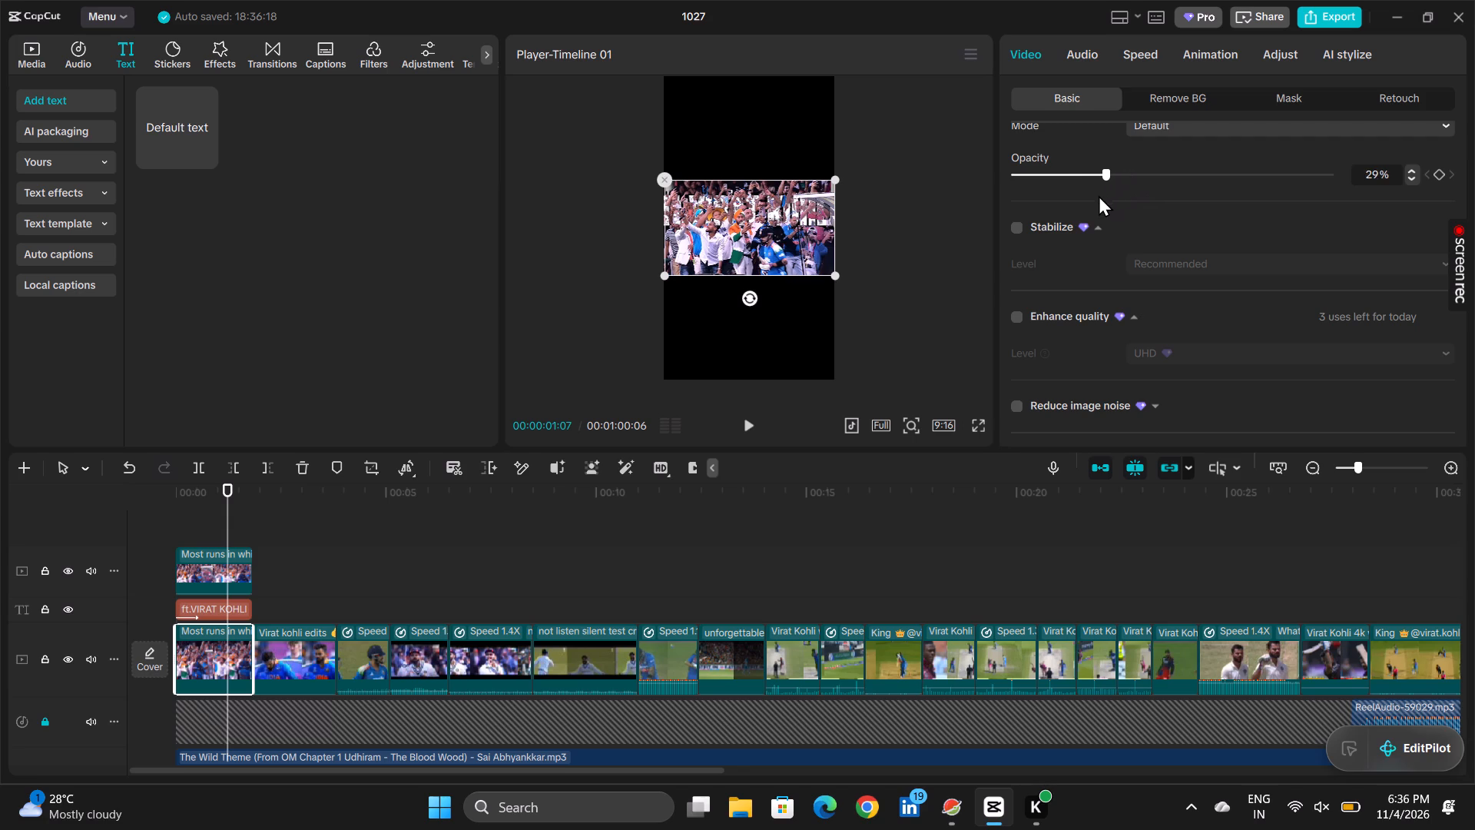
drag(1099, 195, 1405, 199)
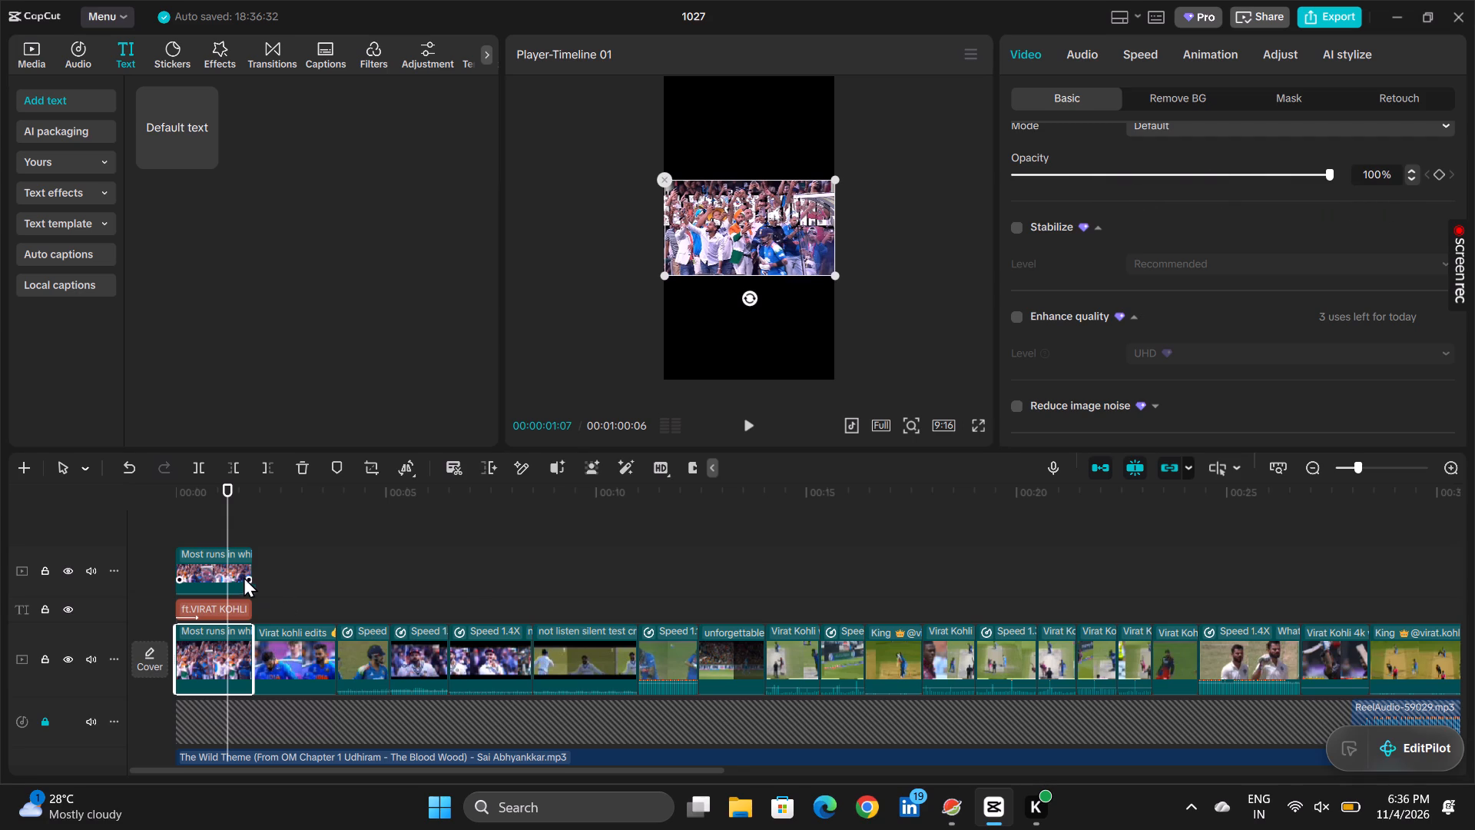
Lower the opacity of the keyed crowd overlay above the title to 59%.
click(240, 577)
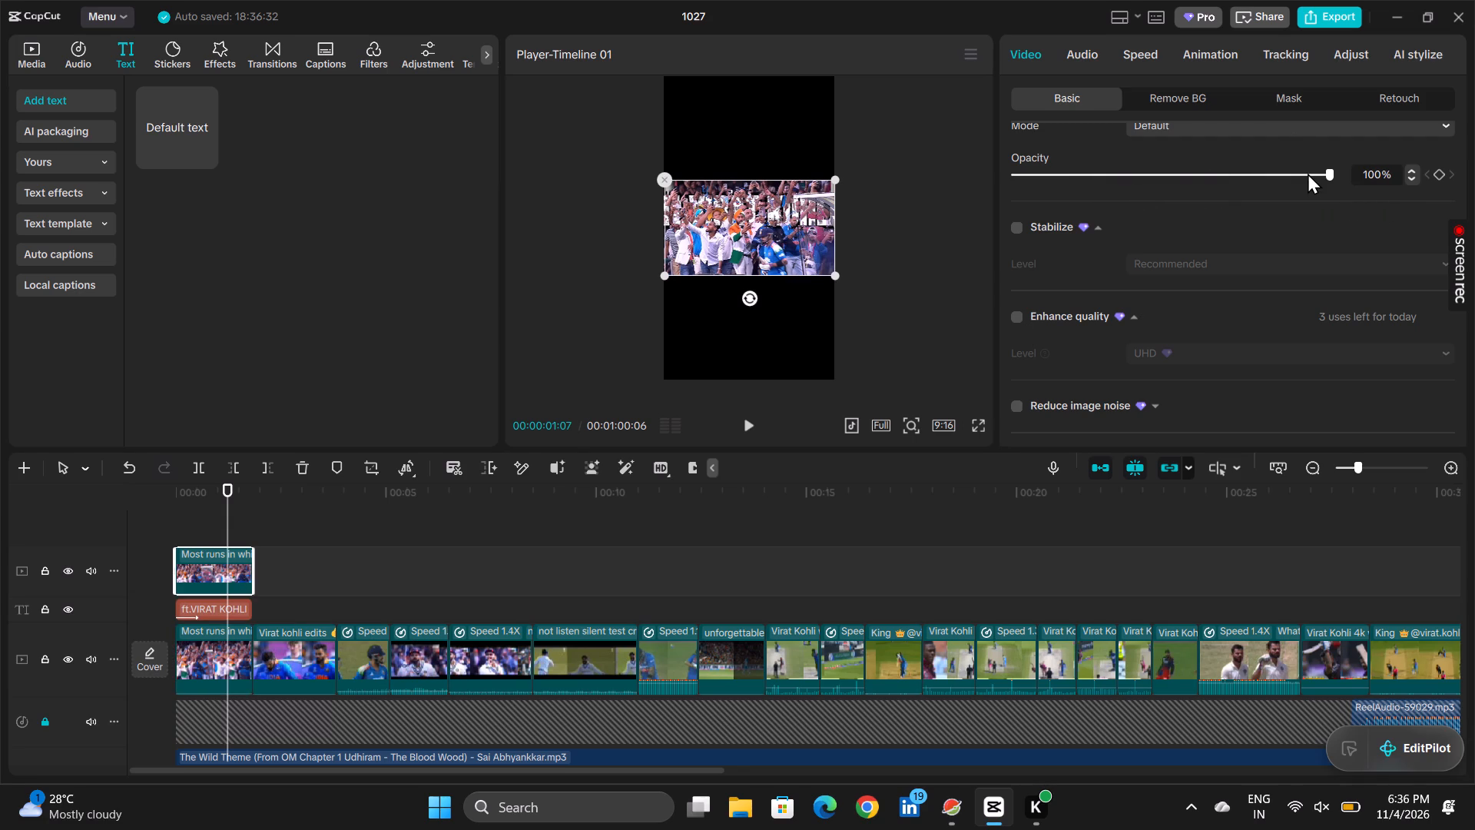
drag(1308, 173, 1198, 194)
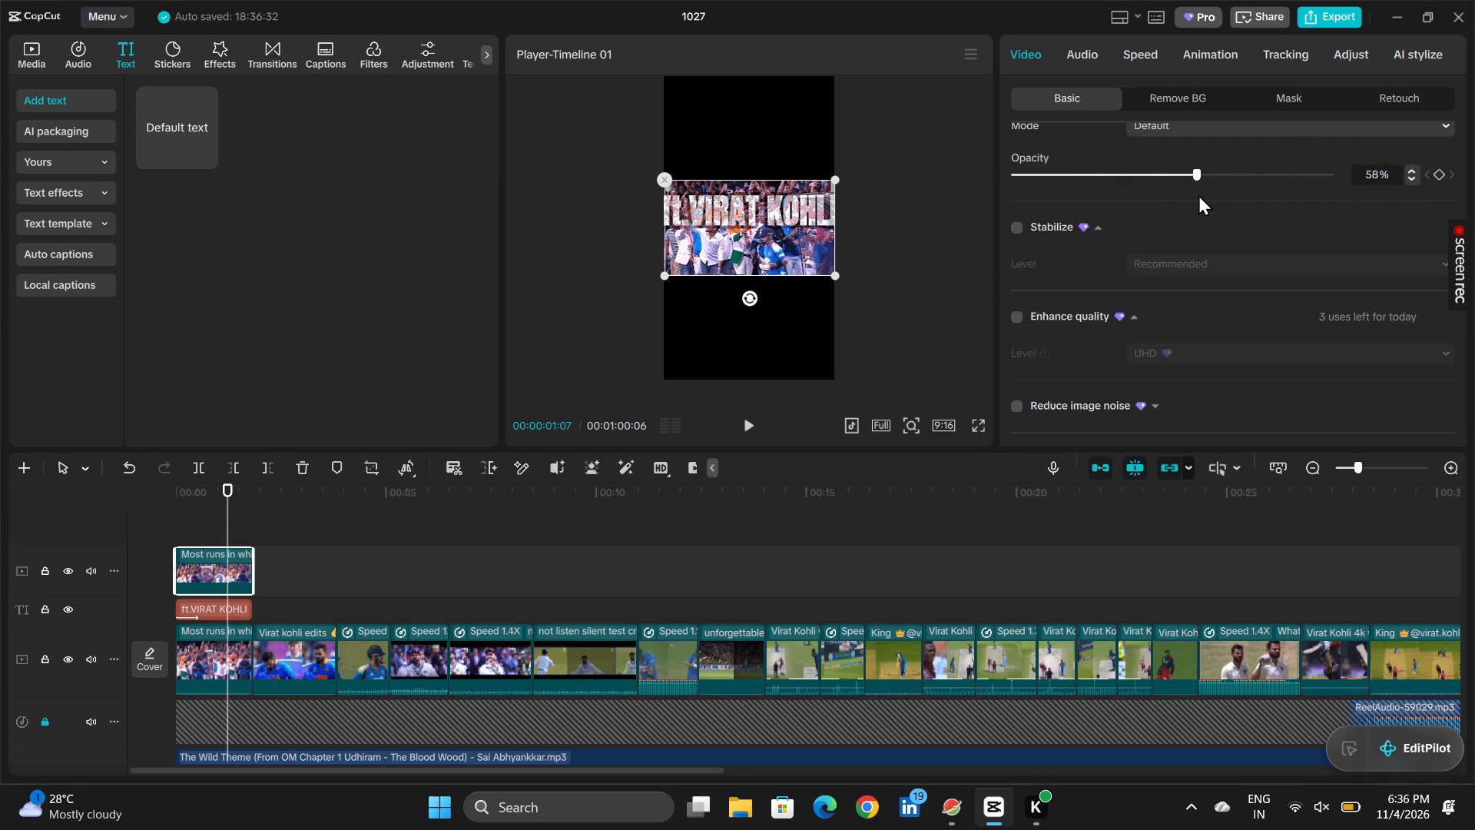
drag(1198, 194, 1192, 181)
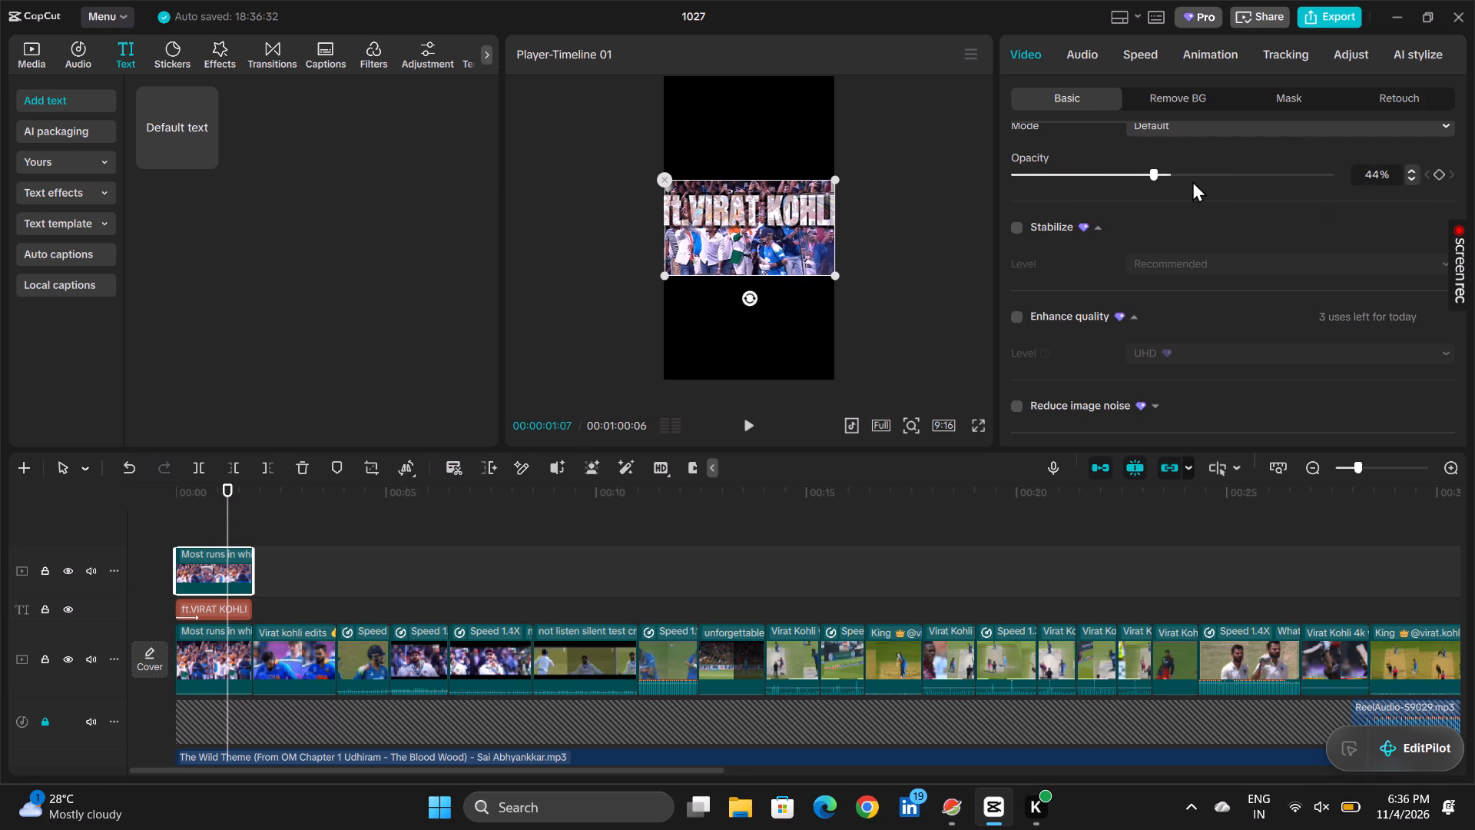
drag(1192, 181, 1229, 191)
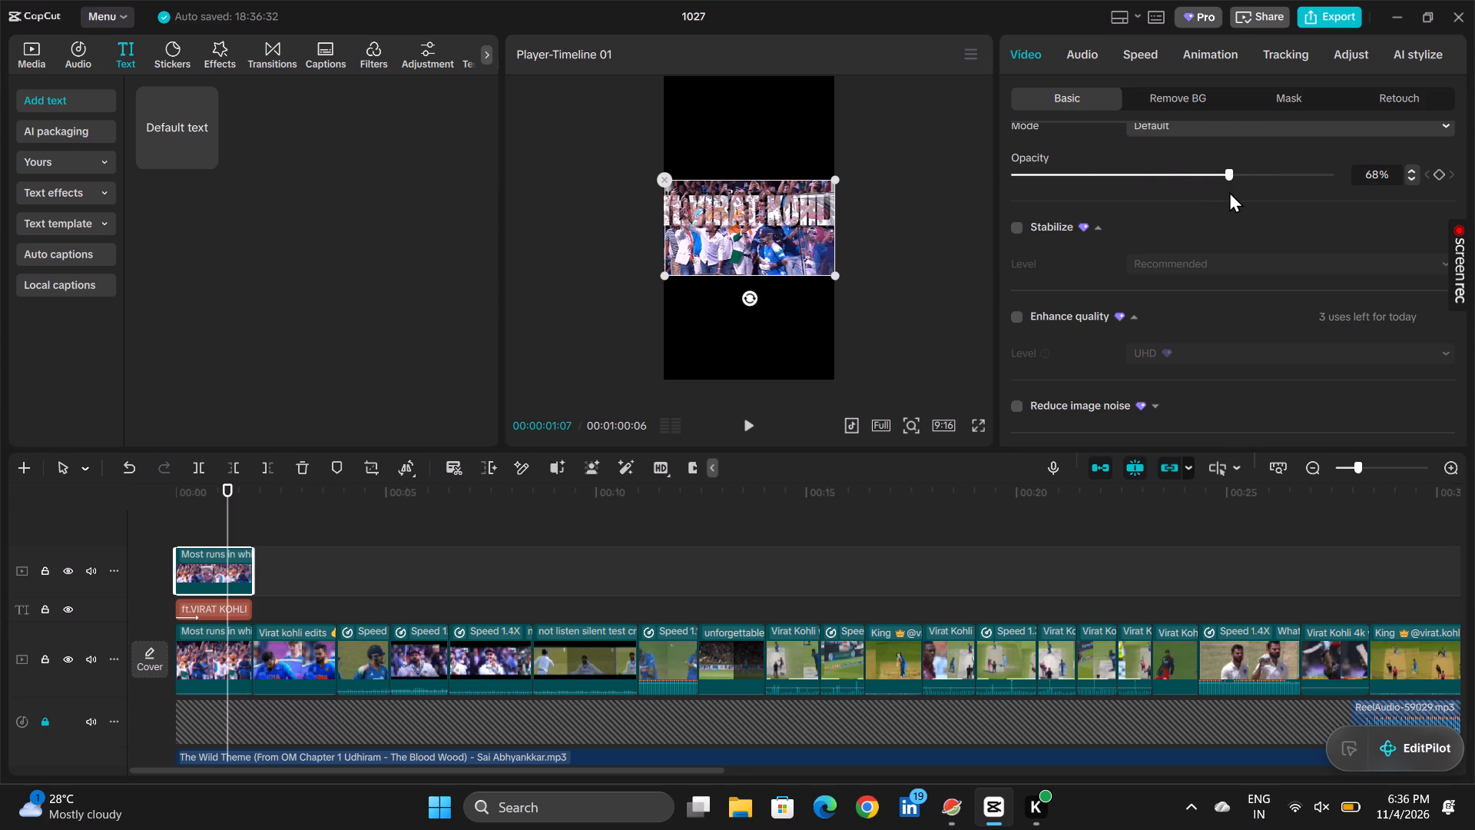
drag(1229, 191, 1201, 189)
Play the opening full screen and again in the normal preview to examine the title through the semi-transparent overlay.
click(191, 535)
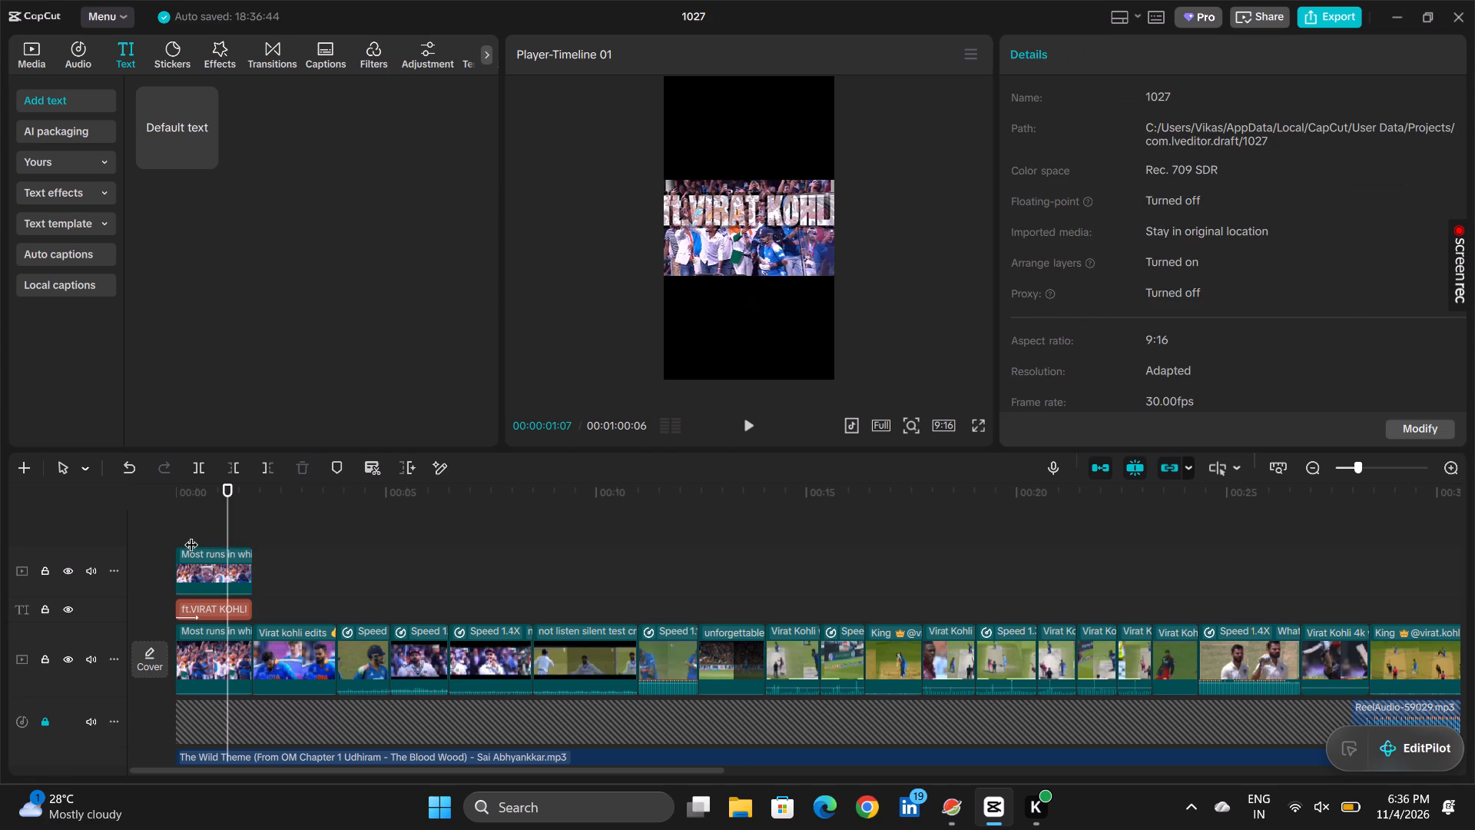
click(980, 423)
key(space)
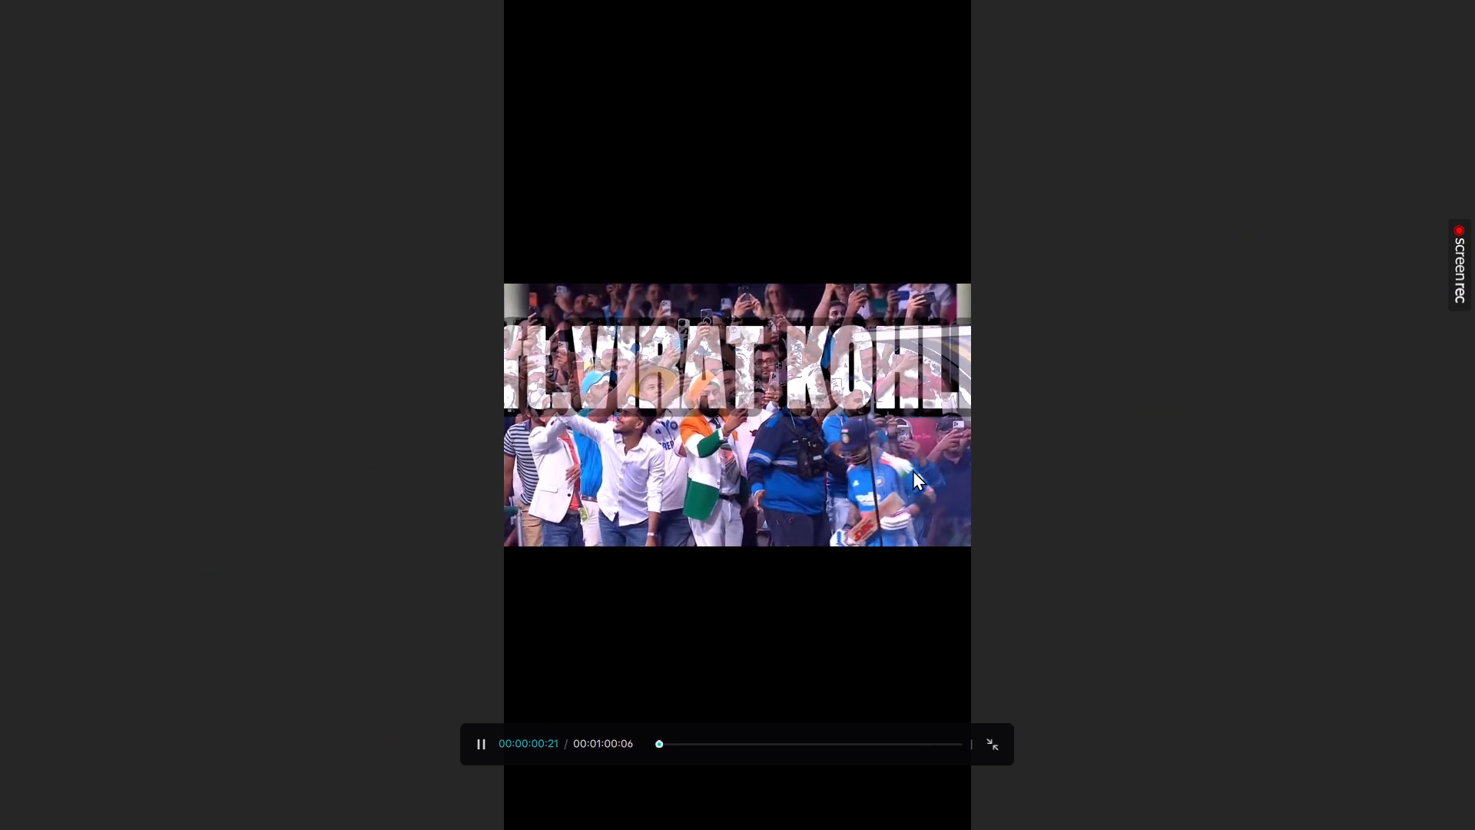
key(space)
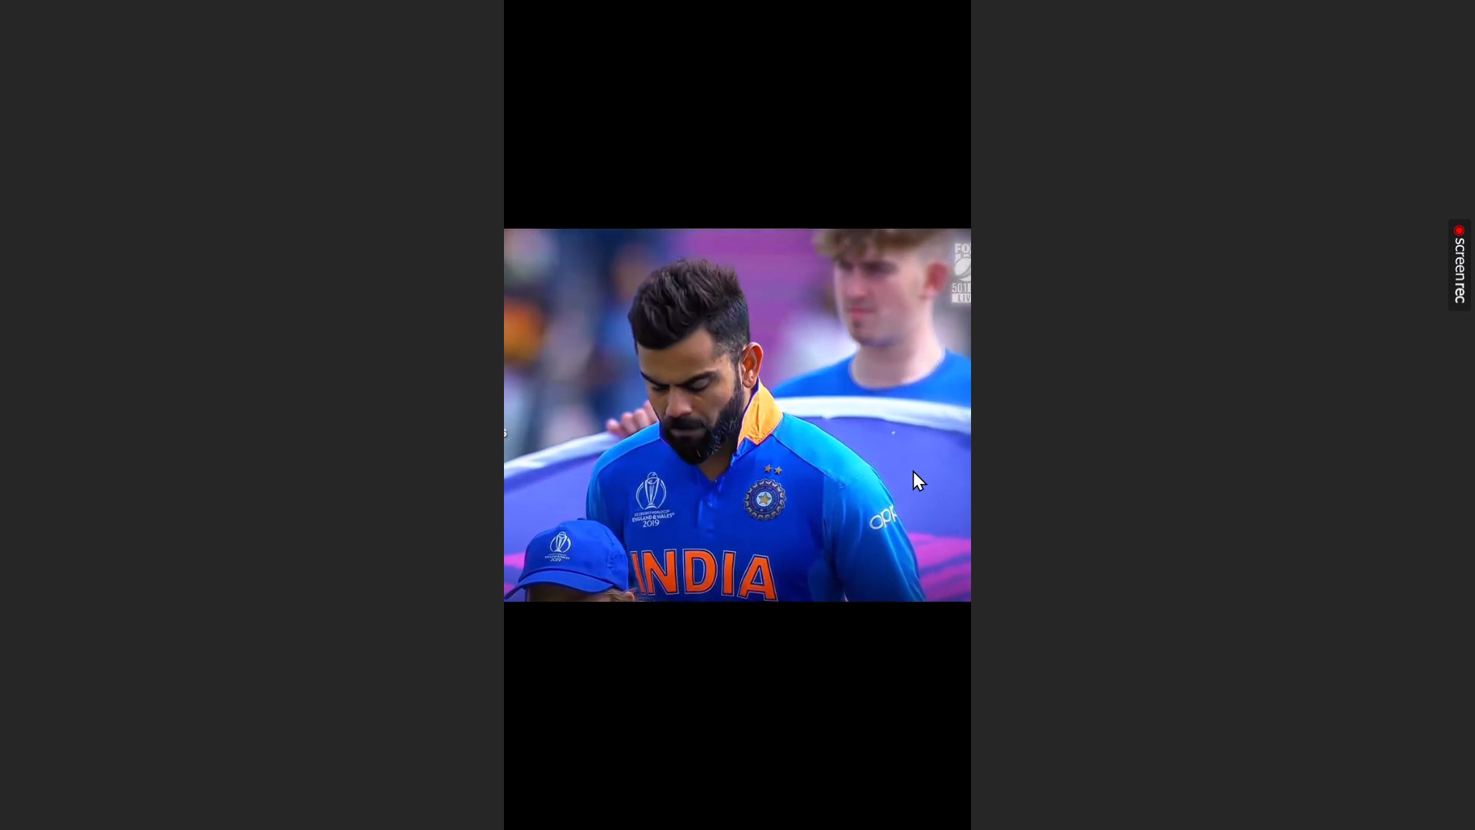
key(Escape)
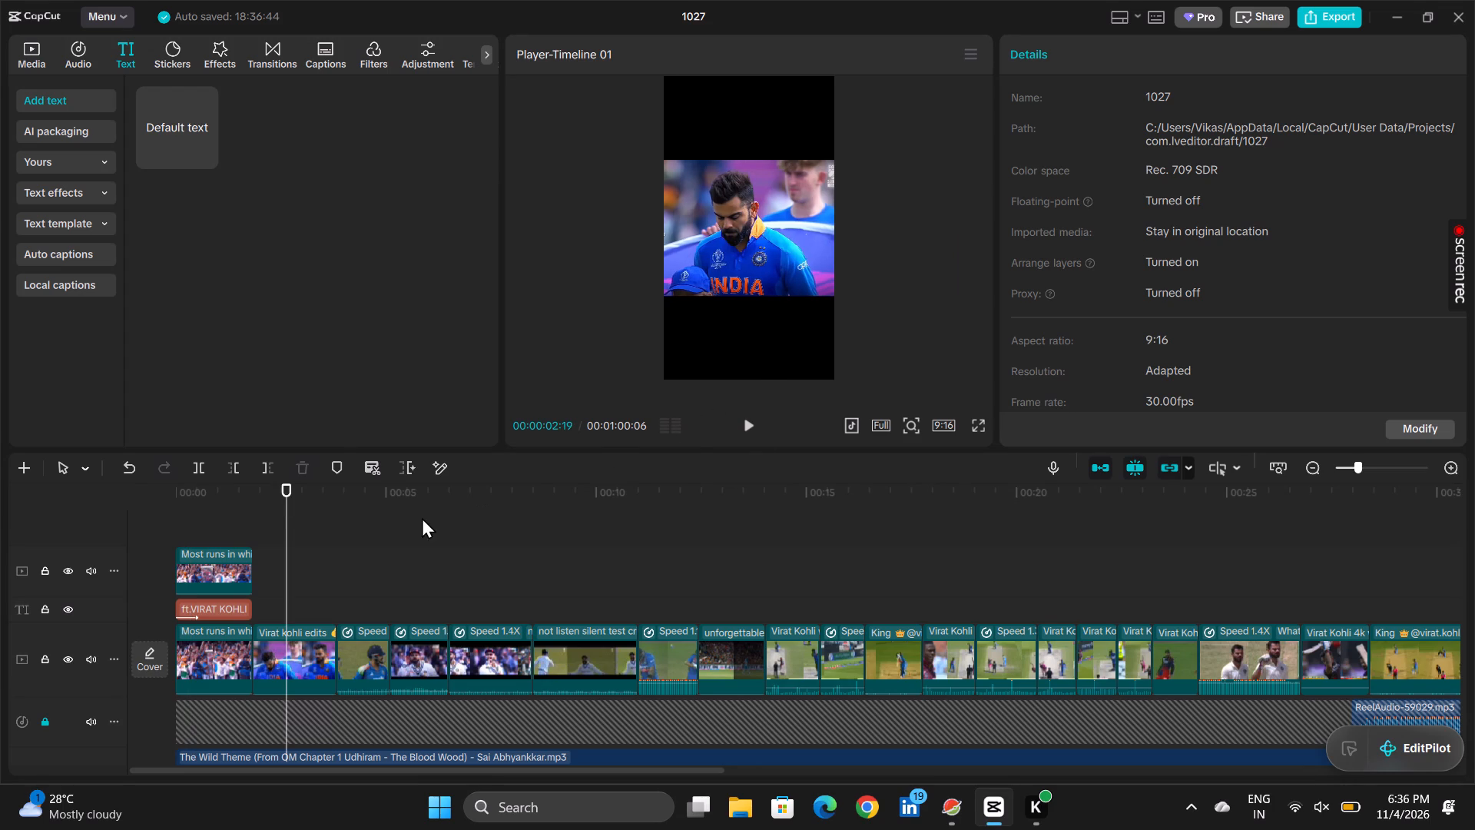
click(233, 524)
drag(217, 606, 211, 637)
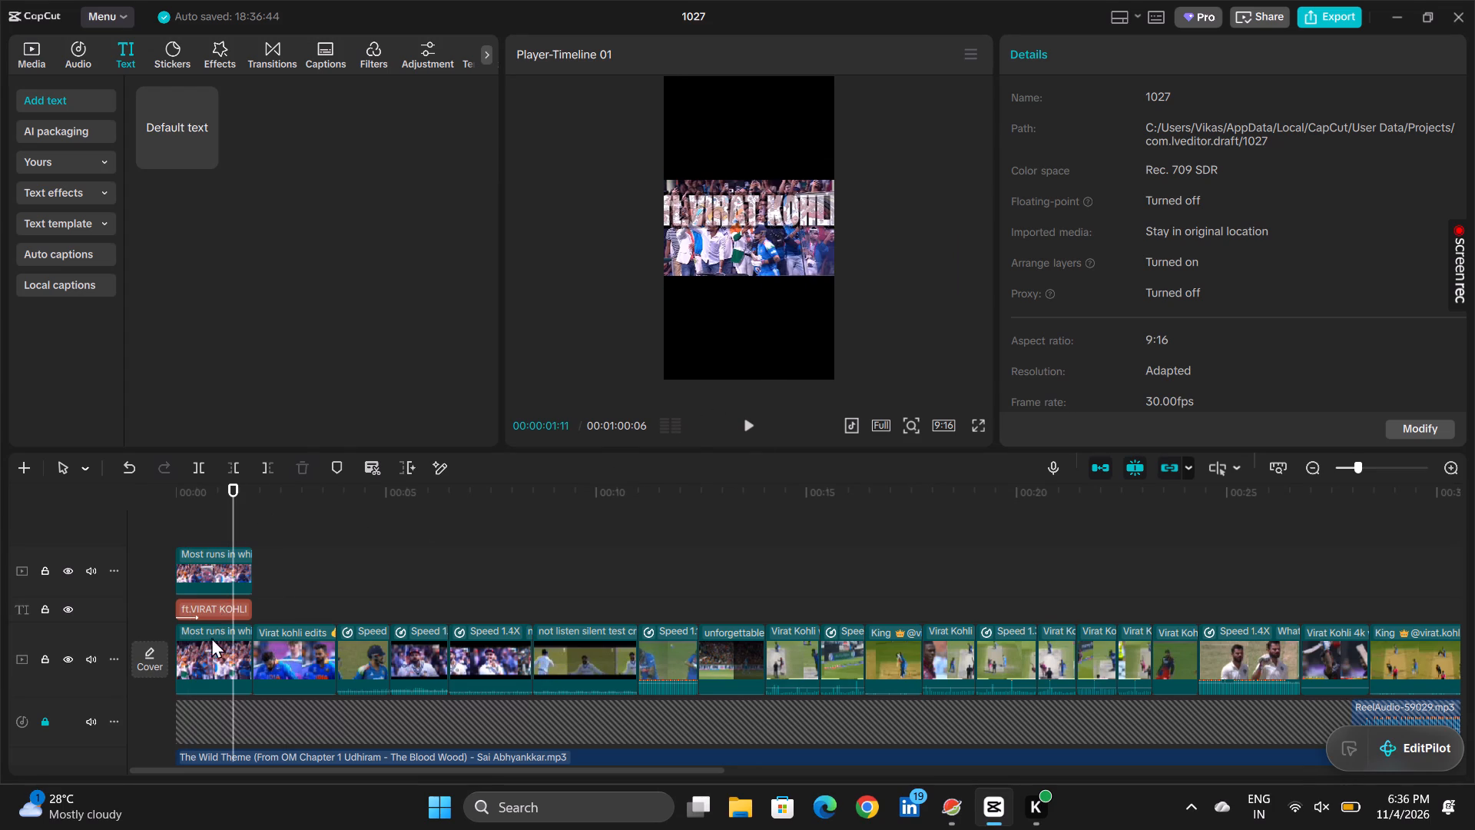
drag(211, 637, 222, 599)
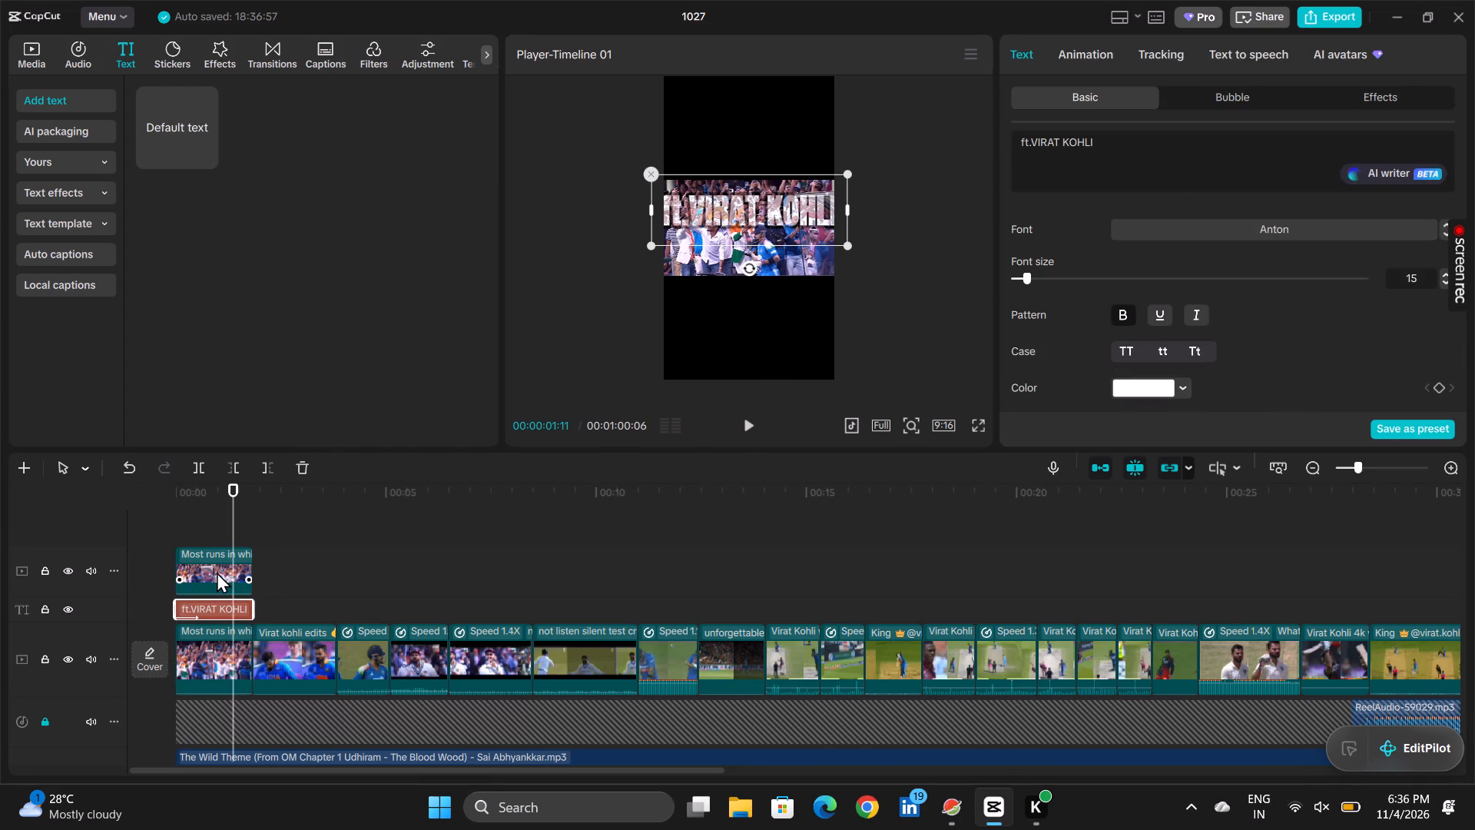
click(184, 535)
key(space)
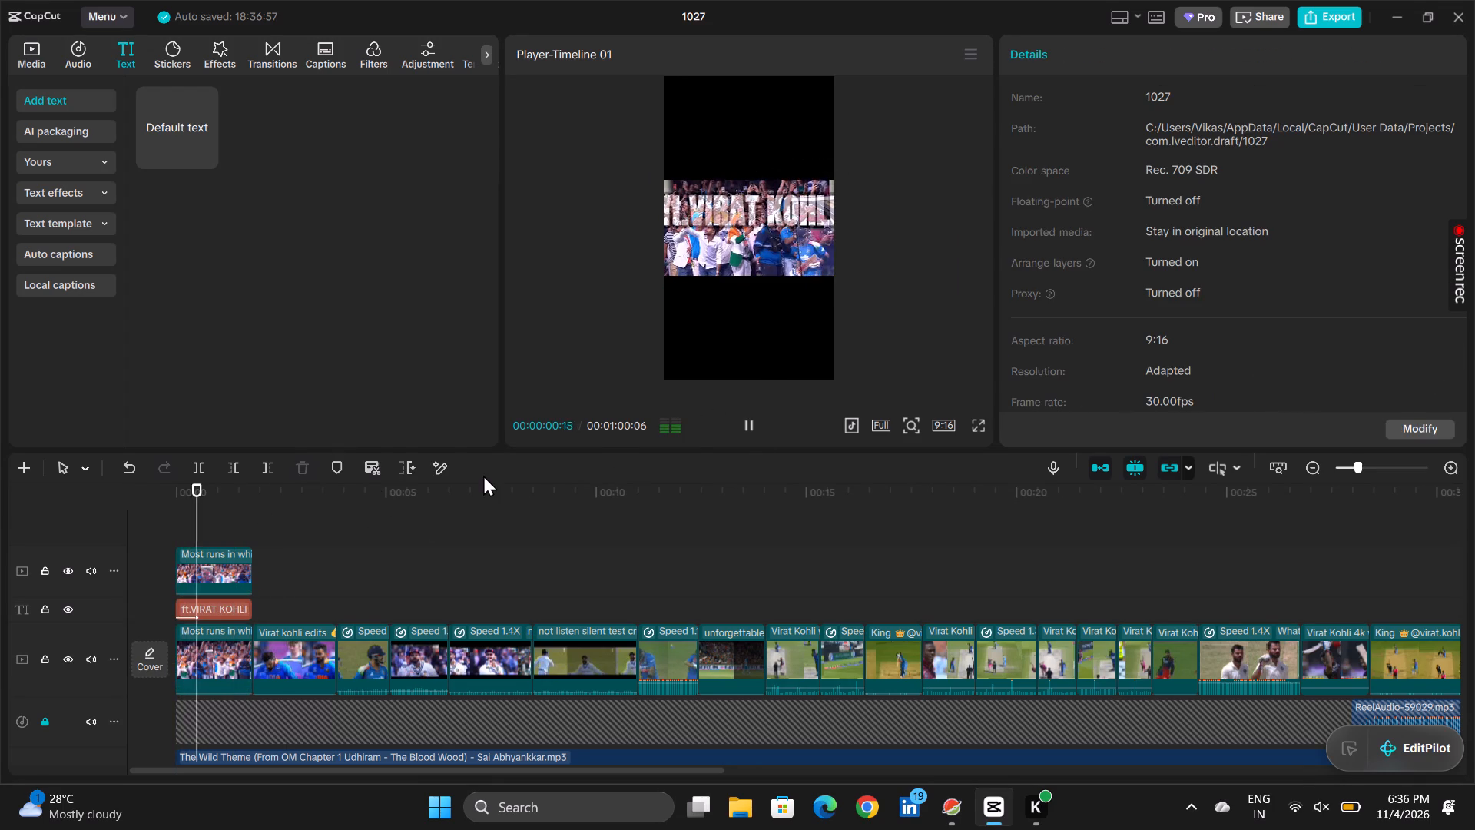
key(space)
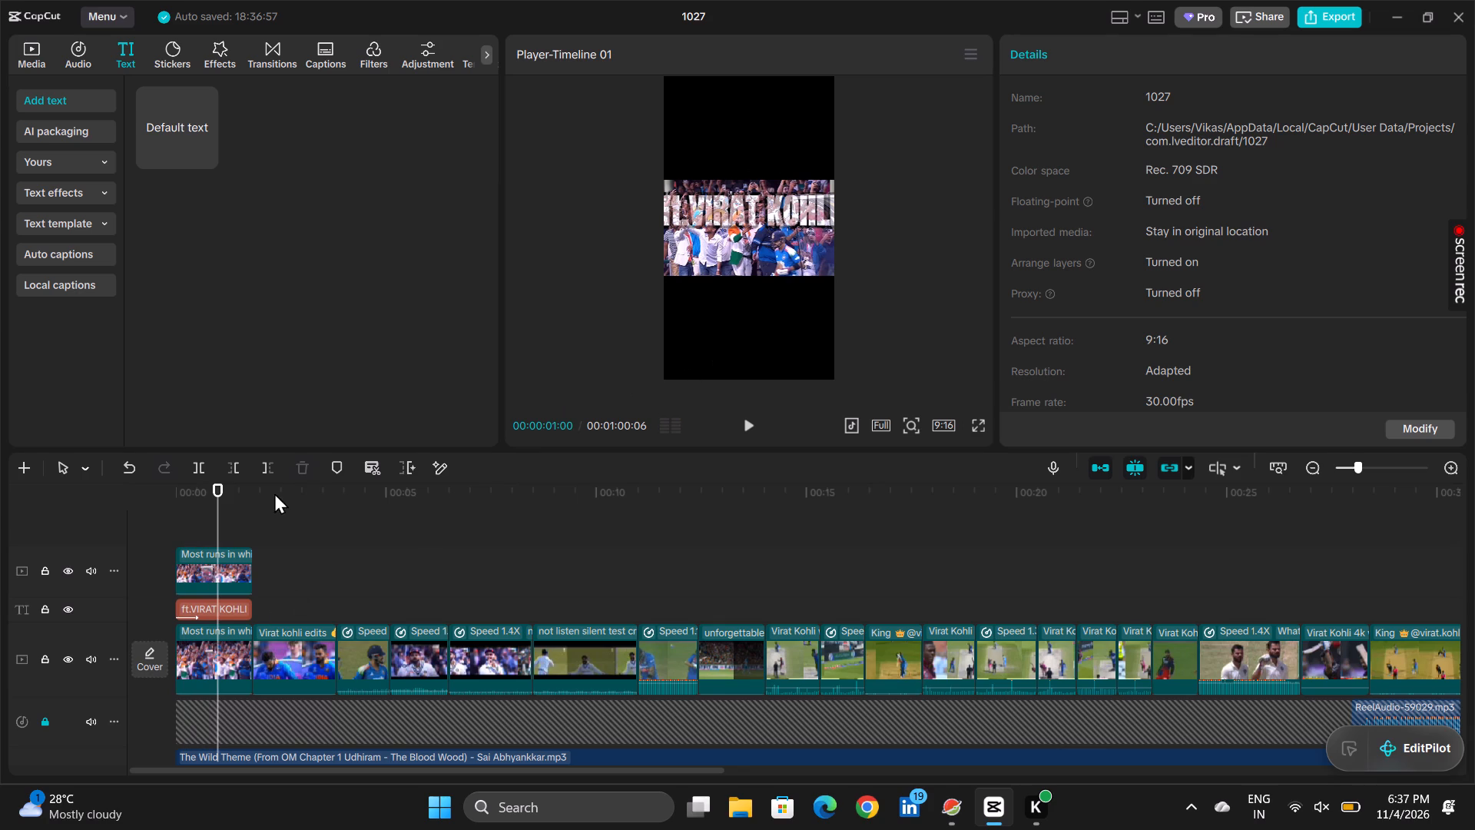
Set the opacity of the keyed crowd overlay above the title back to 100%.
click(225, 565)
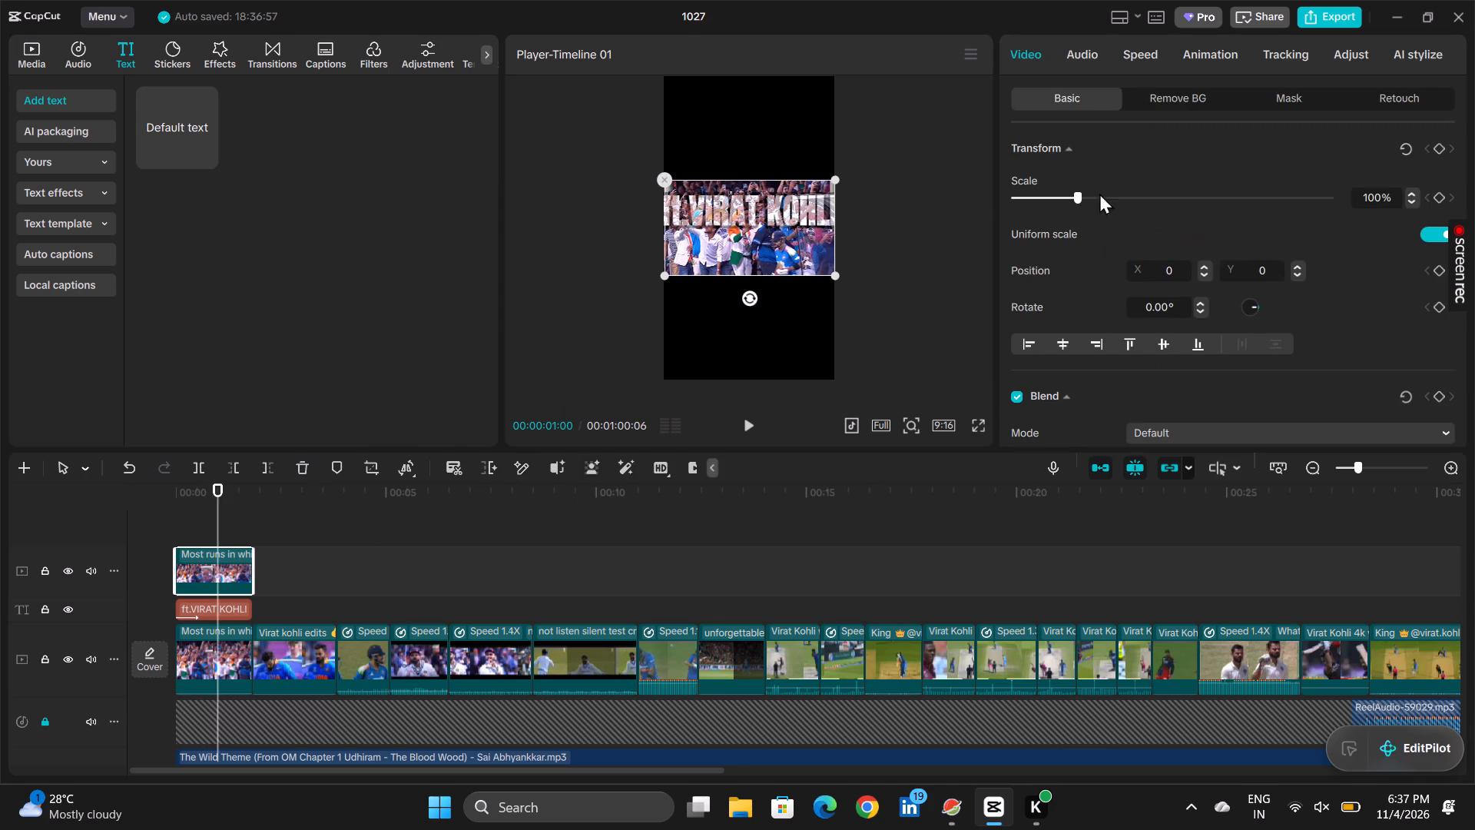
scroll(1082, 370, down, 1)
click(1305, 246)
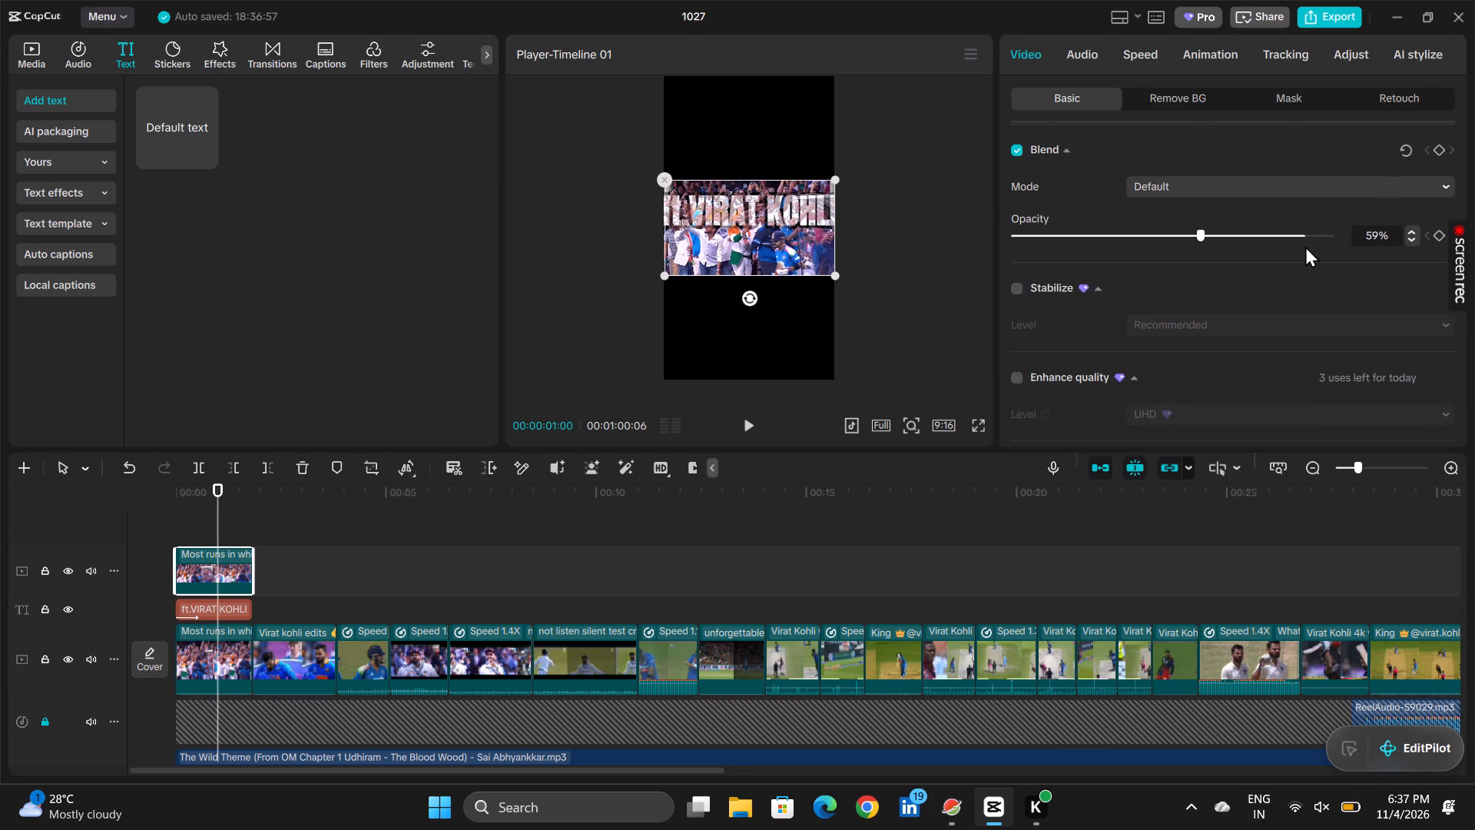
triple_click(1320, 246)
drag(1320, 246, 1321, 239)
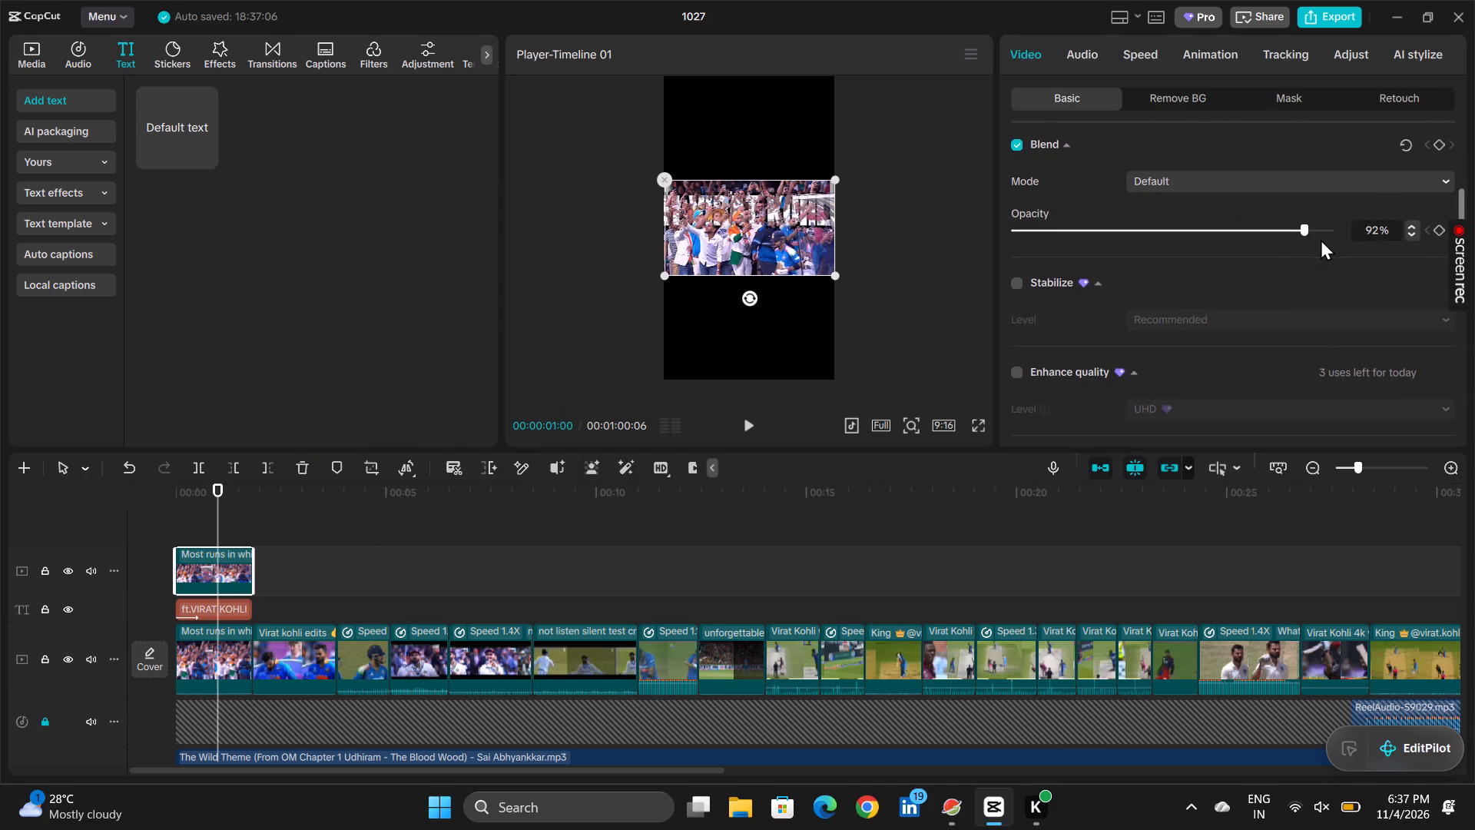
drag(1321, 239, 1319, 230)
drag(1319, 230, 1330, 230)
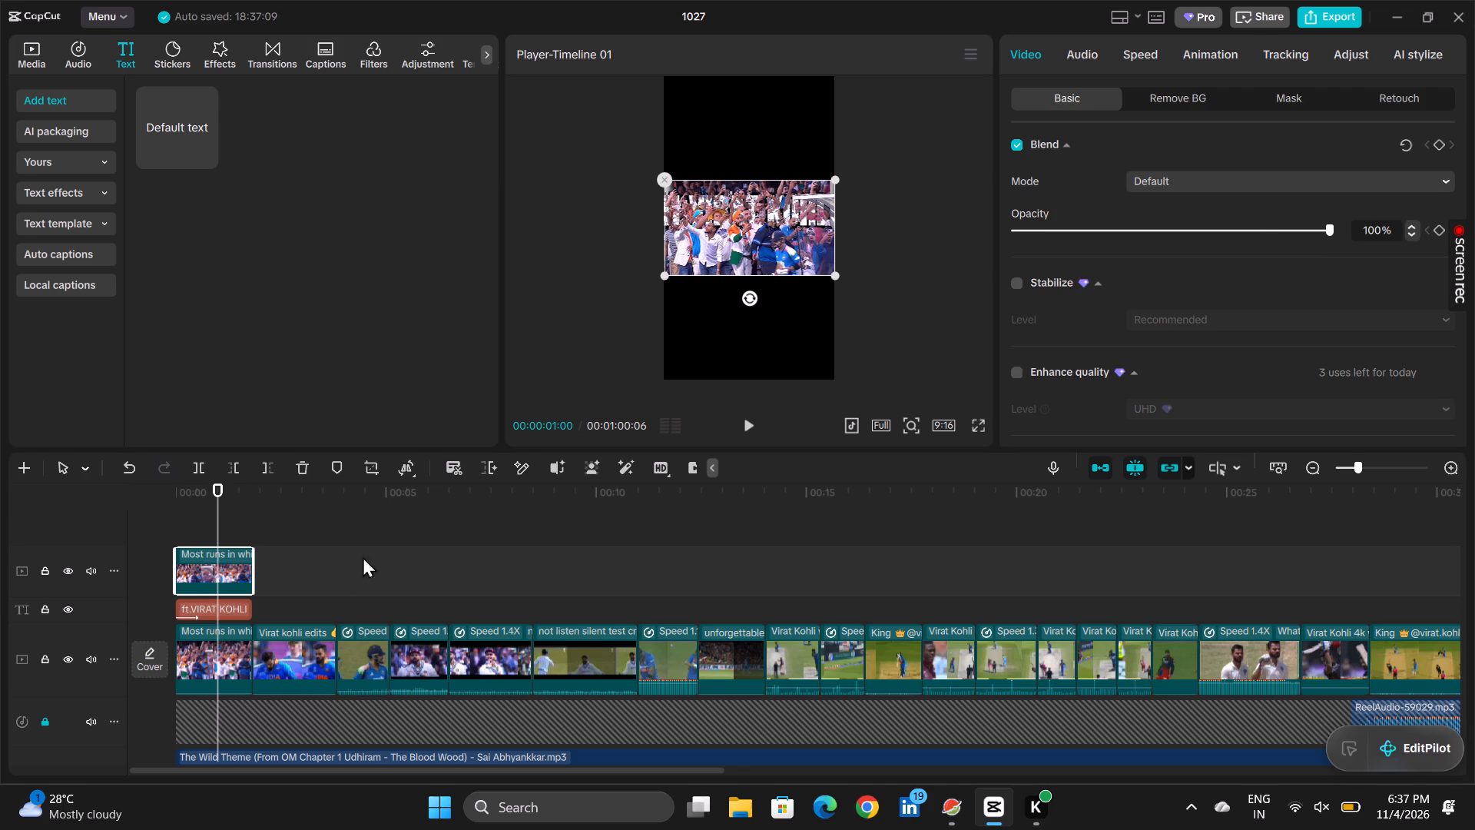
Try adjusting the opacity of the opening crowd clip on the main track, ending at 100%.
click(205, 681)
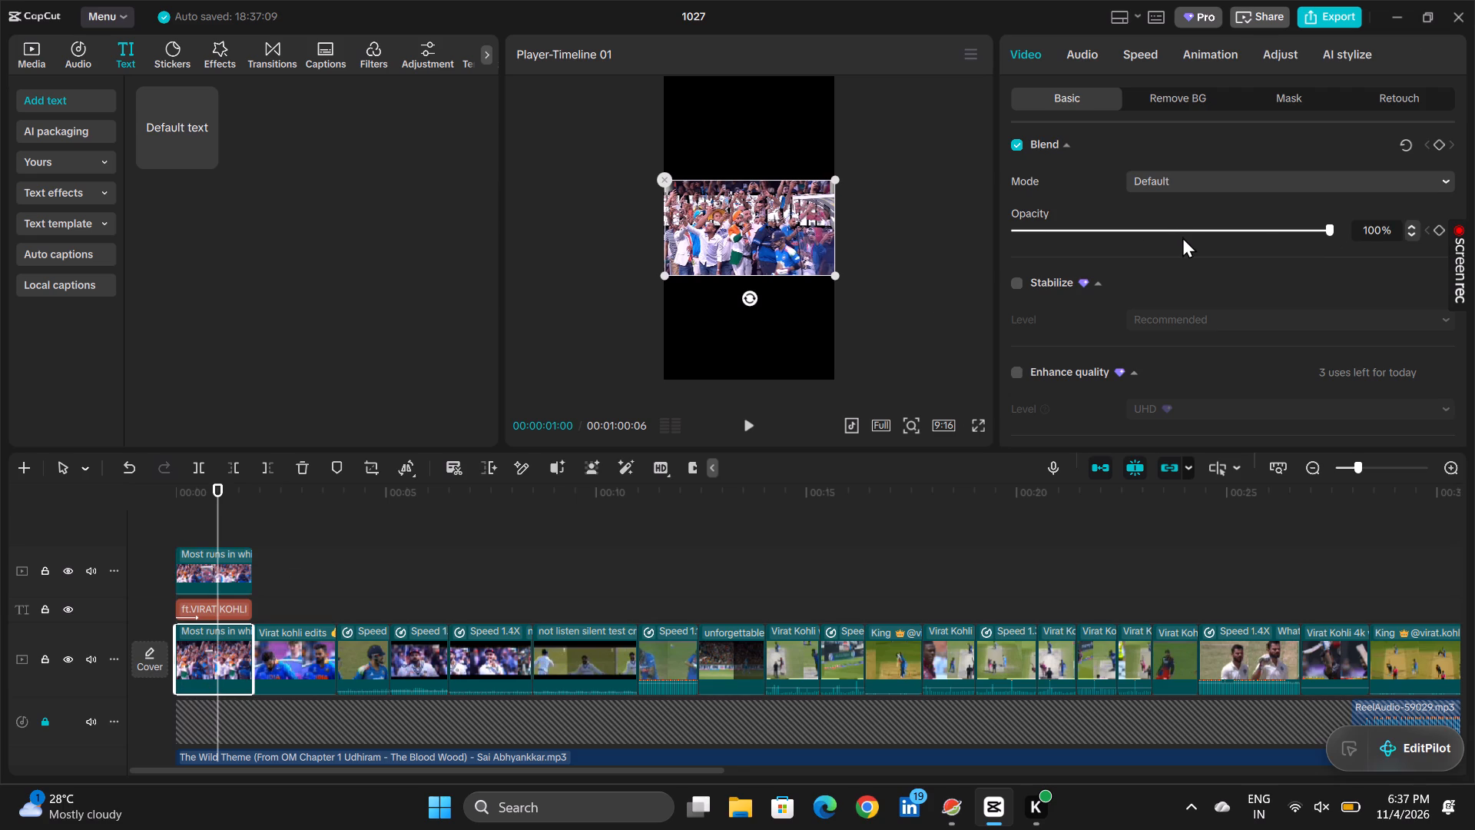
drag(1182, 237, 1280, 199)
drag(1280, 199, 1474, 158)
Play the opening repeatedly, full screen and in the normal preview, to examine the title behind the keyed crowd overlay.
click(215, 604)
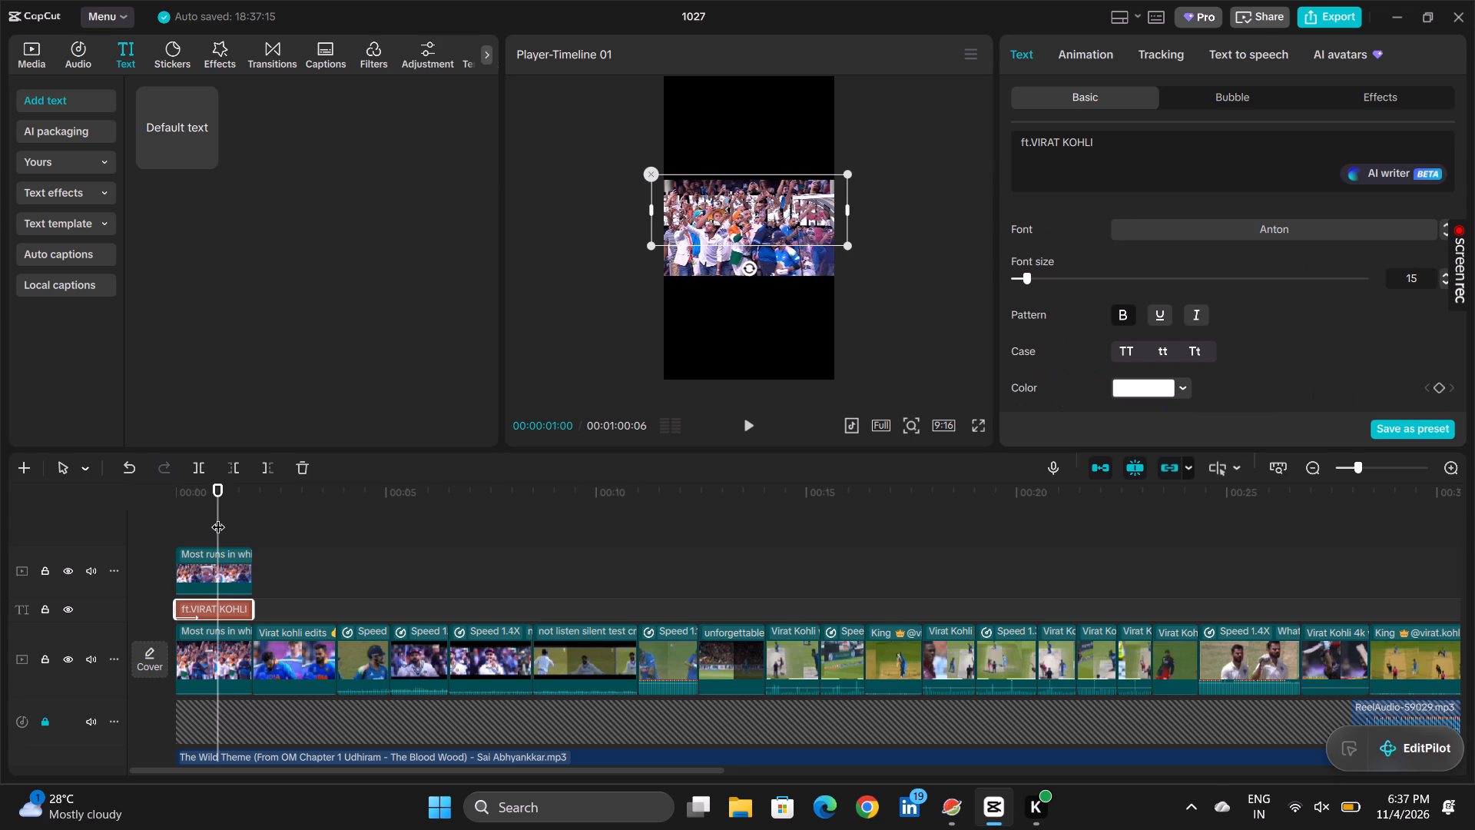
click(218, 517)
click(975, 430)
key(space)
key(space)
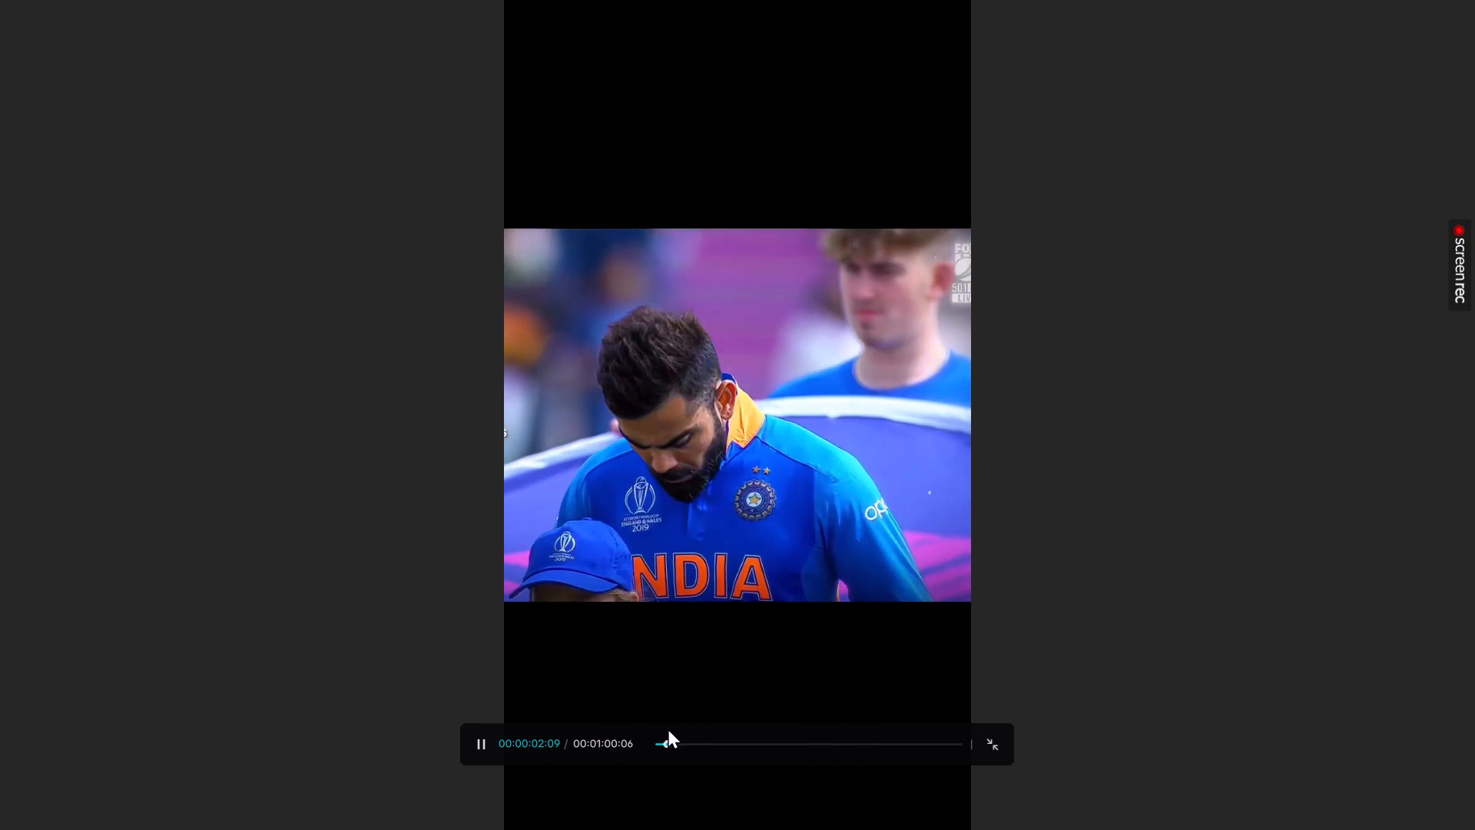
key(Escape)
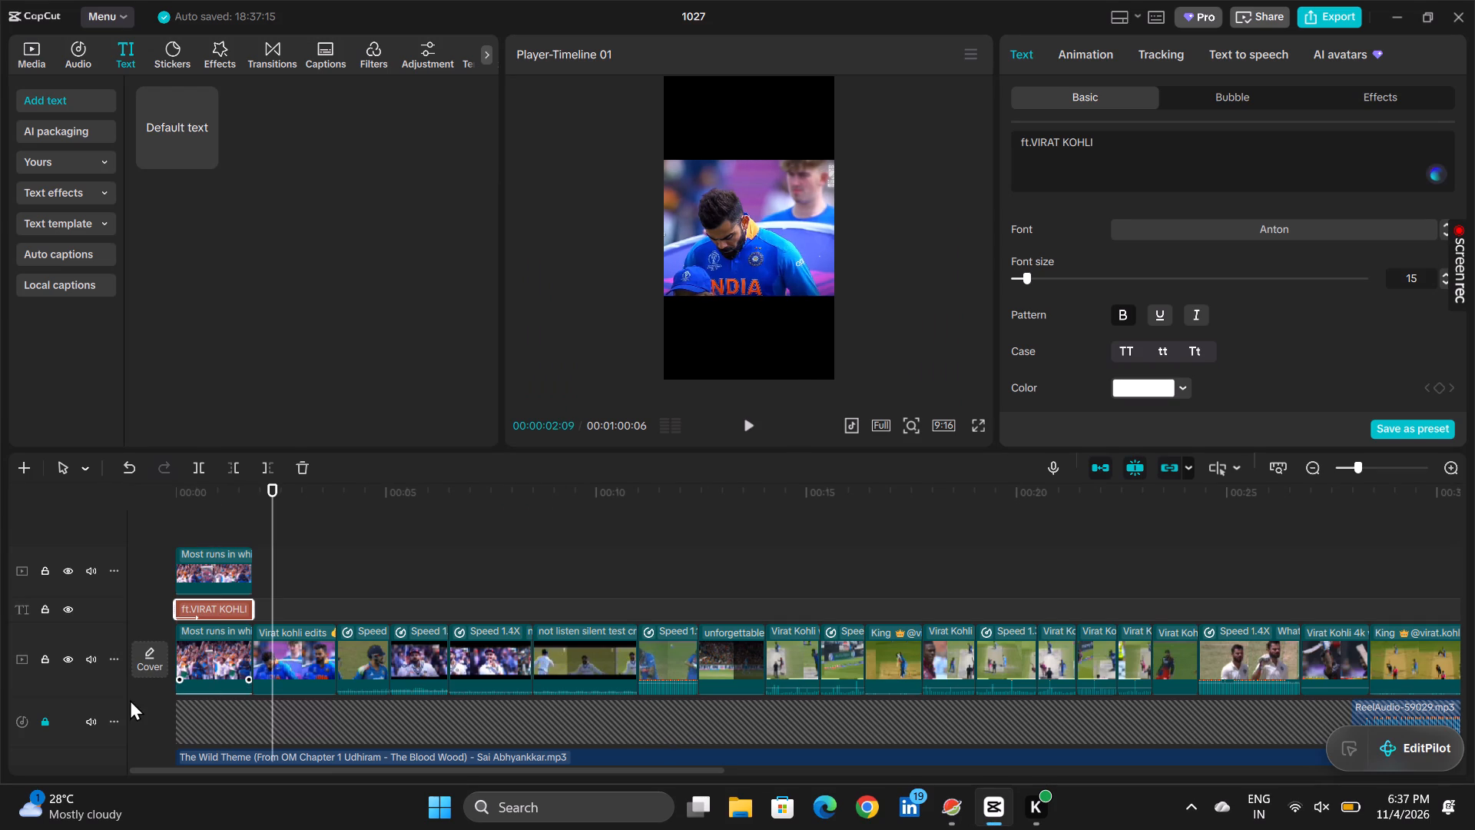
click(204, 533)
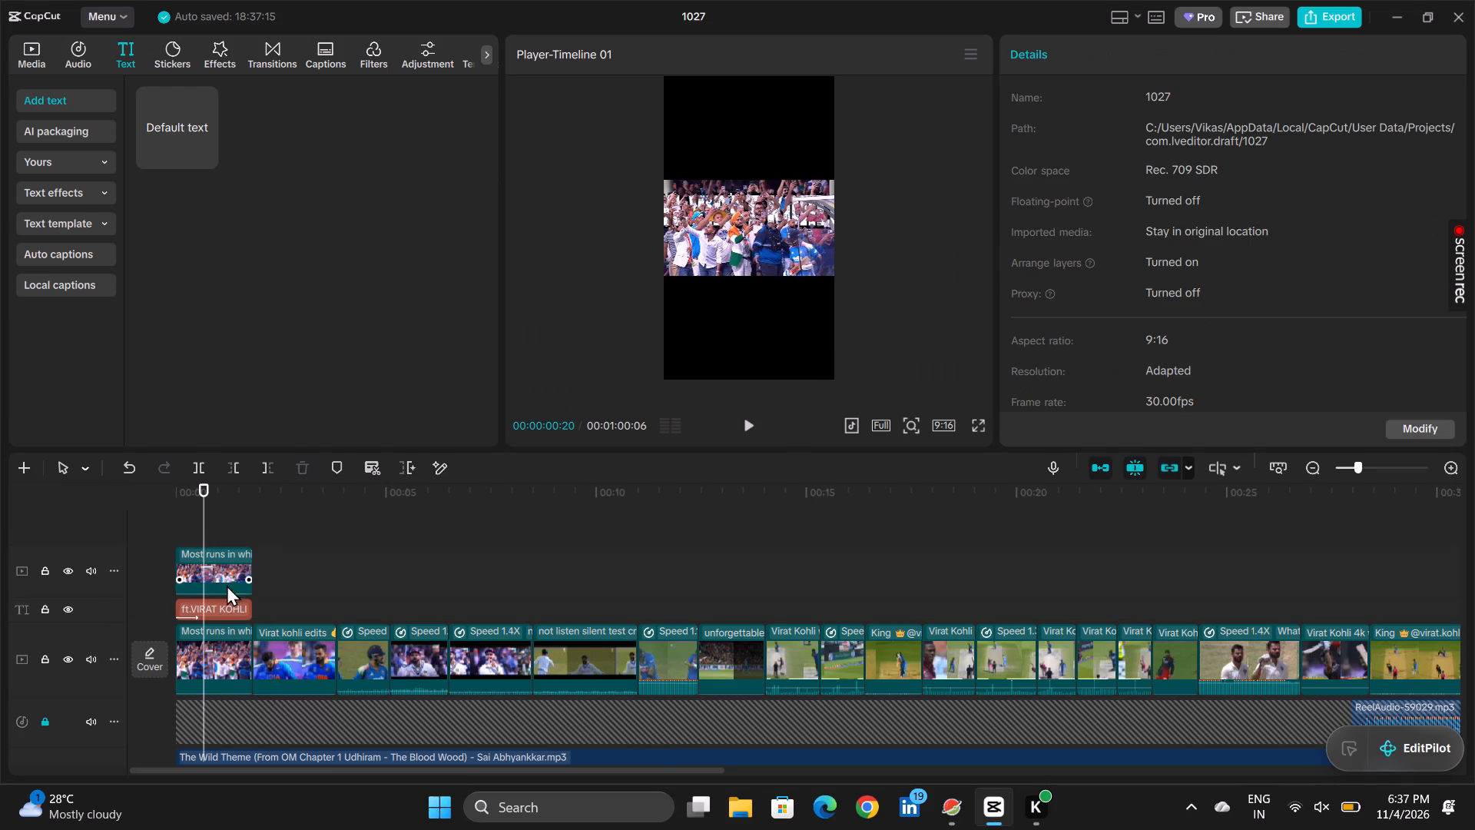
click(228, 600)
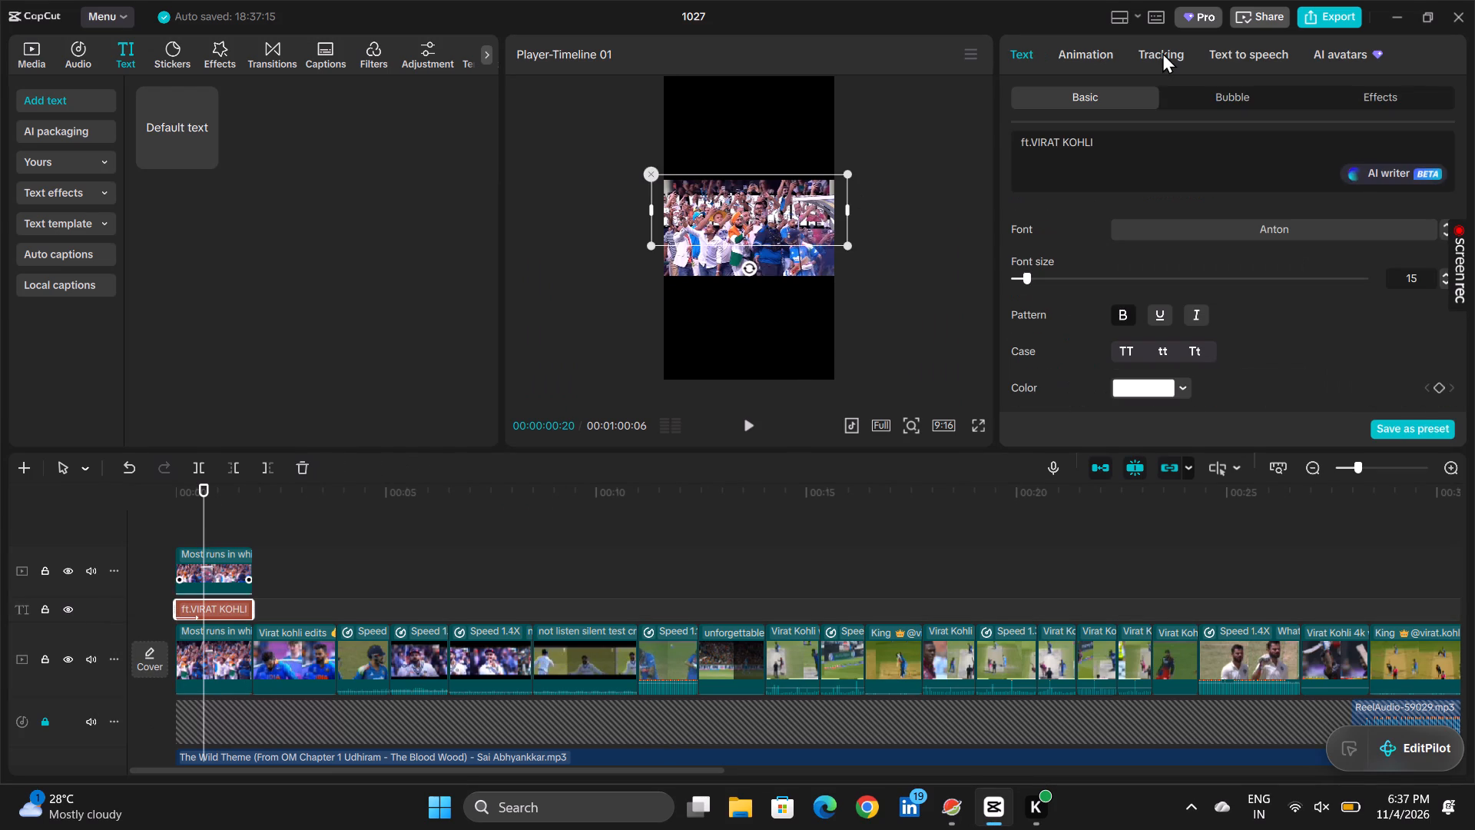
click(969, 432)
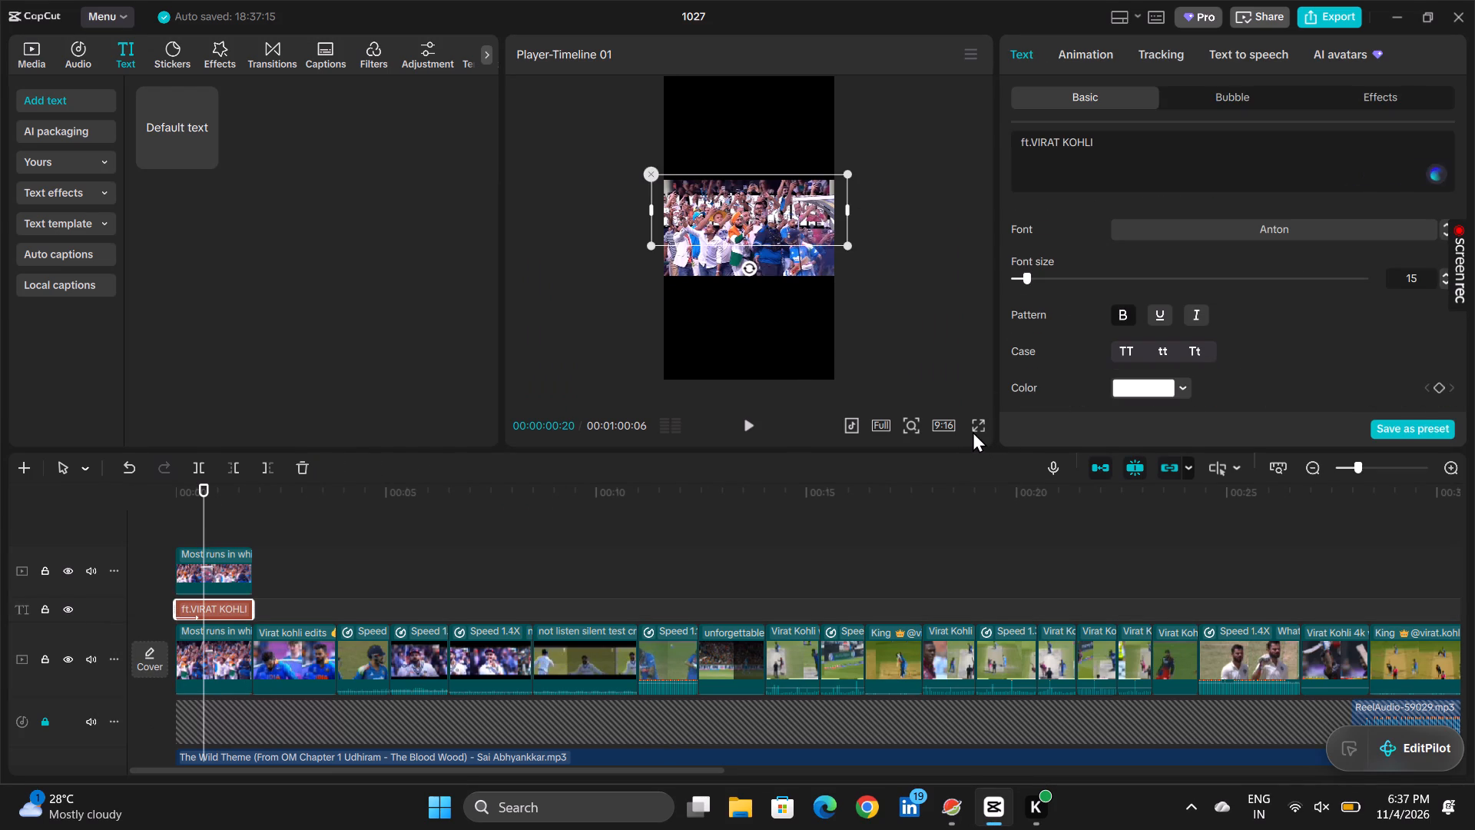
click(973, 431)
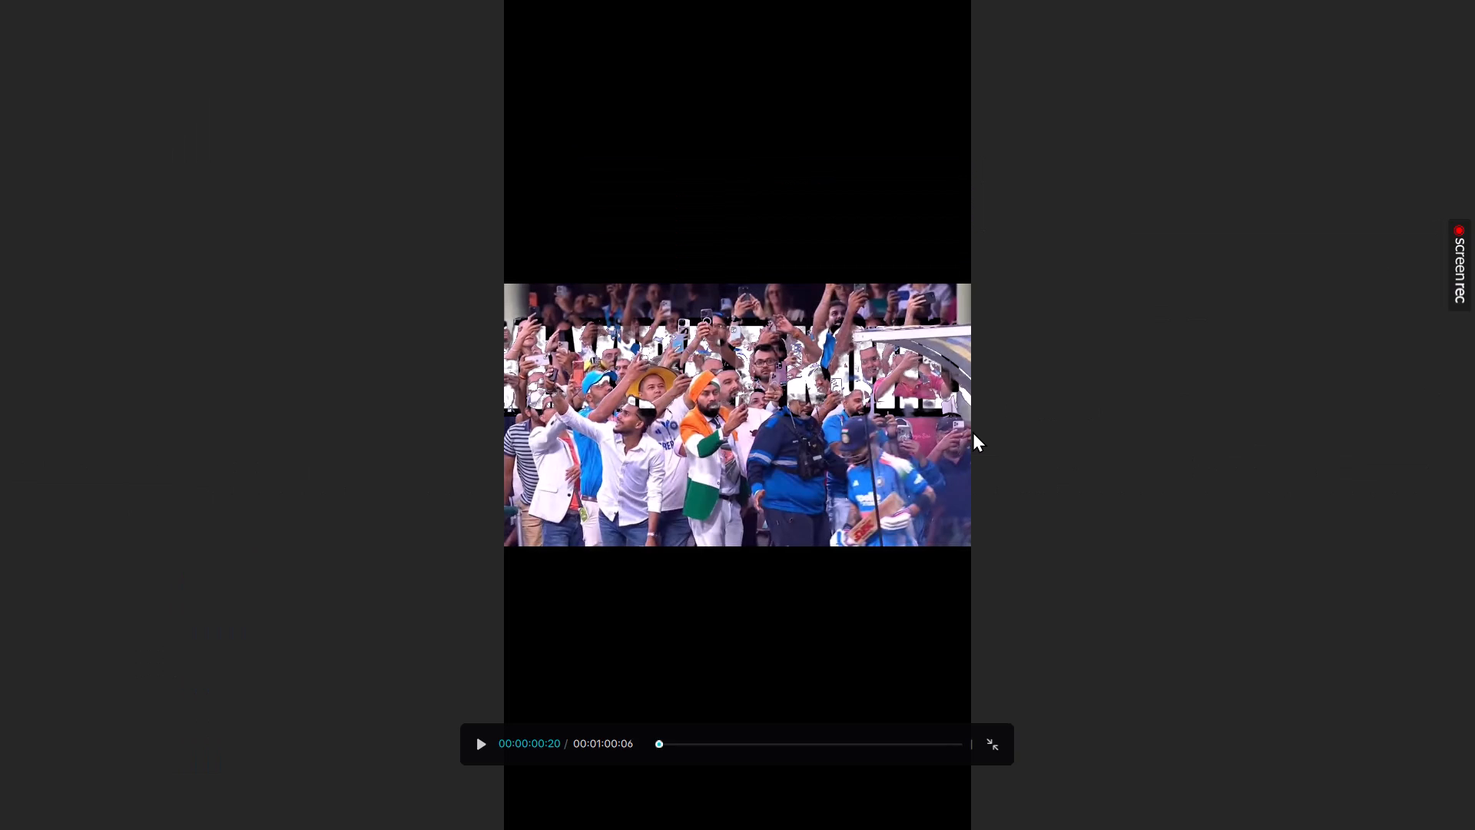
key(space)
key(space)
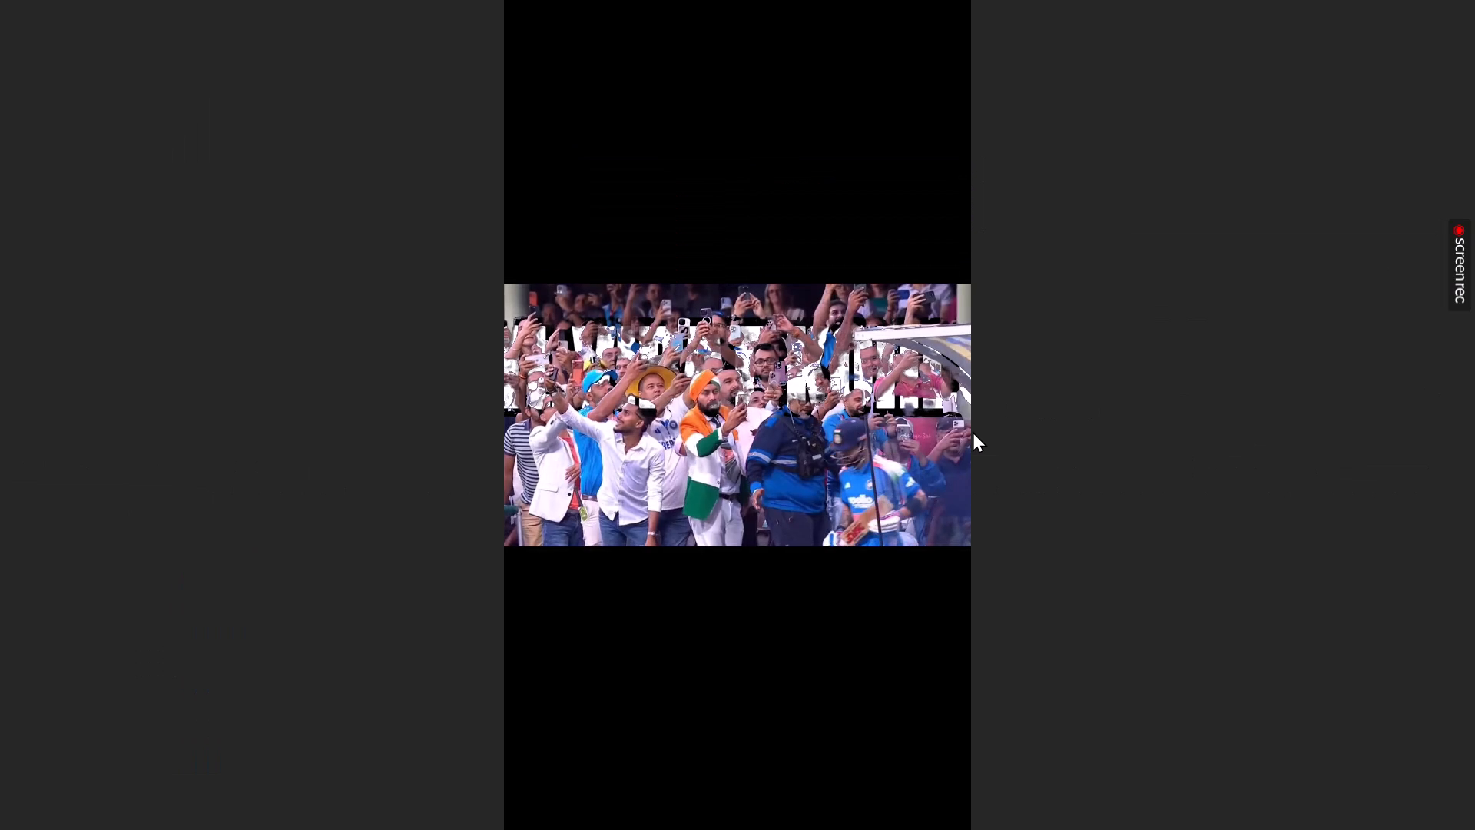
key(Escape)
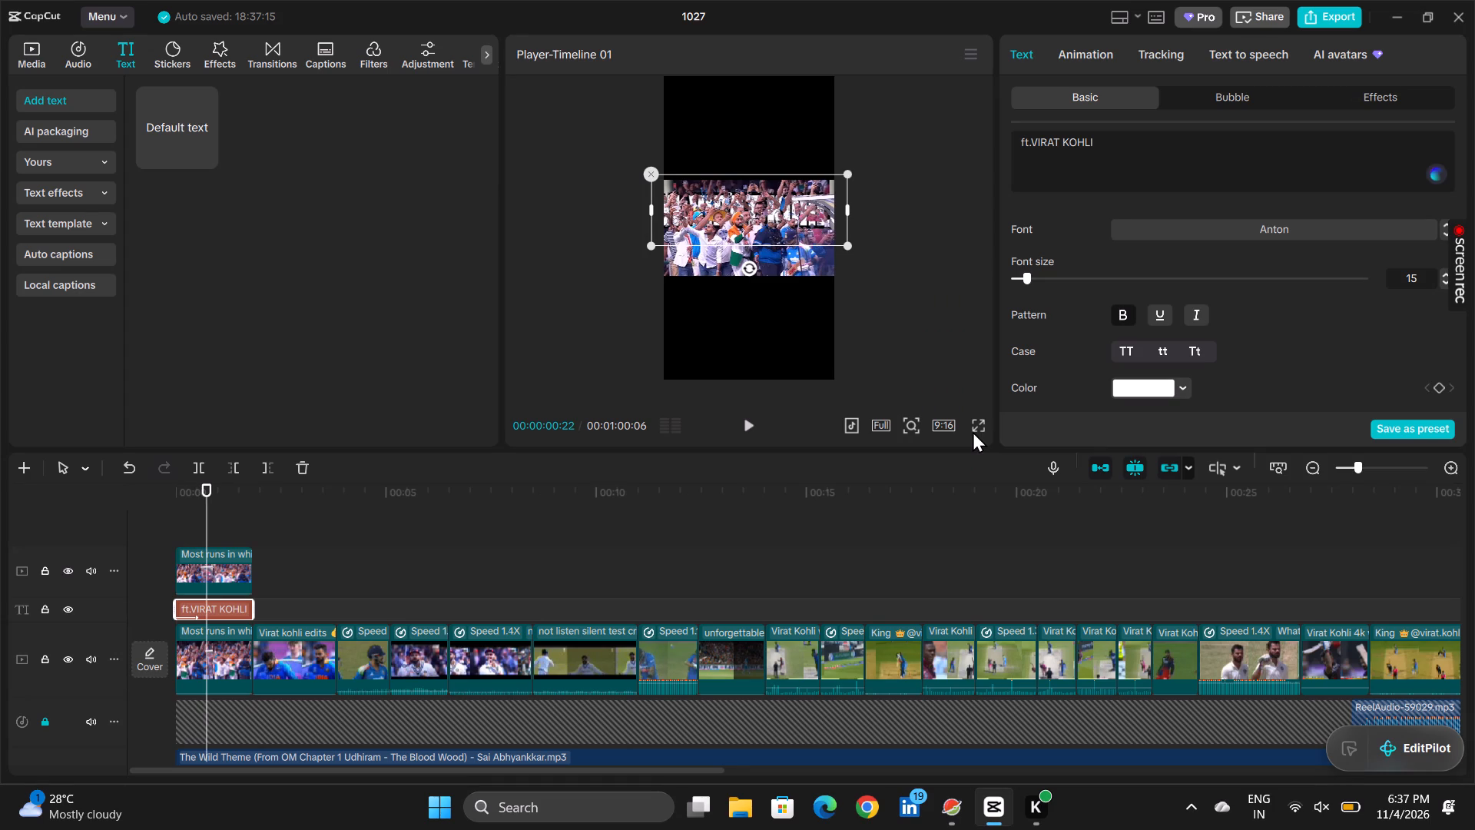
key(space)
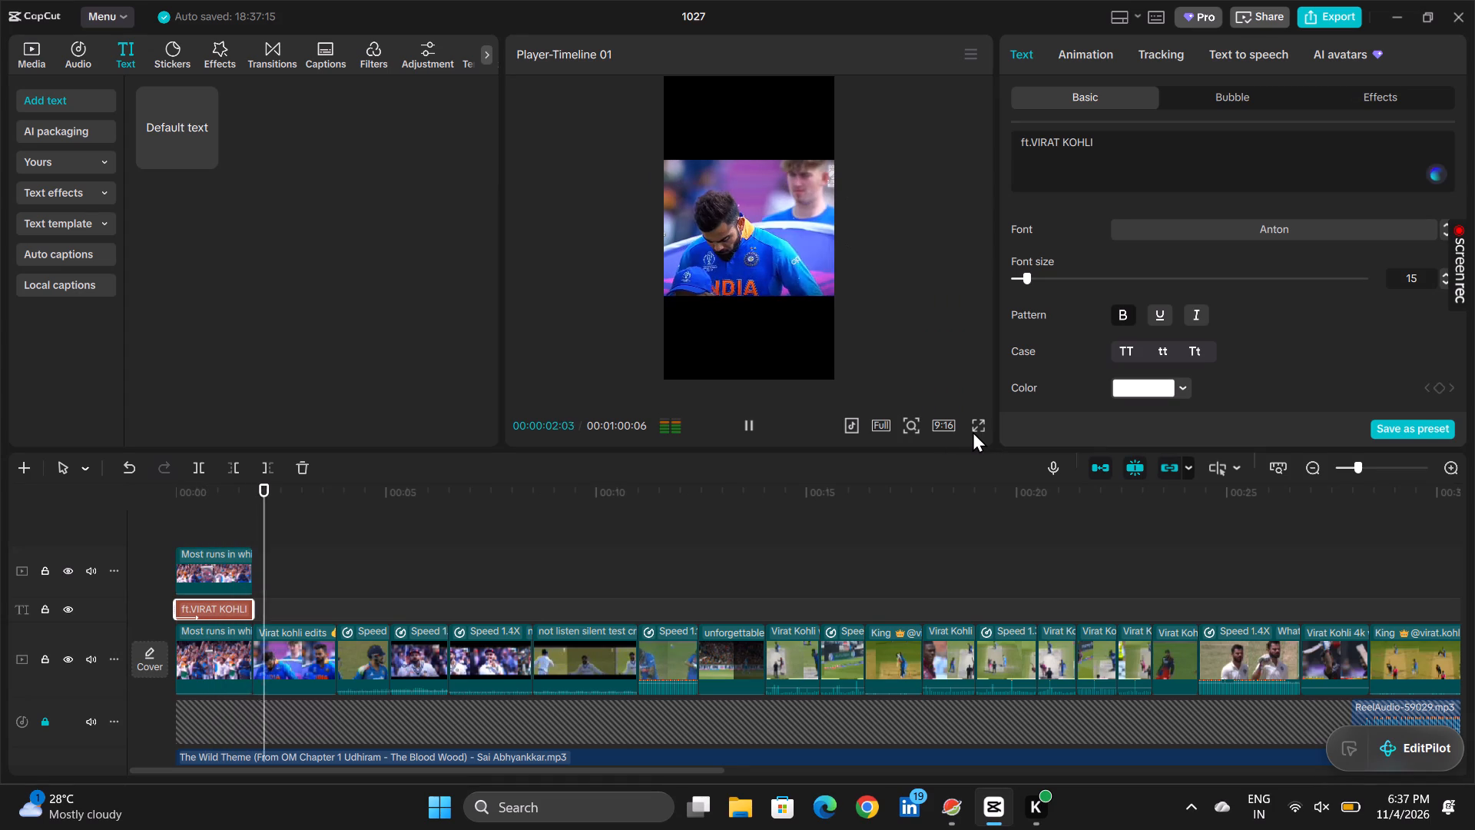
key(space)
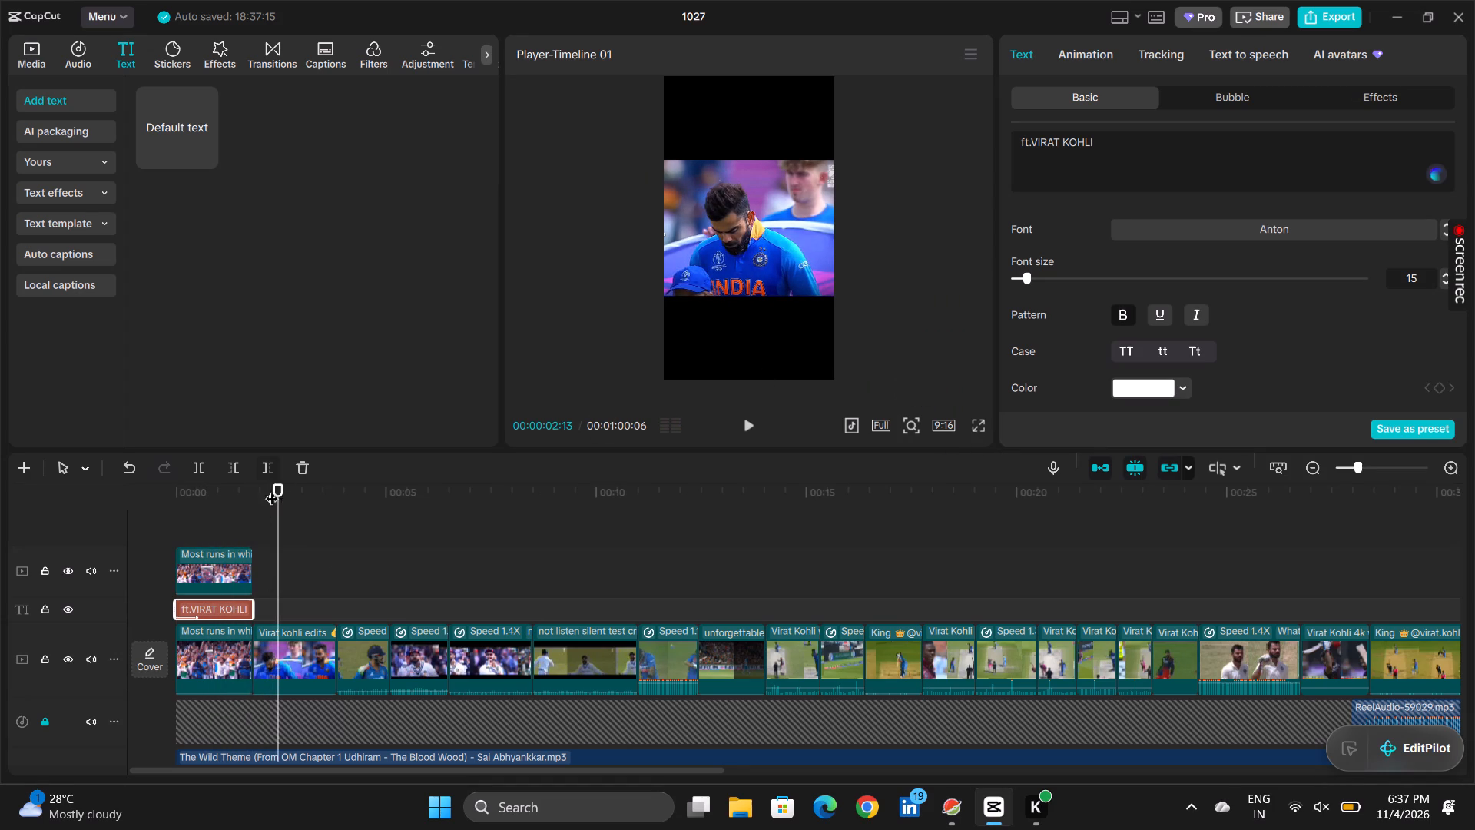
drag(270, 490, 199, 497)
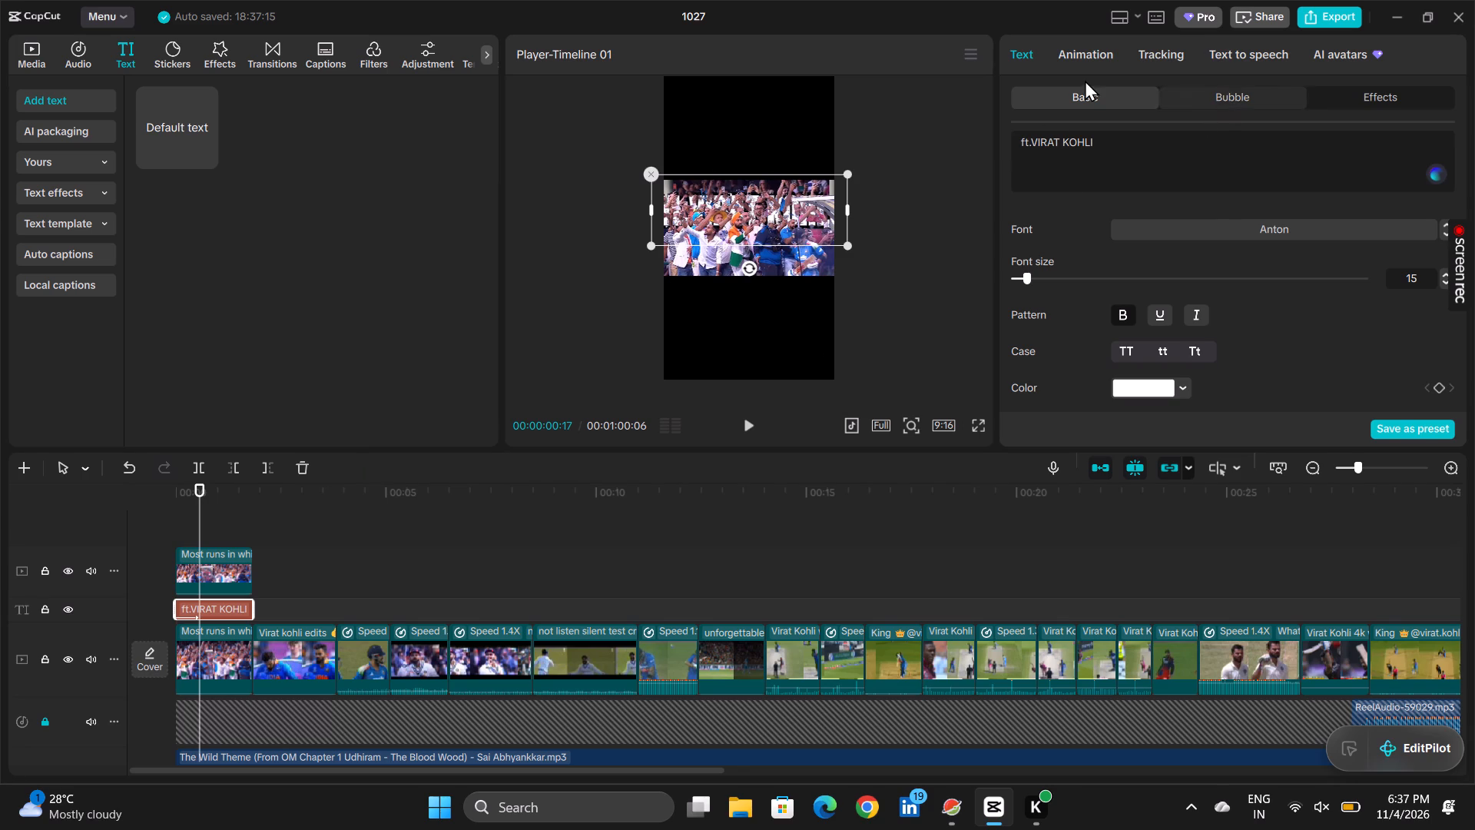
Examine the background removal and chroma key settings of the crowd overlay above the title.
click(192, 679)
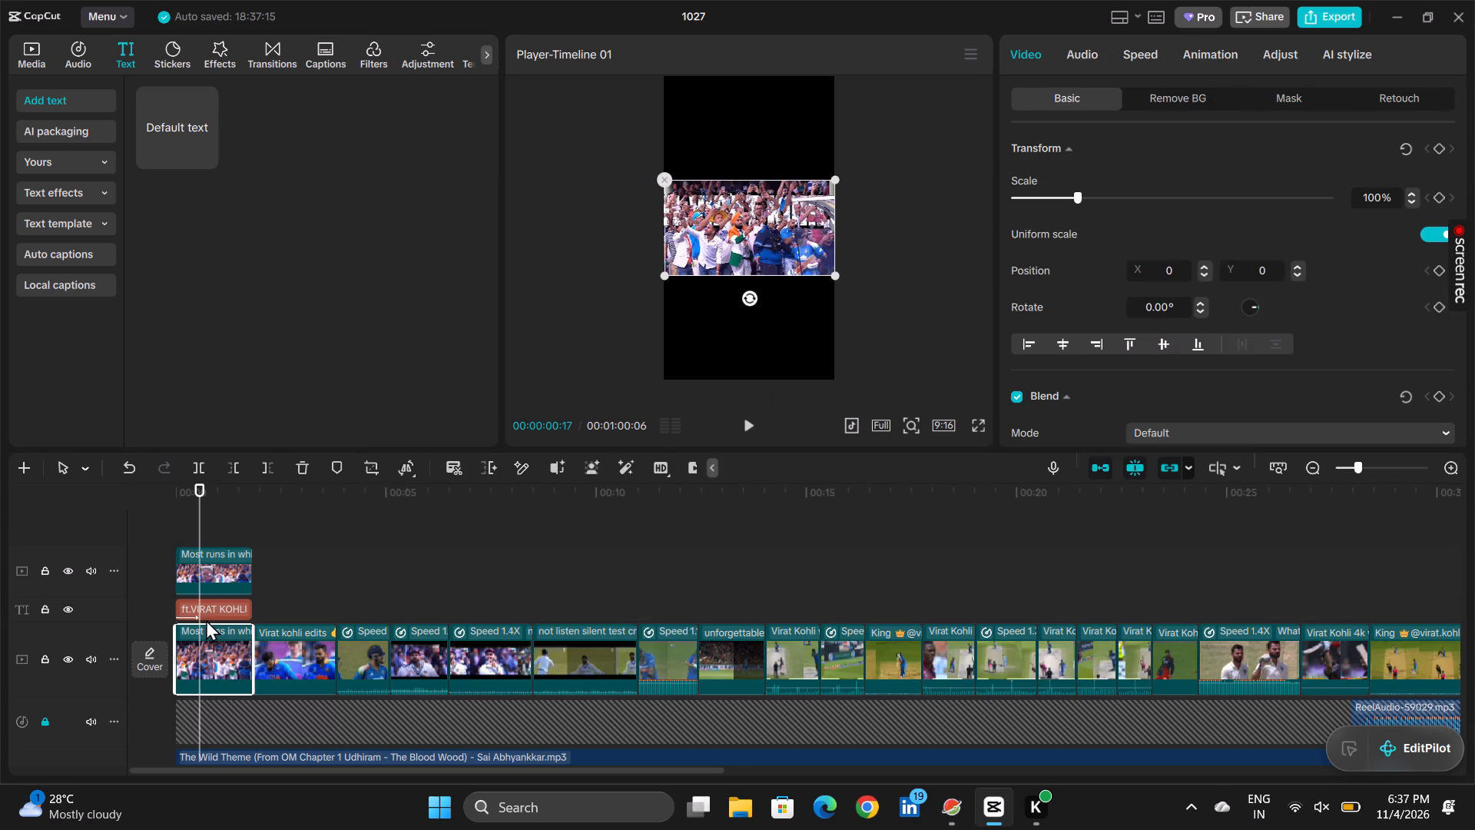
click(211, 559)
click(1209, 115)
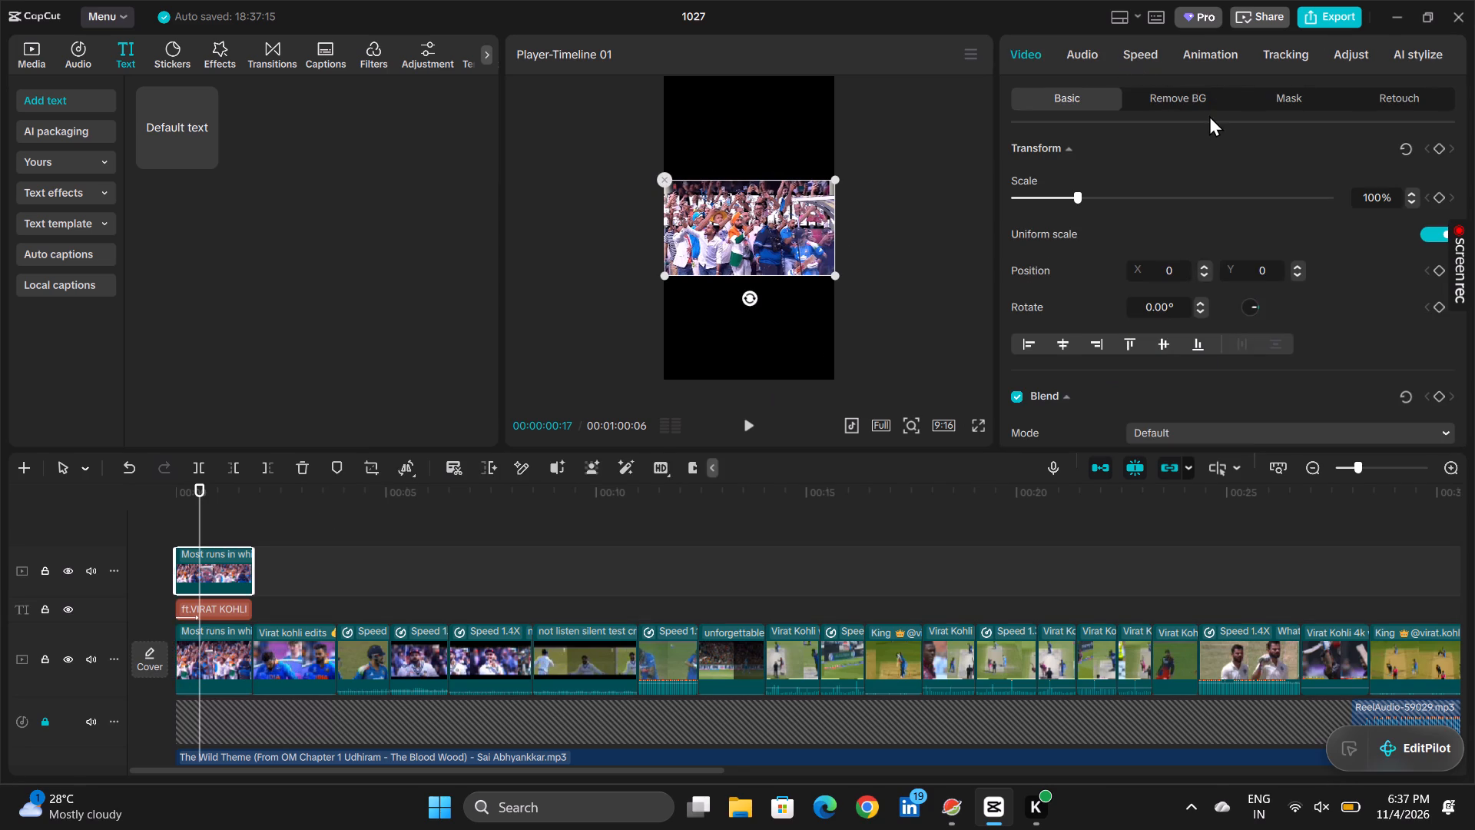
drag(1209, 115, 1178, 98)
click(1178, 98)
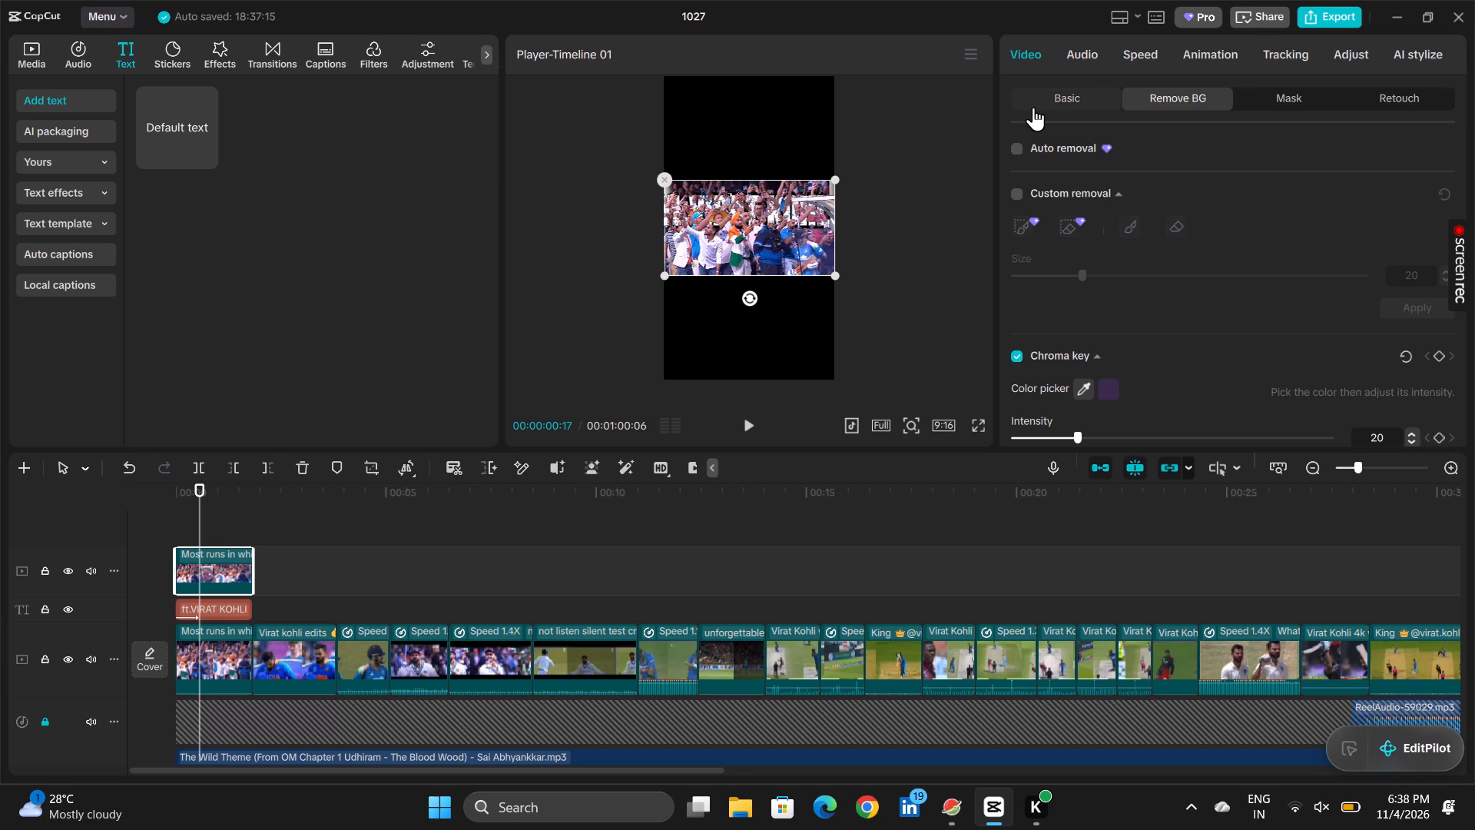
scroll(1063, 333, down, 4)
scroll(1063, 333, up, 3)
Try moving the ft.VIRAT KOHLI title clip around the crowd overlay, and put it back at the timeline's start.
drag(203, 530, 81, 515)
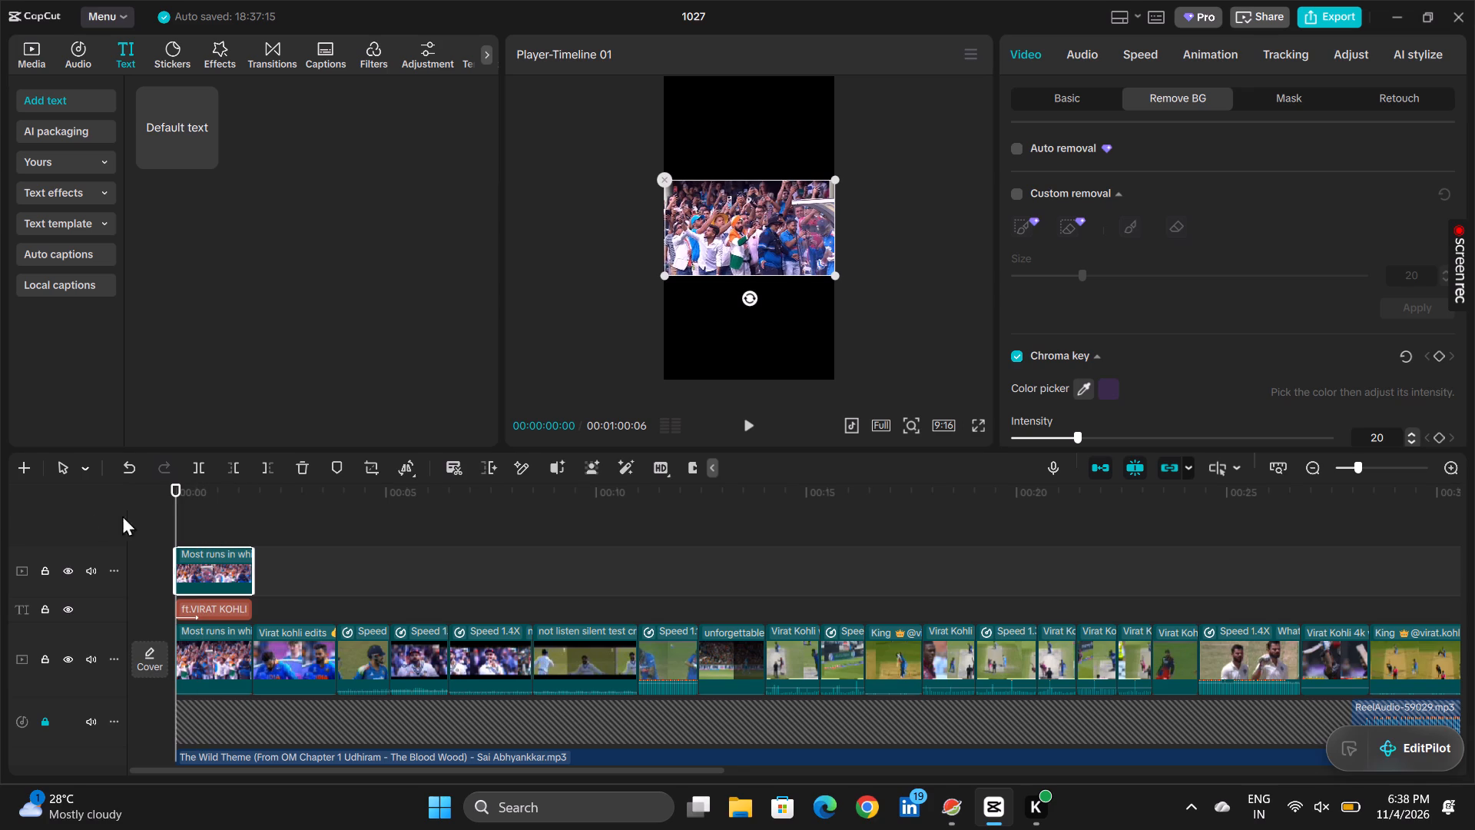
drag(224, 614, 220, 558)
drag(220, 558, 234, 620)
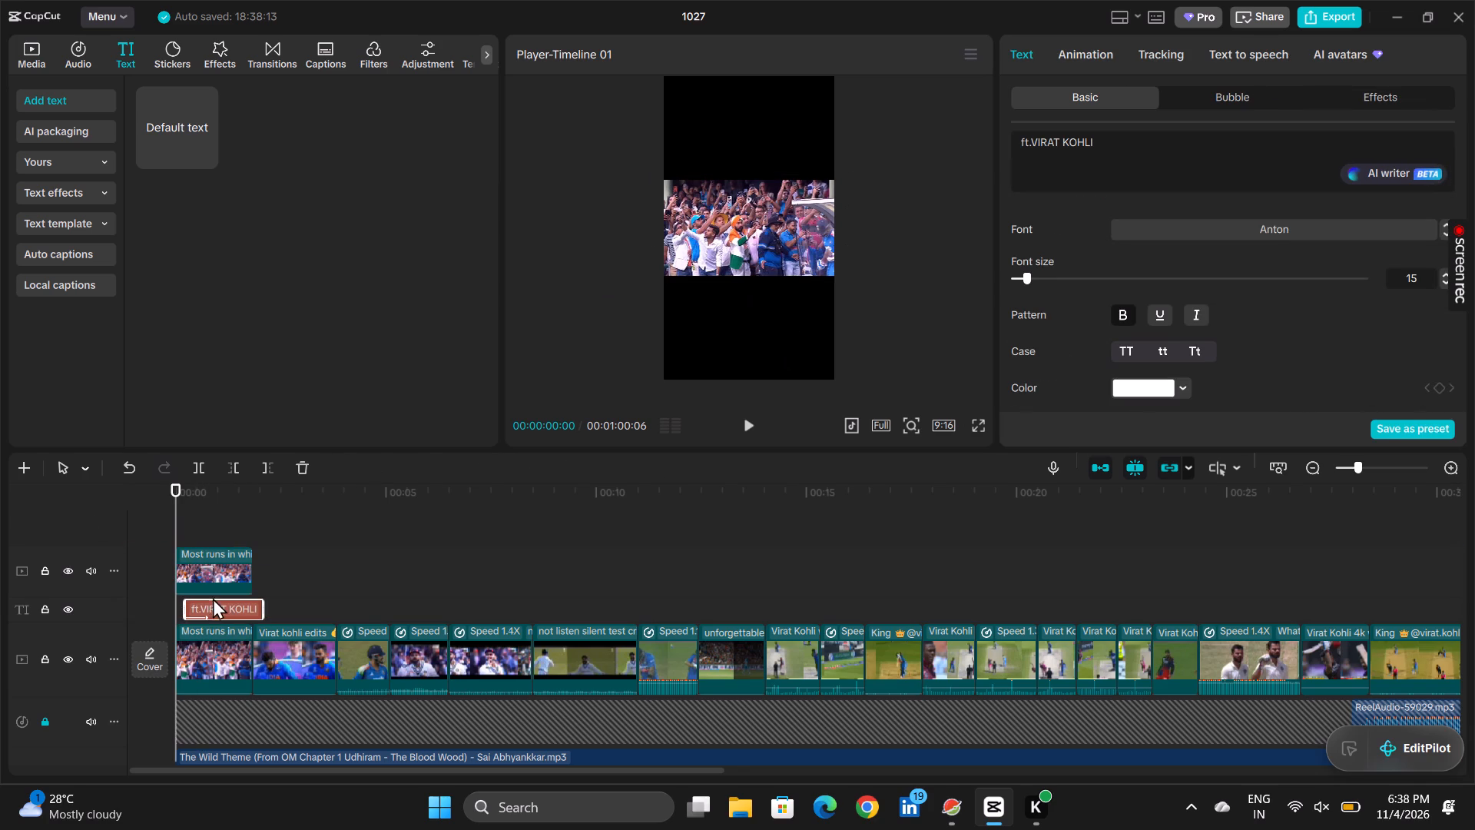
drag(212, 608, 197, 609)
Delete the chroma-keyed crowd overlay above the title and play the opening to check the title.
right_click(197, 559)
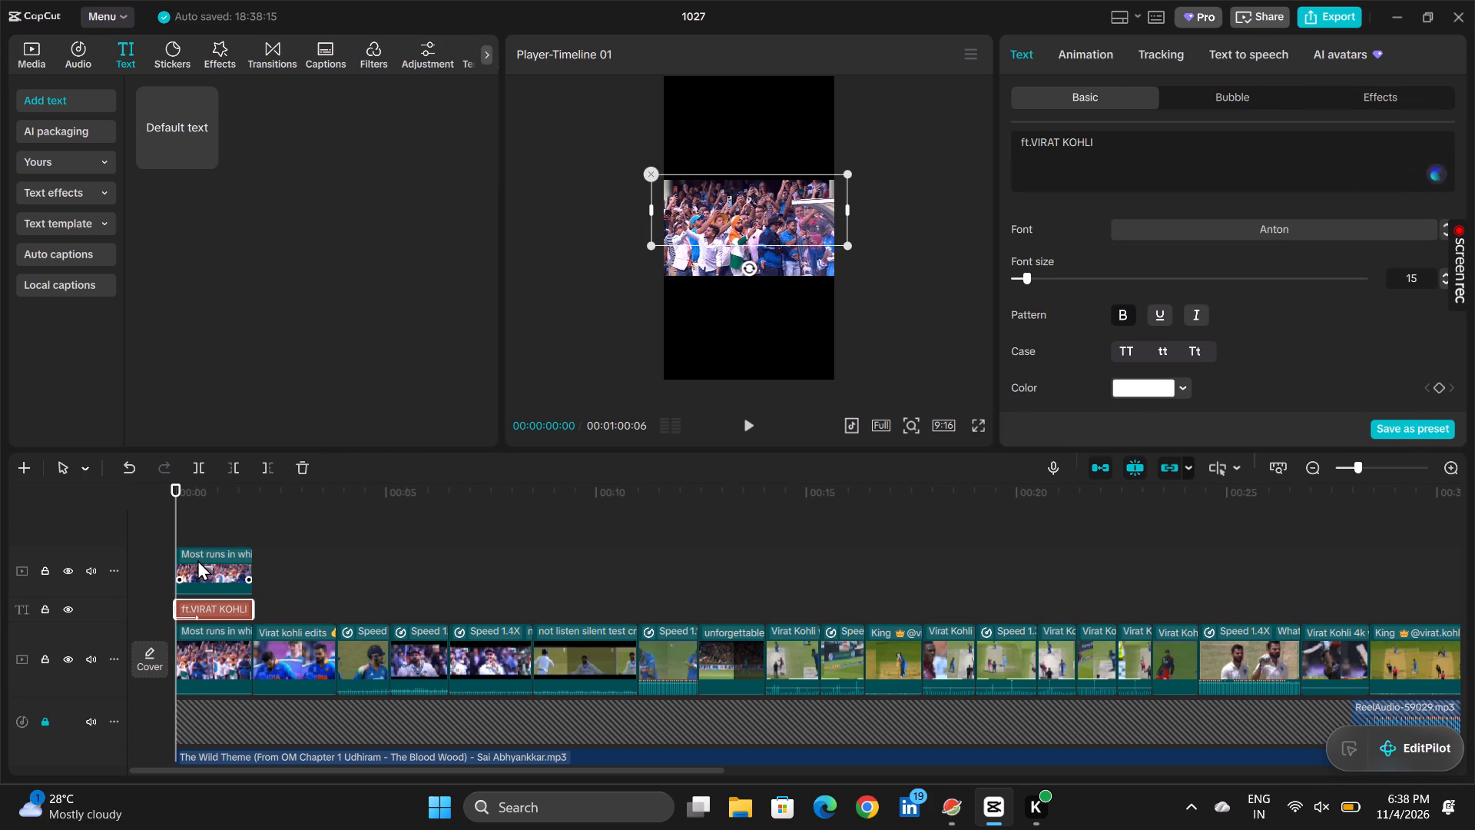
click(572, 540)
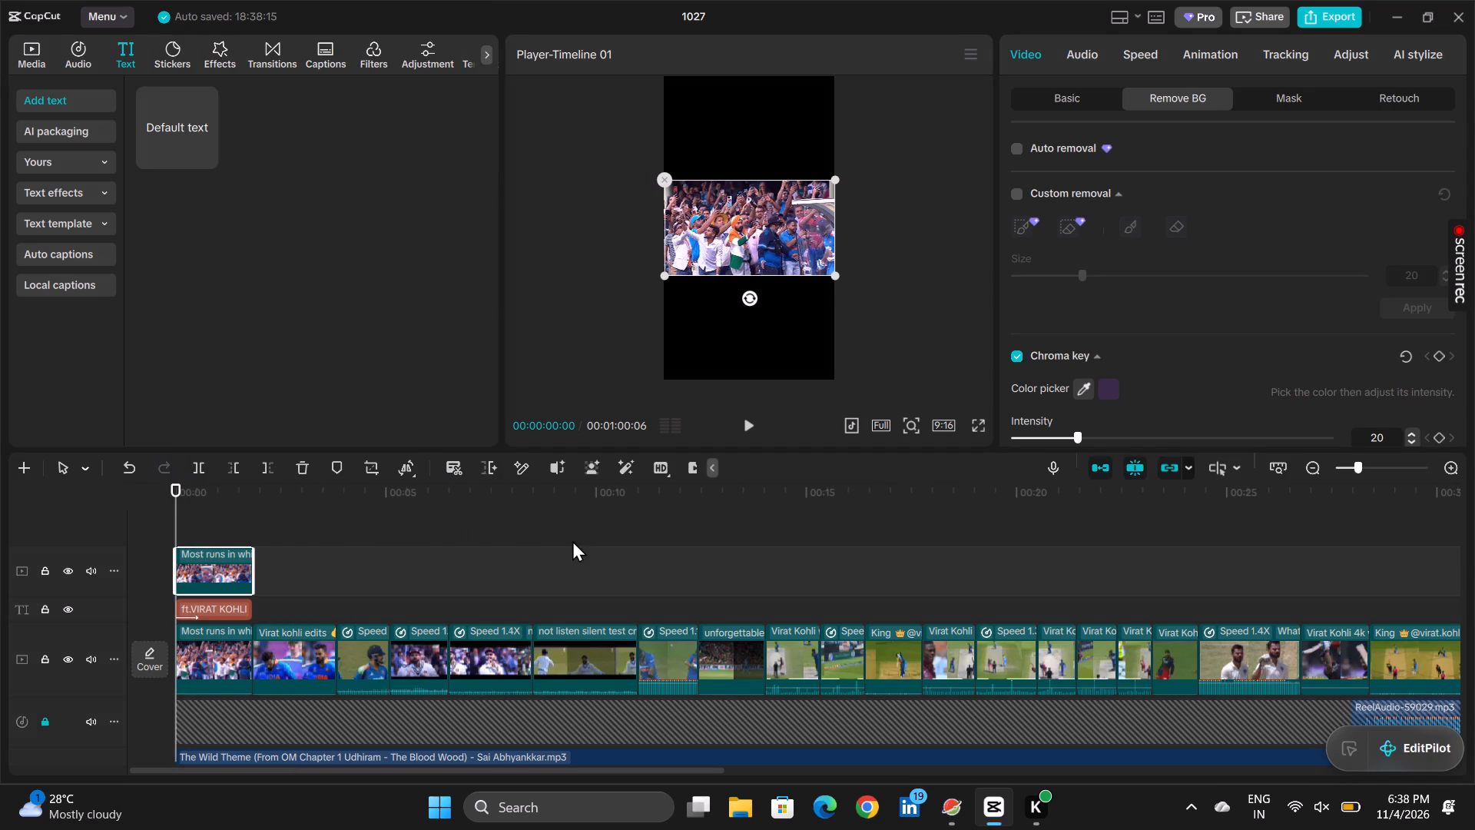
click(305, 467)
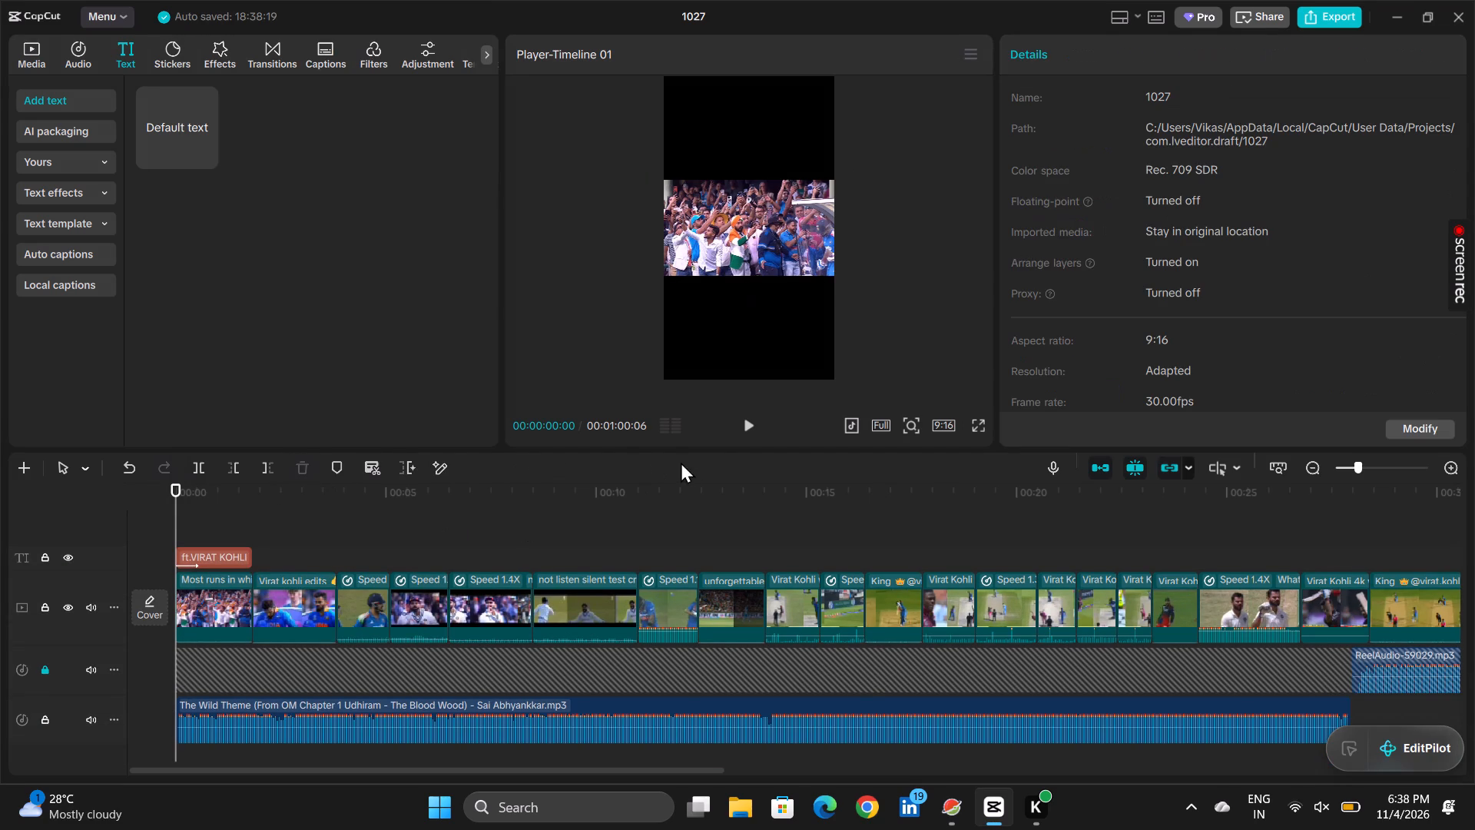
click(751, 434)
click(980, 427)
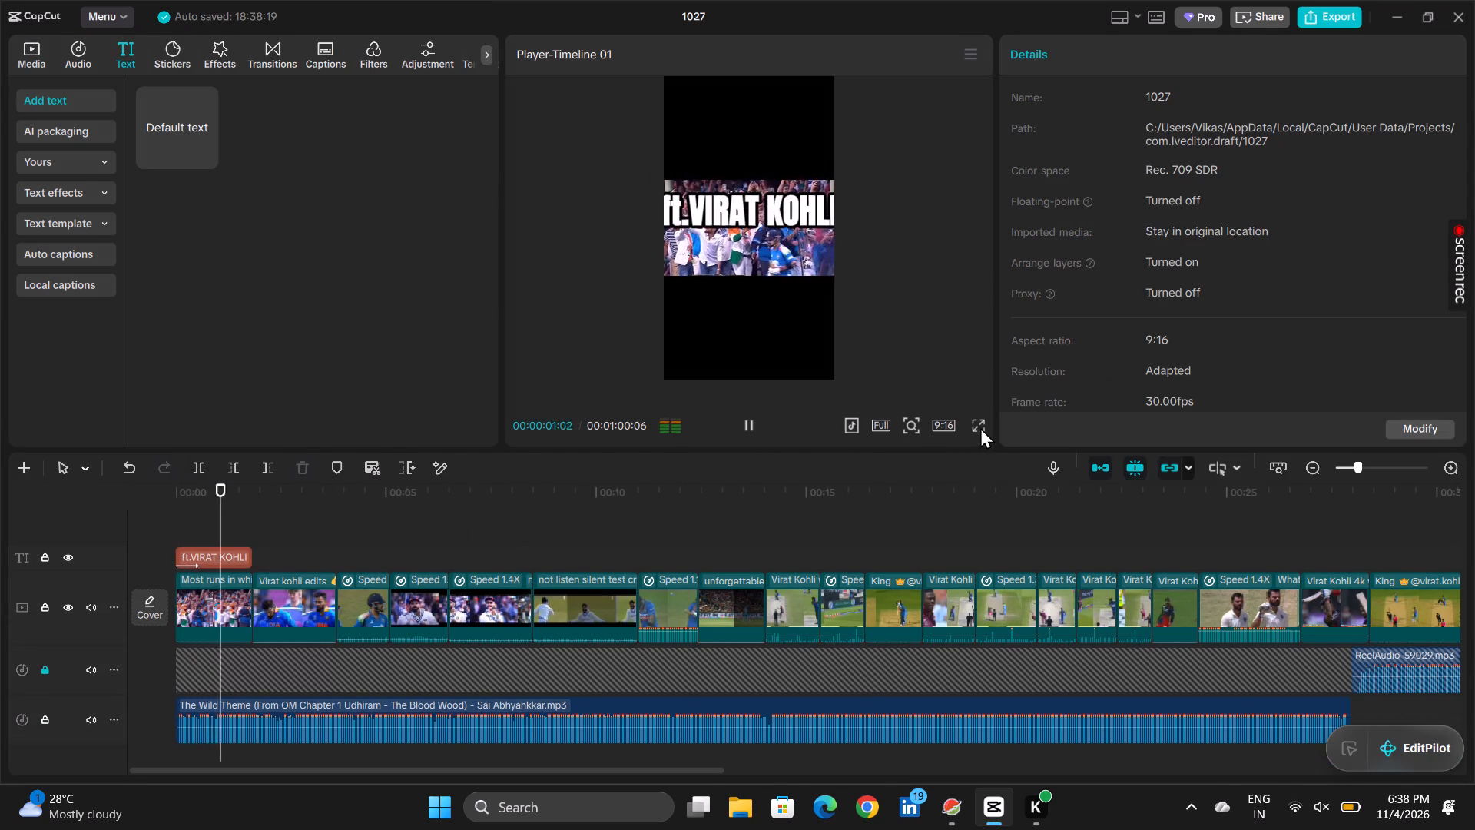
key(space)
key(Escape)
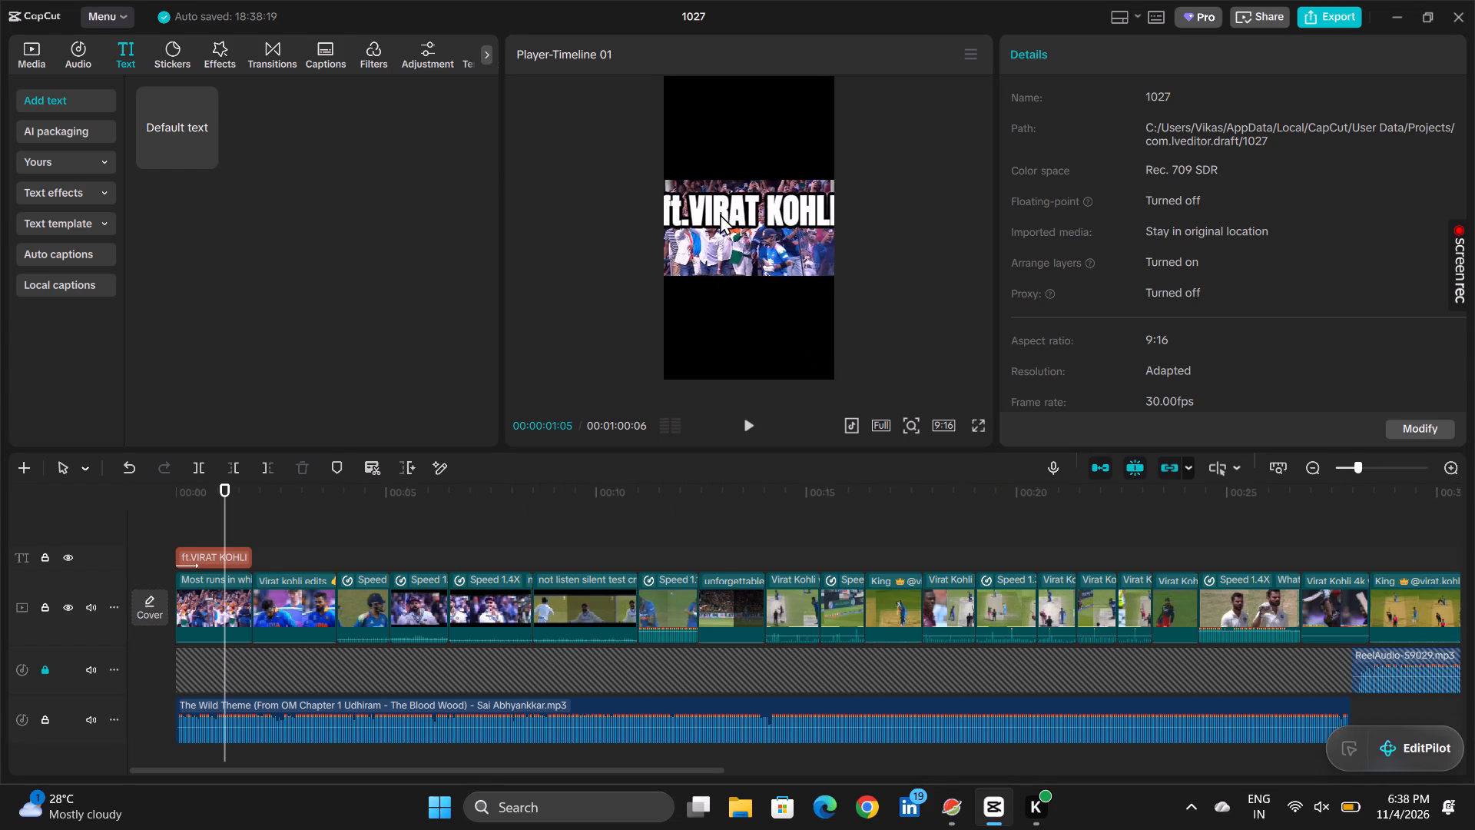
Scale the ft.VIRAT KOHLI title down to about 236% and place it over the upper crowd at about X -164, Y 298.
click(720, 215)
drag(845, 168, 770, 169)
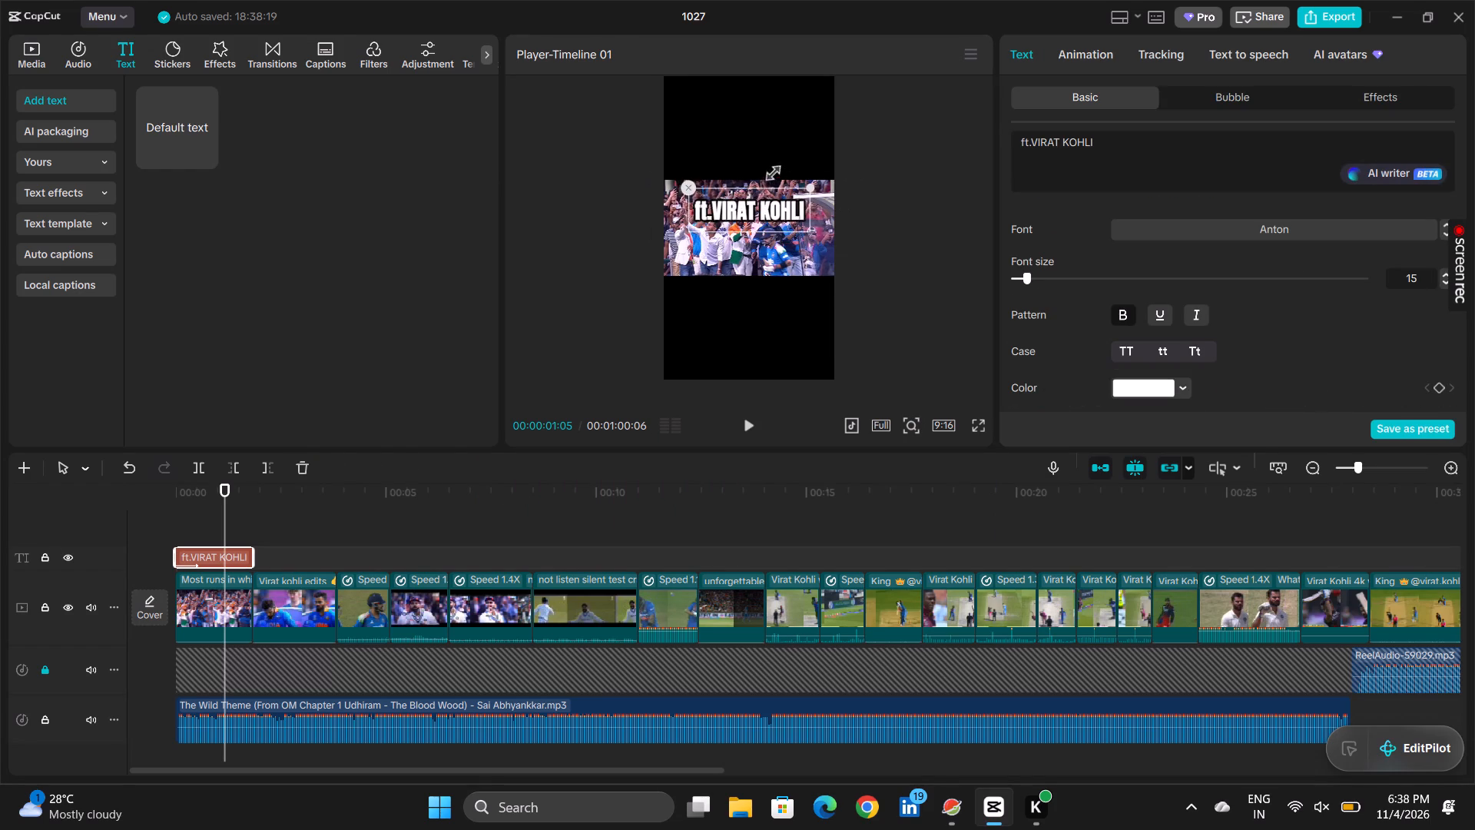
drag(770, 169, 790, 179)
drag(769, 205, 754, 200)
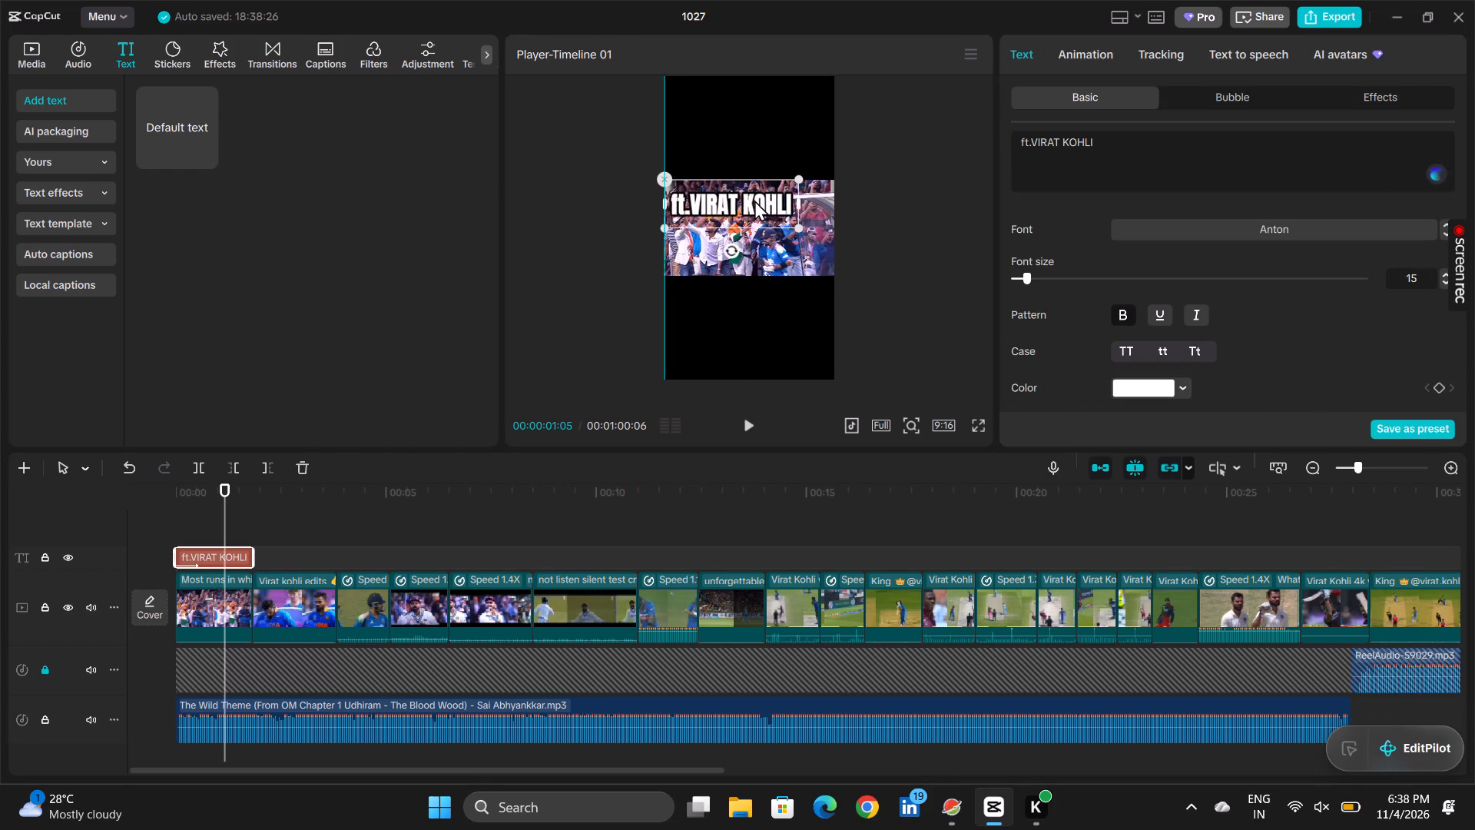
drag(754, 200, 756, 200)
click(783, 209)
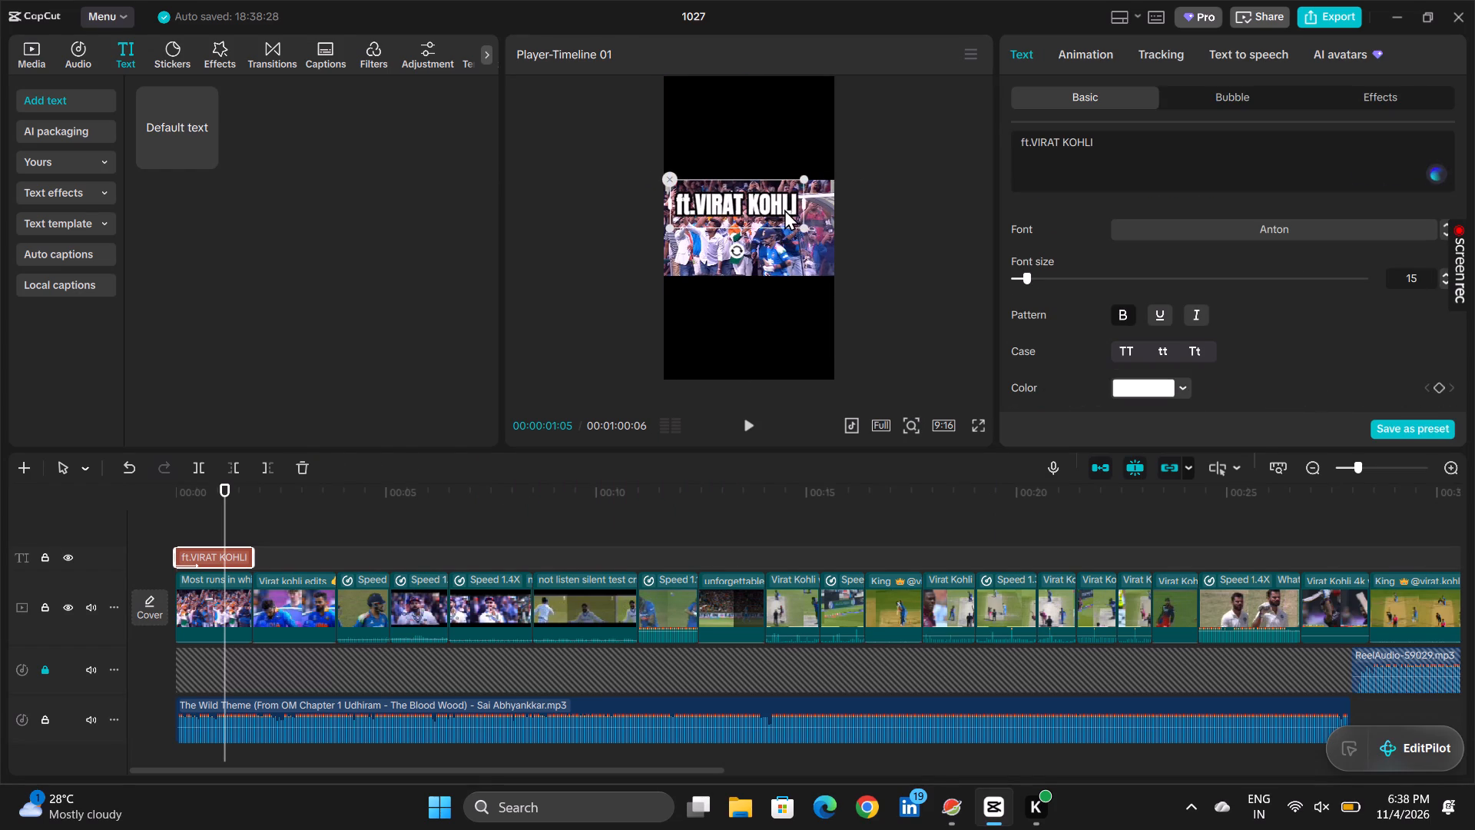
Remove the bold style from the ft.VIRAT KOHLI title.
scroll(1110, 328, down, 1)
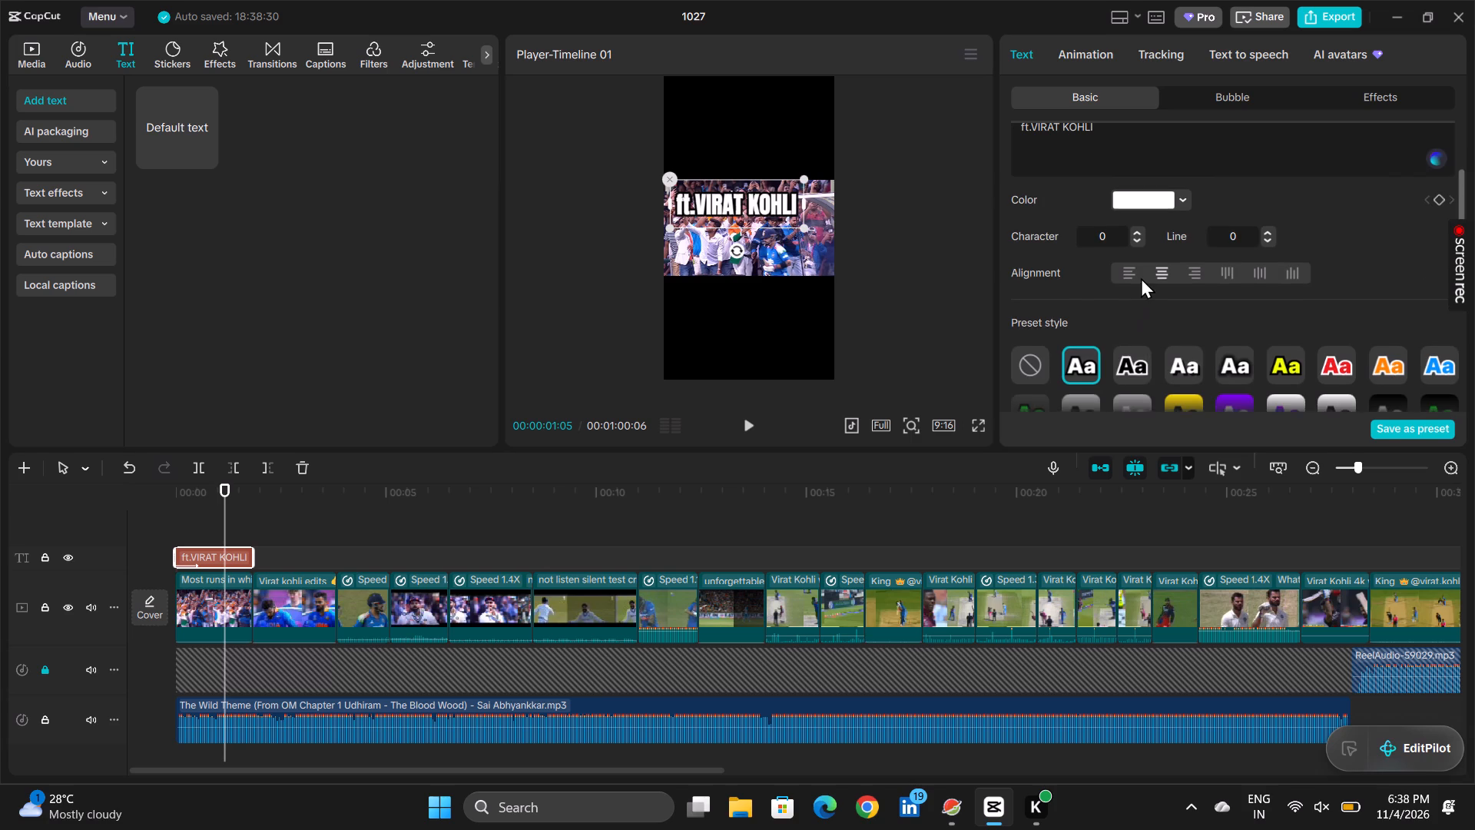
scroll(1141, 277, up, 1)
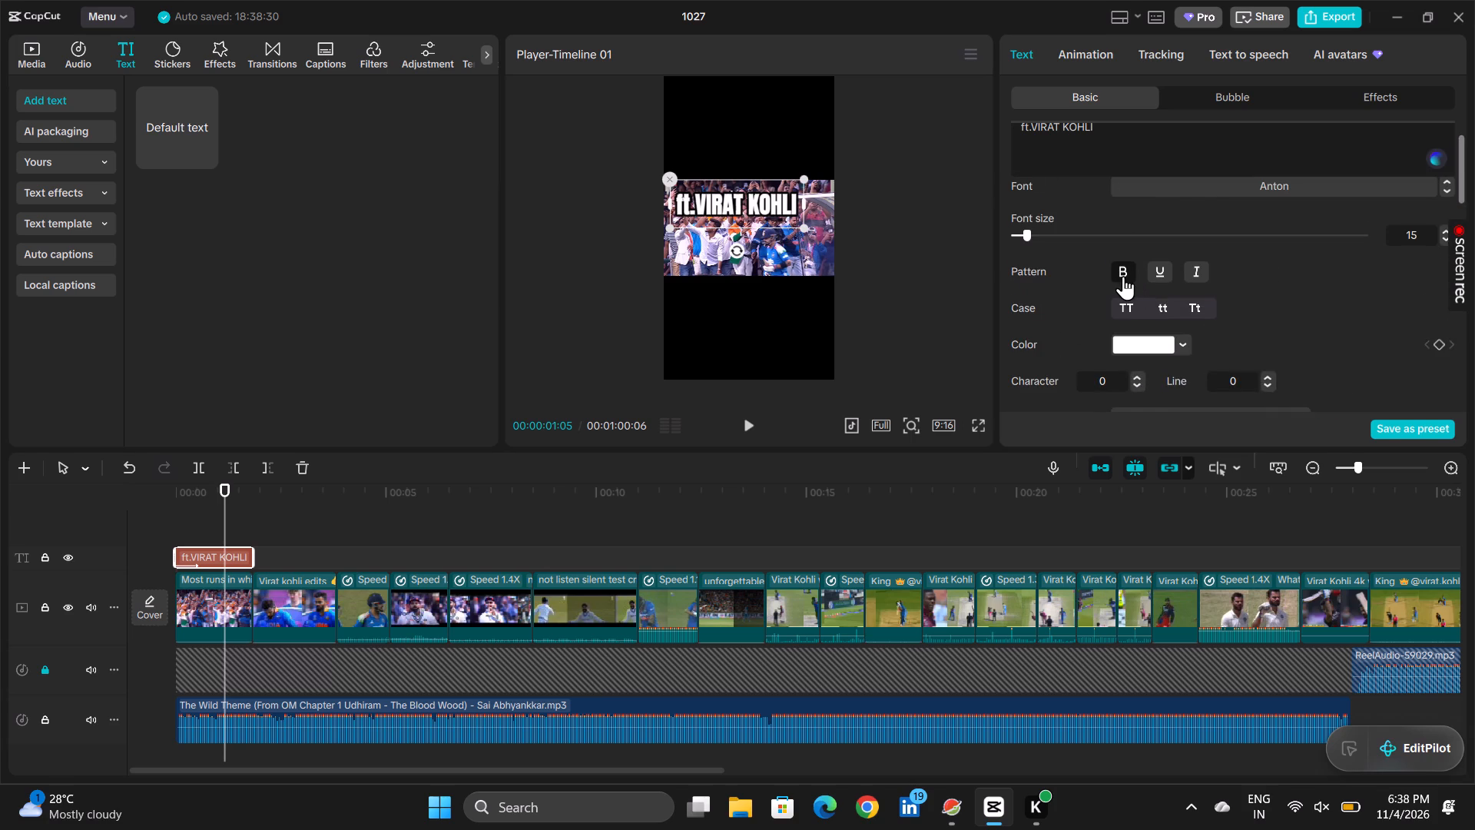
click(1122, 274)
scroll(1125, 285, down, 1)
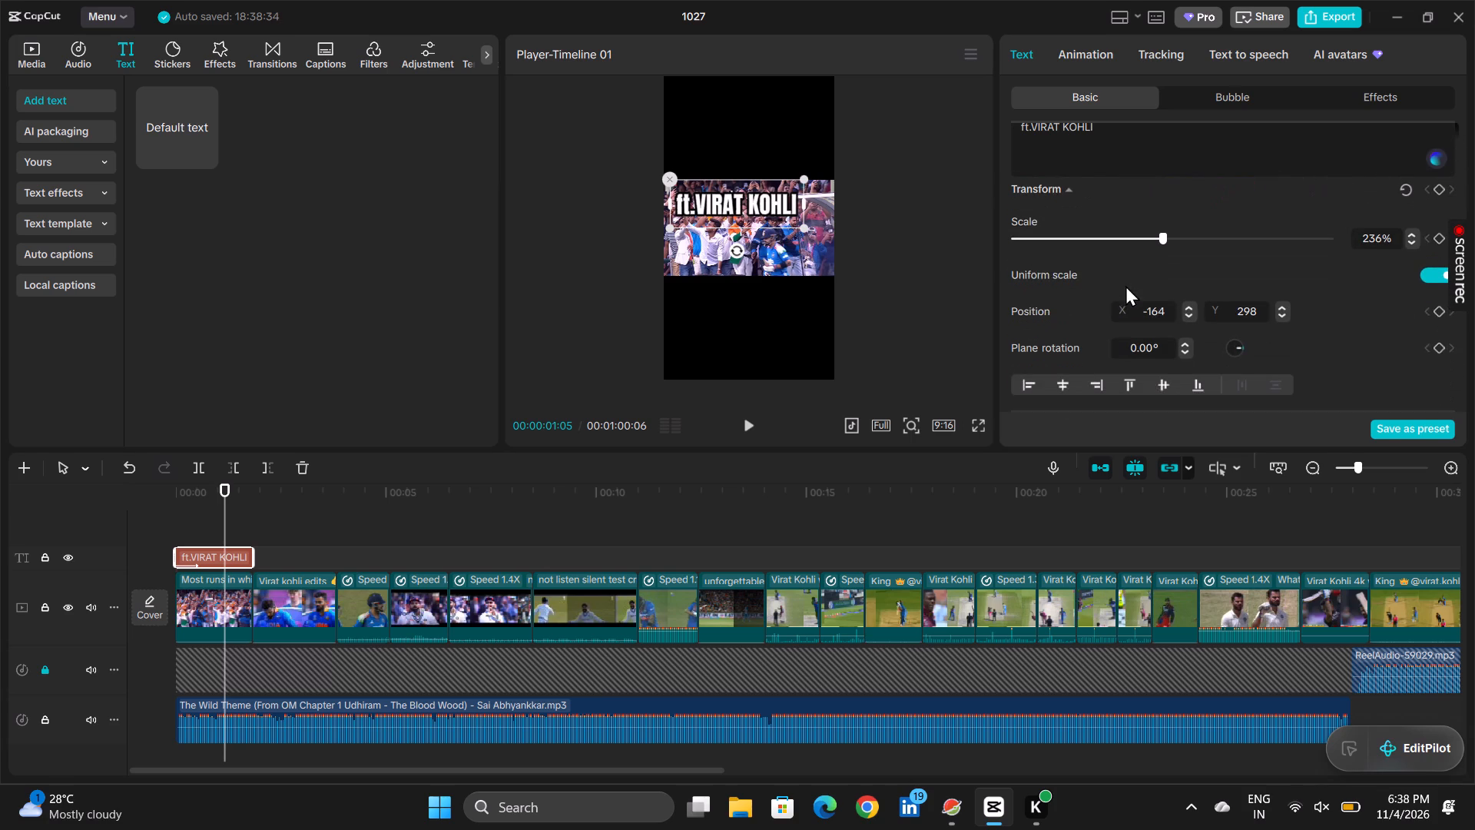
Play the opening from the start, including in full screen, to check the ft.VIRAT KOHLI title over the crowd.
click(970, 427)
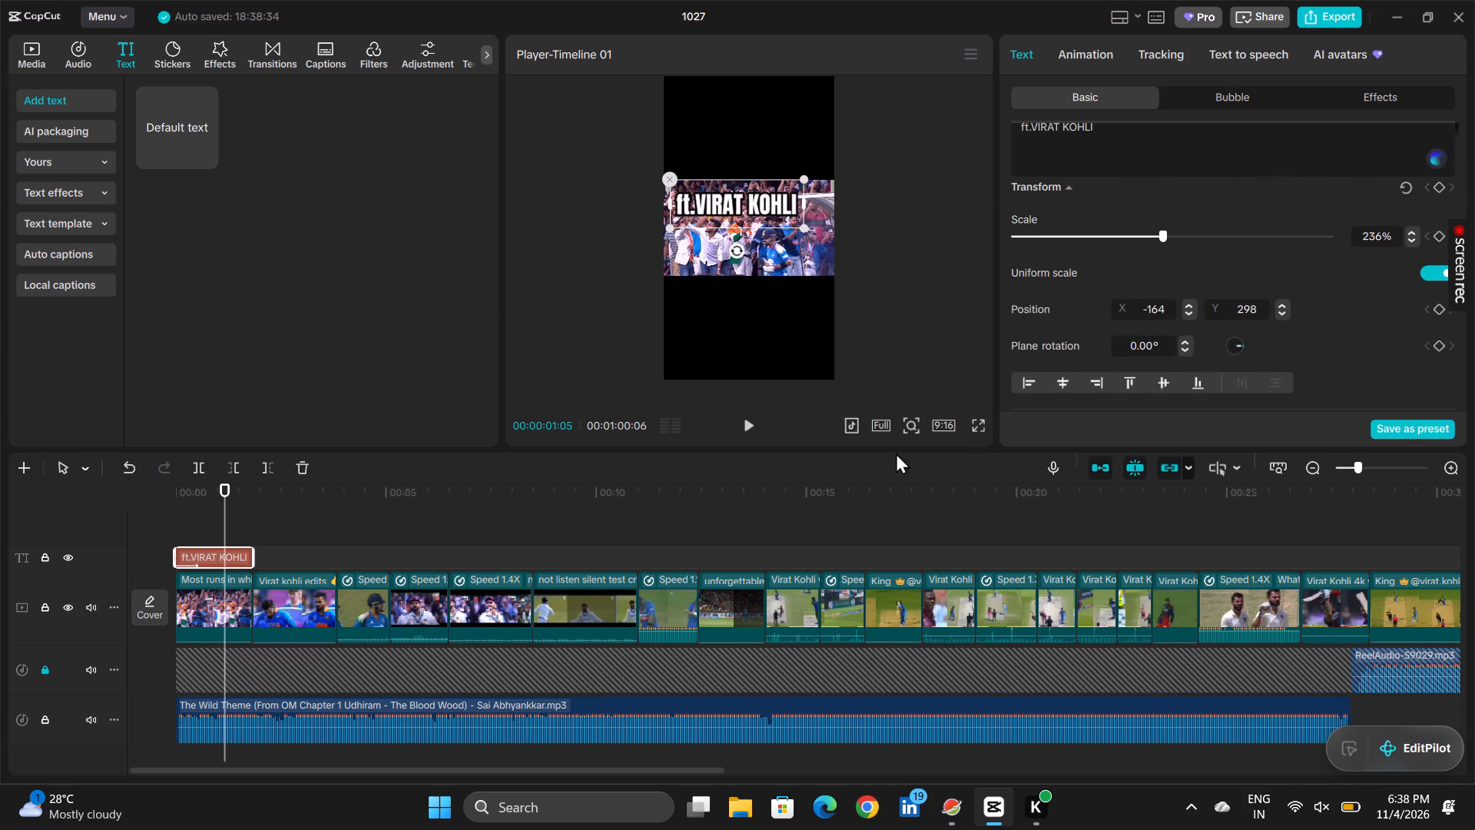
drag(222, 535, 131, 531)
key(space)
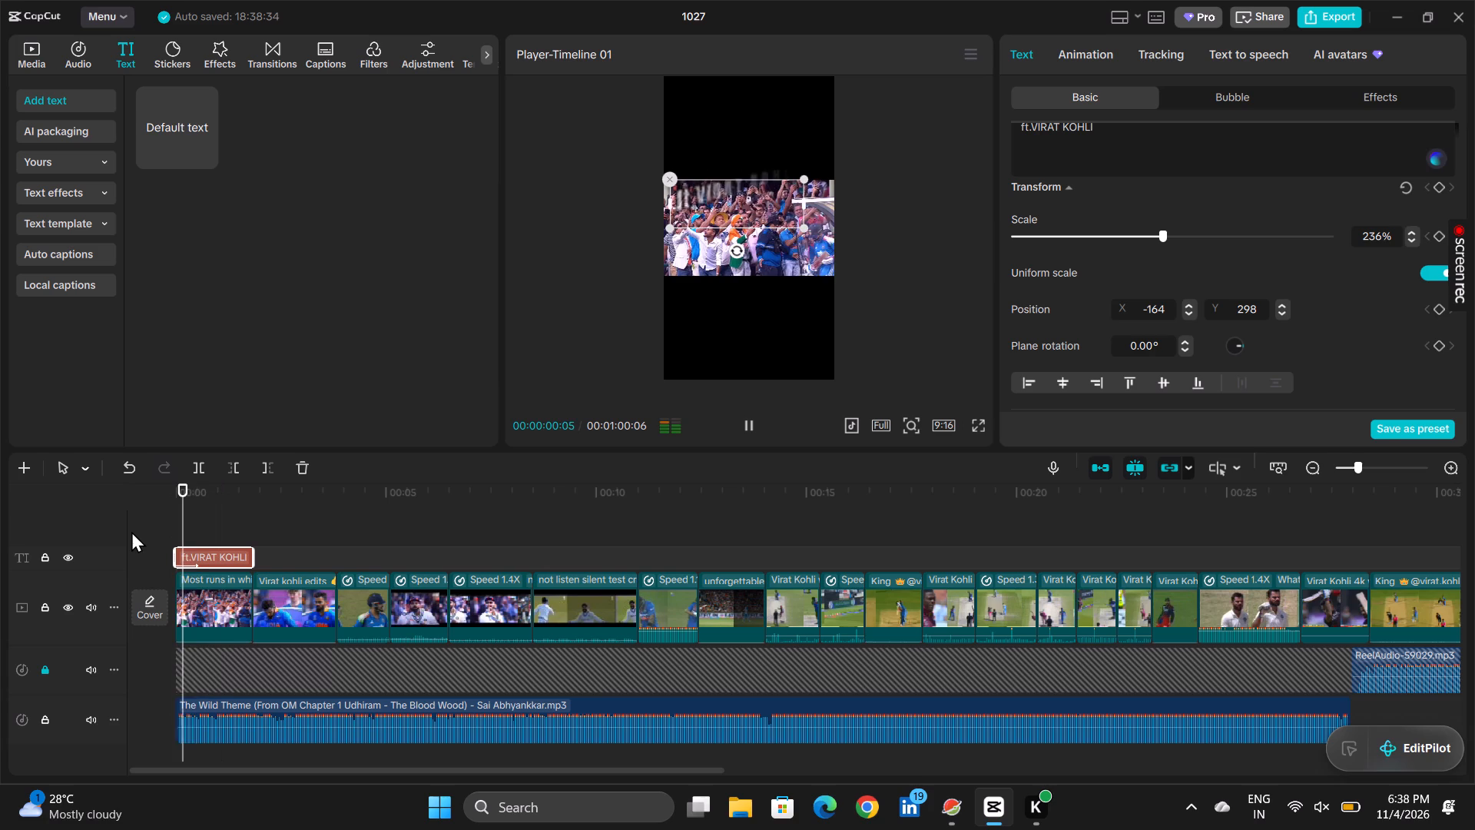
key(space)
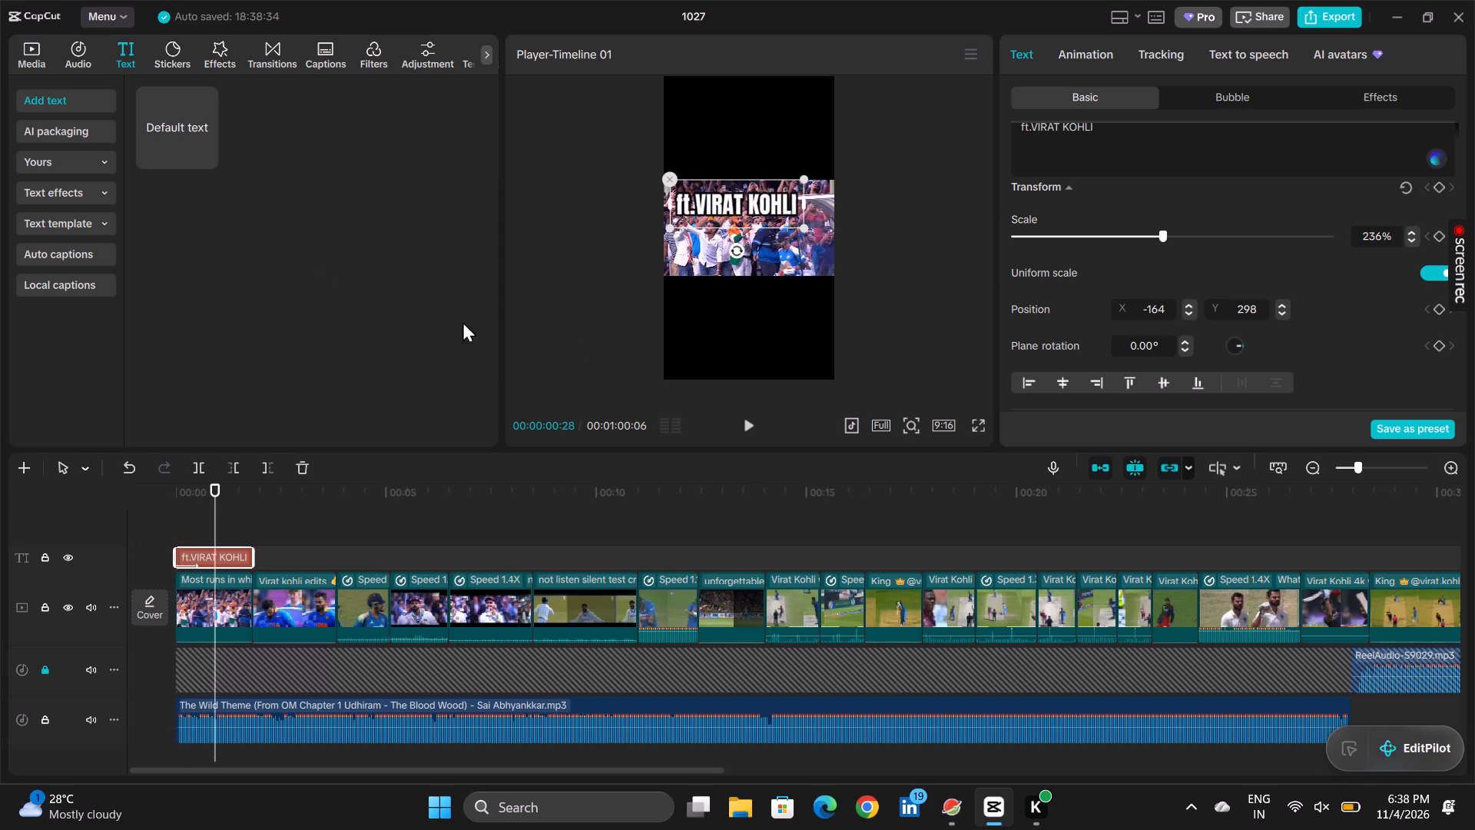
click(976, 418)
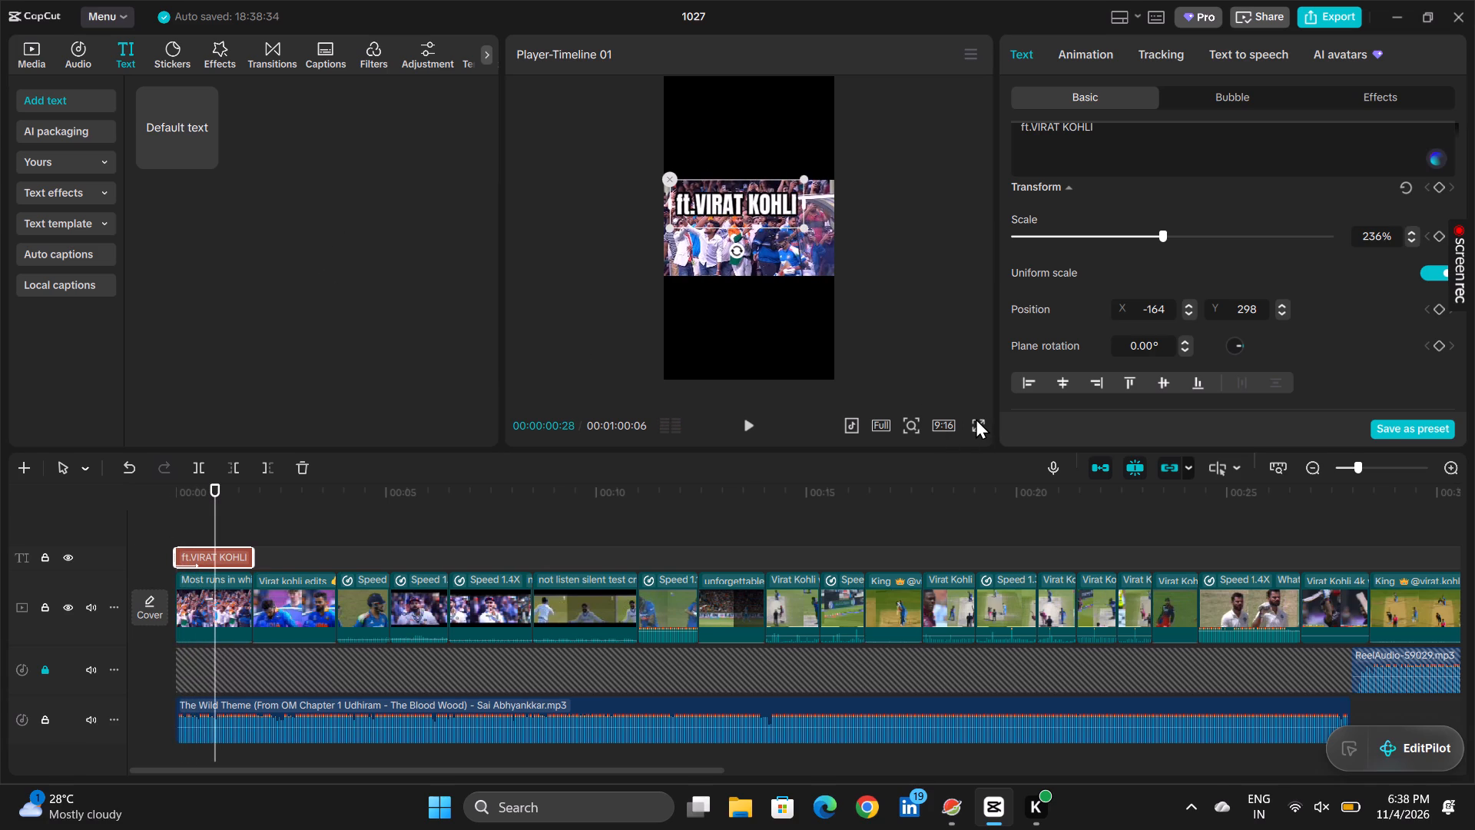
click(976, 418)
click(977, 430)
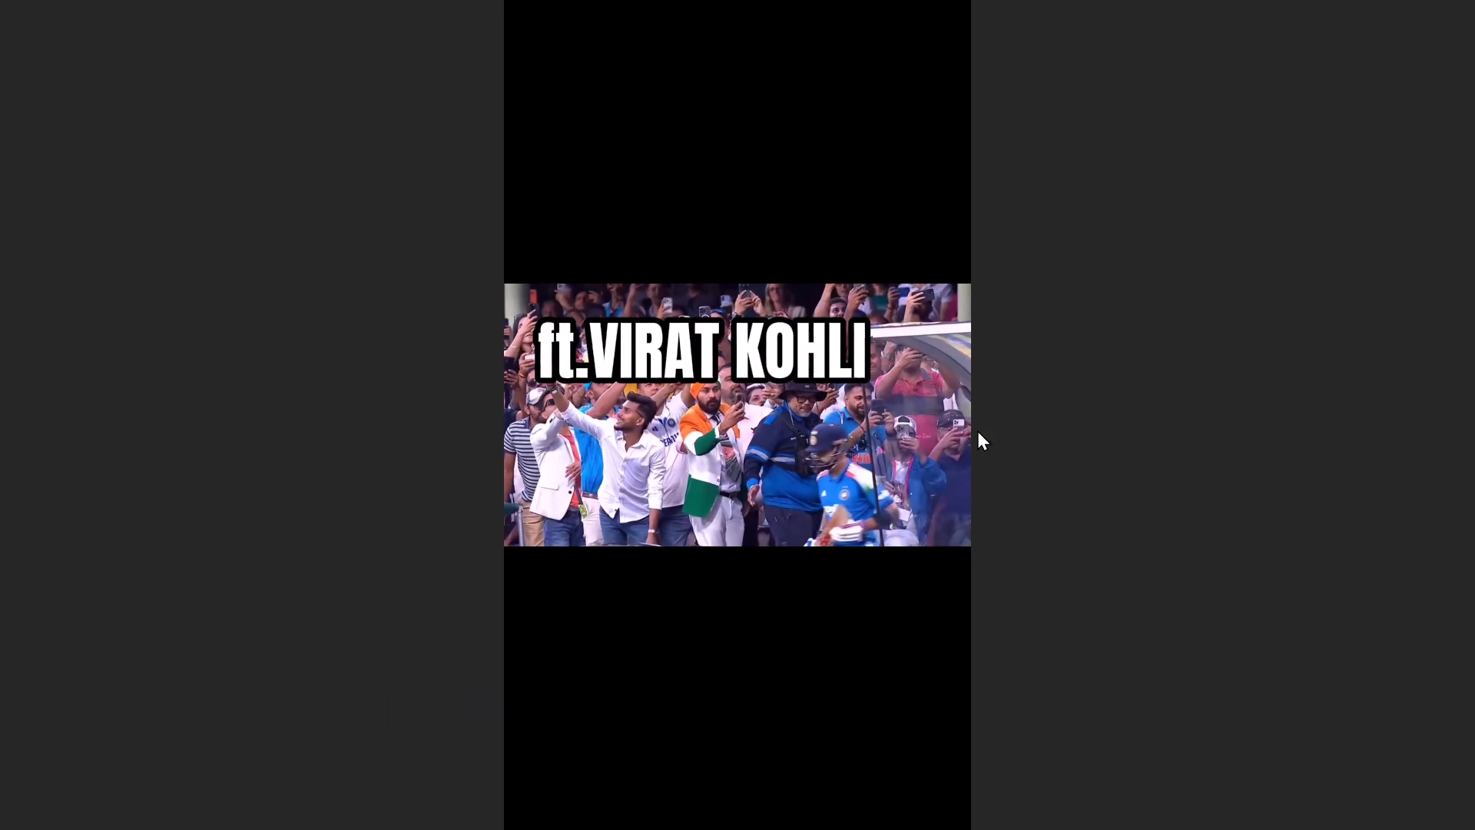
key(space)
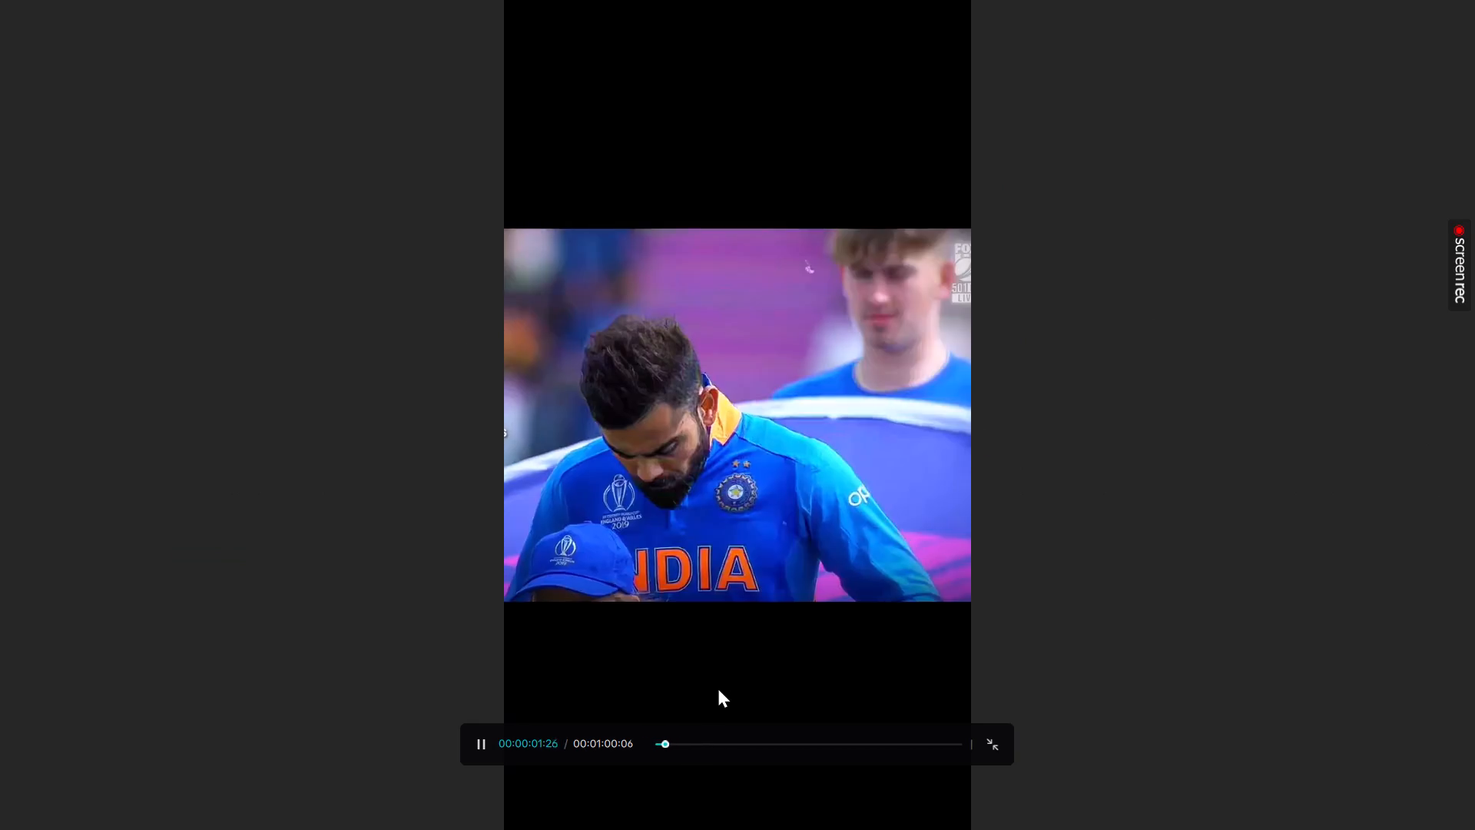
key(space)
key(Escape)
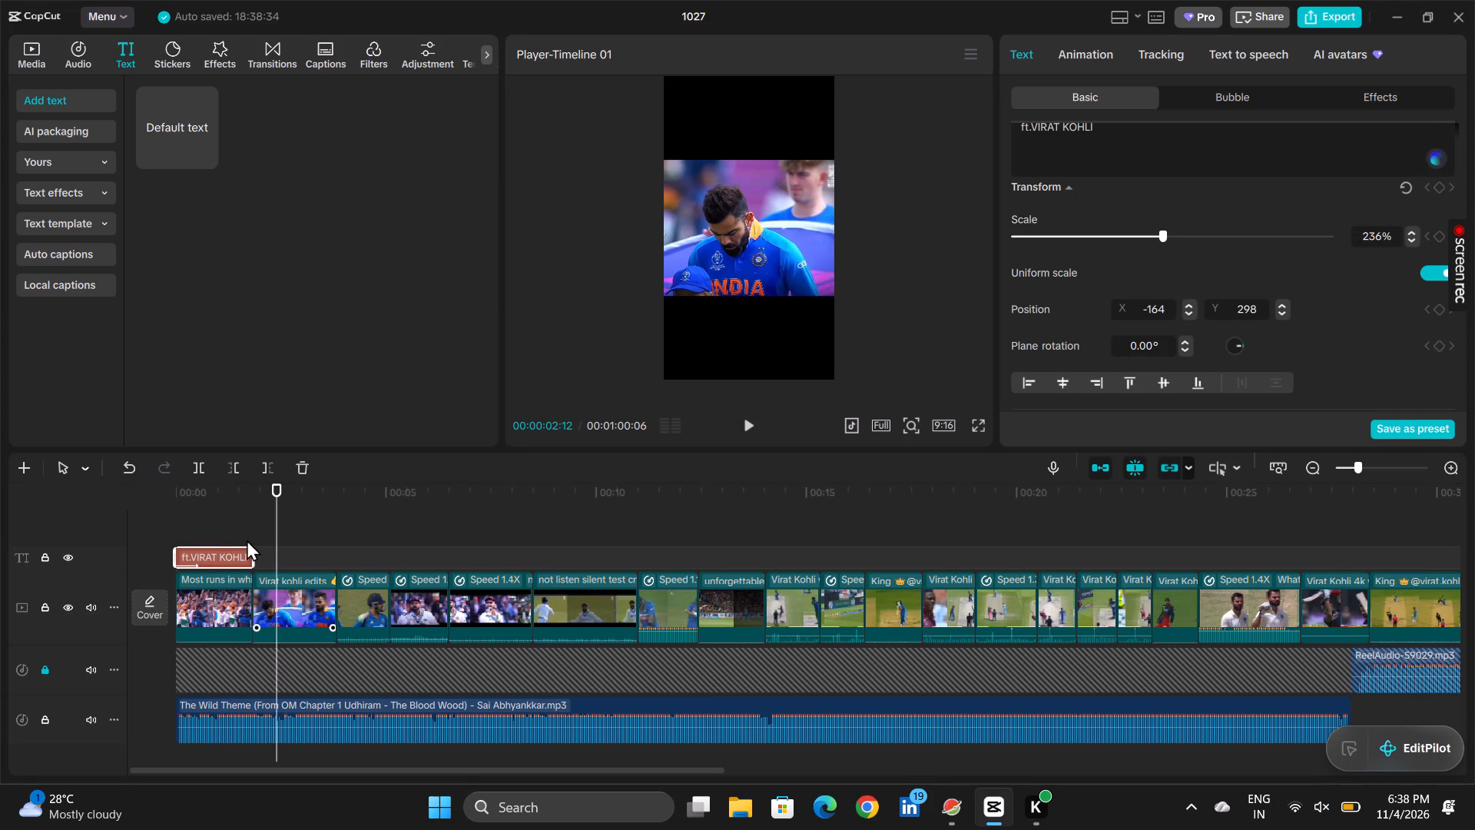
Trim the end of the ft.VIRAT KOHLI title clip to about 1.2 seconds and play the opening from the start.
drag(252, 556, 220, 556)
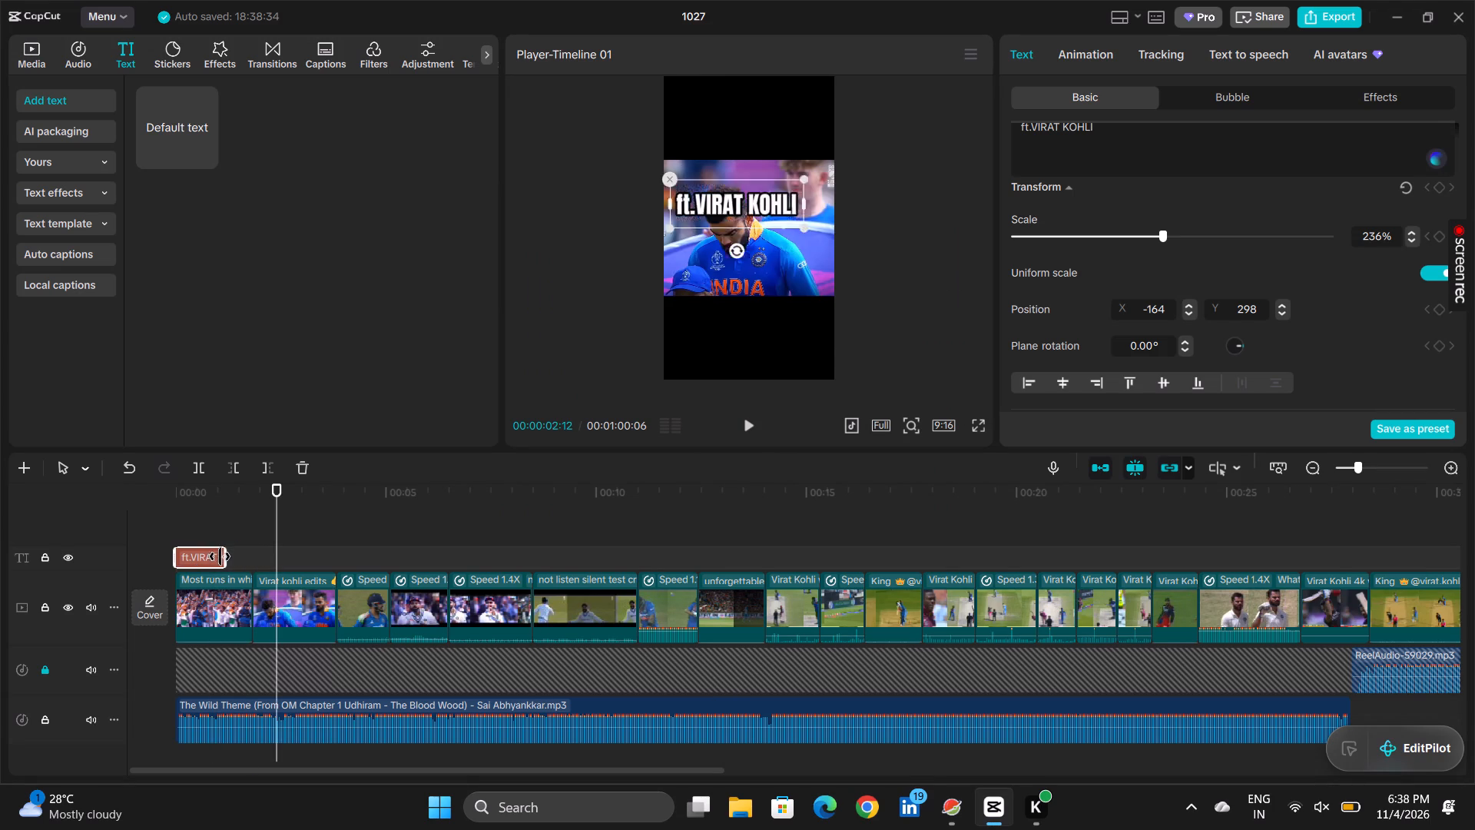
click(164, 513)
key(space)
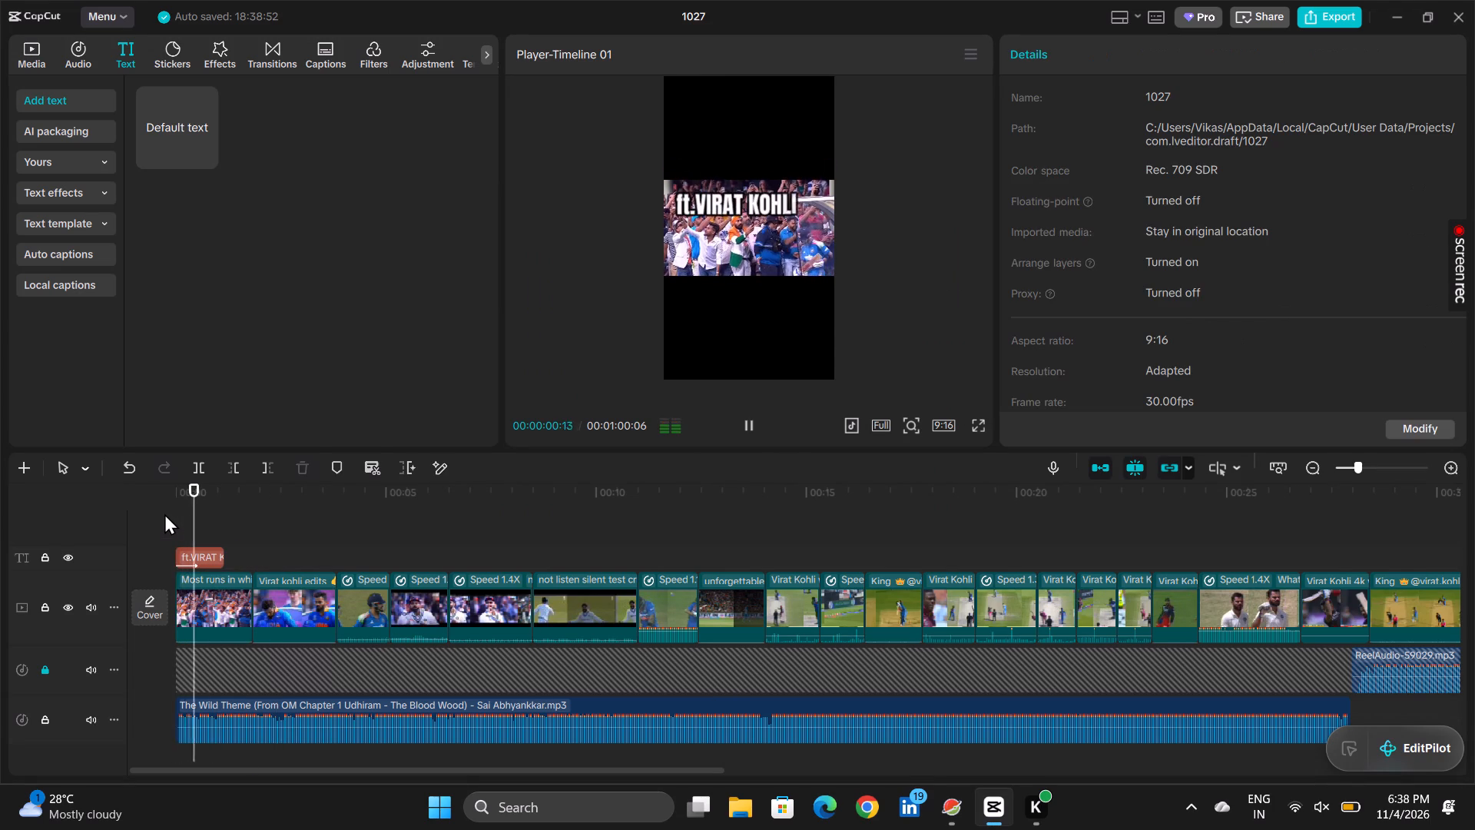
key(space)
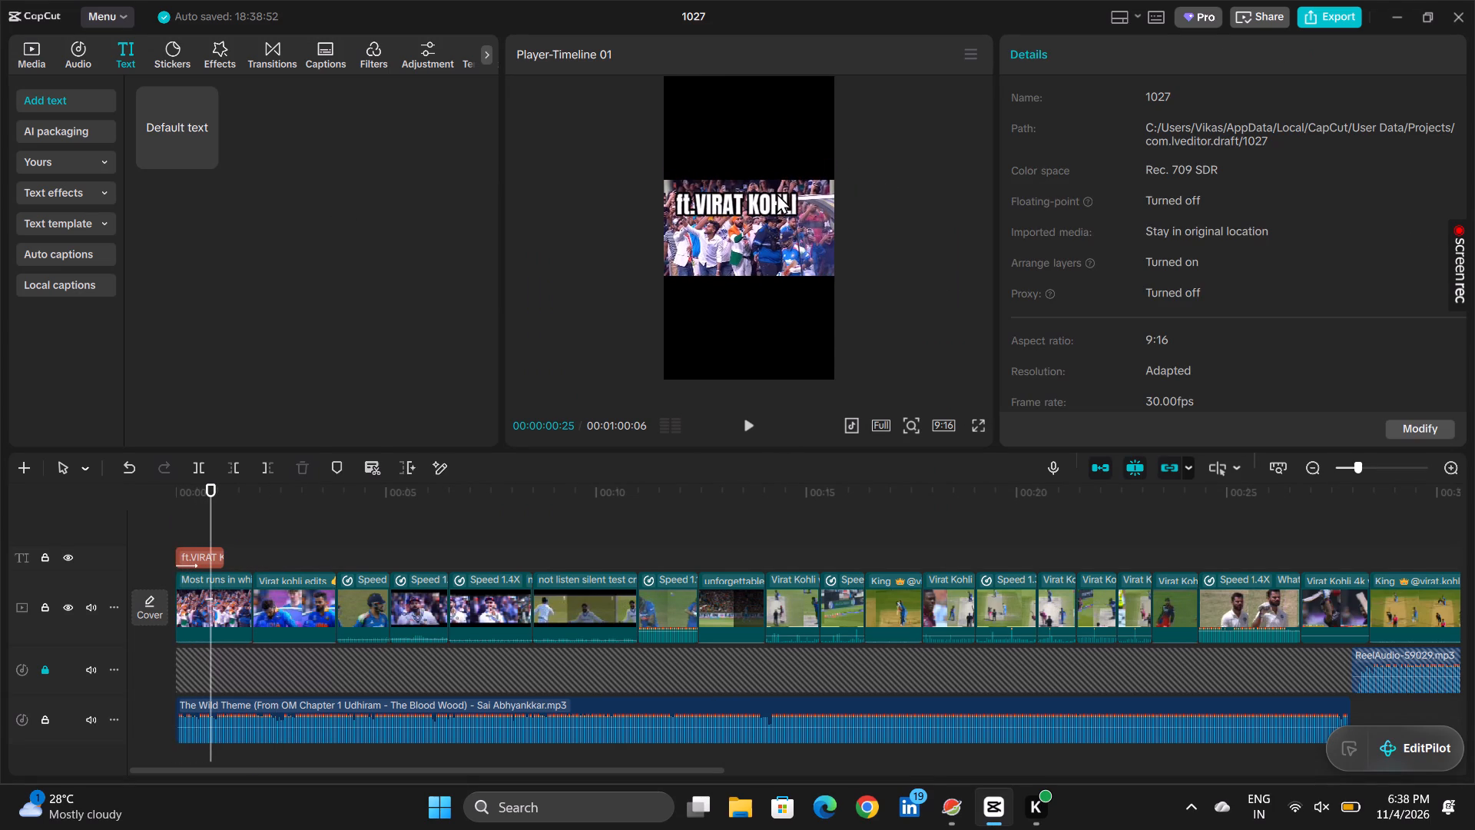
Scale the ft.VIRAT KOHLI title down and reposition it over the upper-left part of the crowd footage.
click(768, 207)
drag(806, 176, 752, 201)
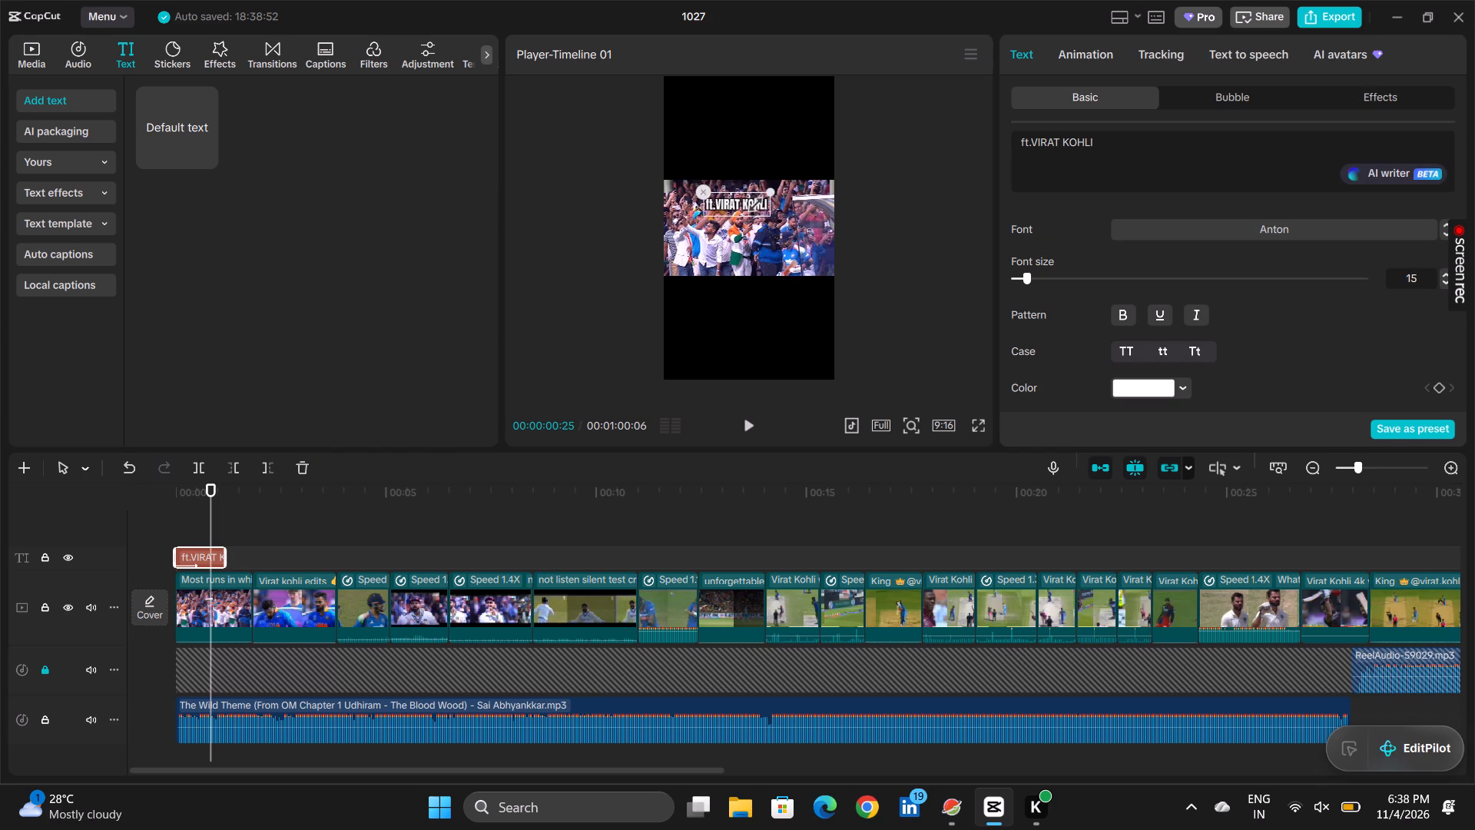
drag(752, 201, 767, 197)
drag(761, 197, 748, 191)
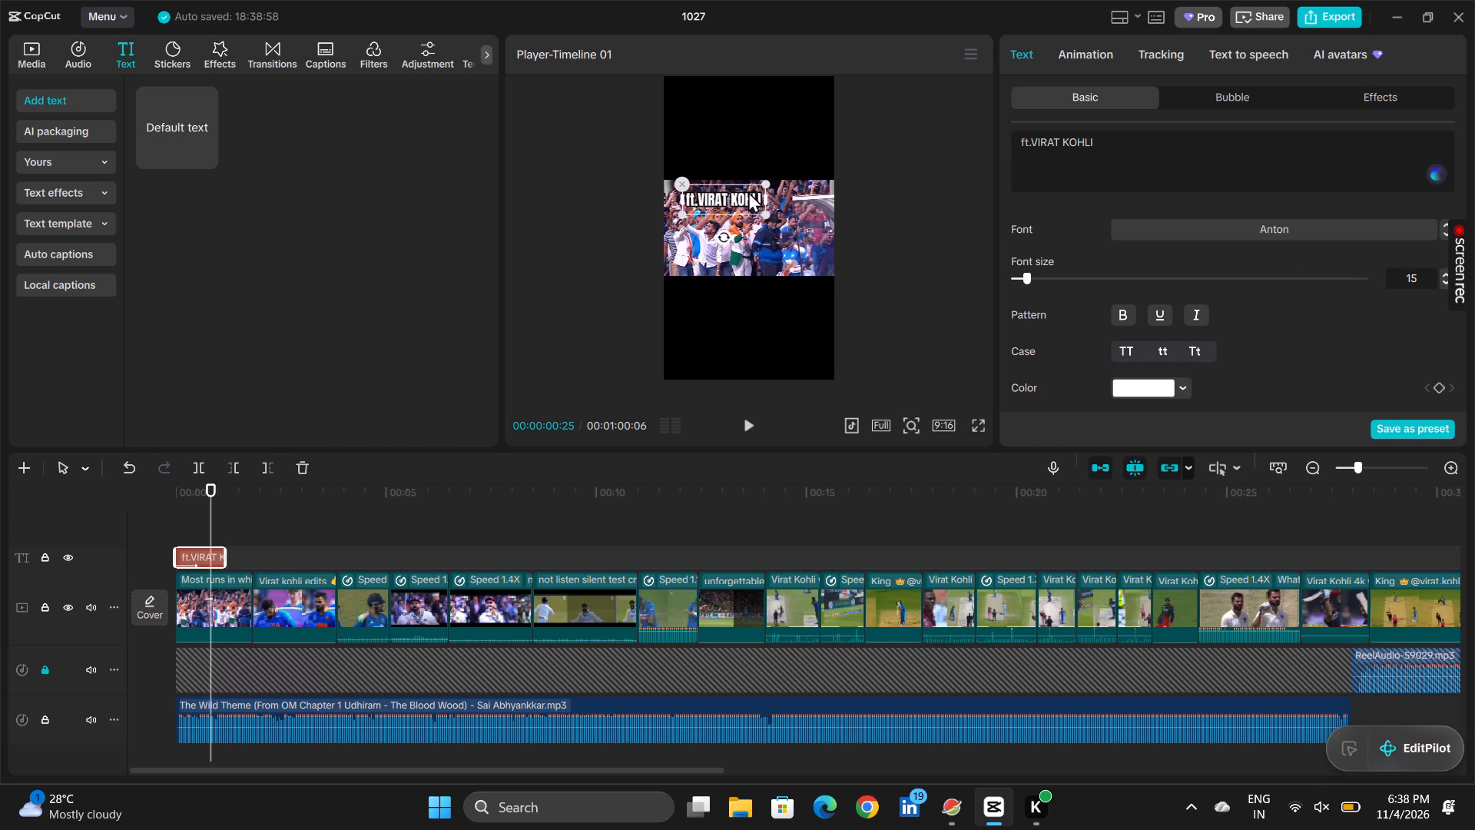
click(698, 197)
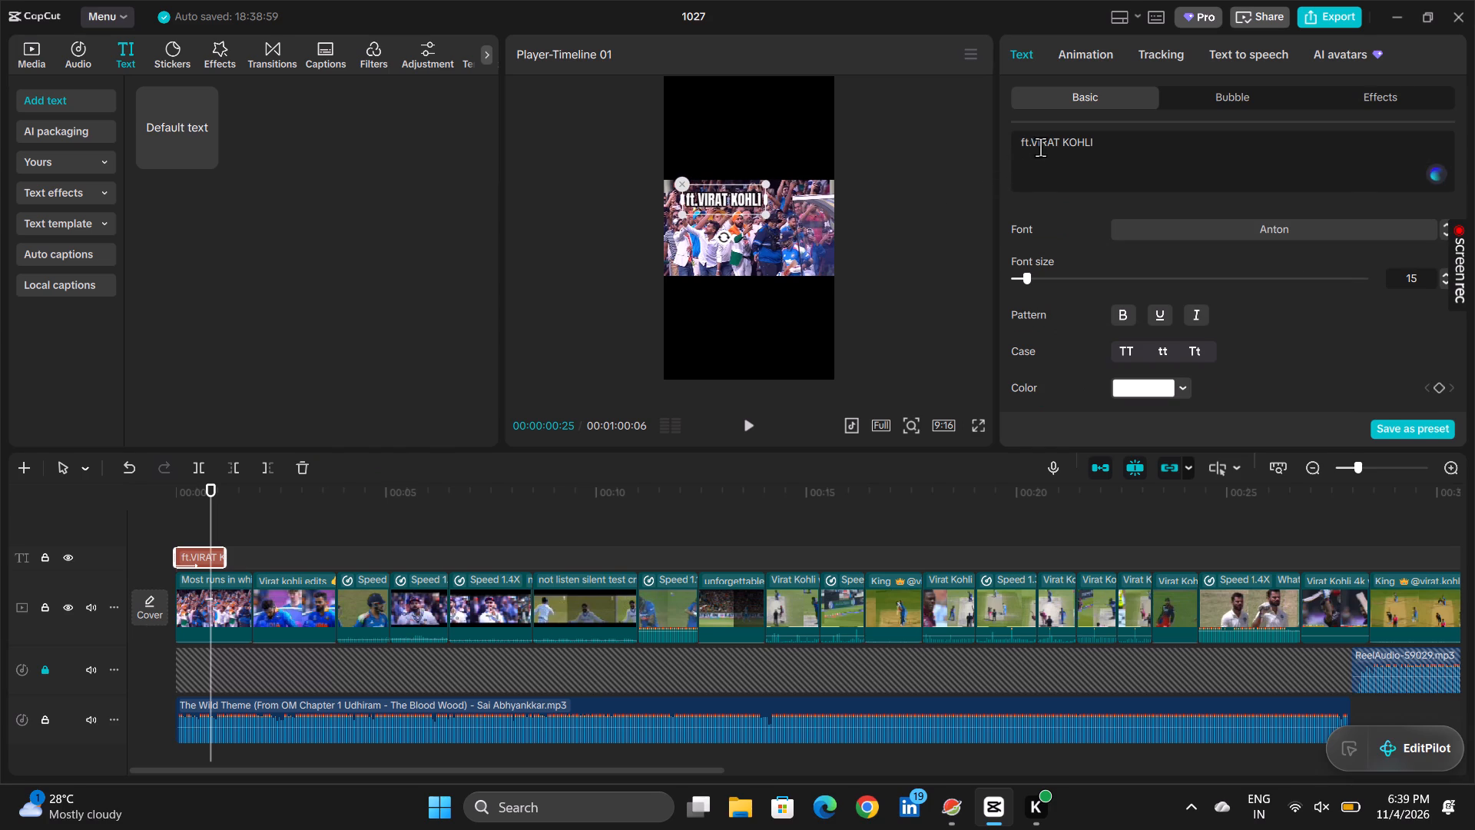
Delete the ft. prefix from the title text, leaving VIRAT KOHLI.
click(1028, 146)
key(Right)
key(BackSpace)
key(BackSpace)
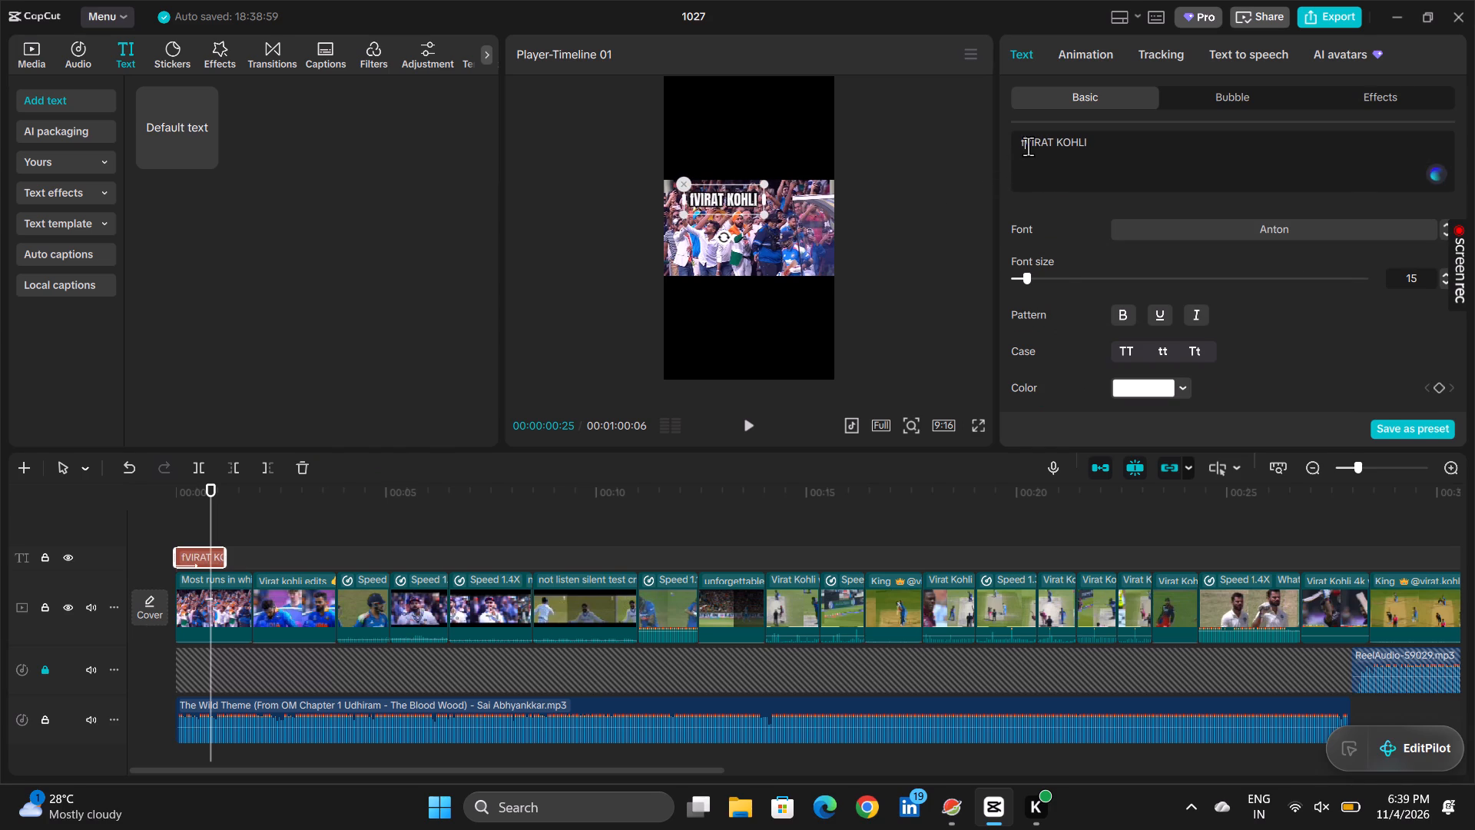
key(BackSpace)
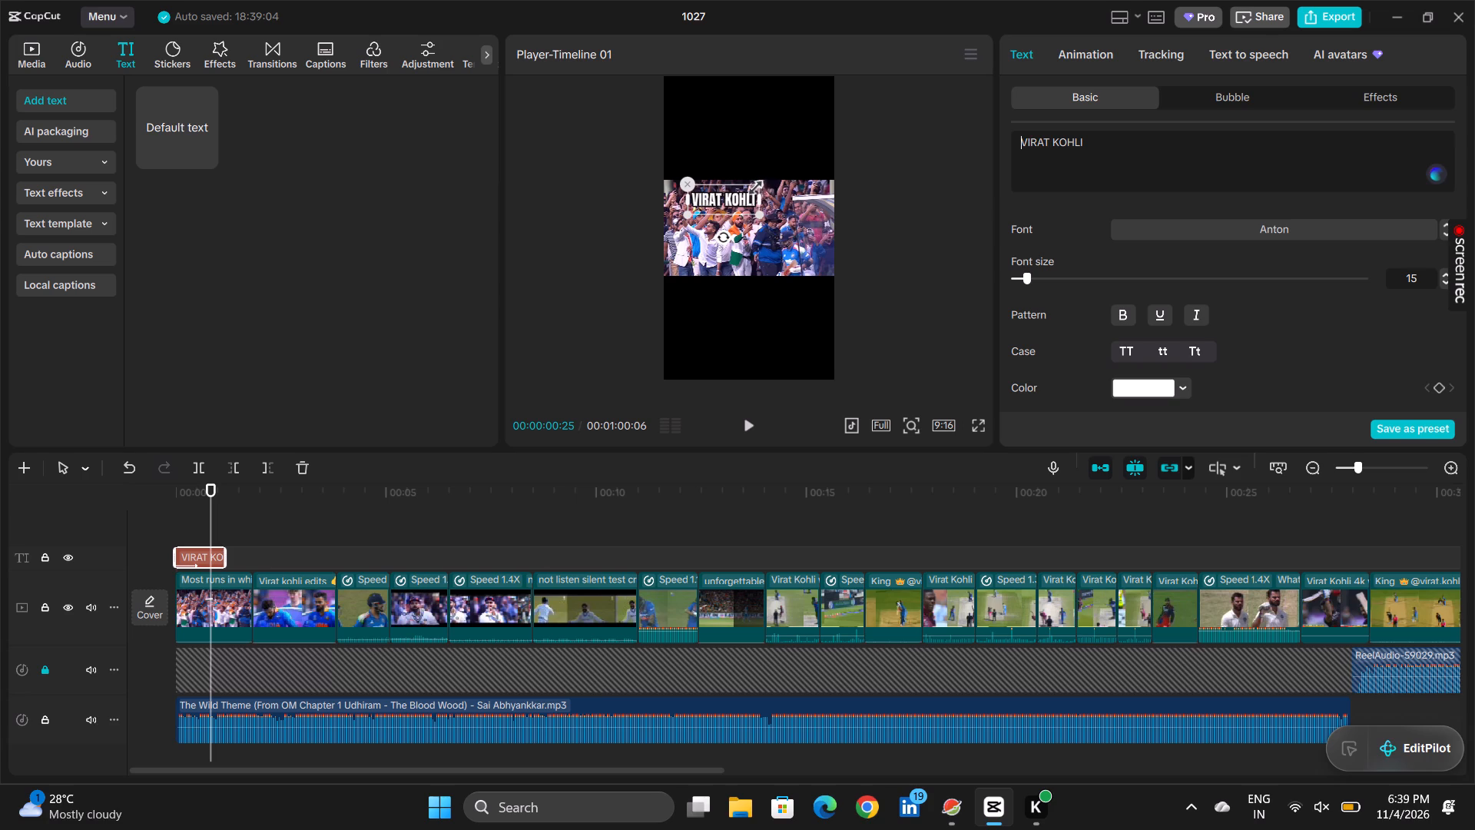
Enlarge the VIRAT KOHLI title over the upper crowd.
drag(752, 184, 781, 179)
Play the edit and replay the opening from the timeline's start to check the VIRAT KOHLI title.
key(space)
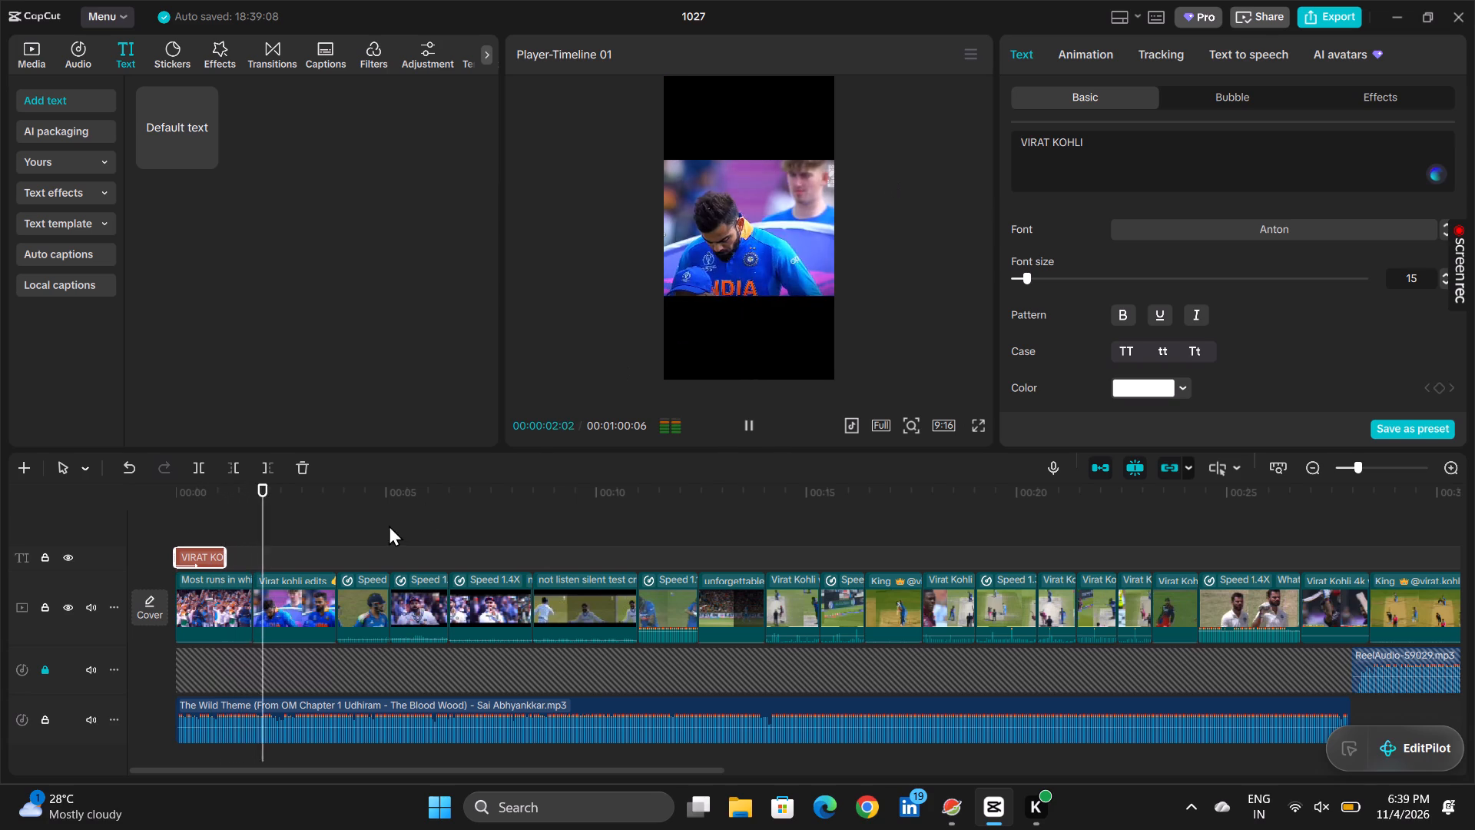
click(167, 519)
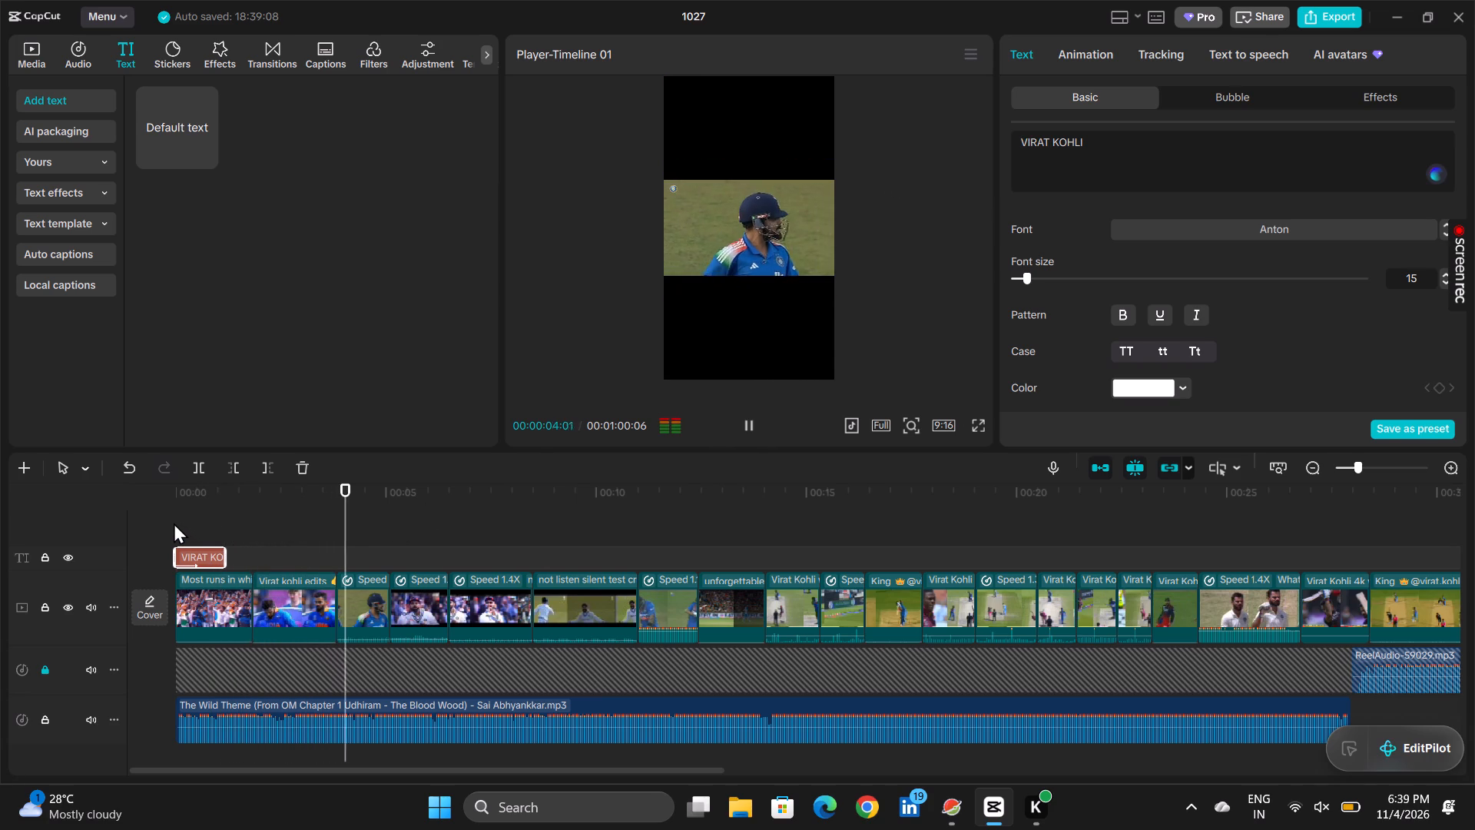
click(174, 523)
drag(409, 503, 177, 505)
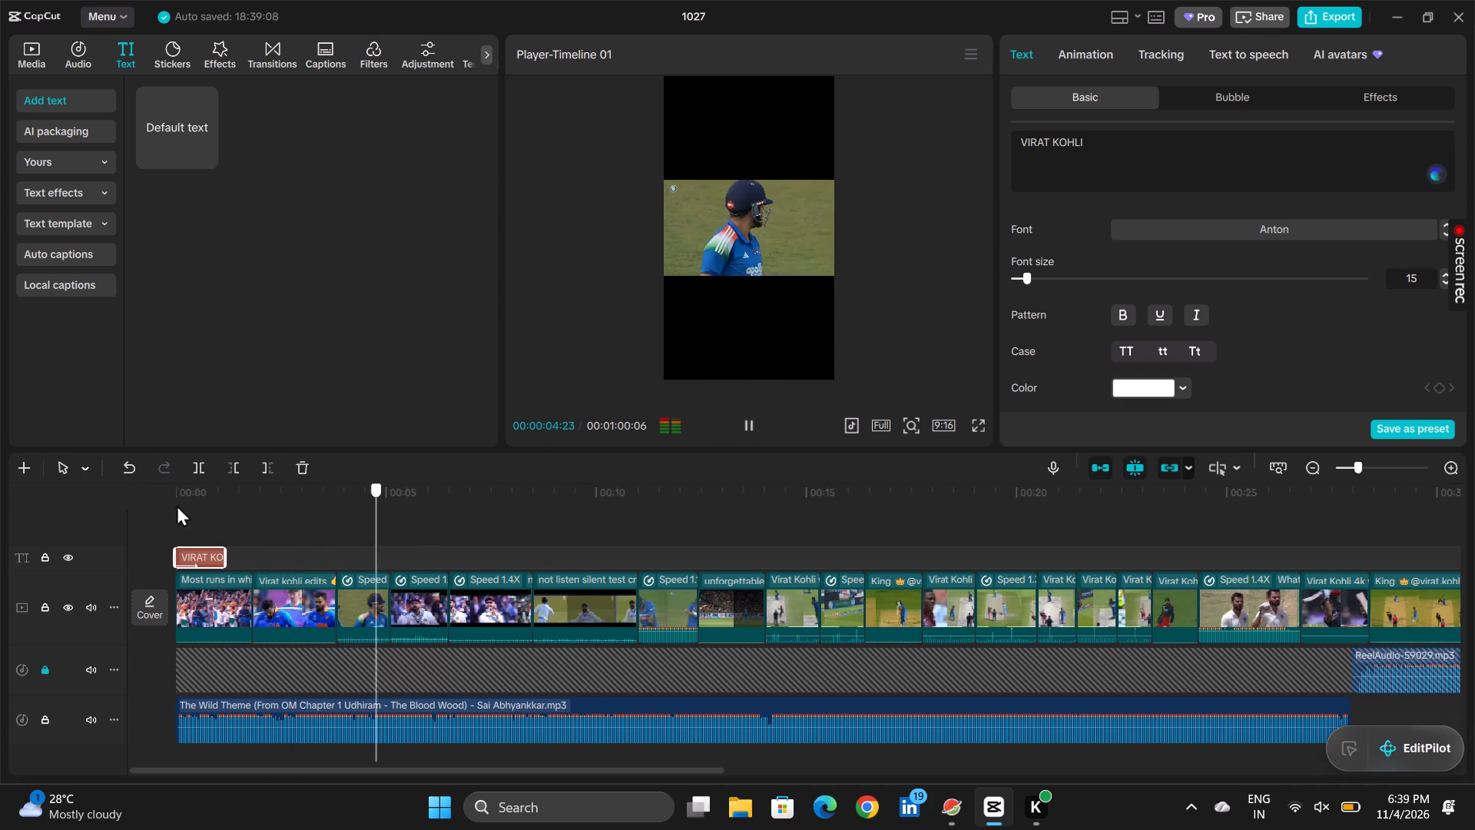
drag(177, 505, 61, 553)
key(space)
key(space)
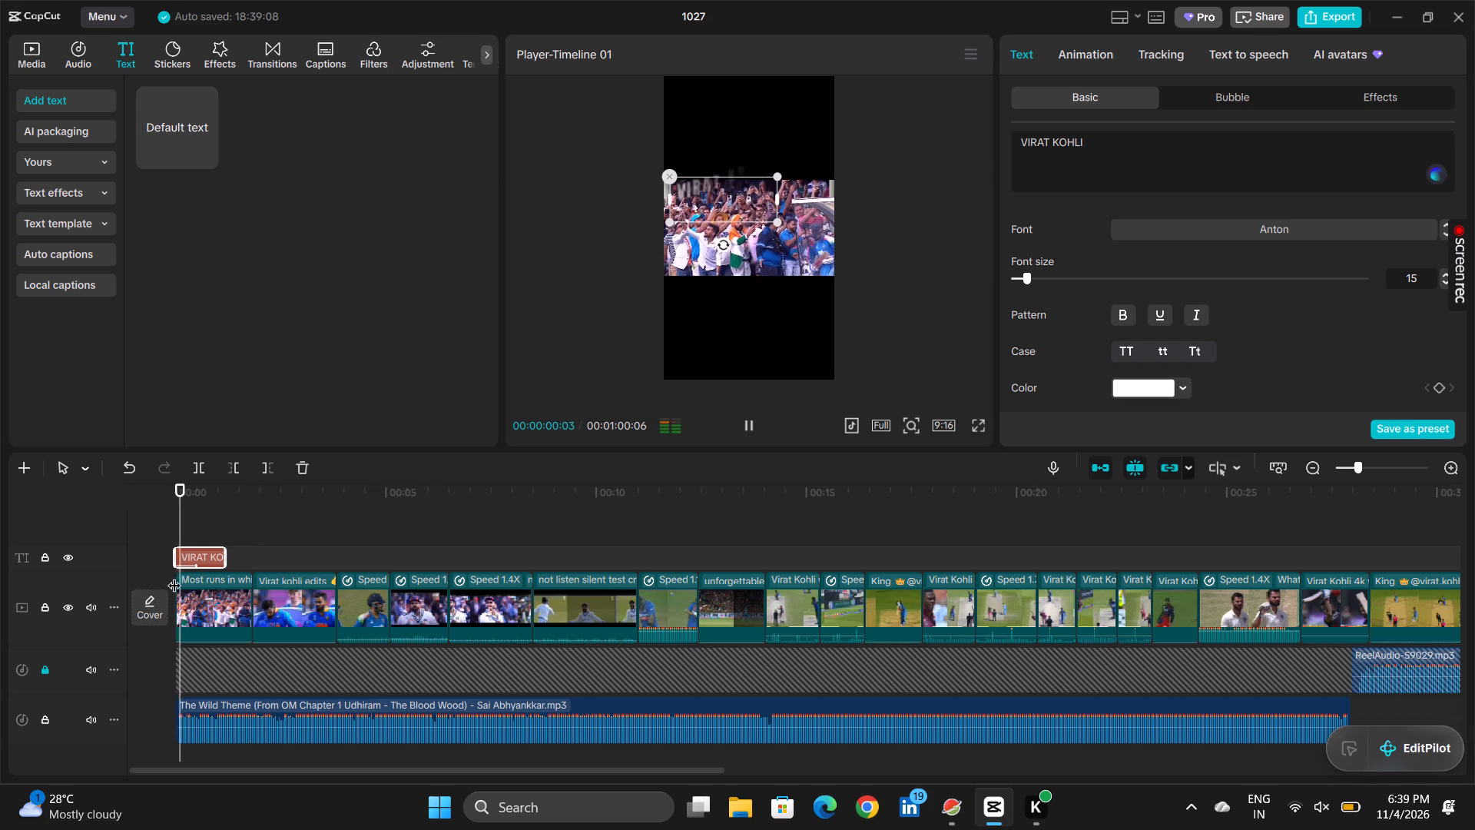
key(space)
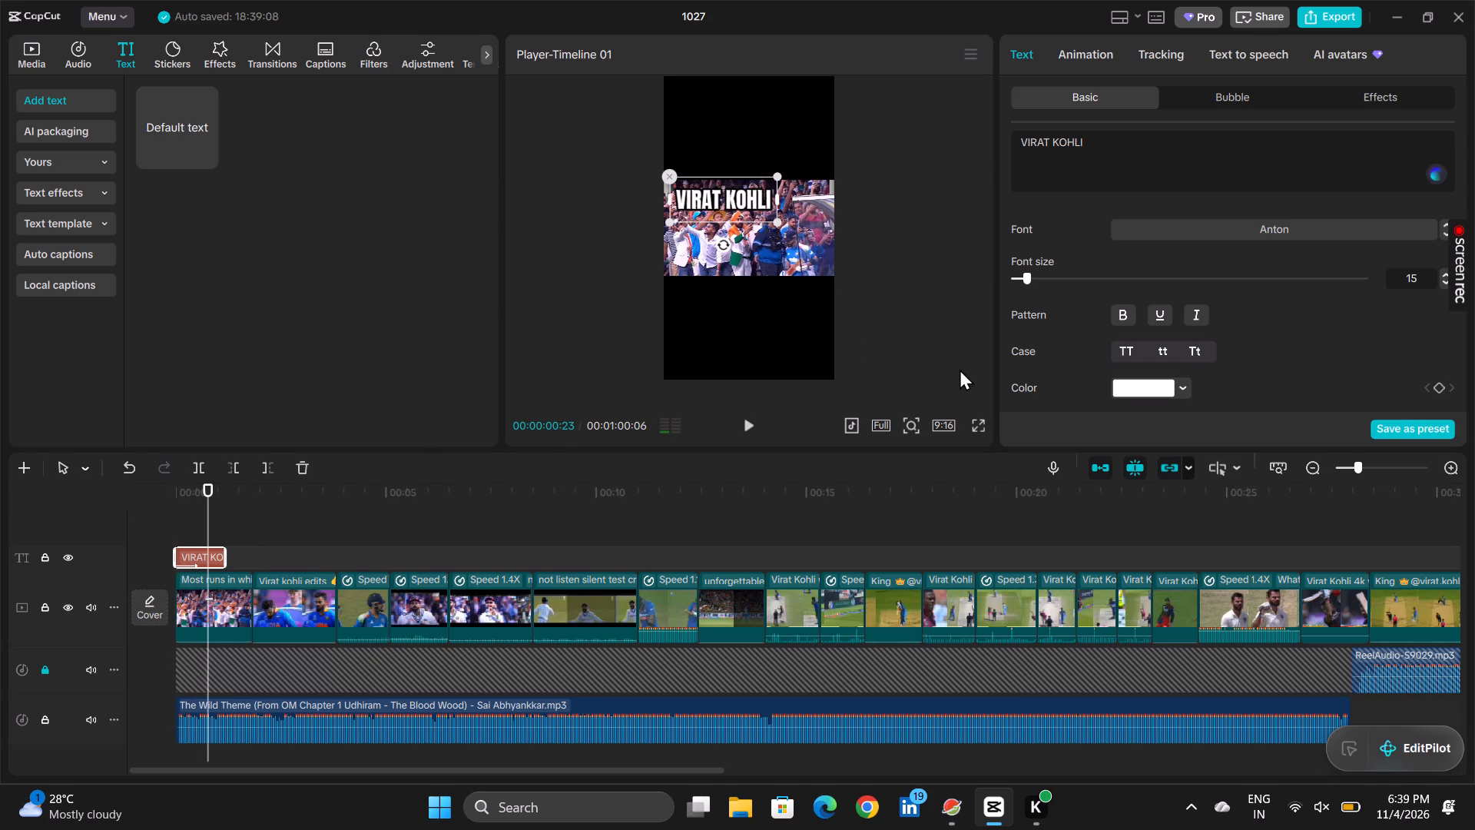
Preview the opening in full screen and replay it to examine the VIRAT KOHLI title's size and timing.
click(985, 422)
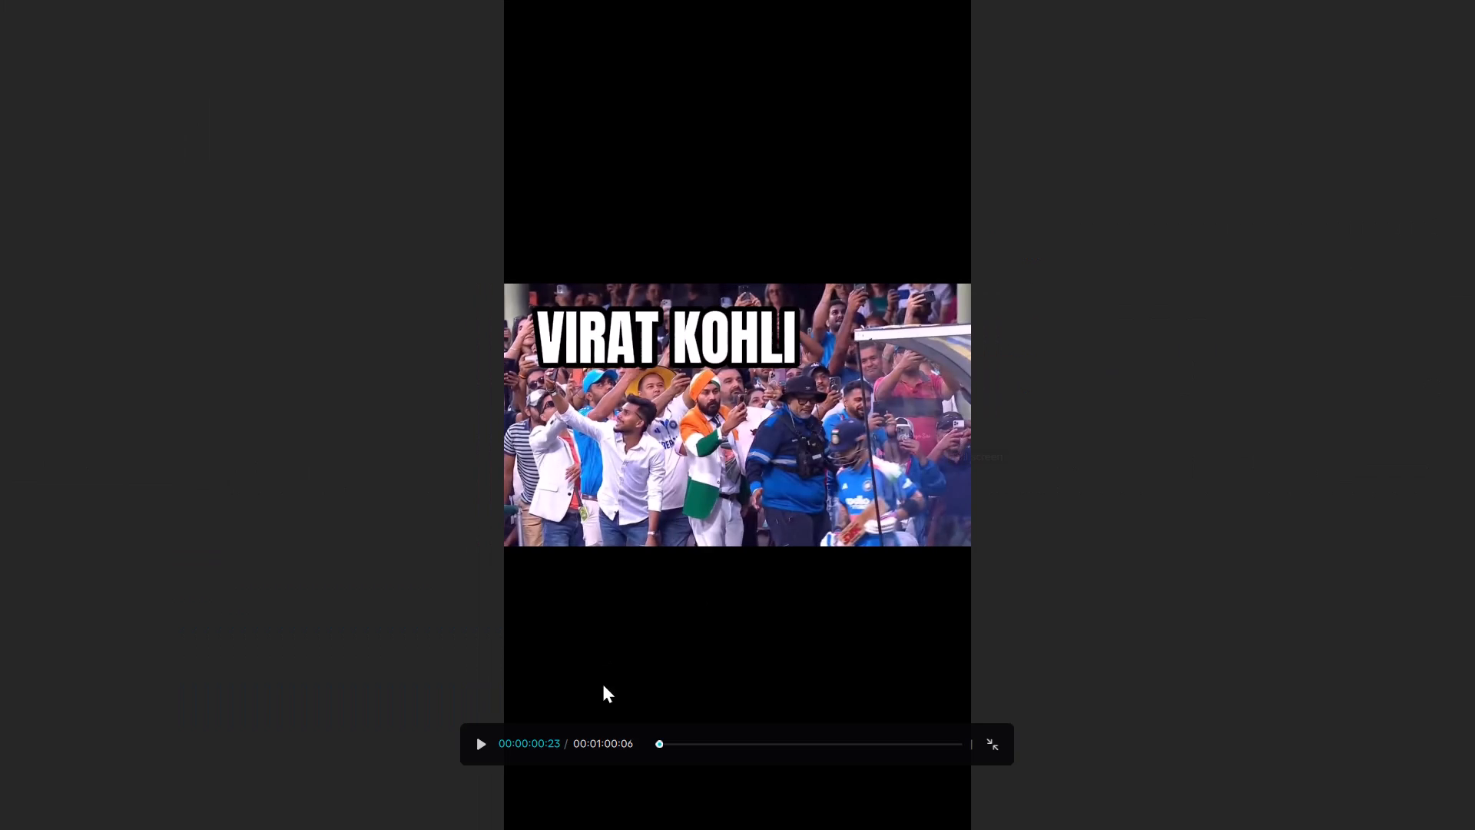
key(space)
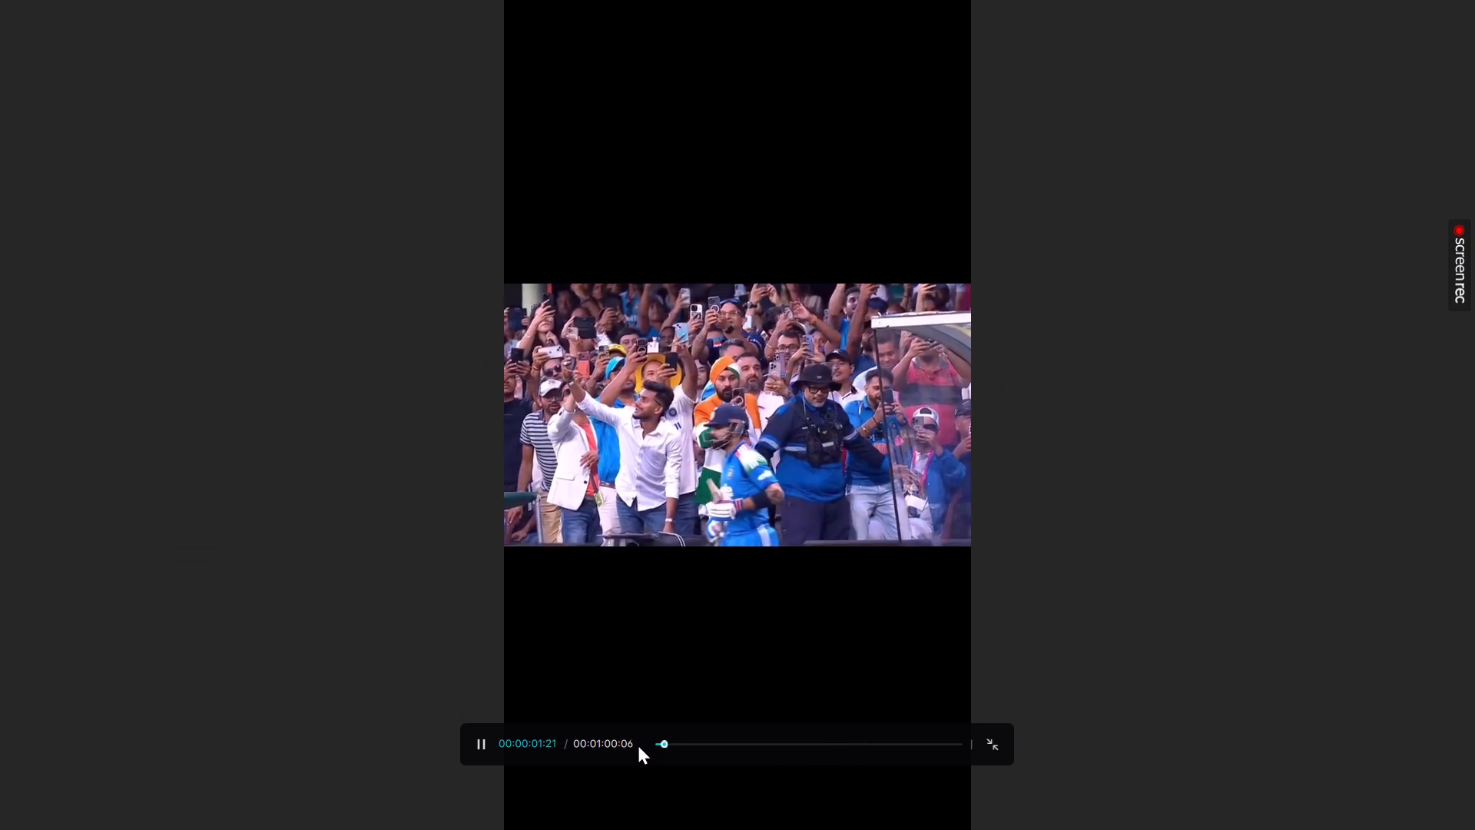
drag(668, 755, 653, 744)
click(653, 744)
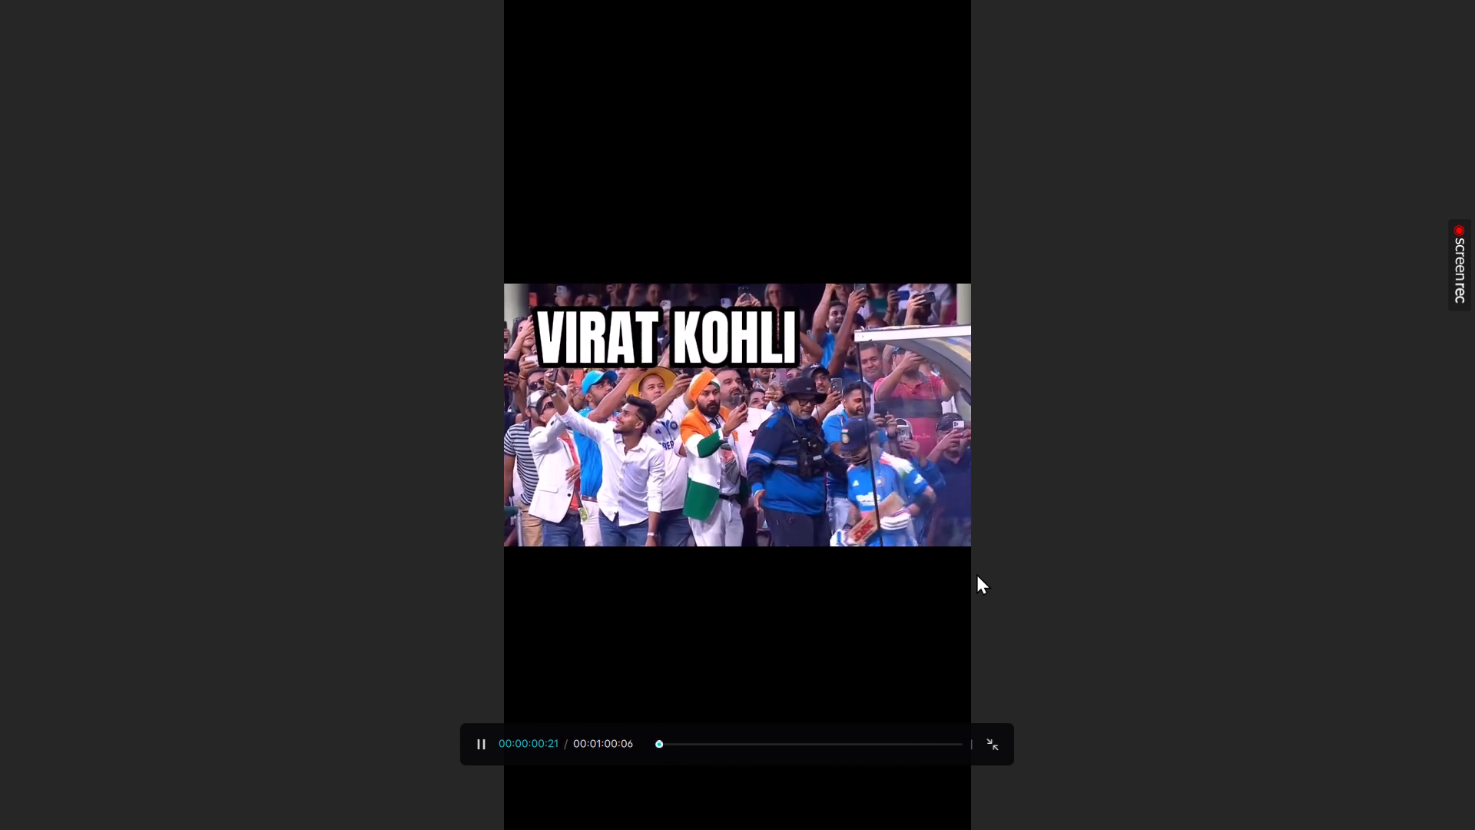
key(space)
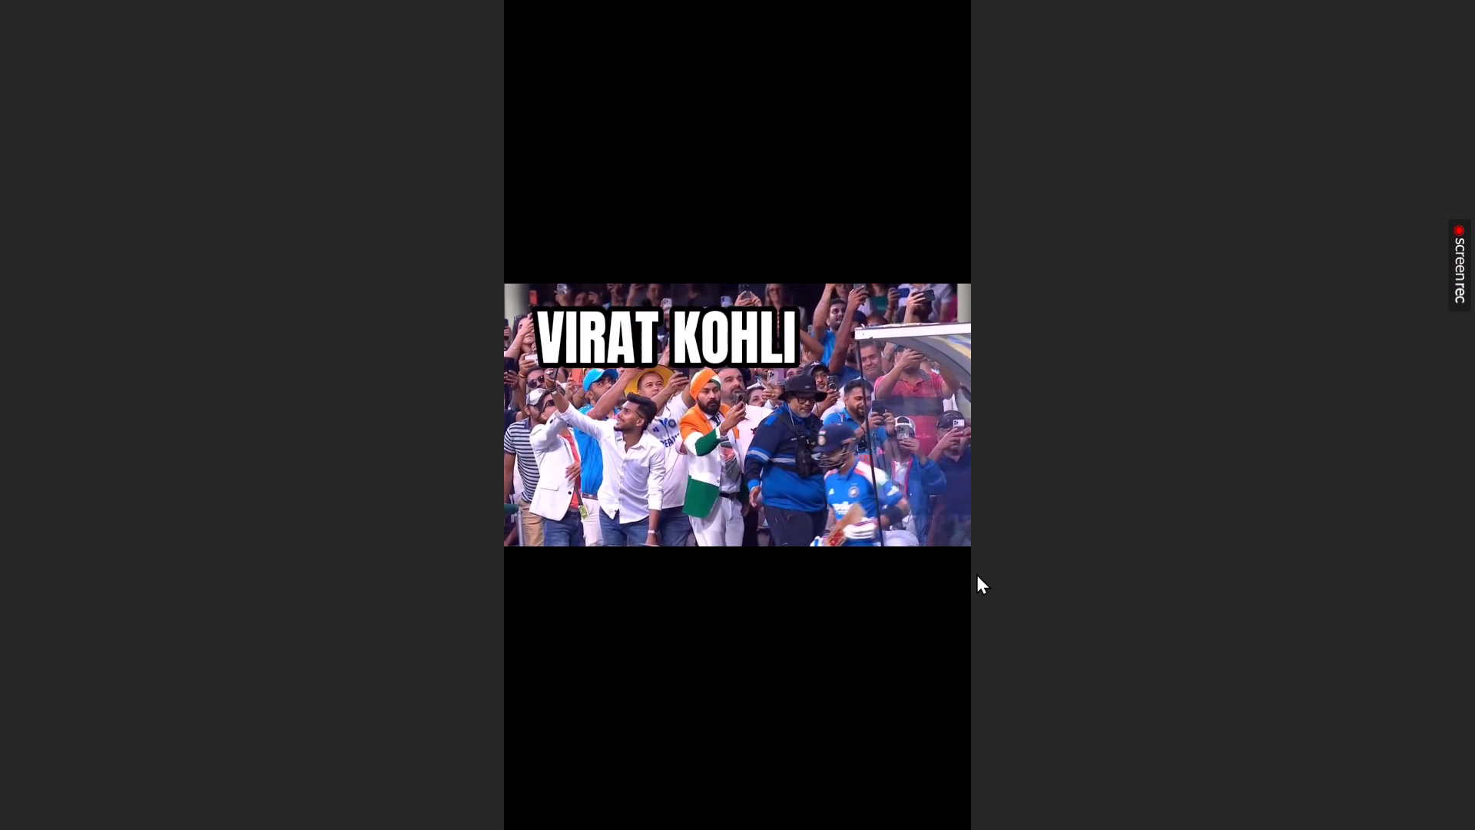
key(space)
key(space)
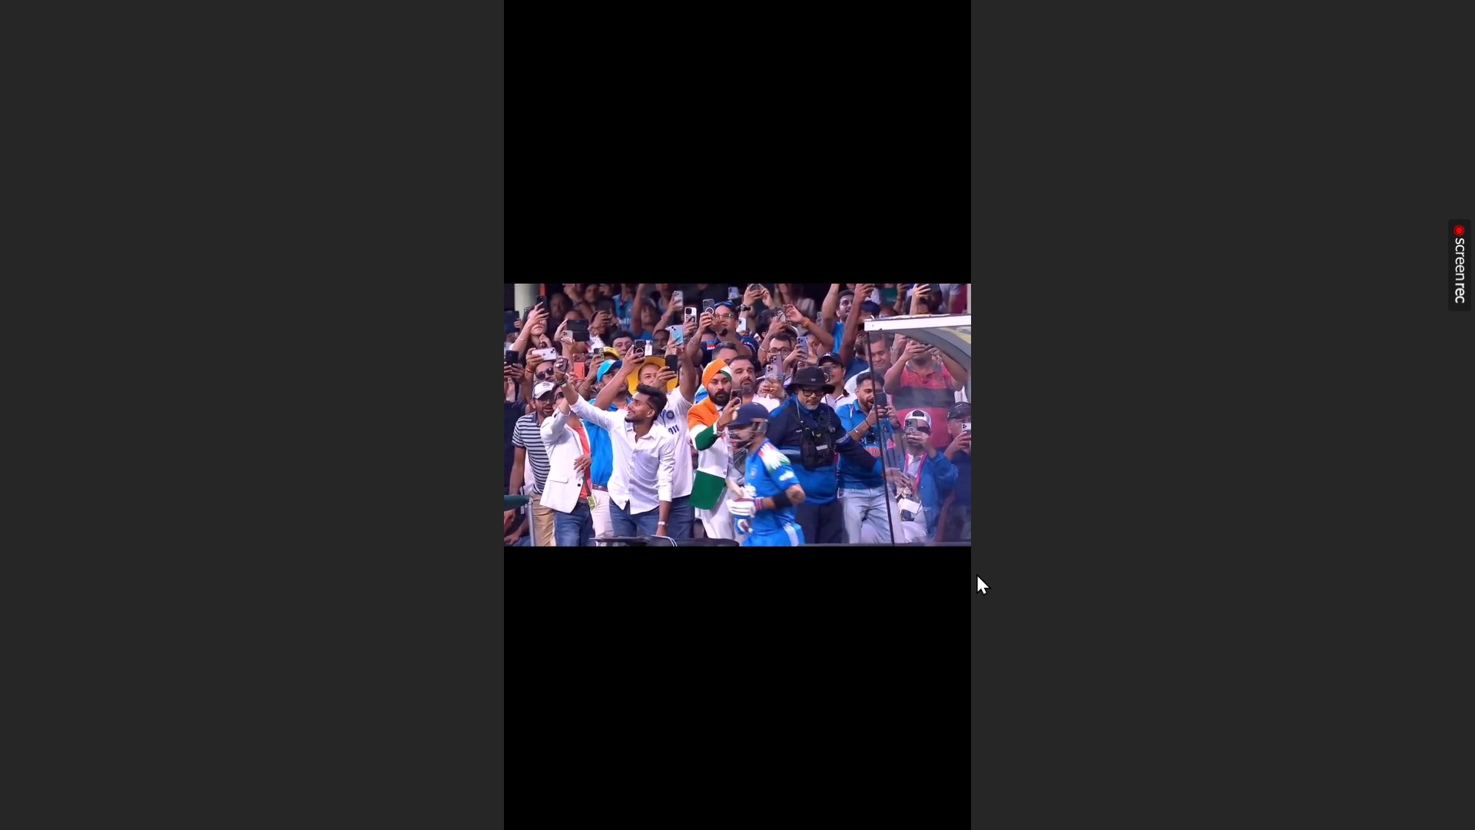
key(Escape)
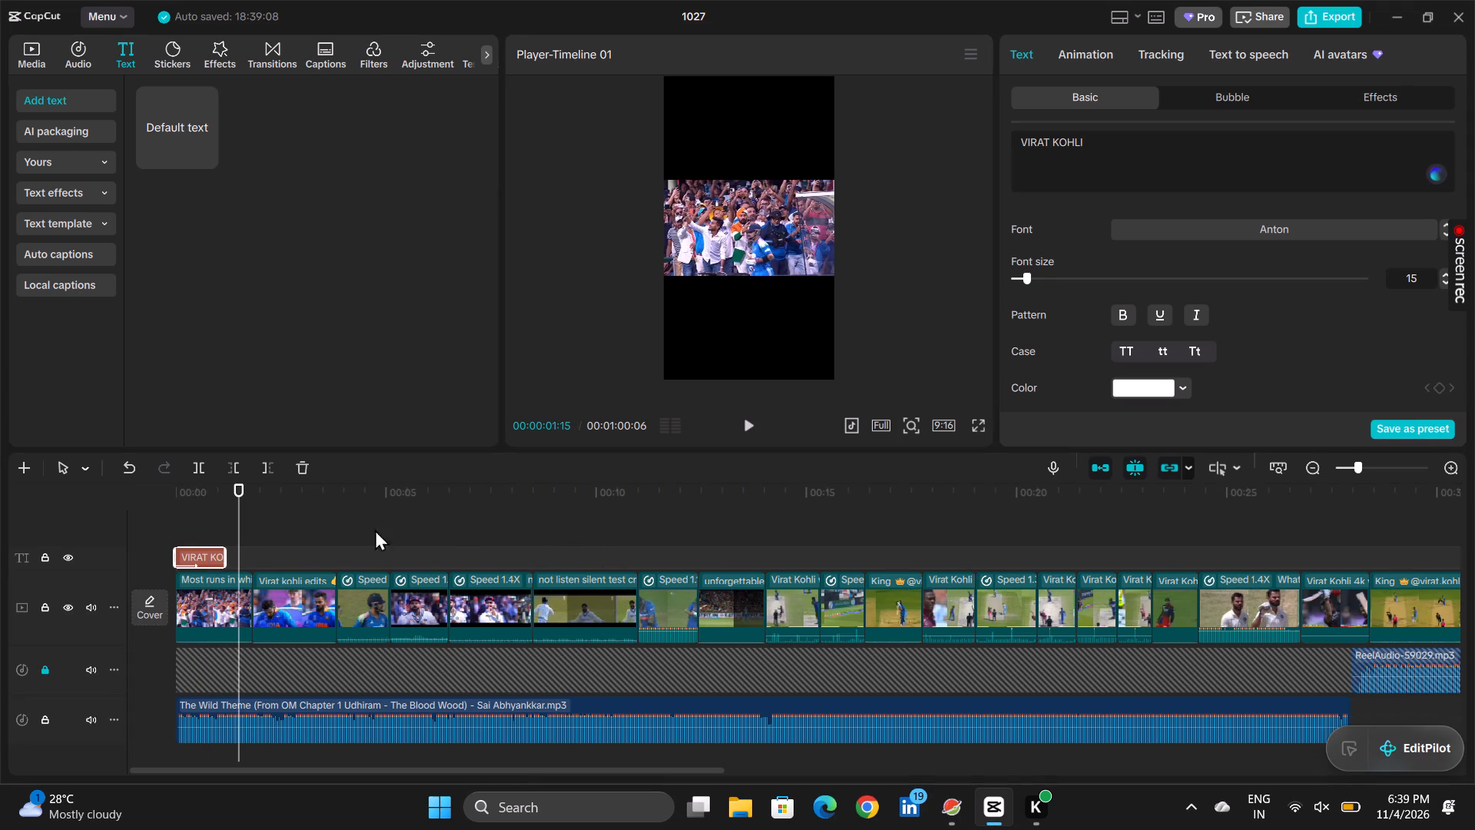
Return to the timeline's start and play the opening in full screen to examine the title's entrance and exit.
click(167, 532)
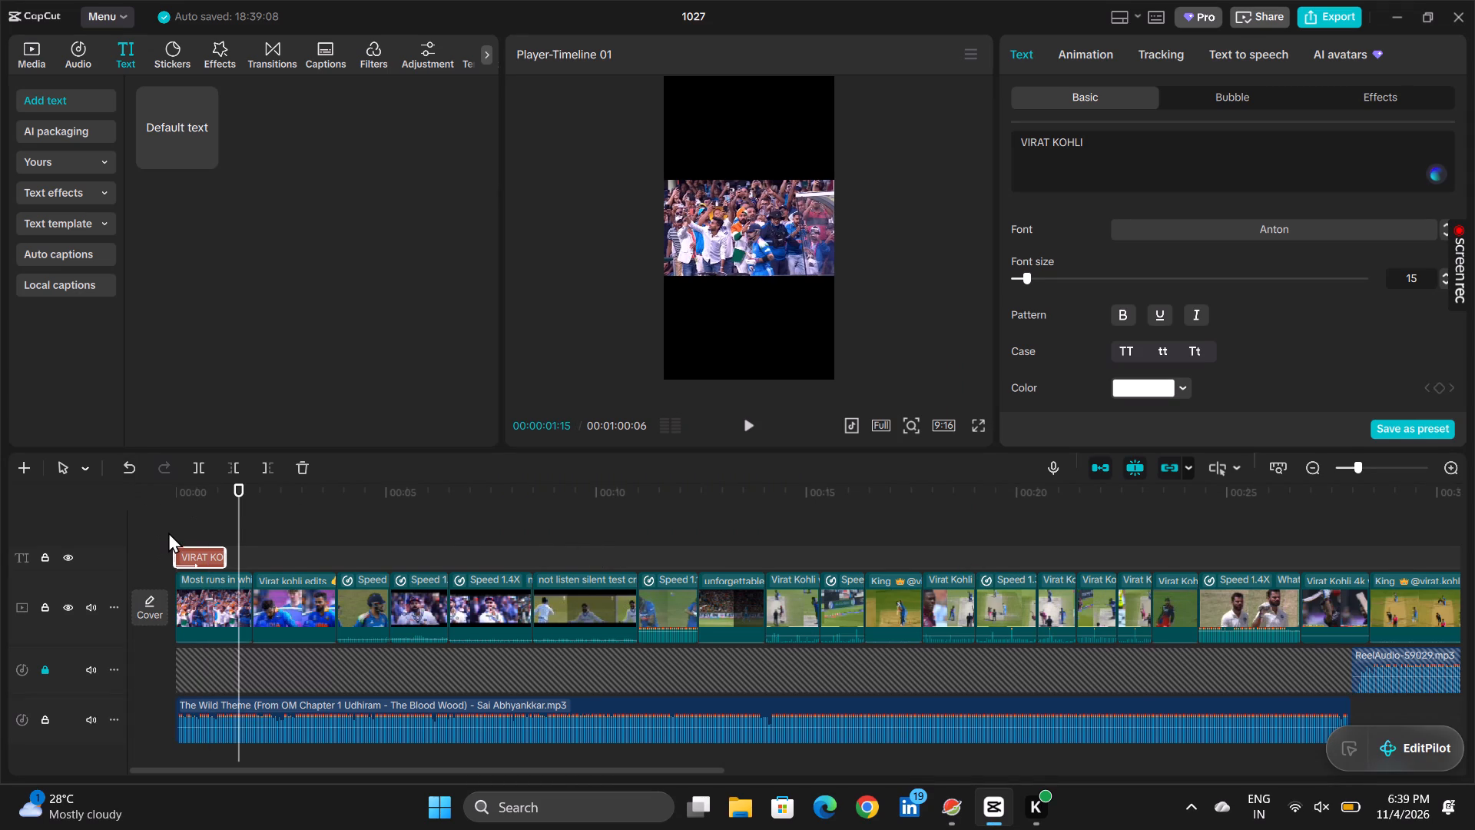
click(168, 532)
click(171, 530)
drag(236, 519, 89, 493)
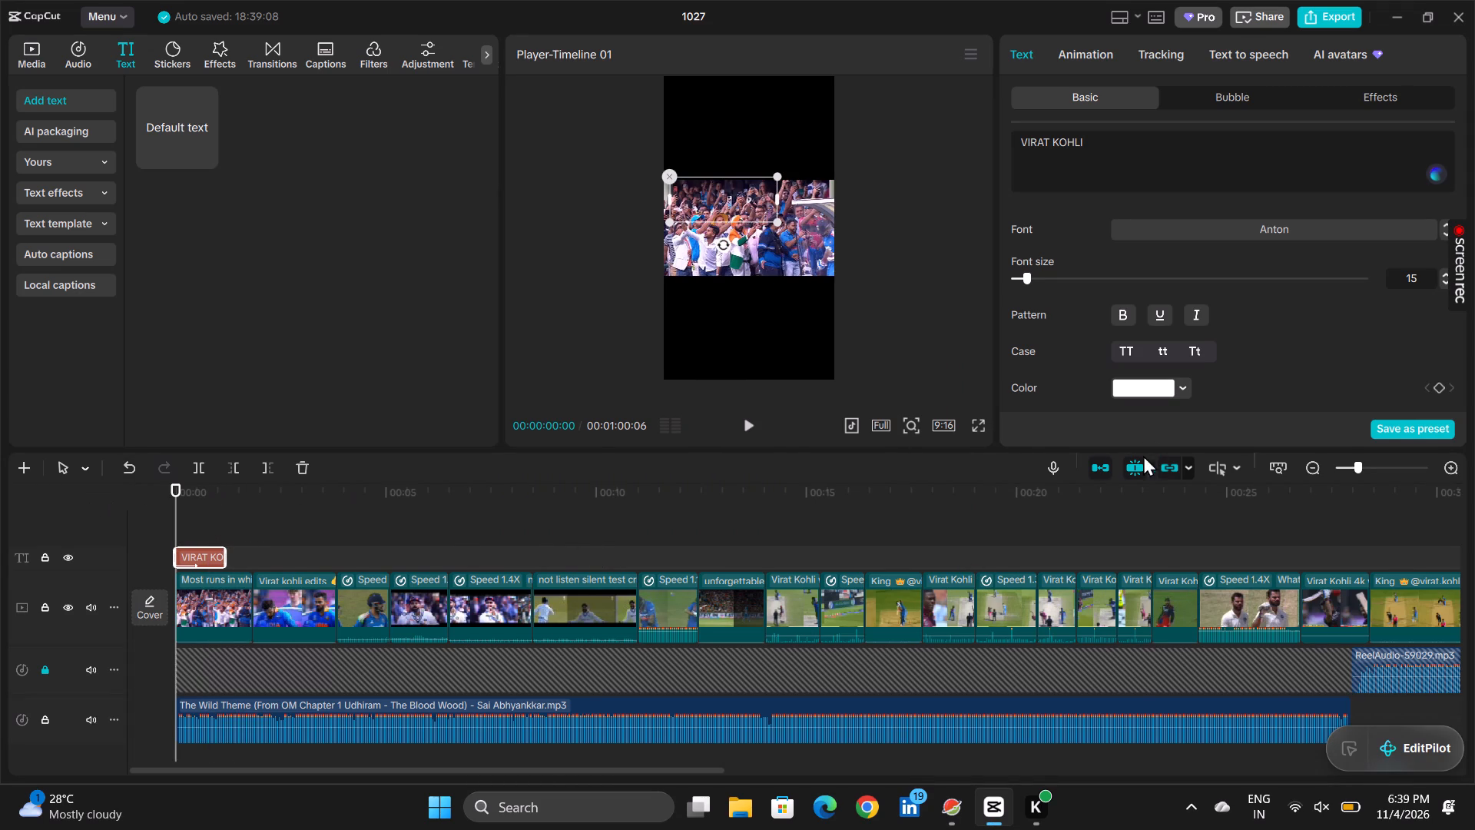
click(974, 421)
key(space)
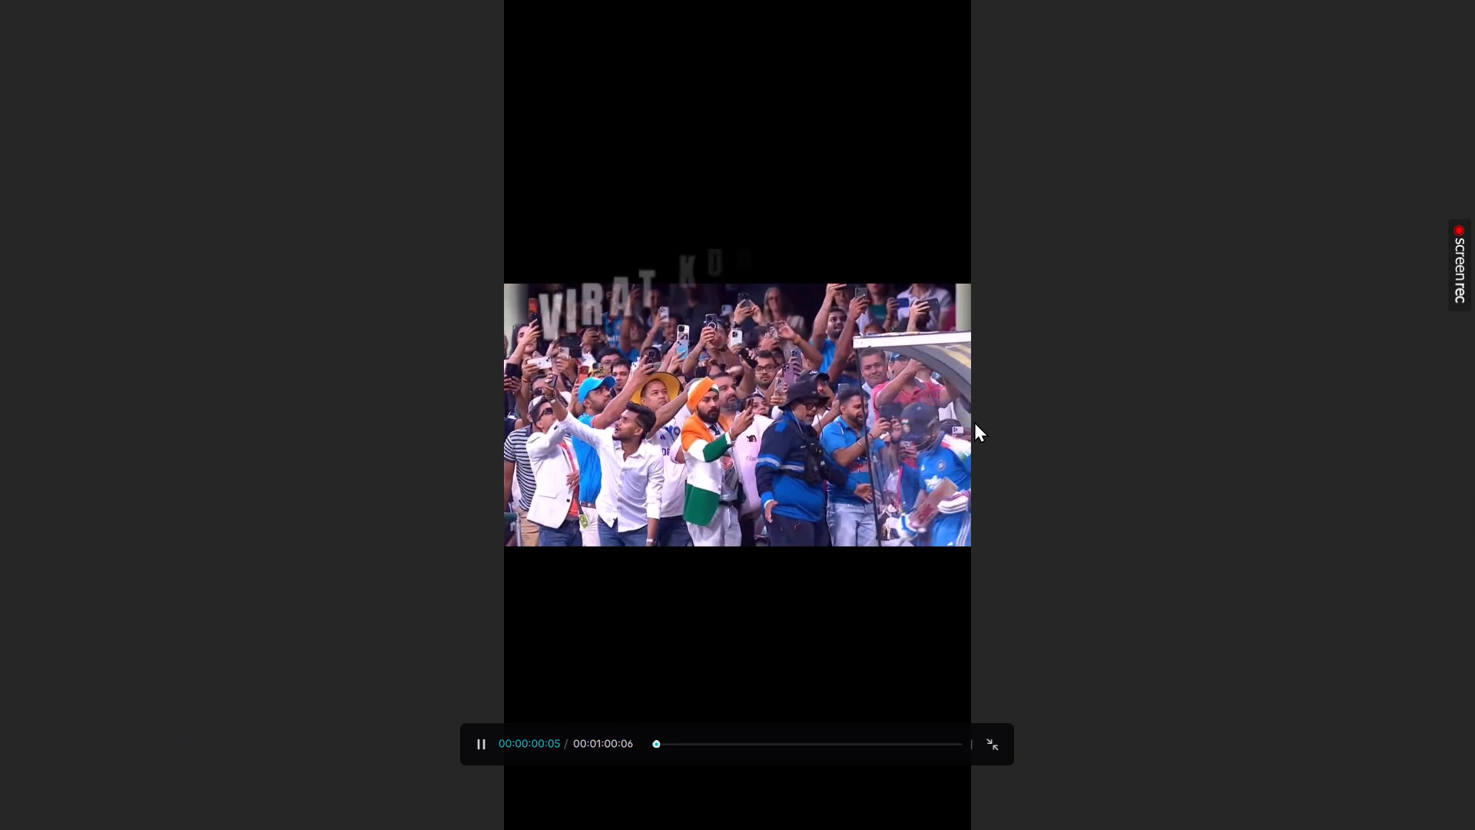
key(space)
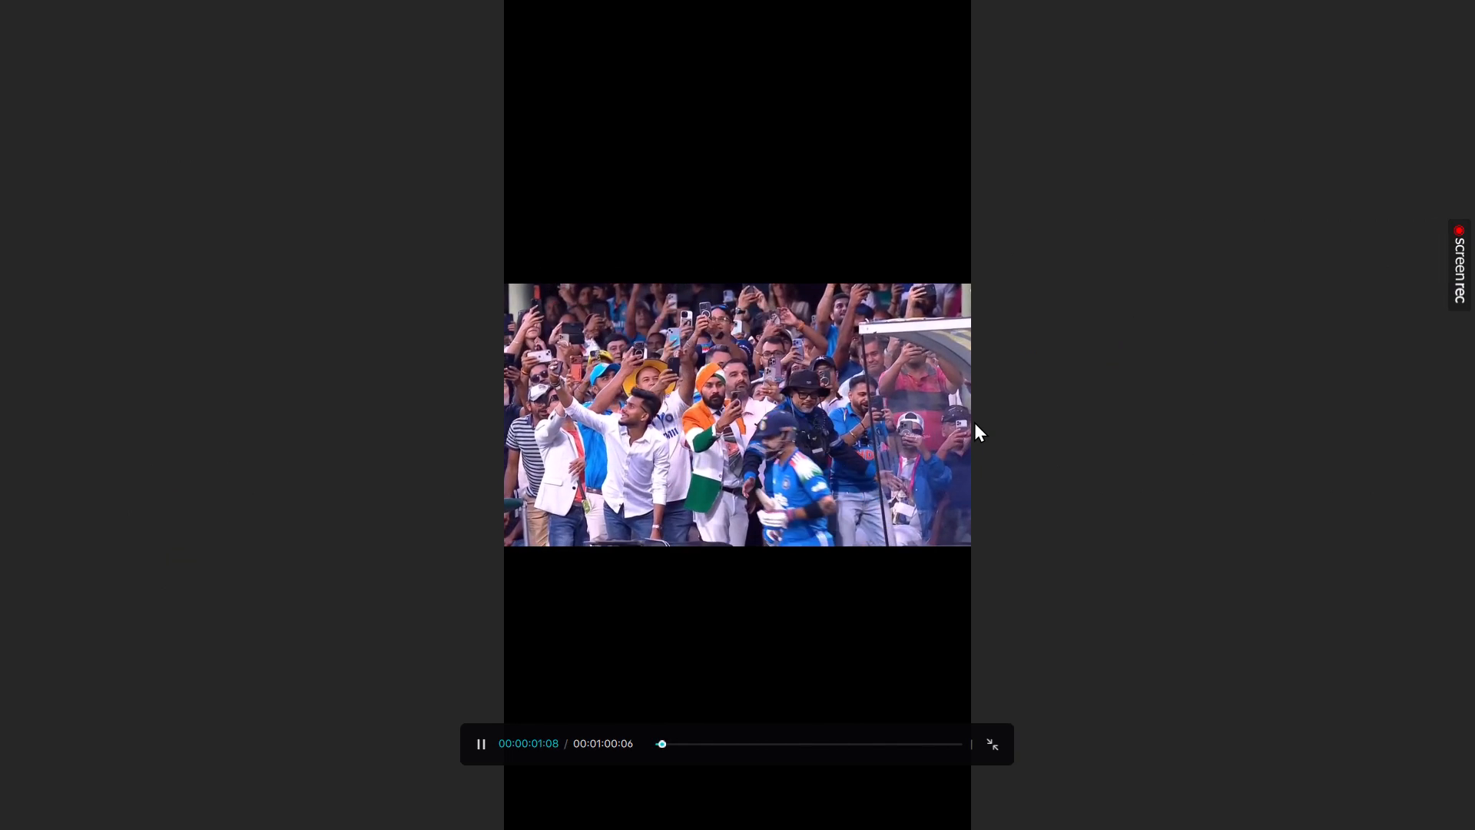
key(Escape)
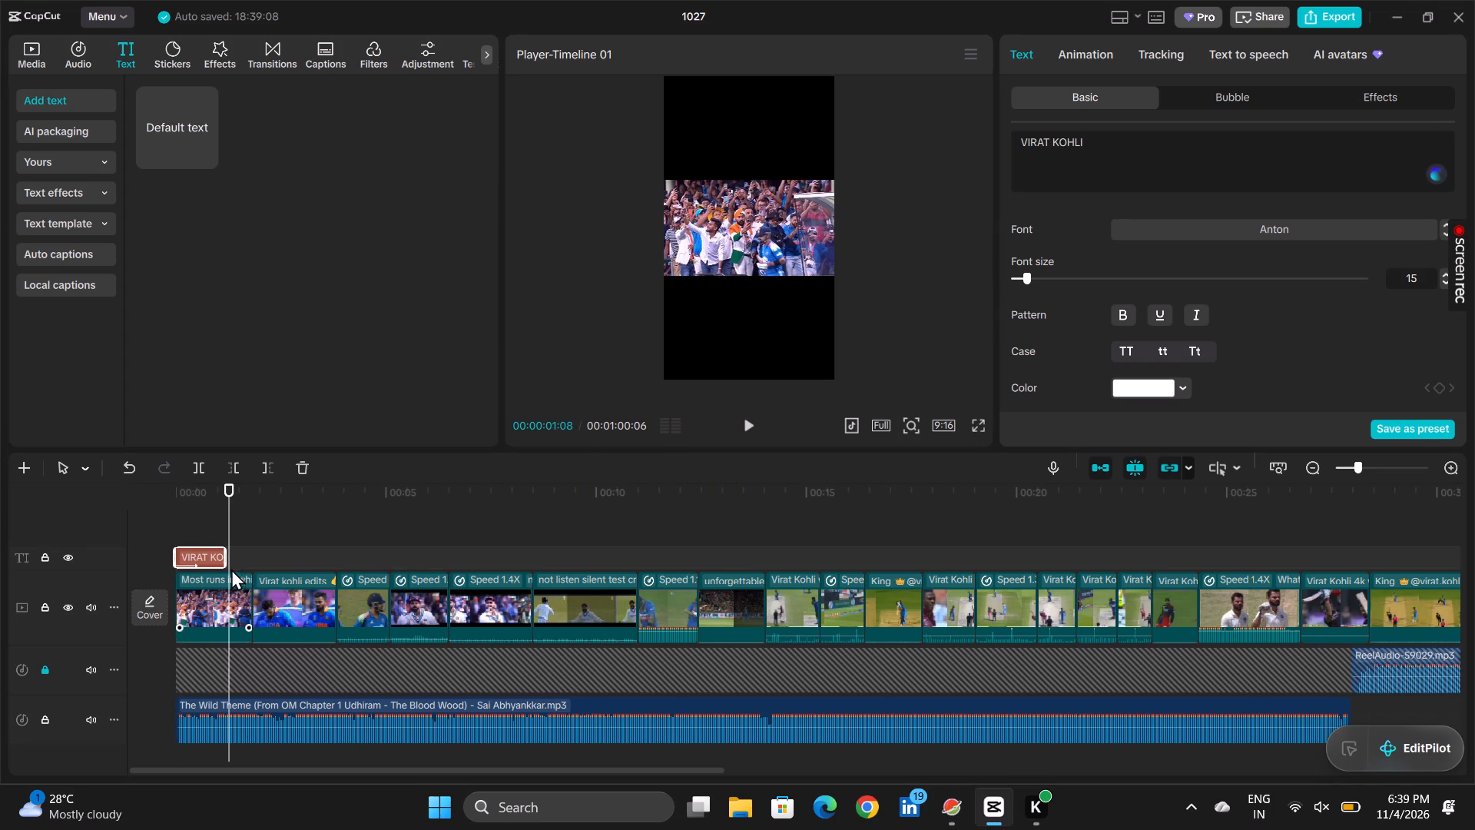
Extend the end of the VIRAT KOHLI title clip to the playhead at 00:00:01:08 and play onward into the second clip.
drag(224, 561, 233, 559)
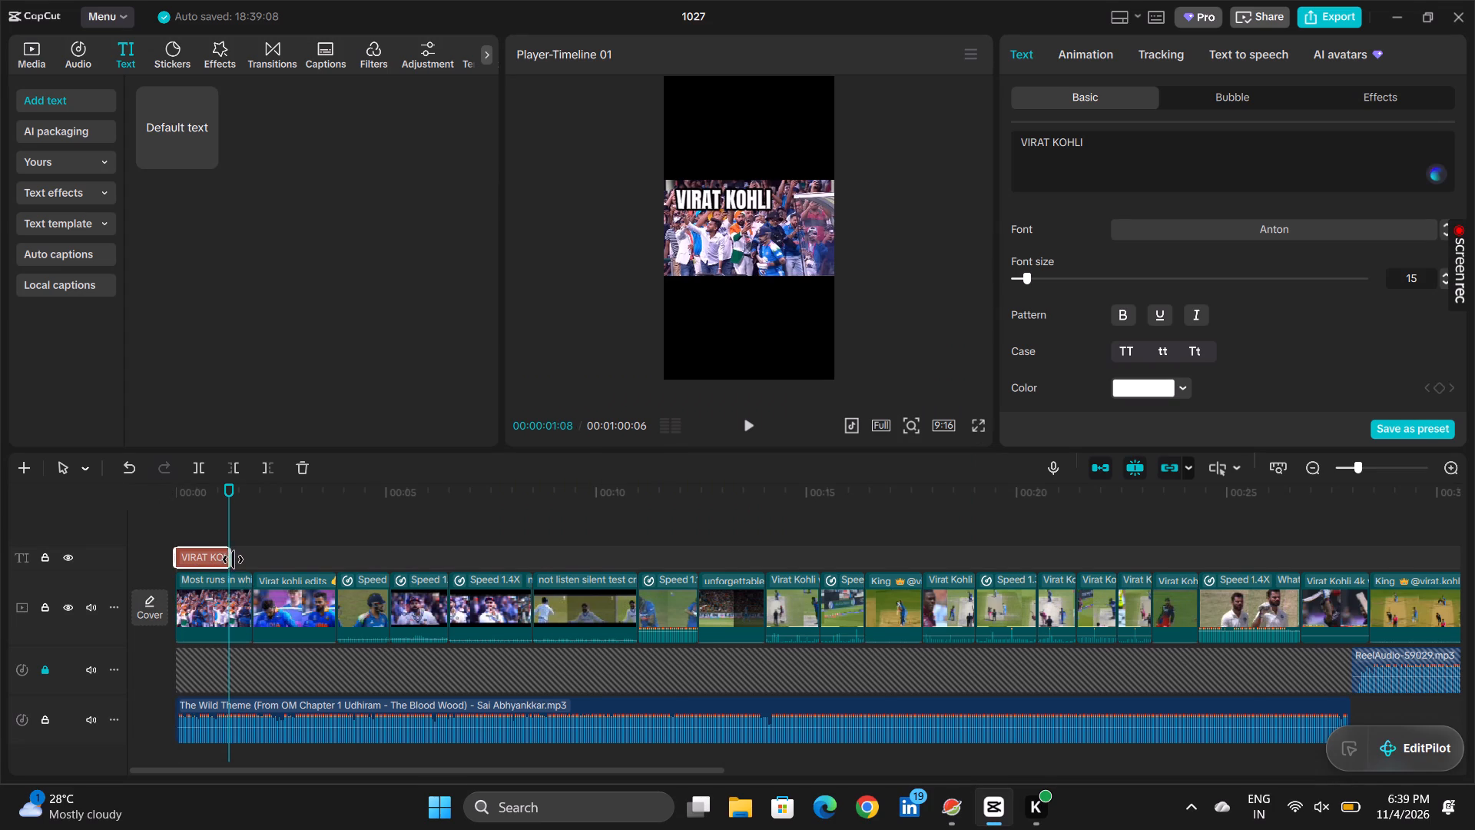
drag(233, 559, 231, 560)
click(212, 523)
key(space)
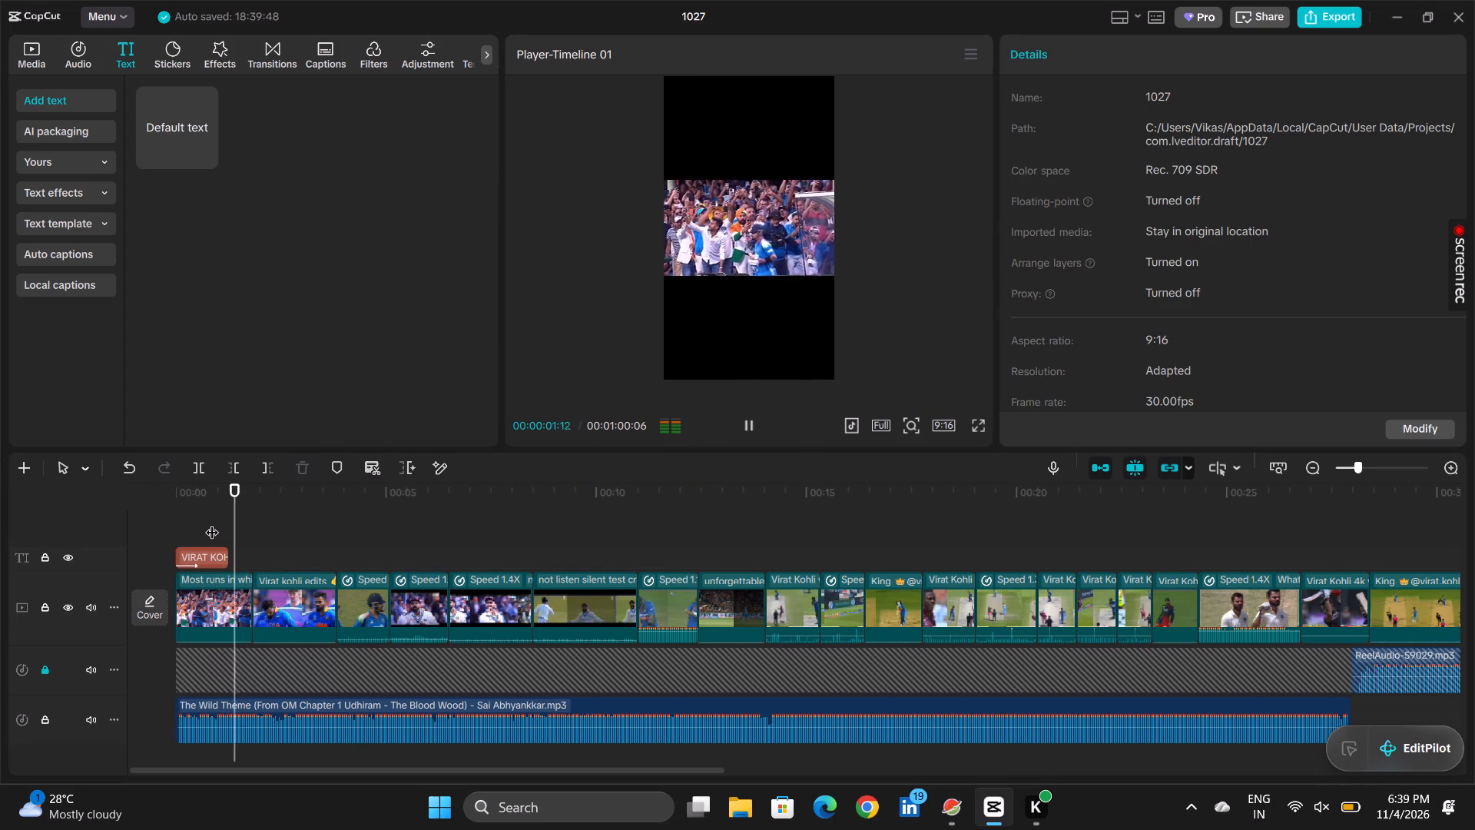
key(space)
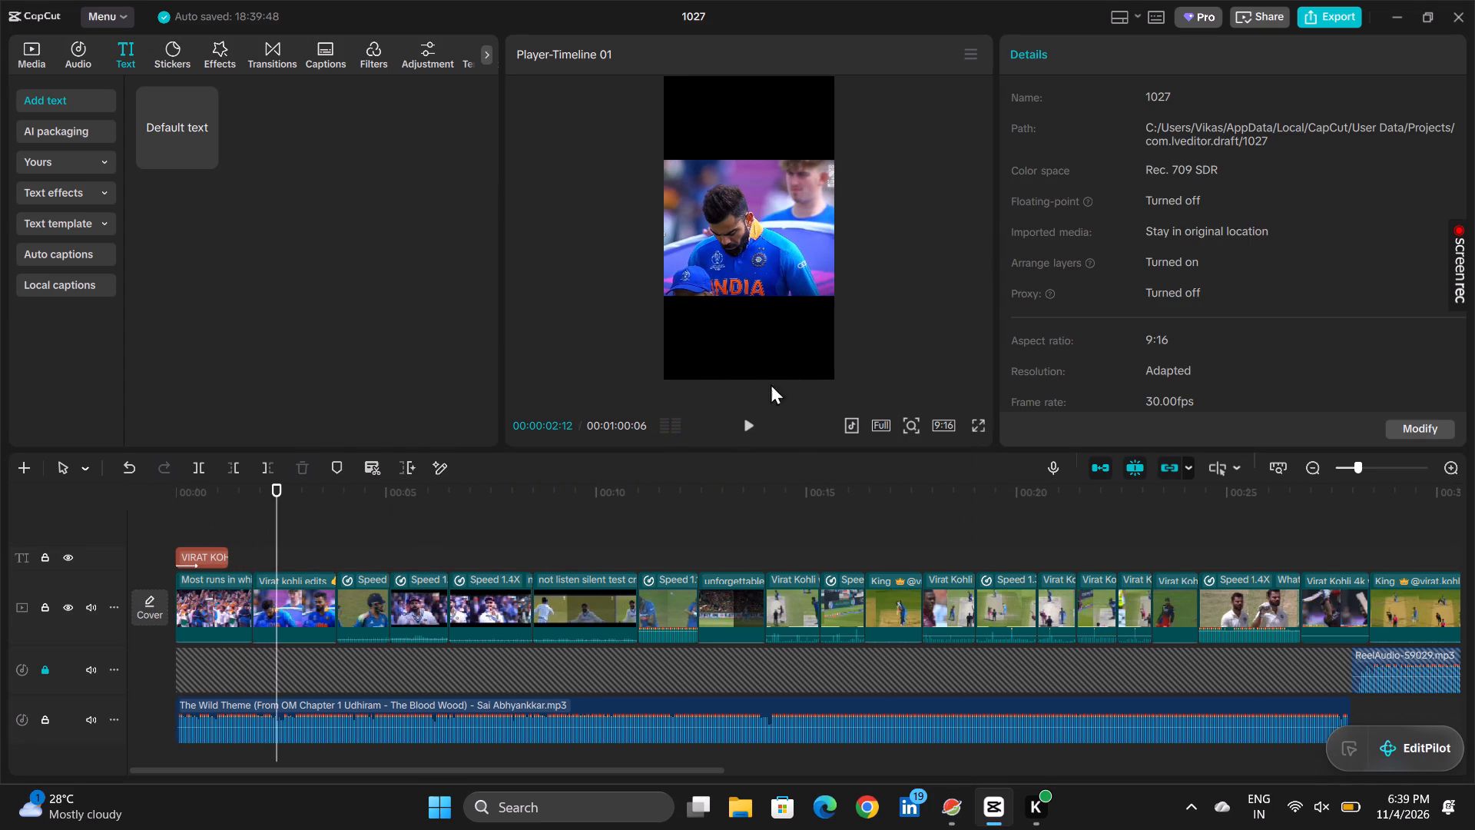
Play the edit in full screen from its start to about 00:00:31:20, pausing on several shots to examine the clips' framing and cuts.
click(972, 432)
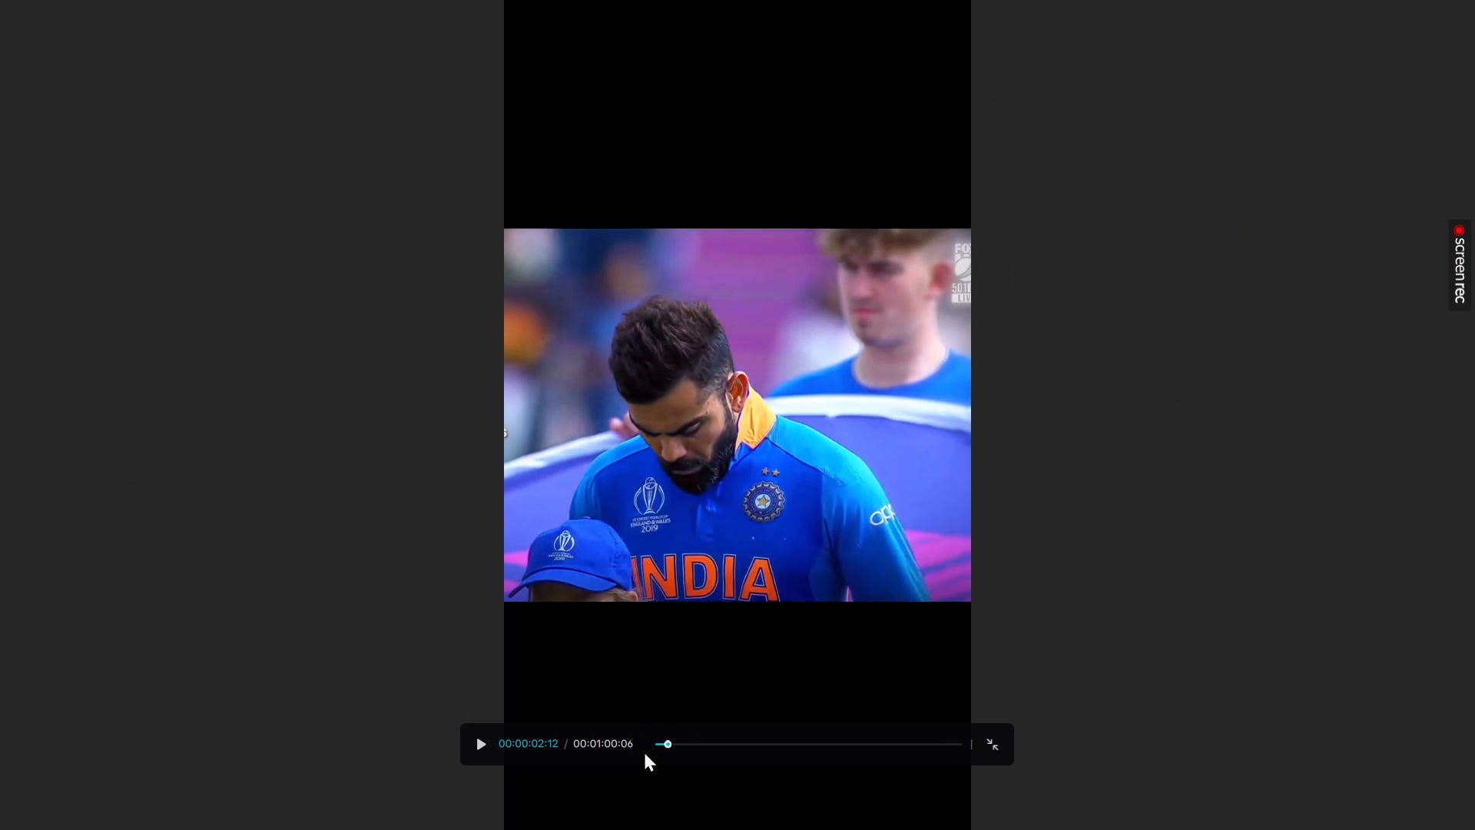
click(656, 745)
key(space)
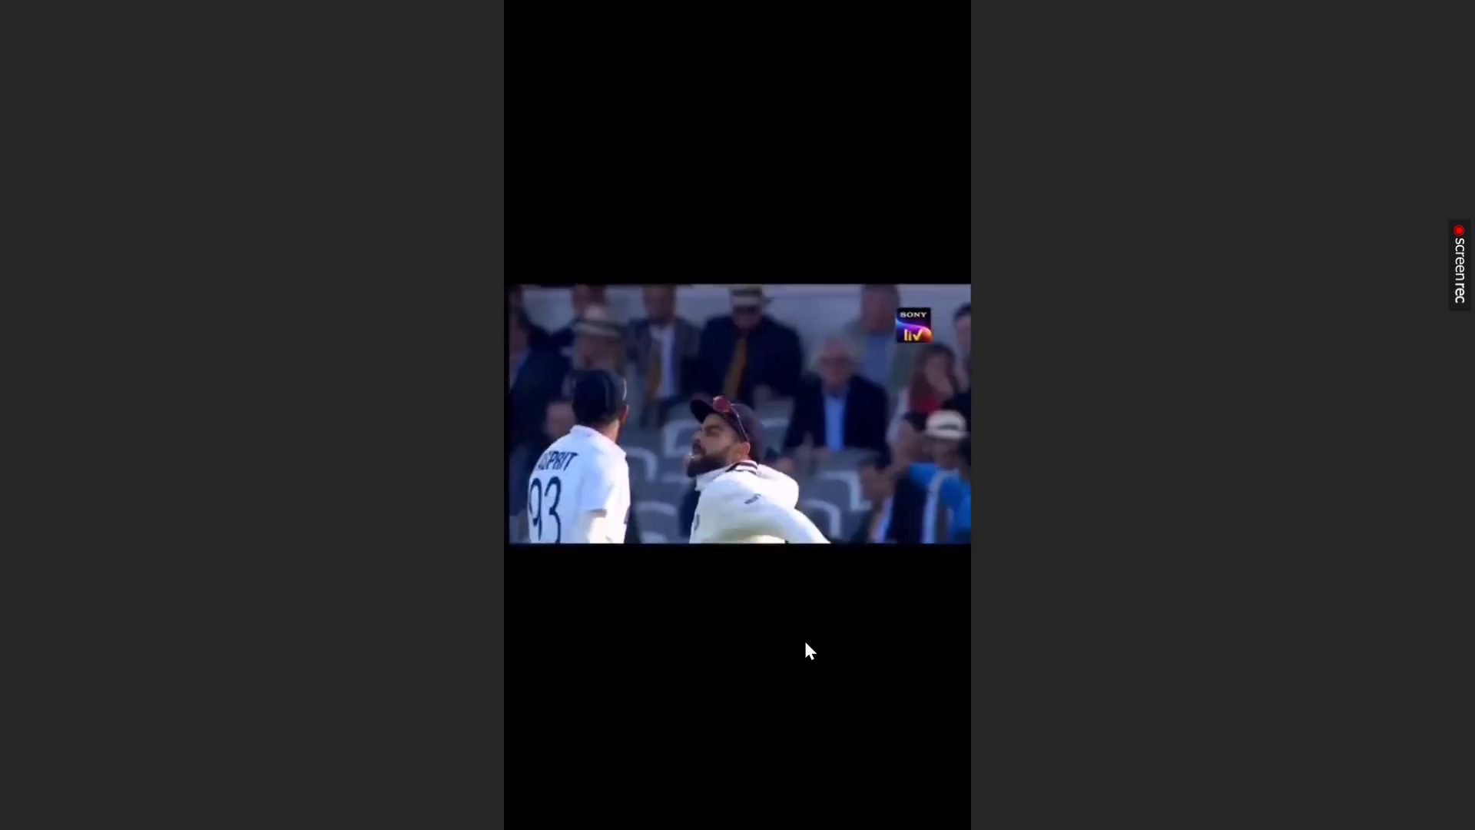
key(space)
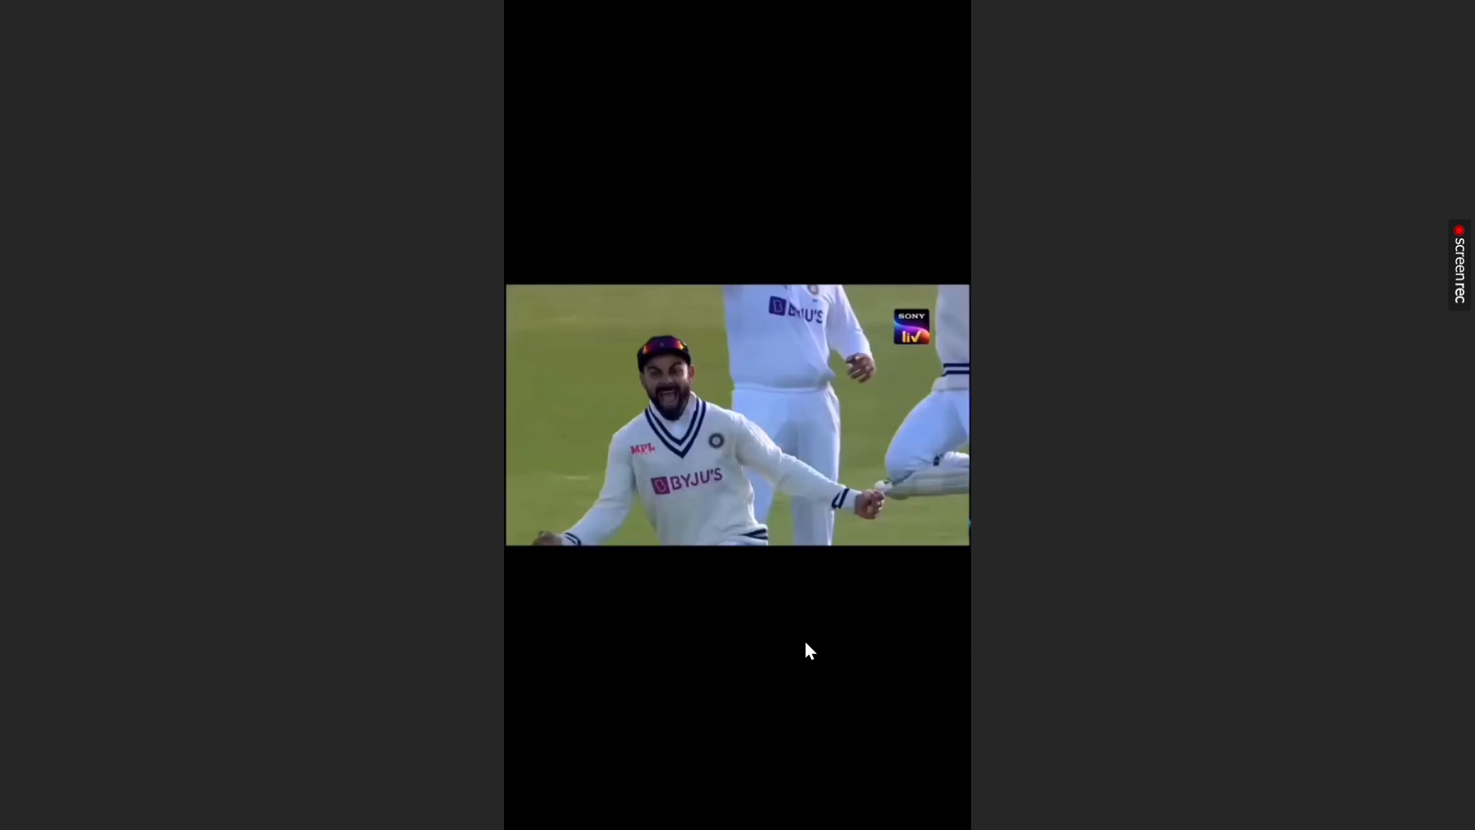
key(space)
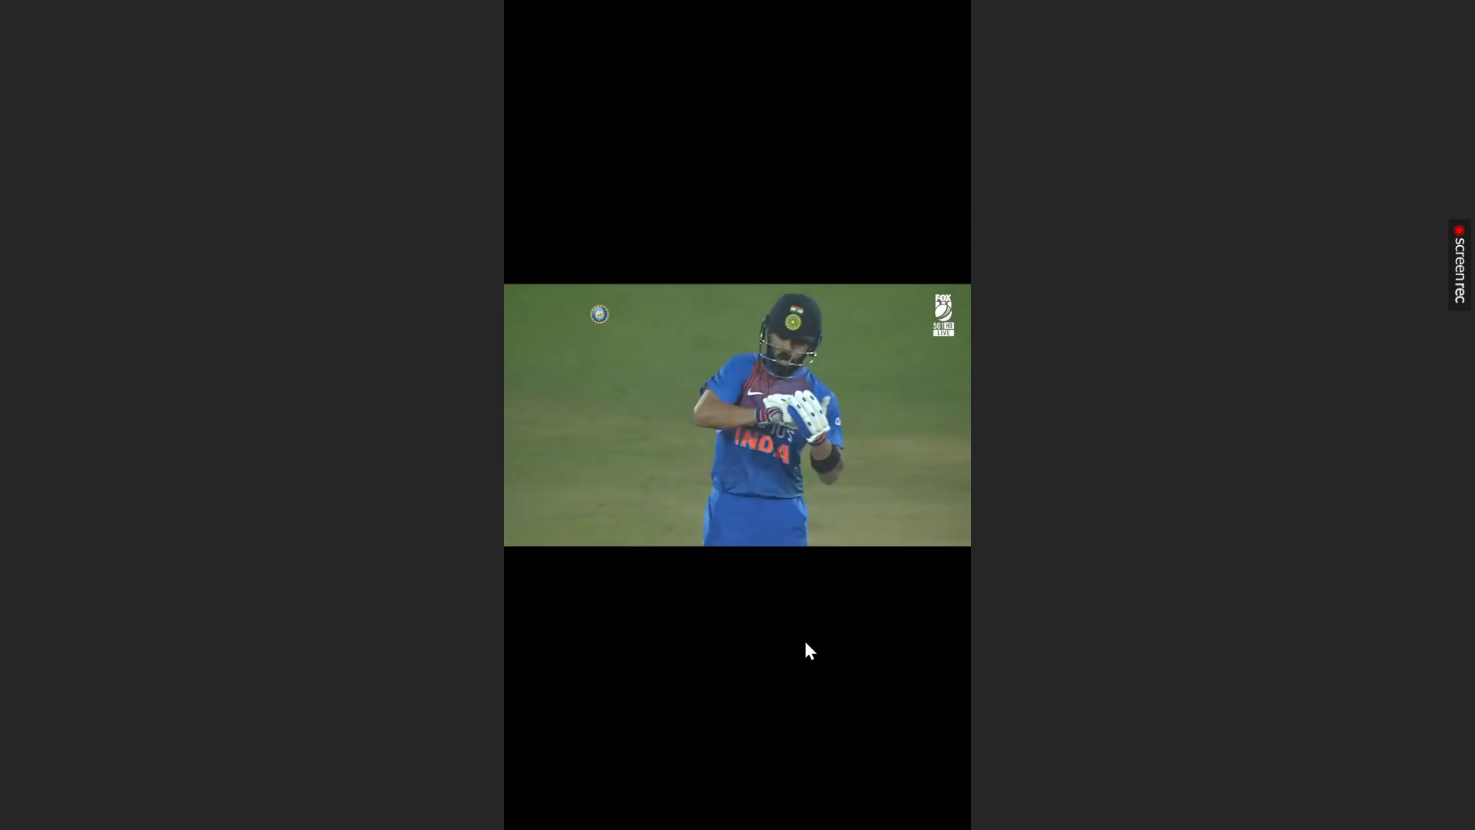
key(space)
key(space)
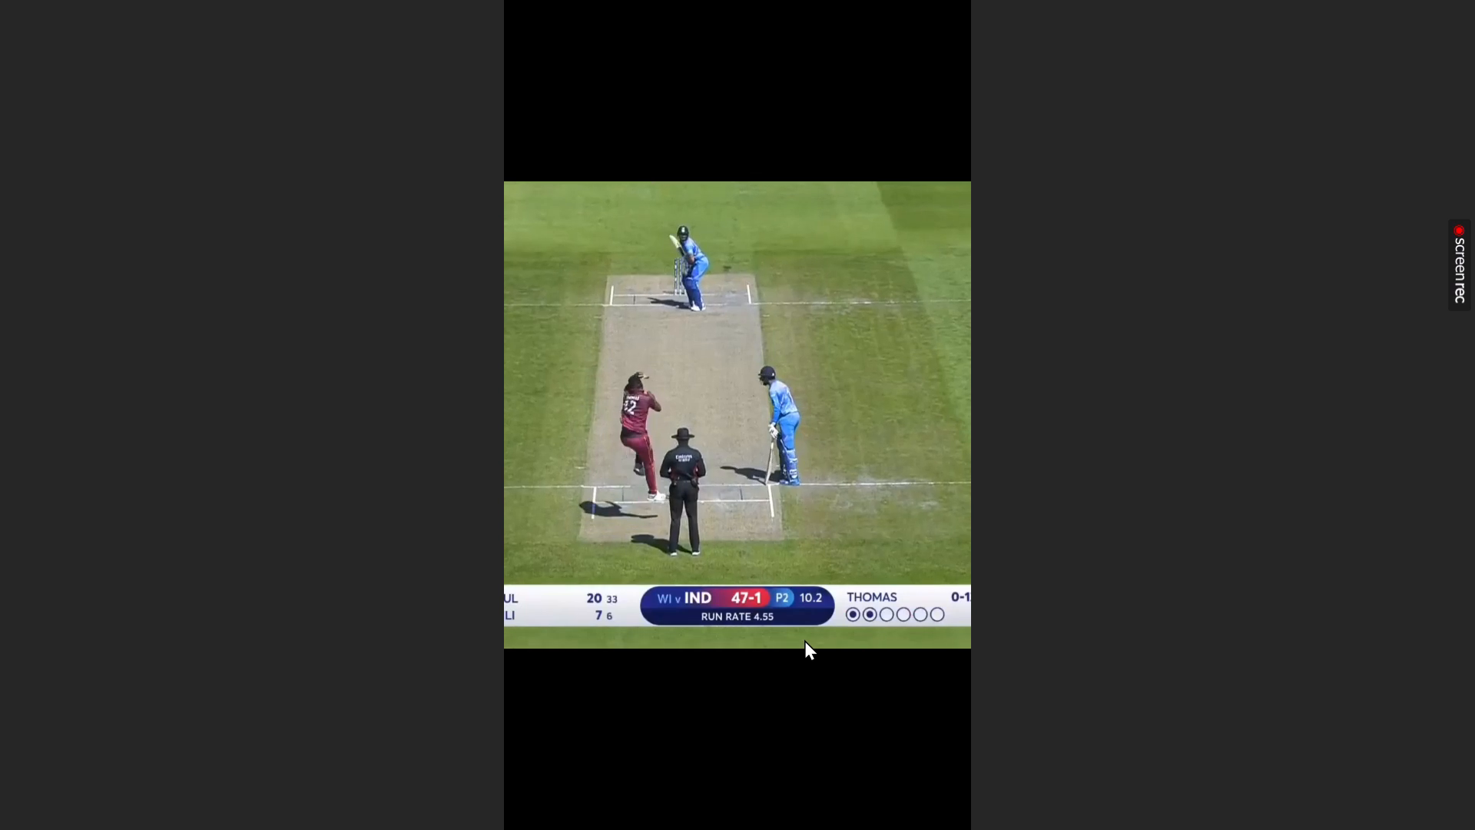
key(space)
key(space)
key(space)
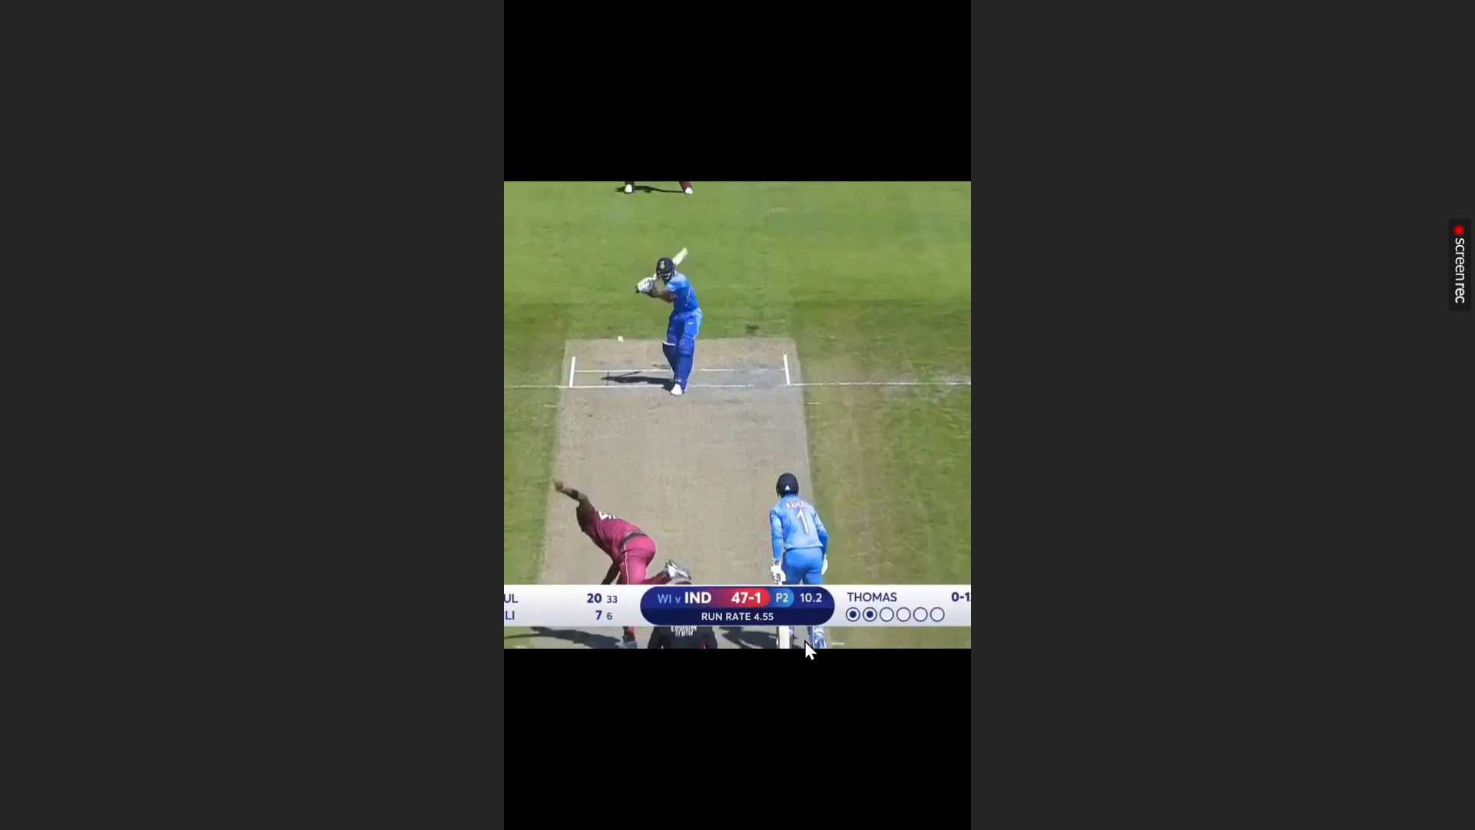
key(space)
key(space)
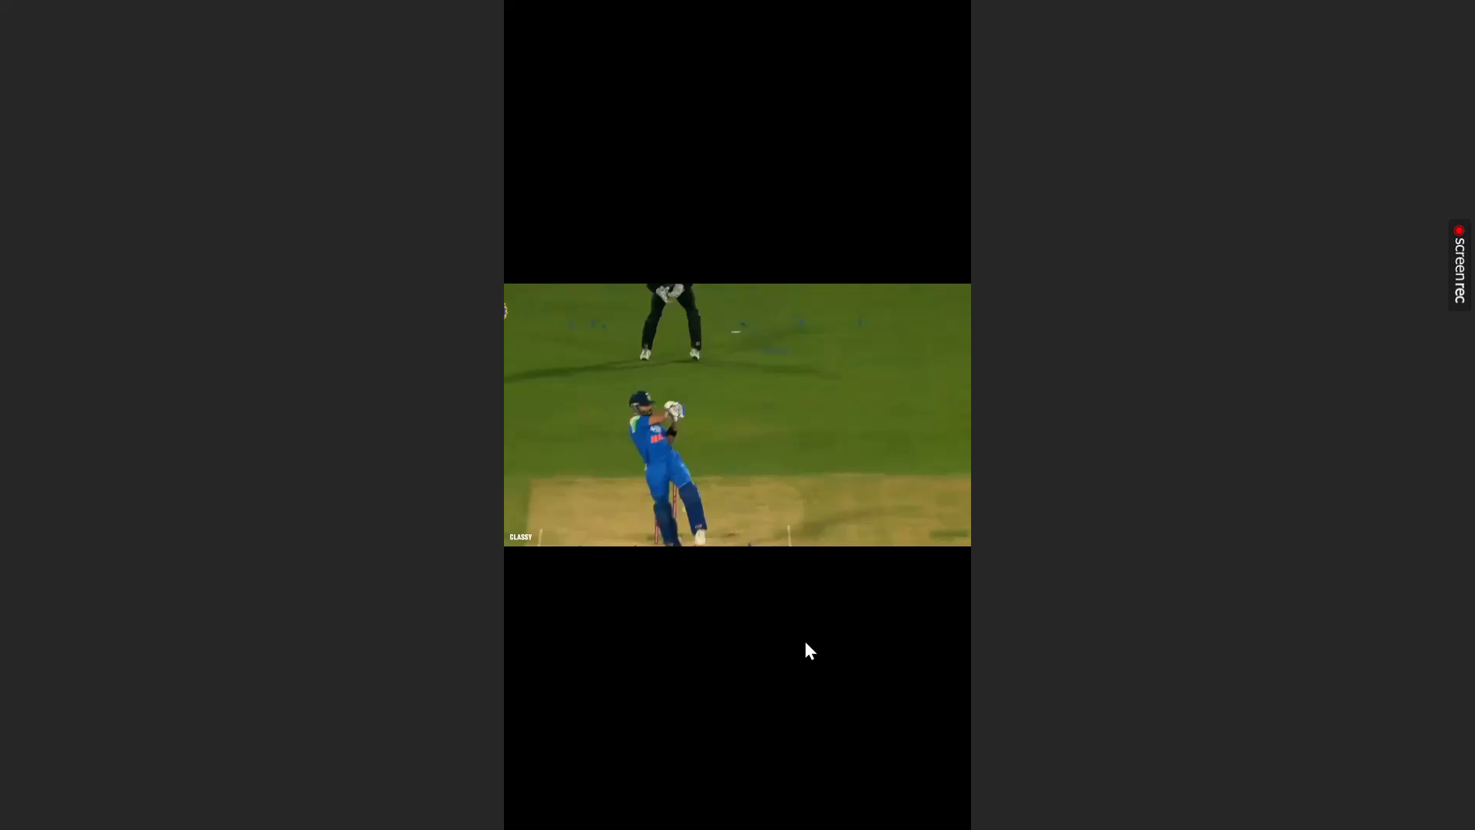
key(space)
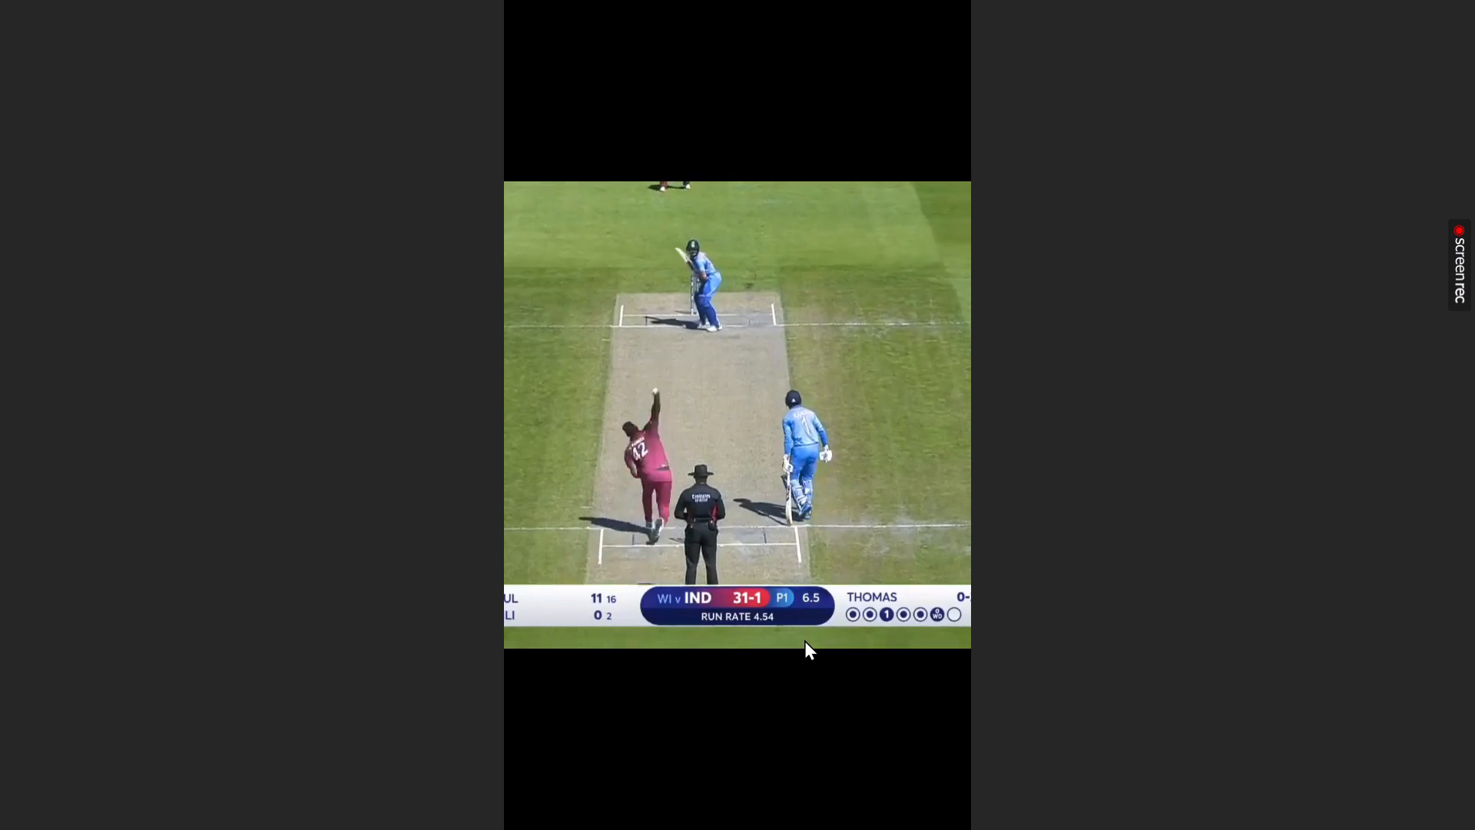
text(n)
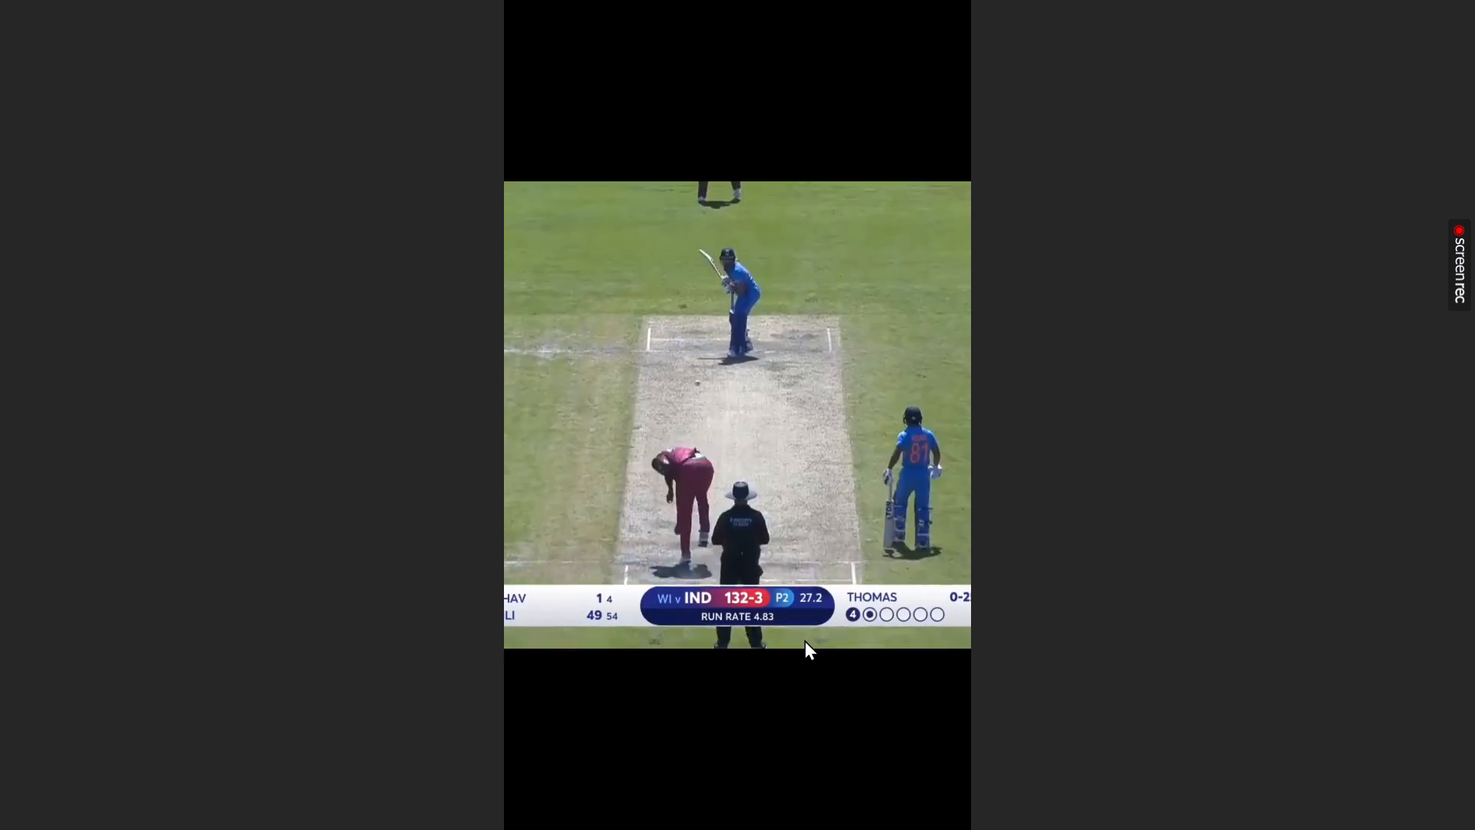
key(space)
key(space)
key(space)
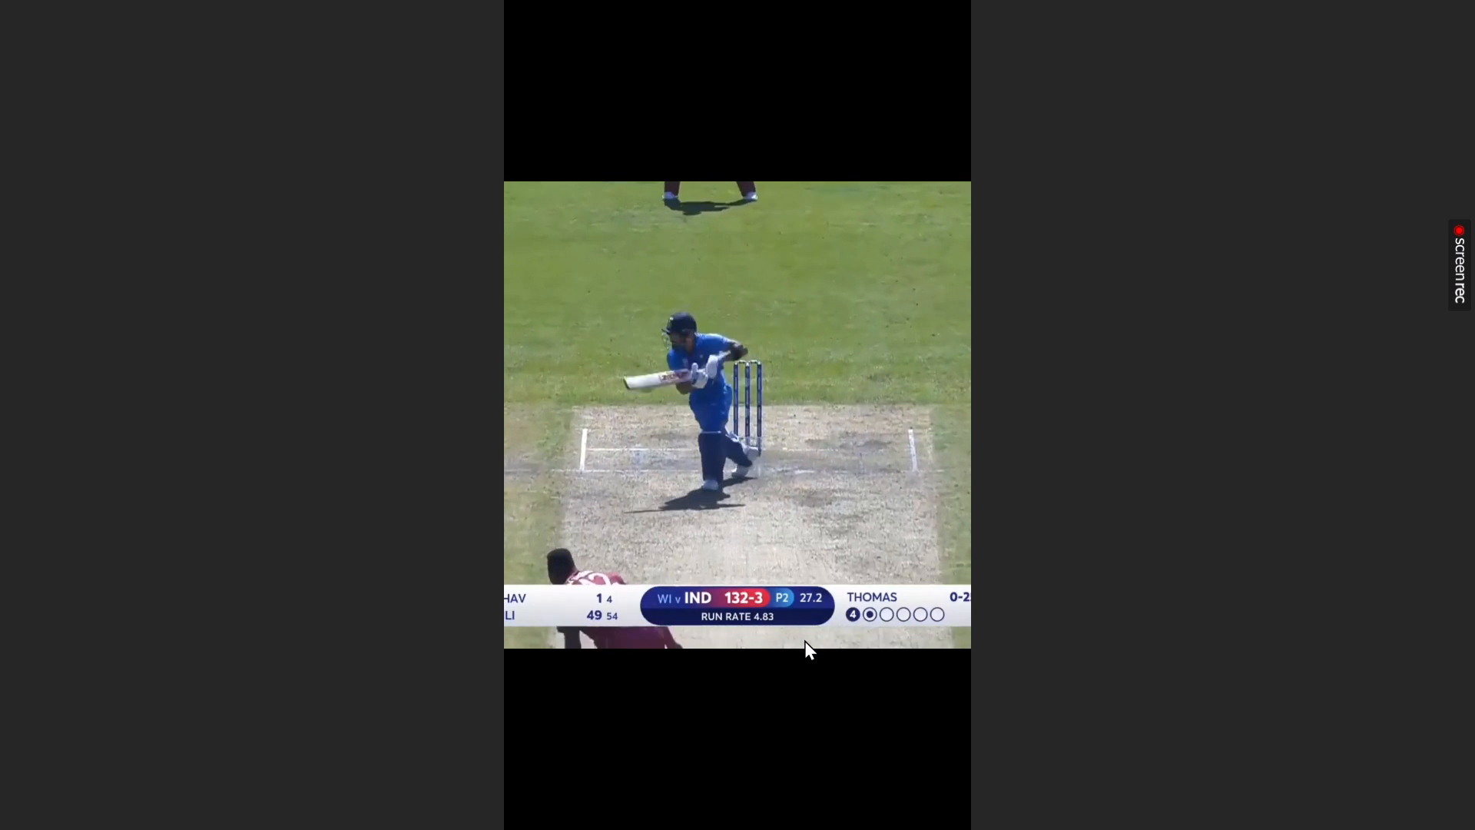
key(space)
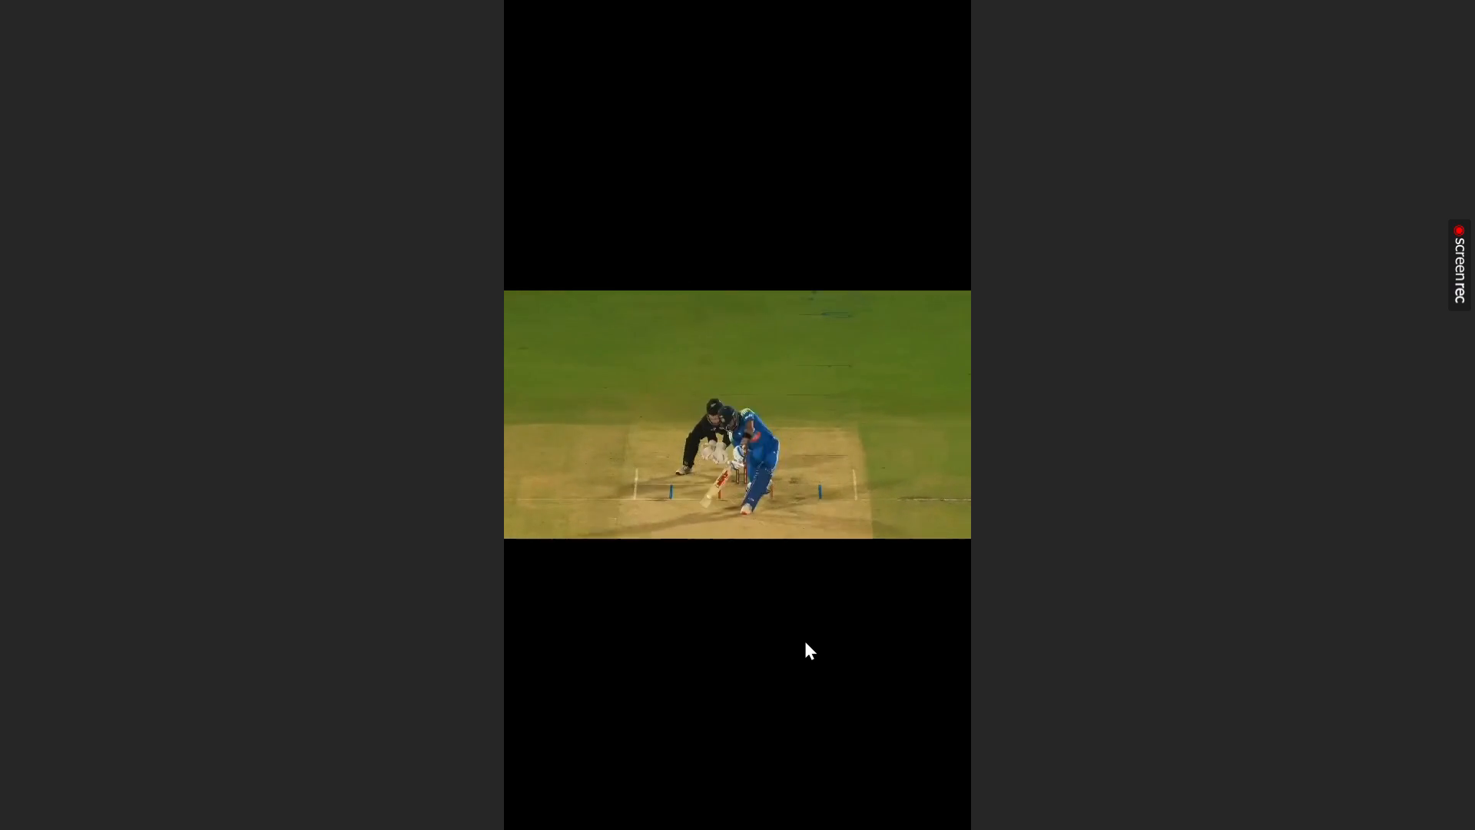
key(Escape)
key(space)
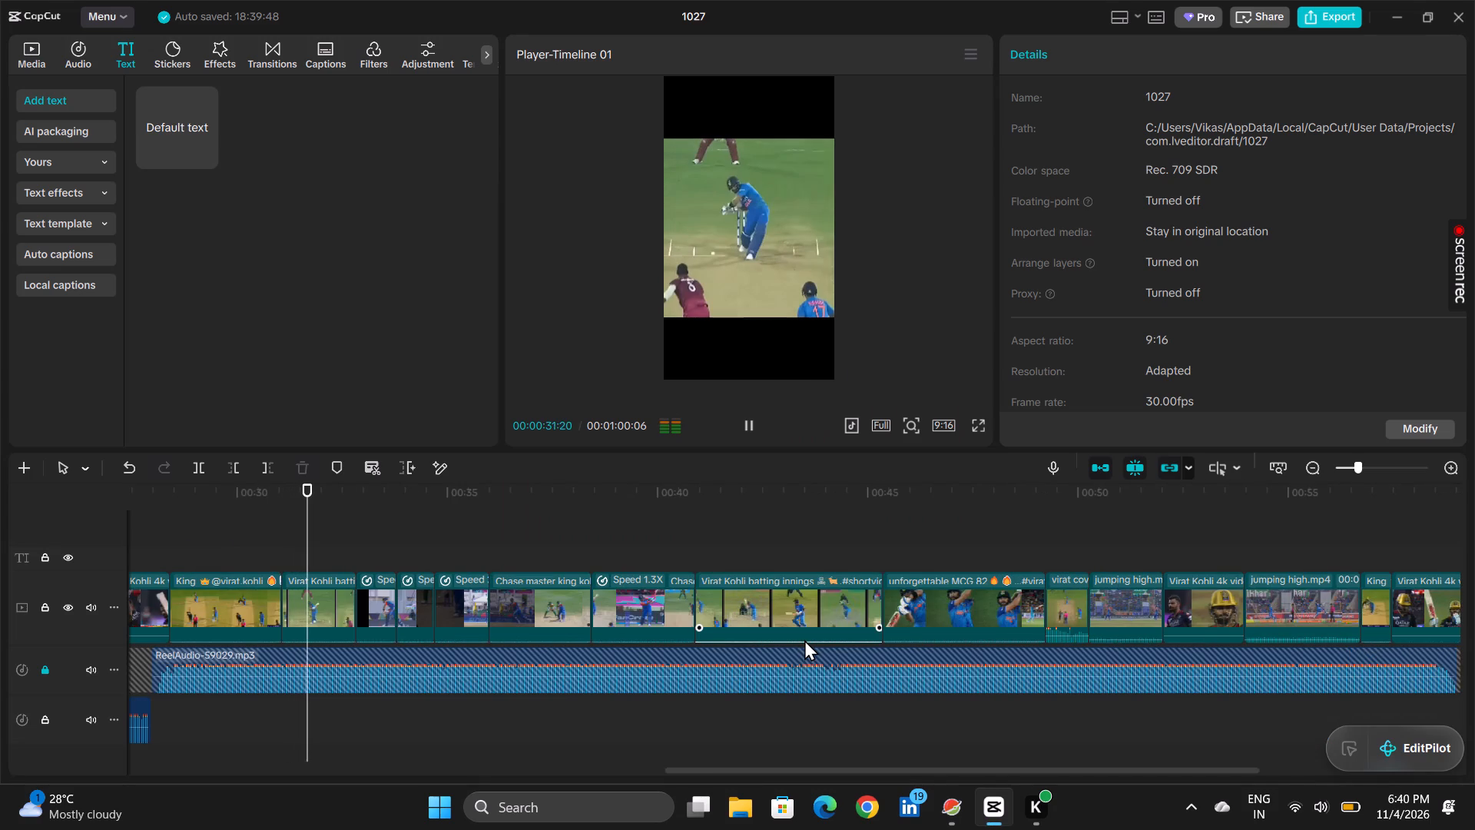
click(1182, 533)
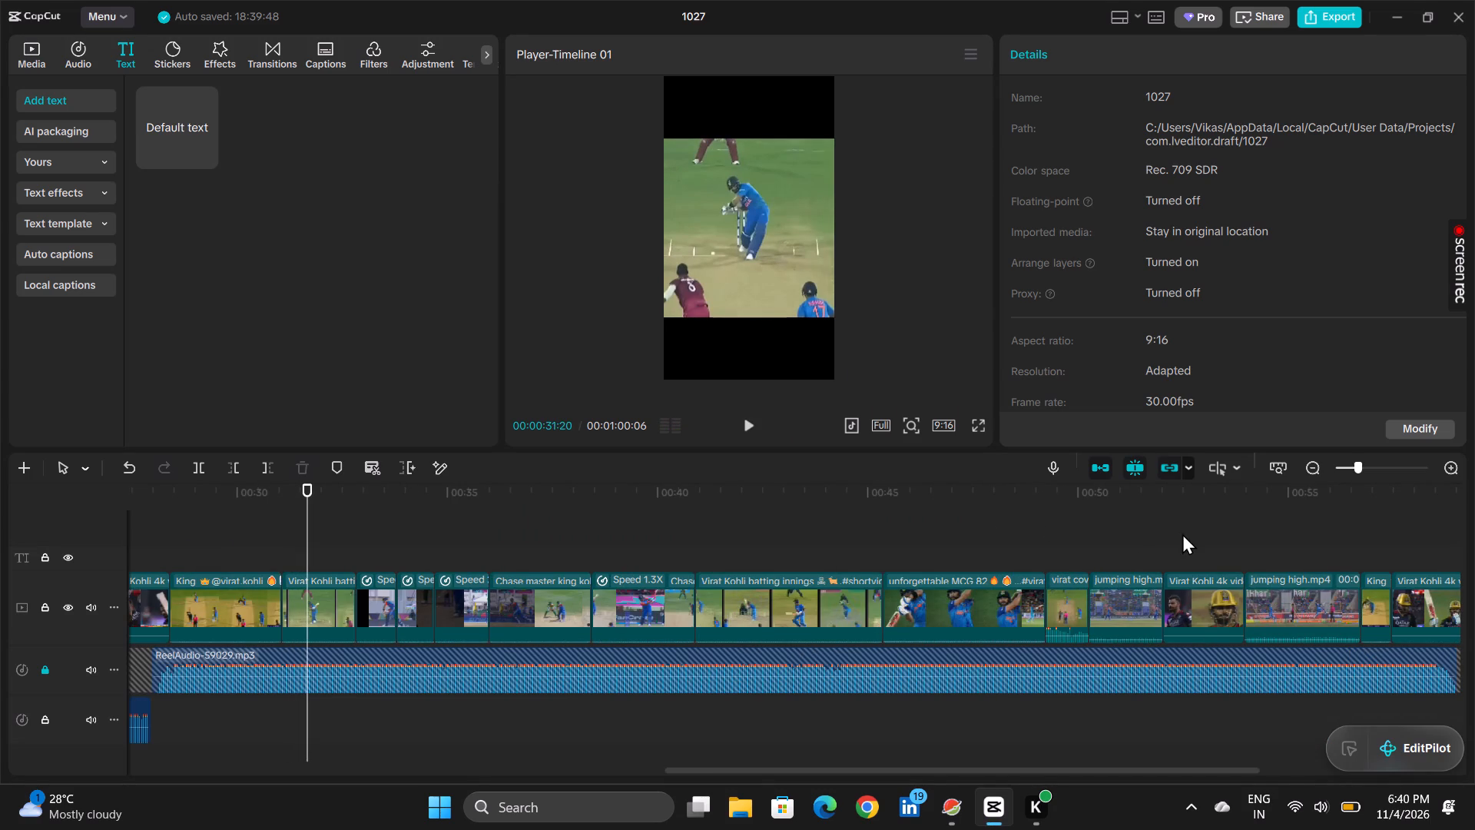
Crop the bottom of the Virat Kohli 4k clip at 00:00:27:14 to cut off the score strip.
click(445, 556)
scroll(445, 556, right, 1)
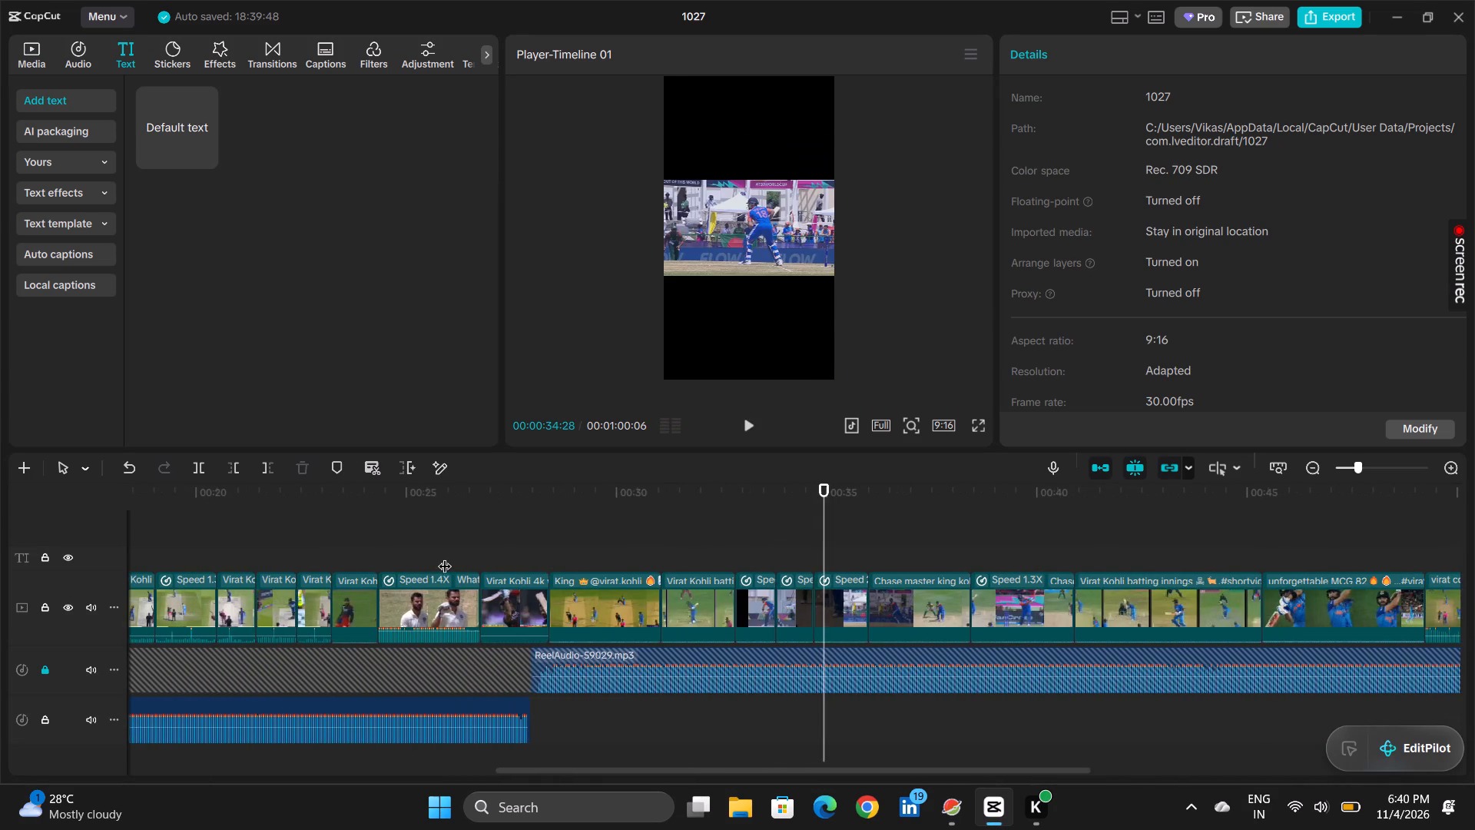
click(509, 537)
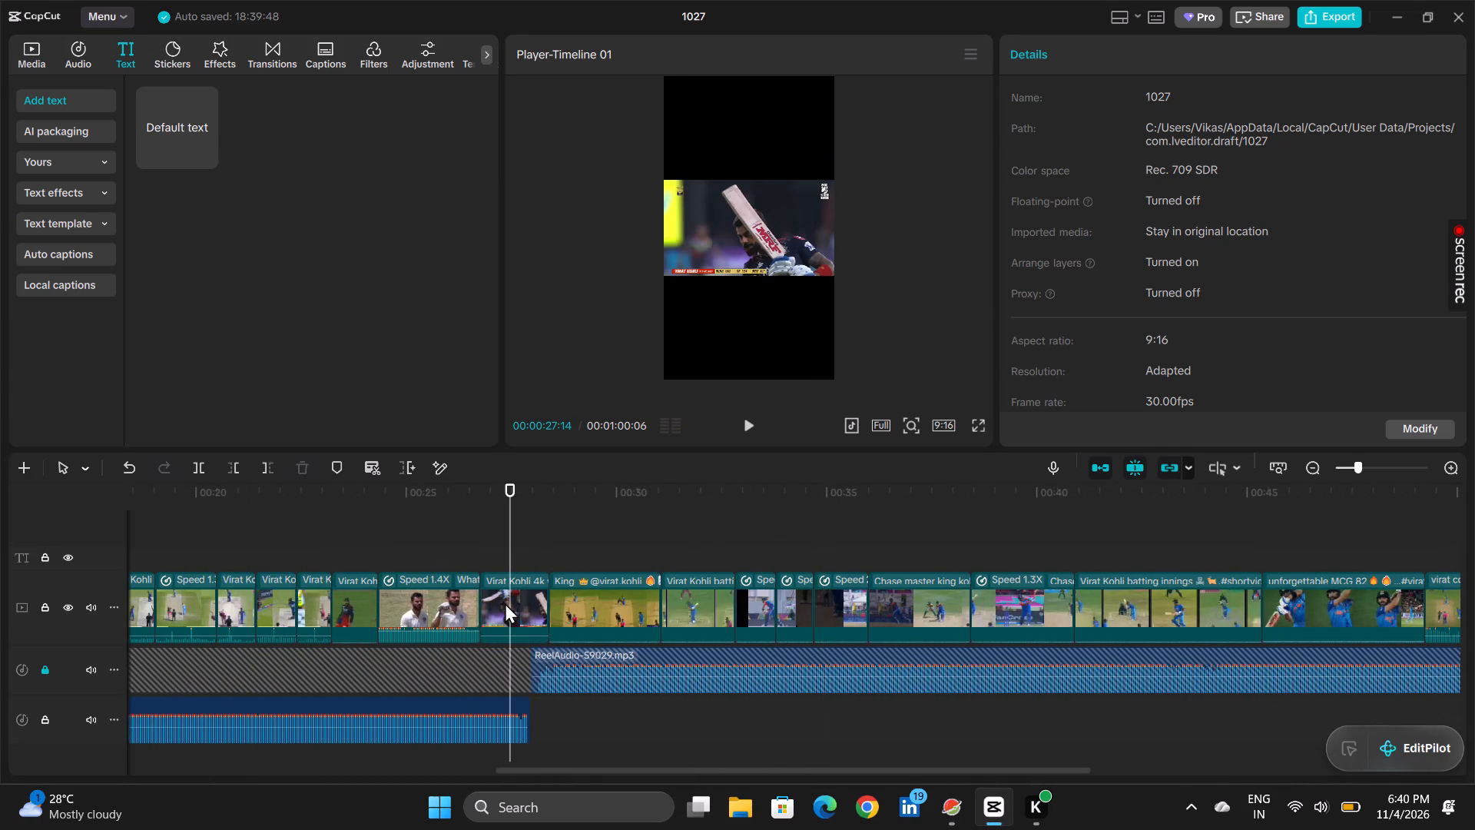
click(777, 211)
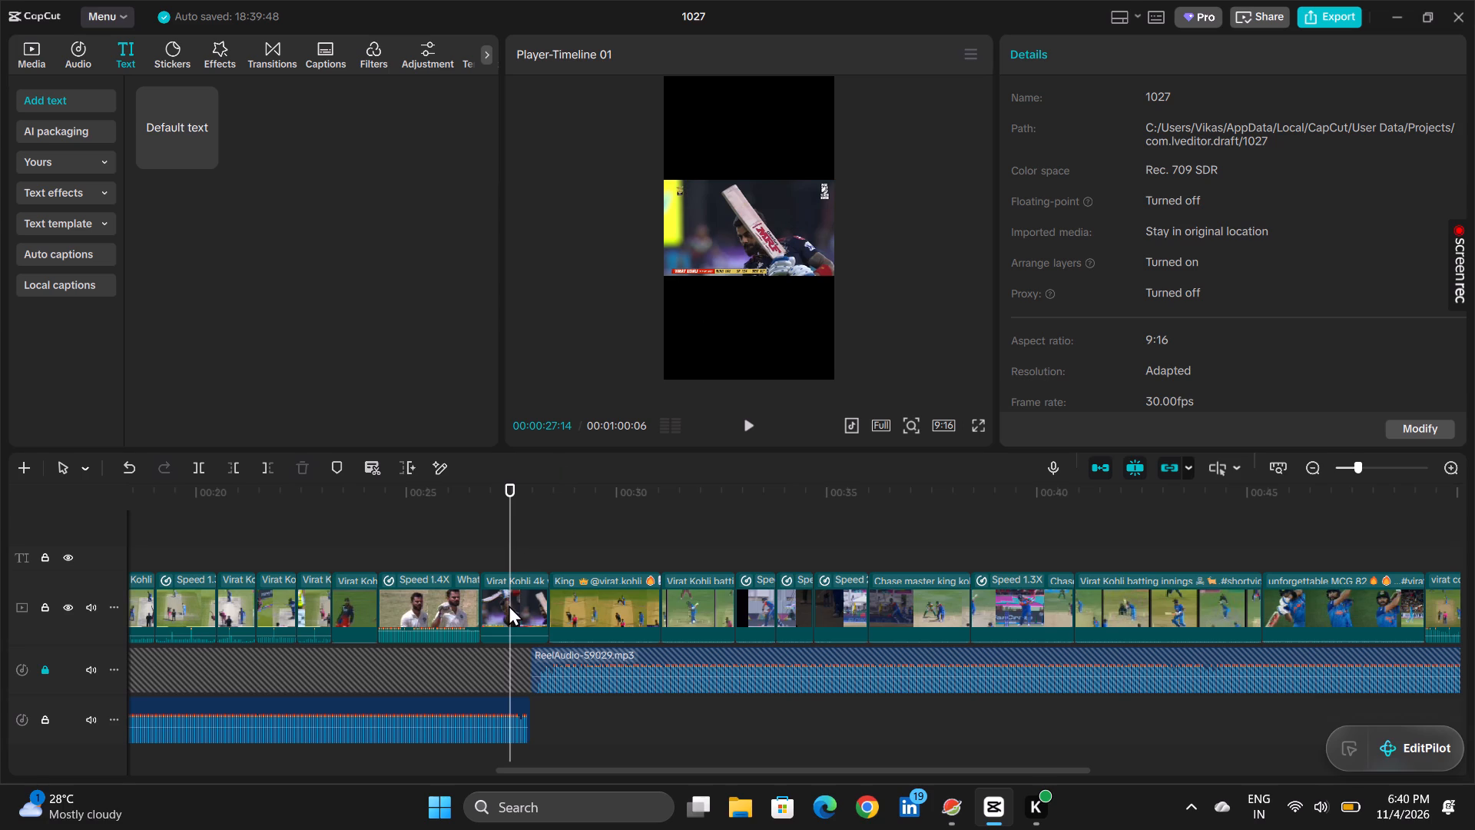
click(509, 605)
click(377, 462)
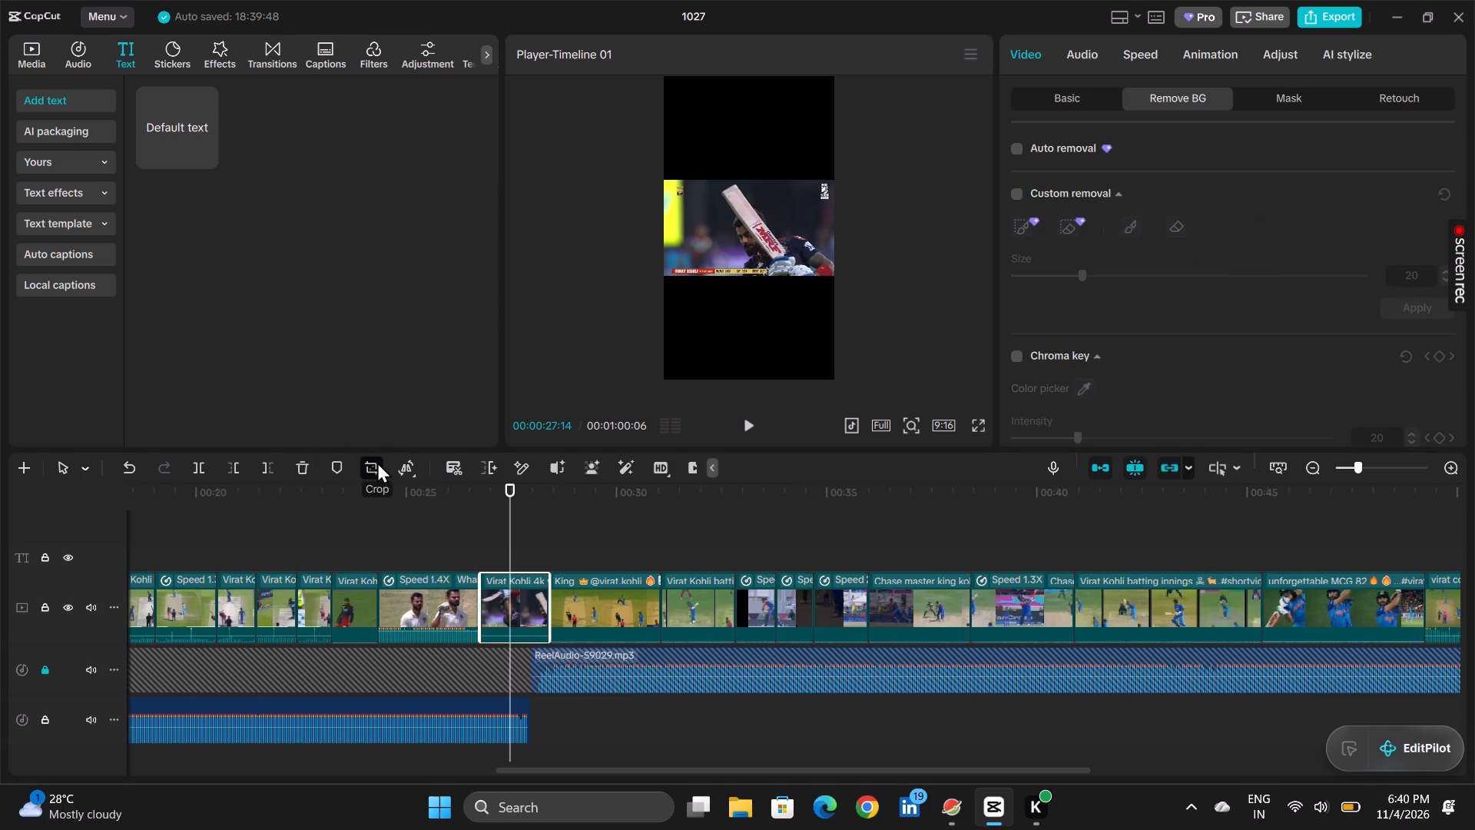
drag(751, 609, 744, 596)
drag(744, 596, 744, 566)
click(1146, 686)
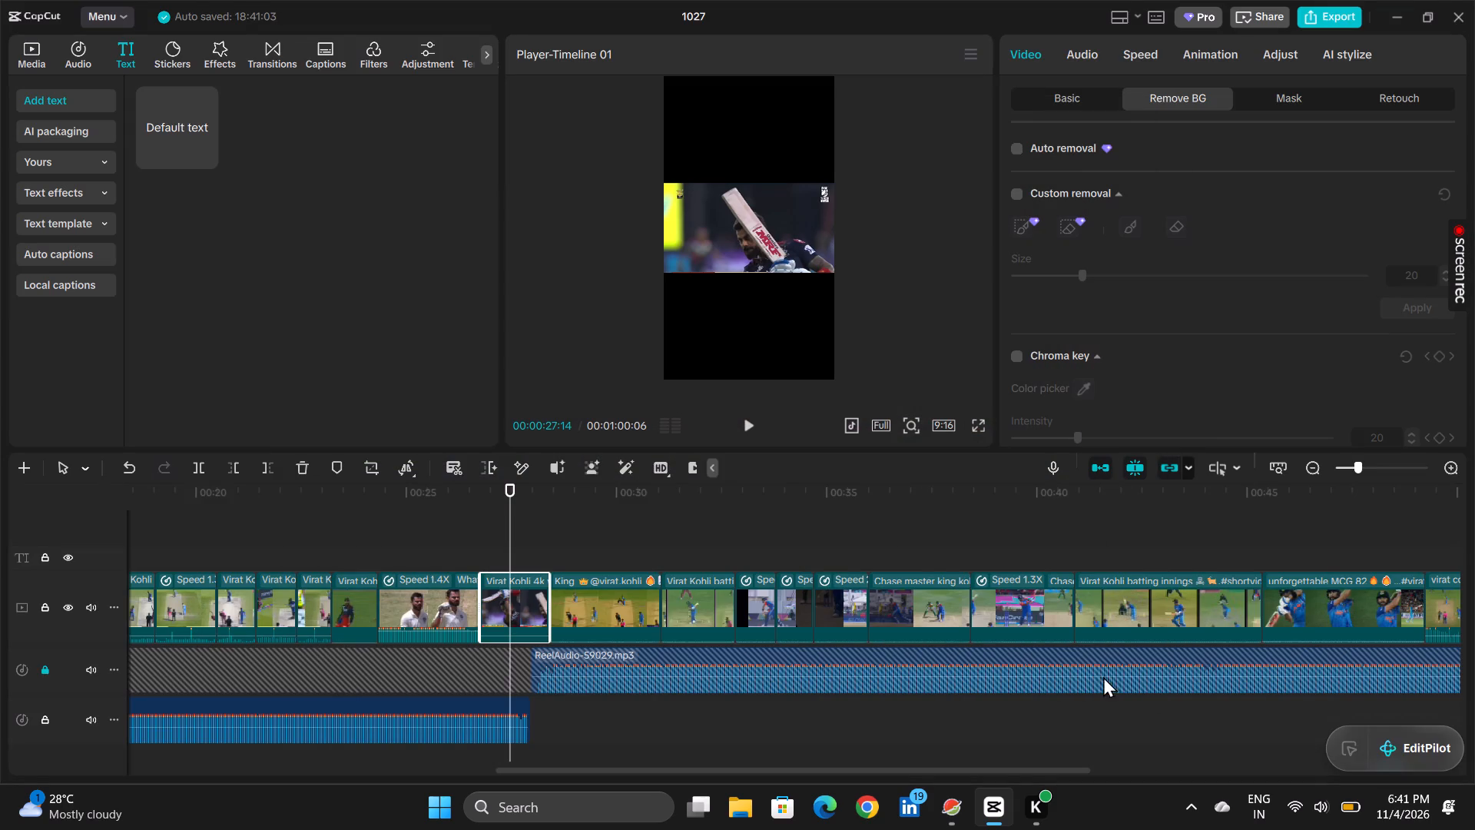
Play on from just before the cropped clip, and replay from 00:00:30:08 with pauses up to 00:00:36:02 to examine the batting clips' cuts.
click(462, 560)
key(space)
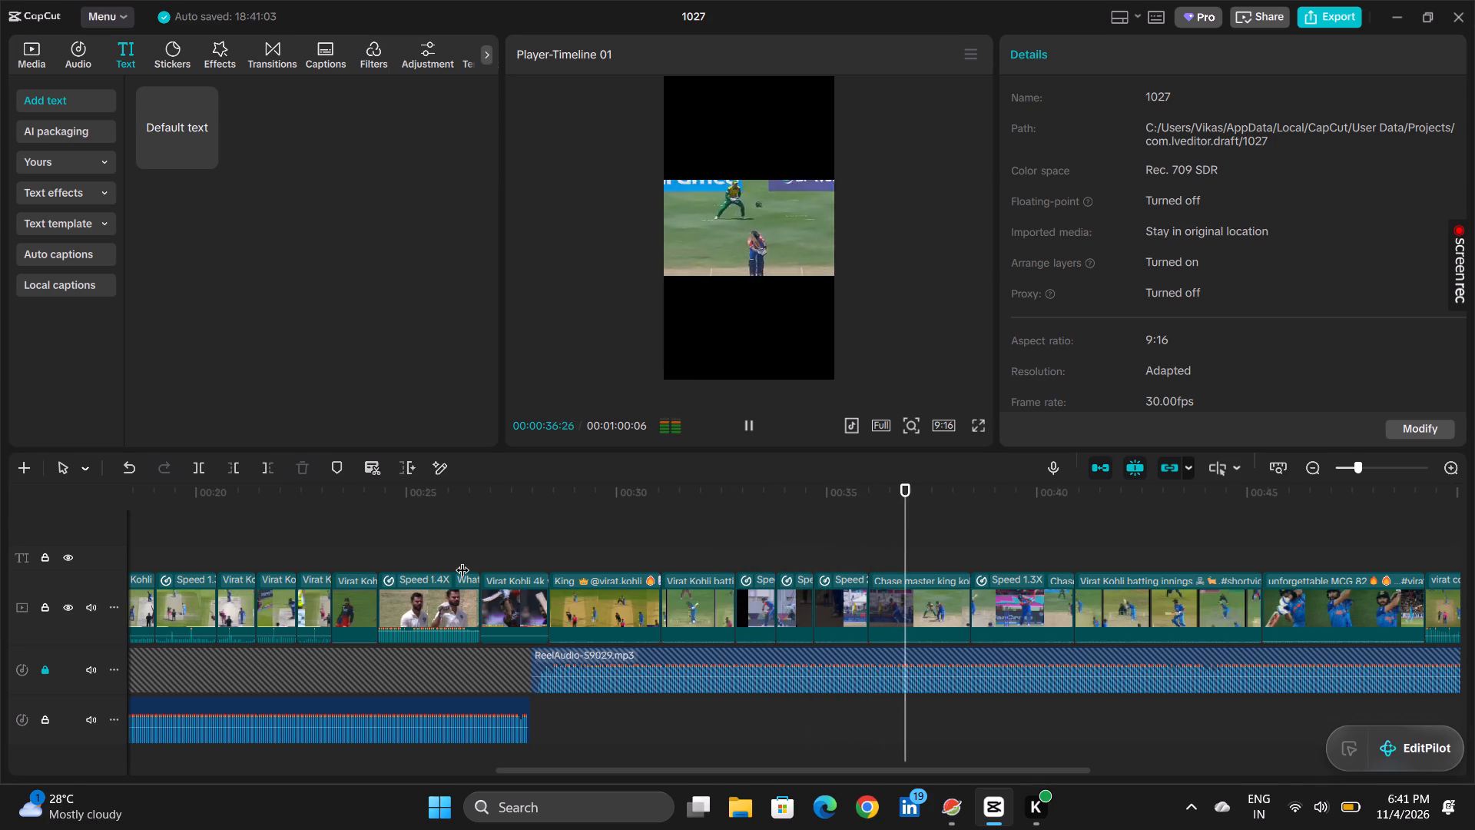
text(v)
key(space)
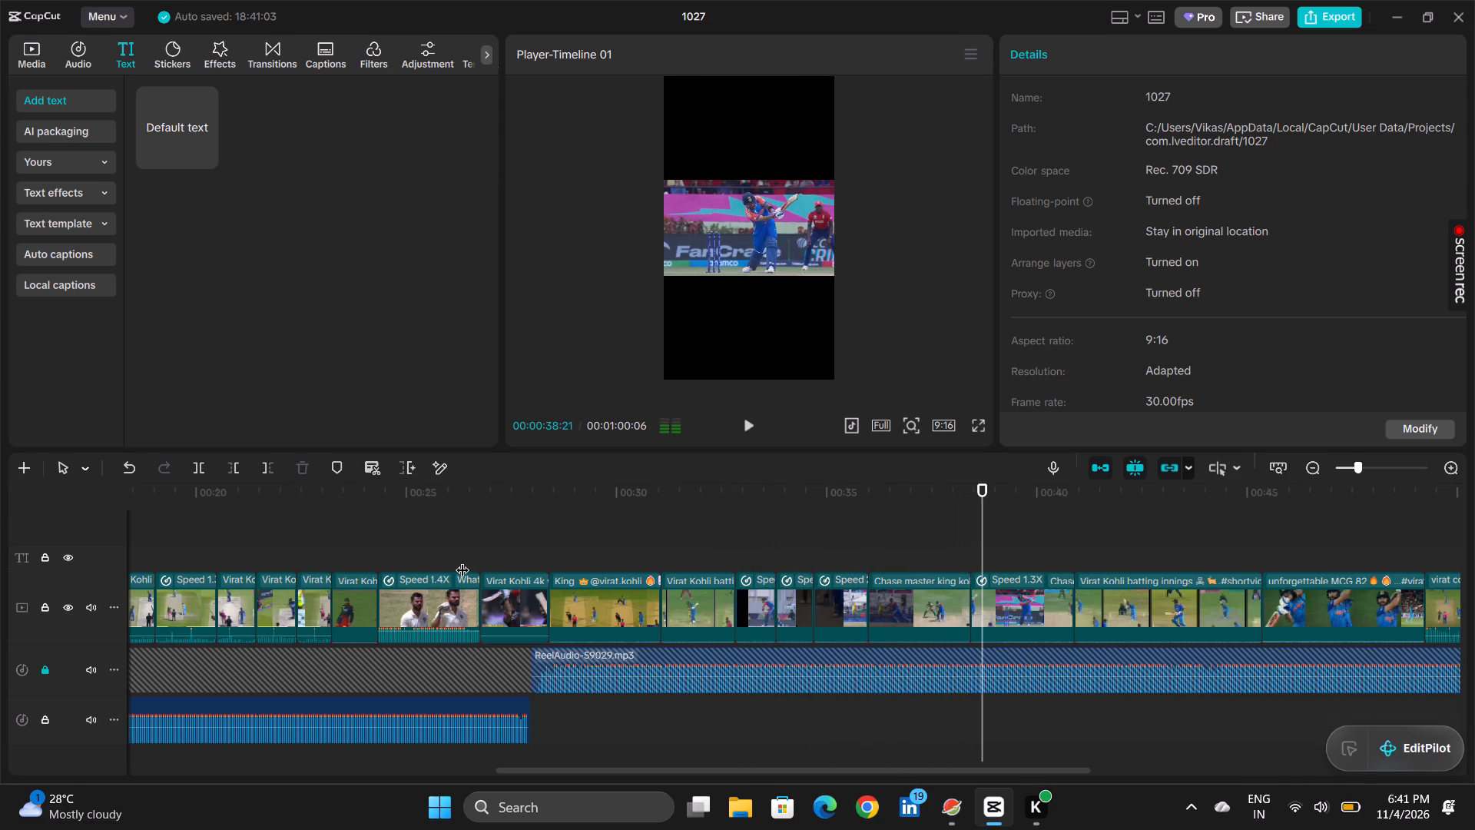
click(628, 523)
key(space)
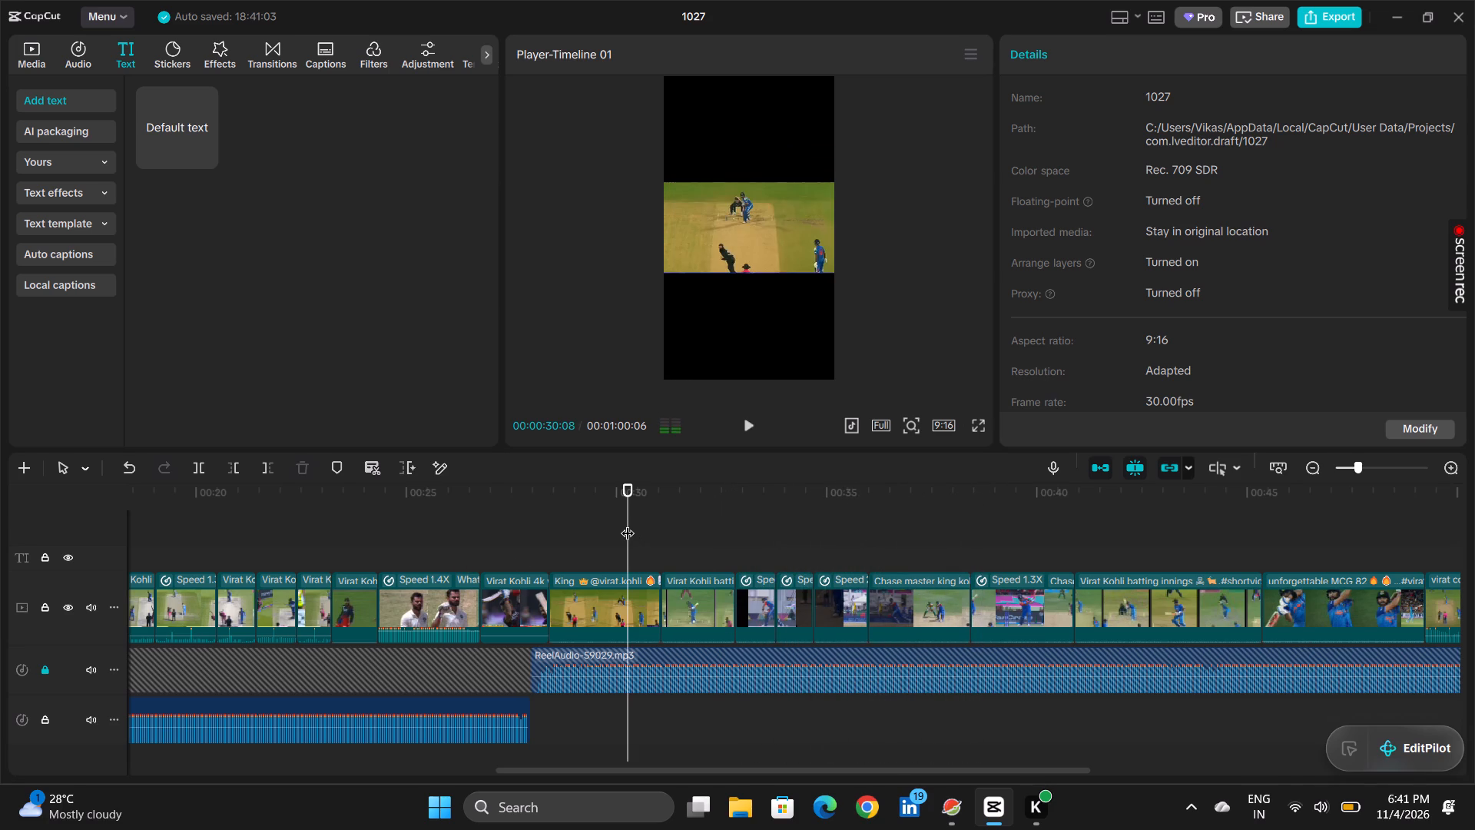
key(space)
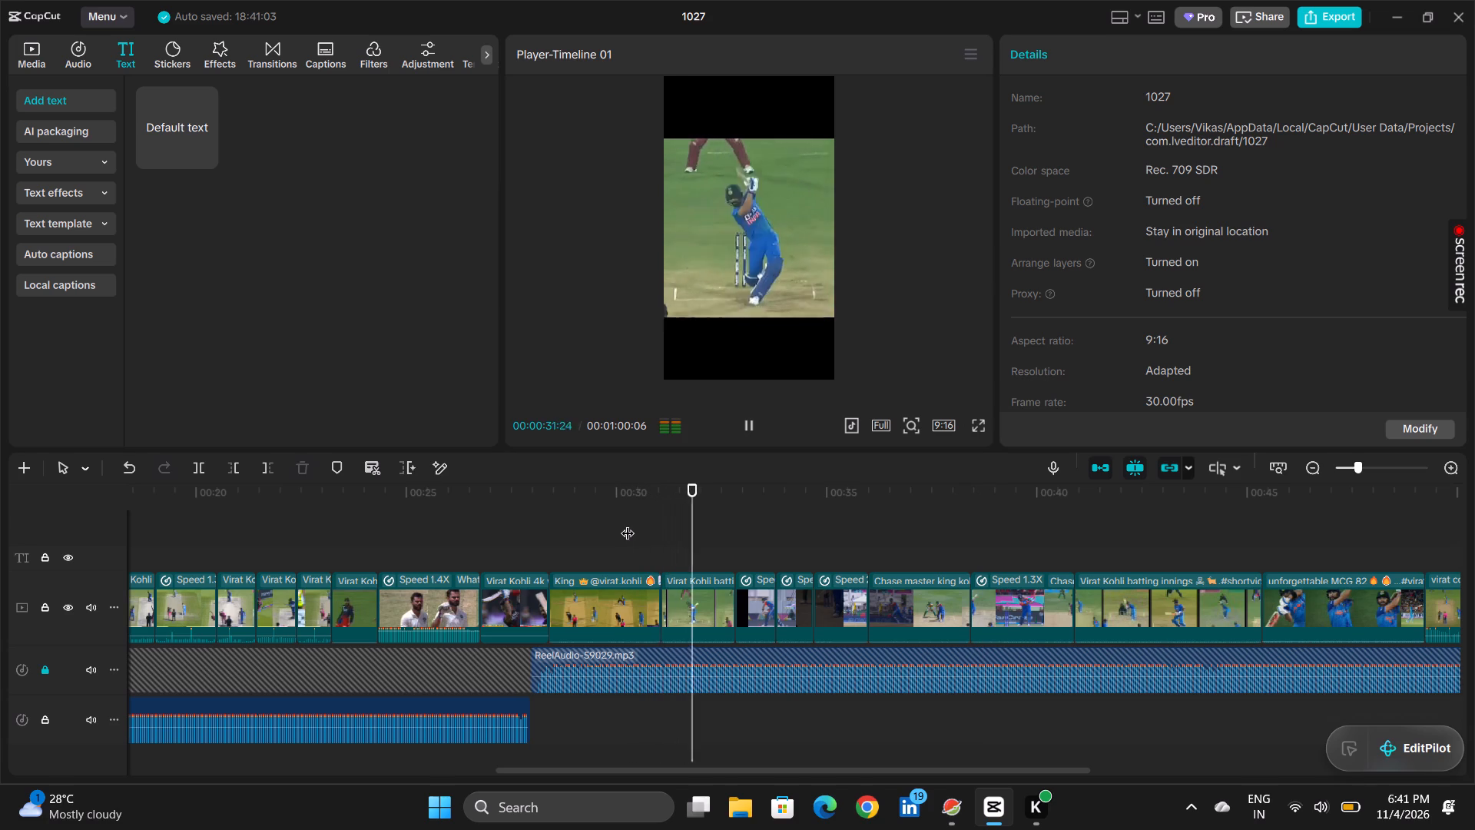
key(space)
key(space)
key(space)
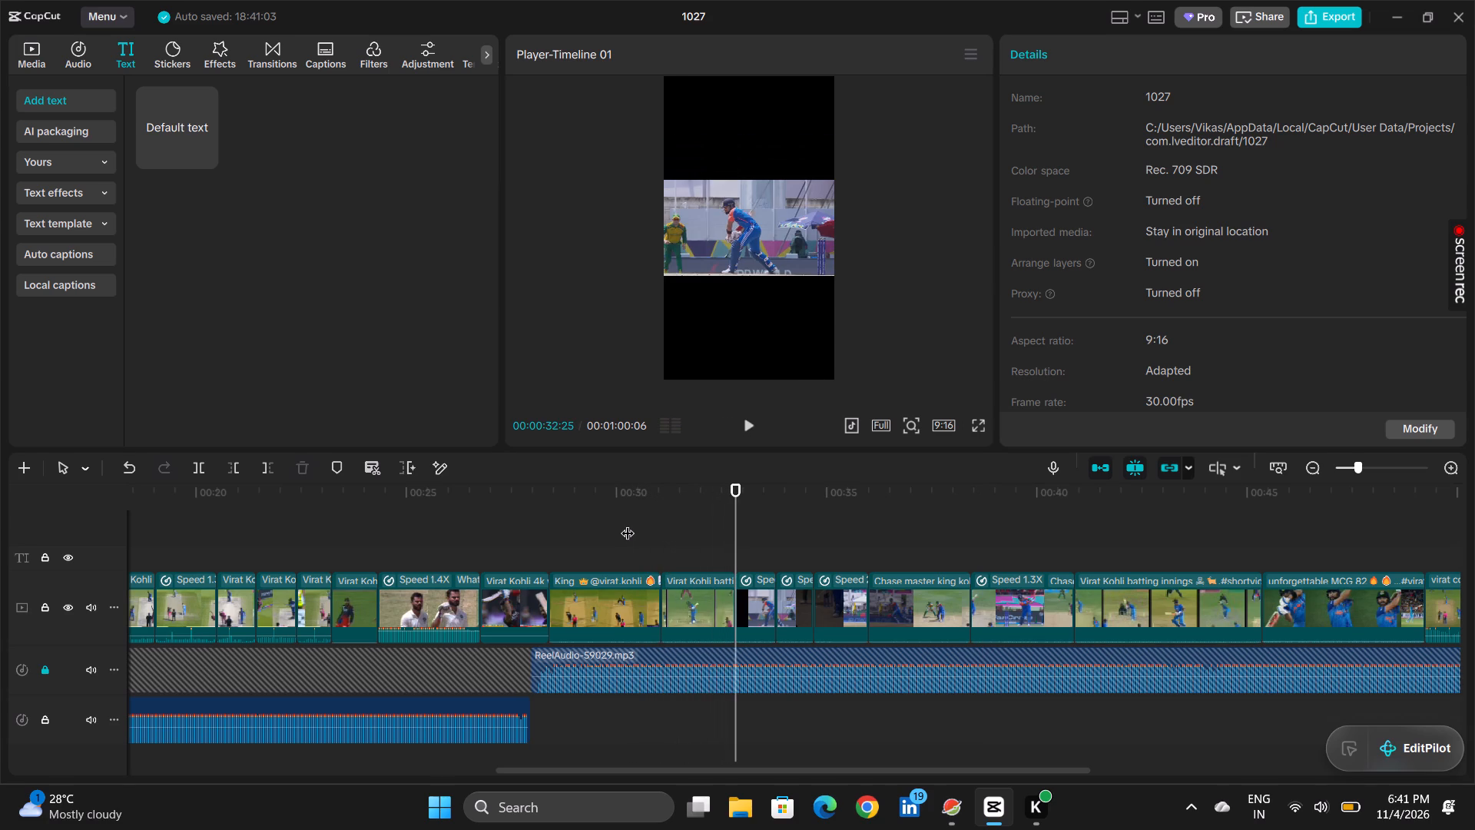
key(space)
key(space)
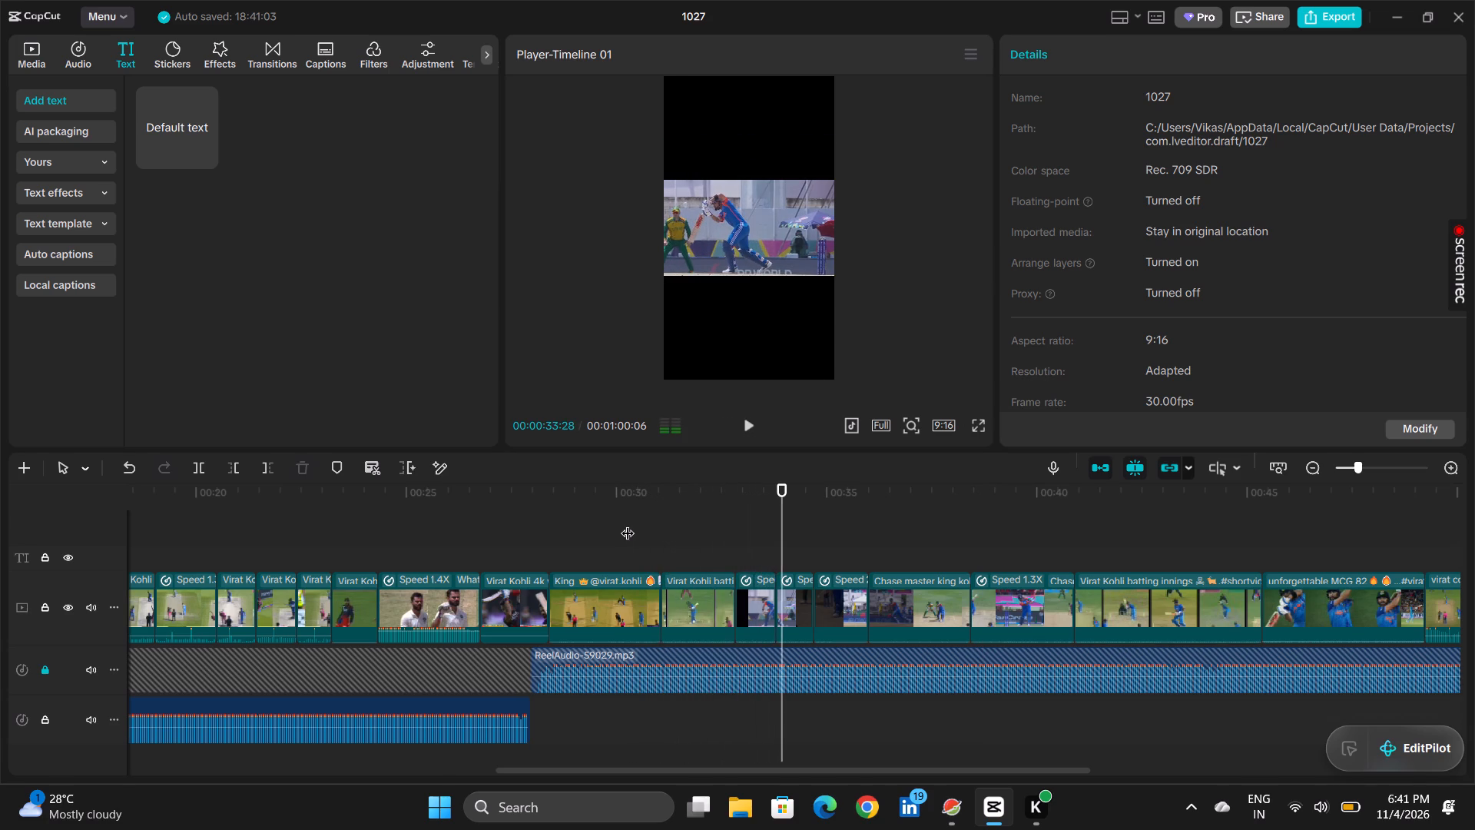
key(space)
key(space)
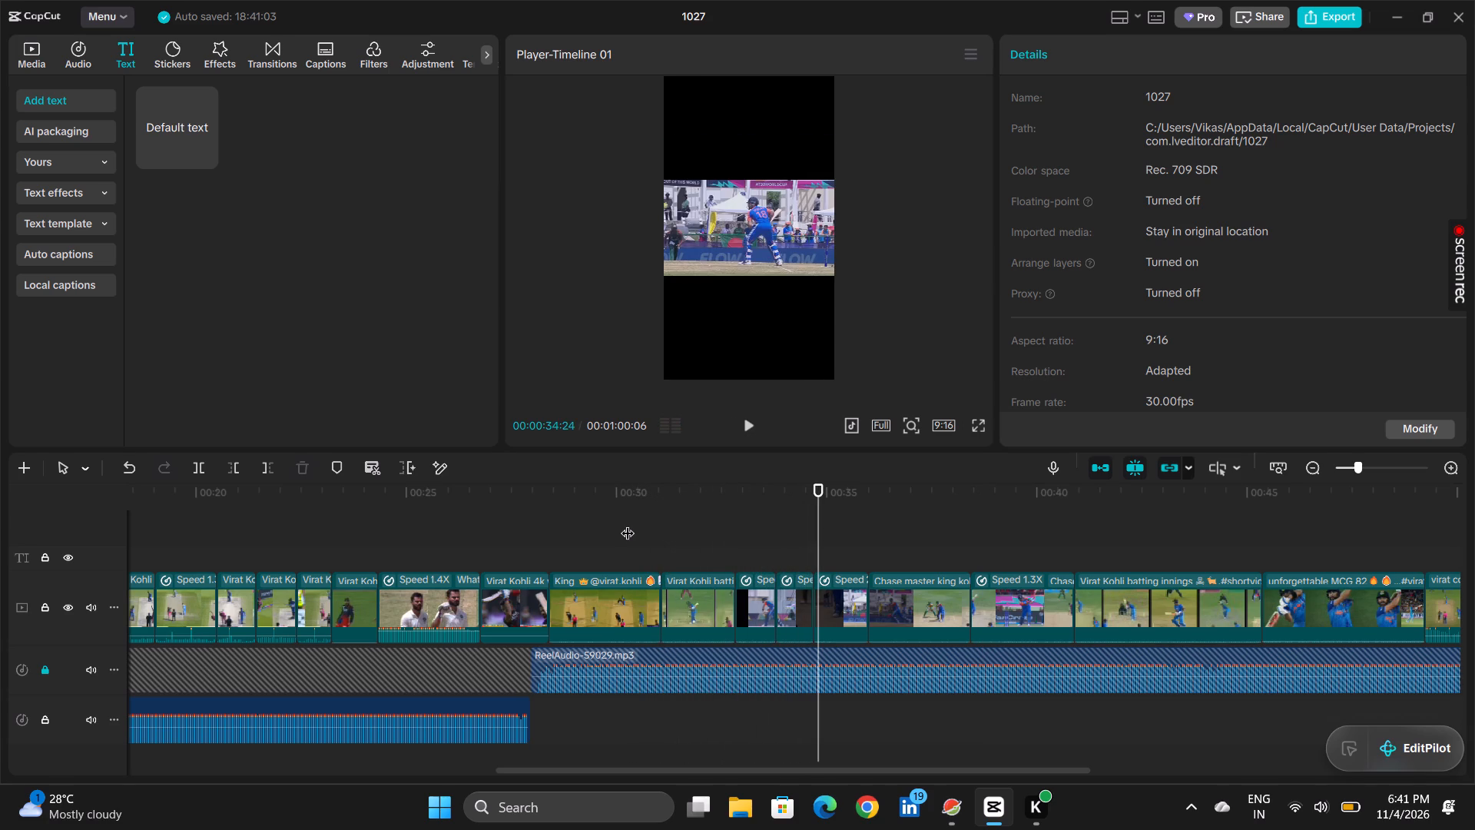
key(space)
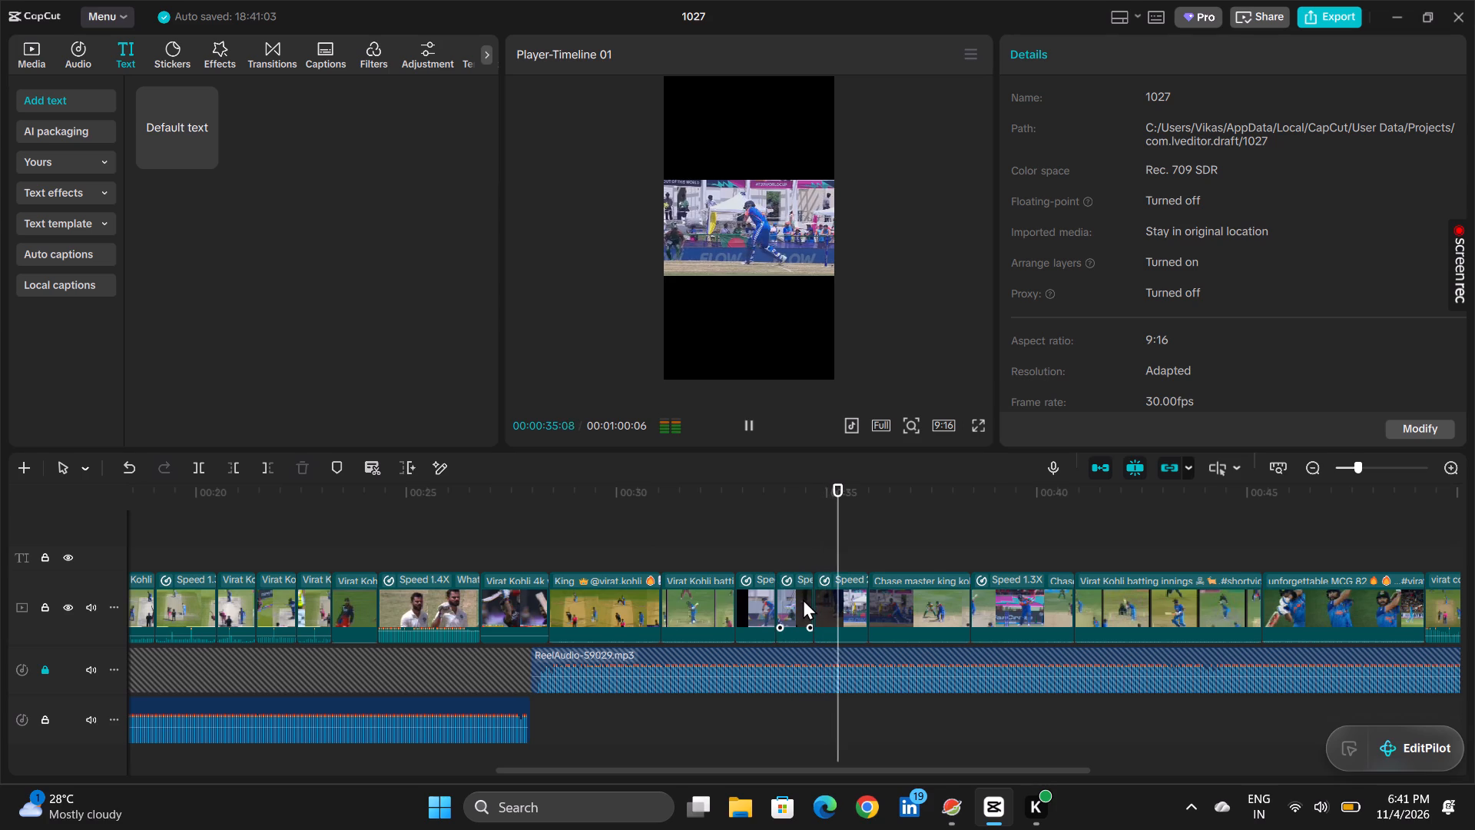
key(space)
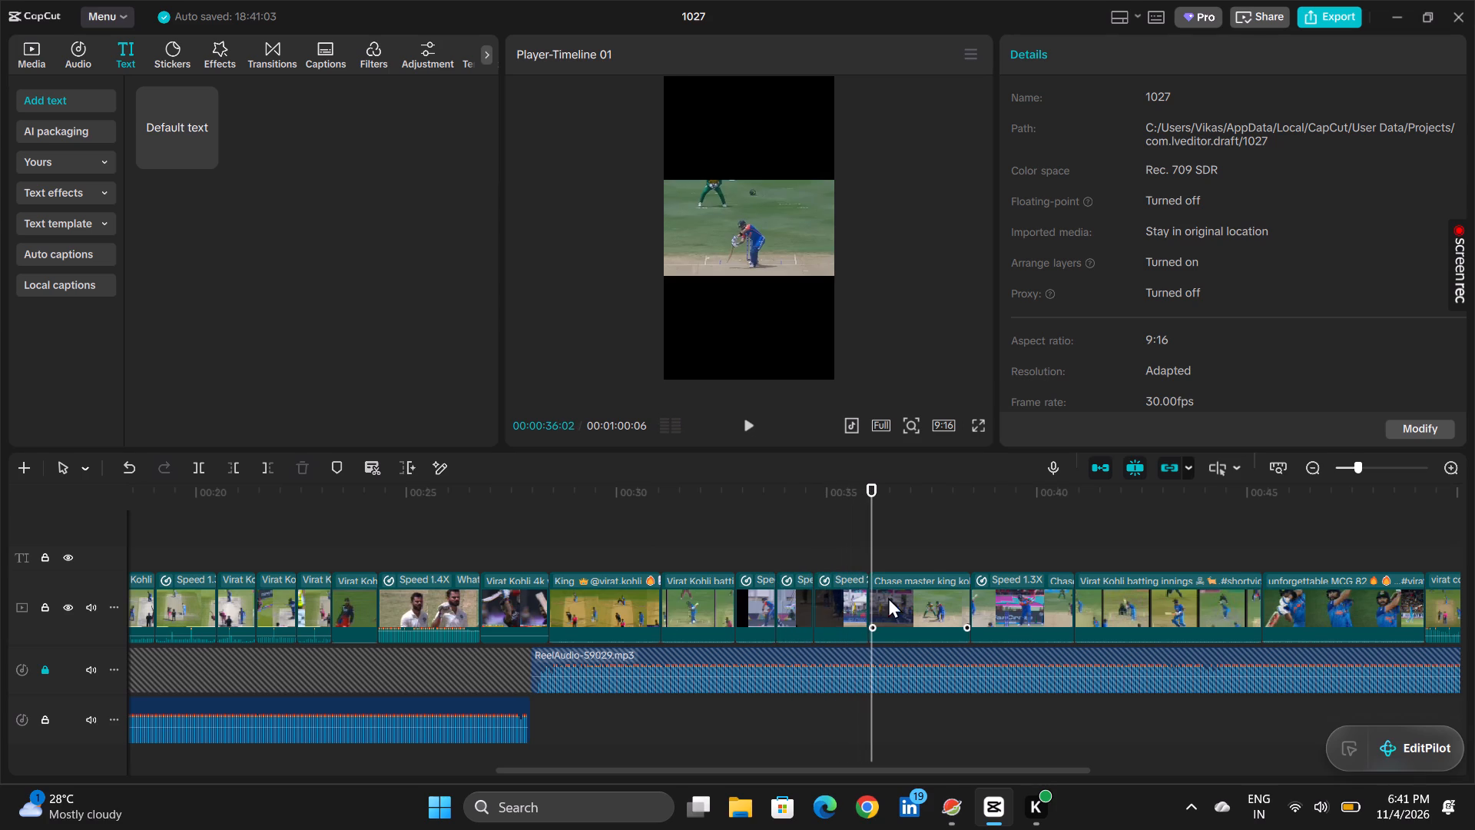
Extend the start of the Chase master king kohli clip by about 7 frames and play through the cut to 00:00:46:19.
click(914, 593)
drag(870, 606, 861, 607)
click(838, 553)
key(space)
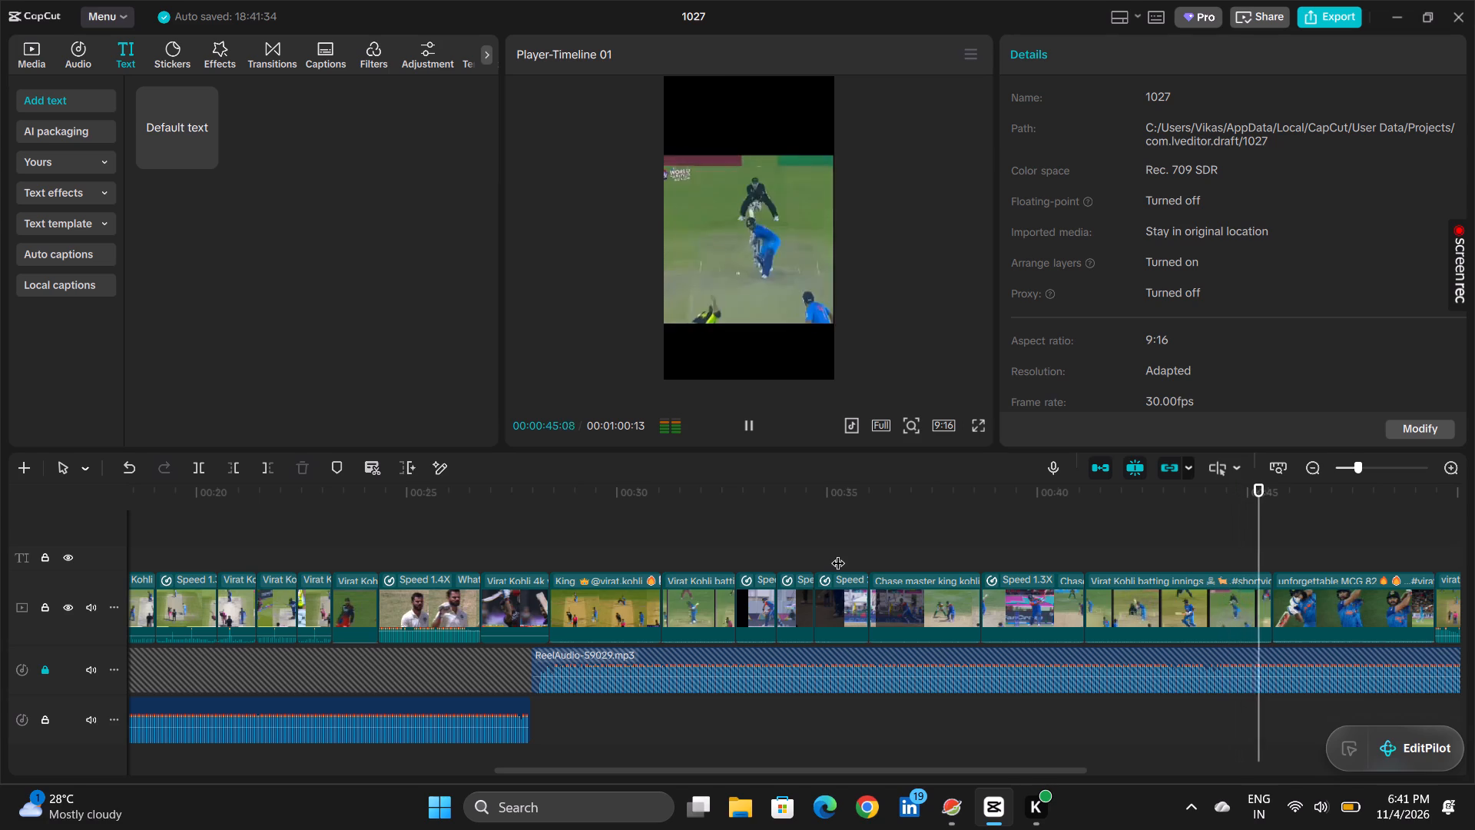
key(space)
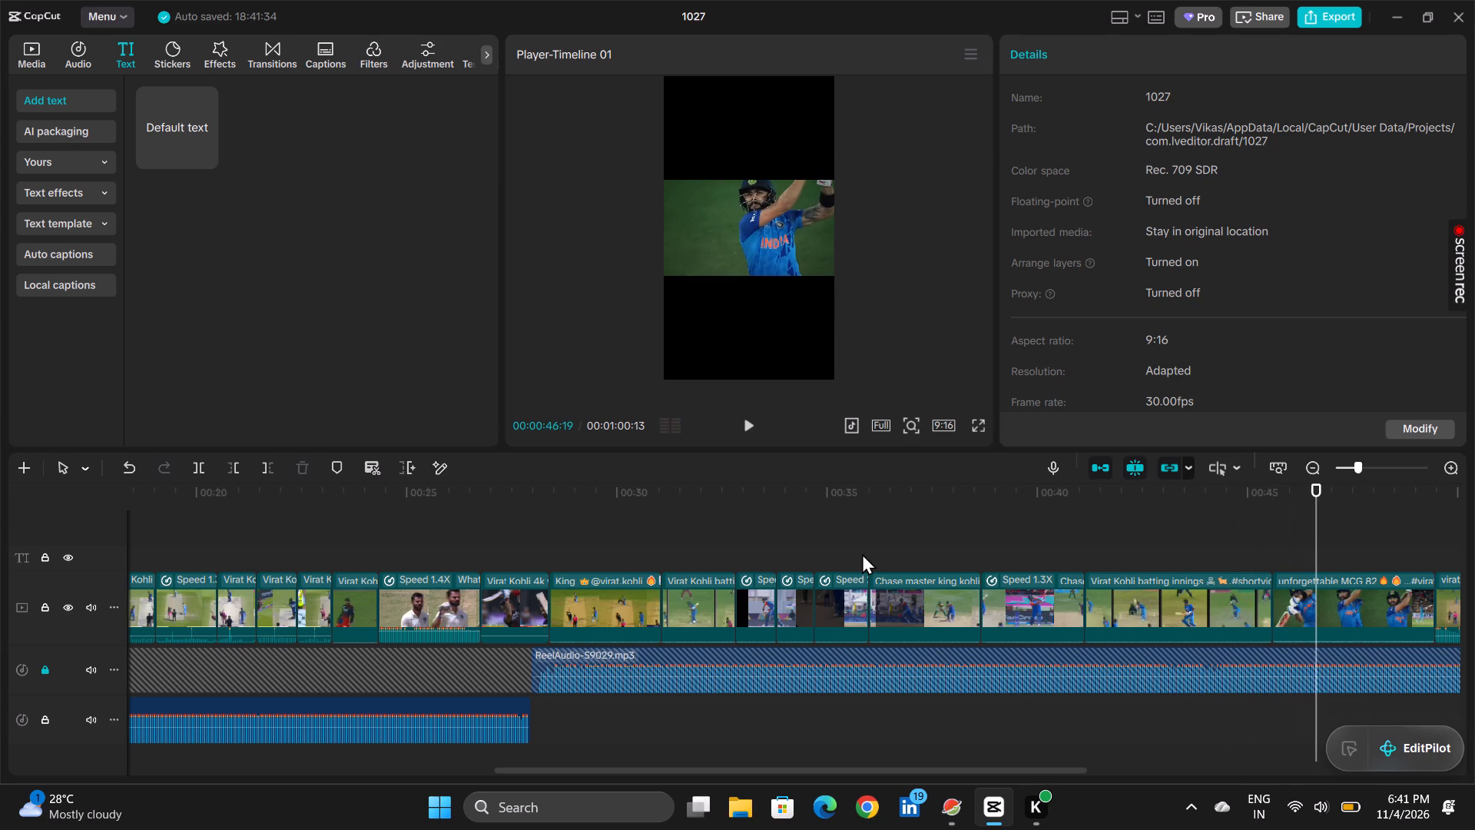
Trim about 8 frames off the end of the Virat Kohli batting innings clip, before the unforgettable MCG 82 clip.
click(1268, 594)
drag(1273, 602, 1262, 602)
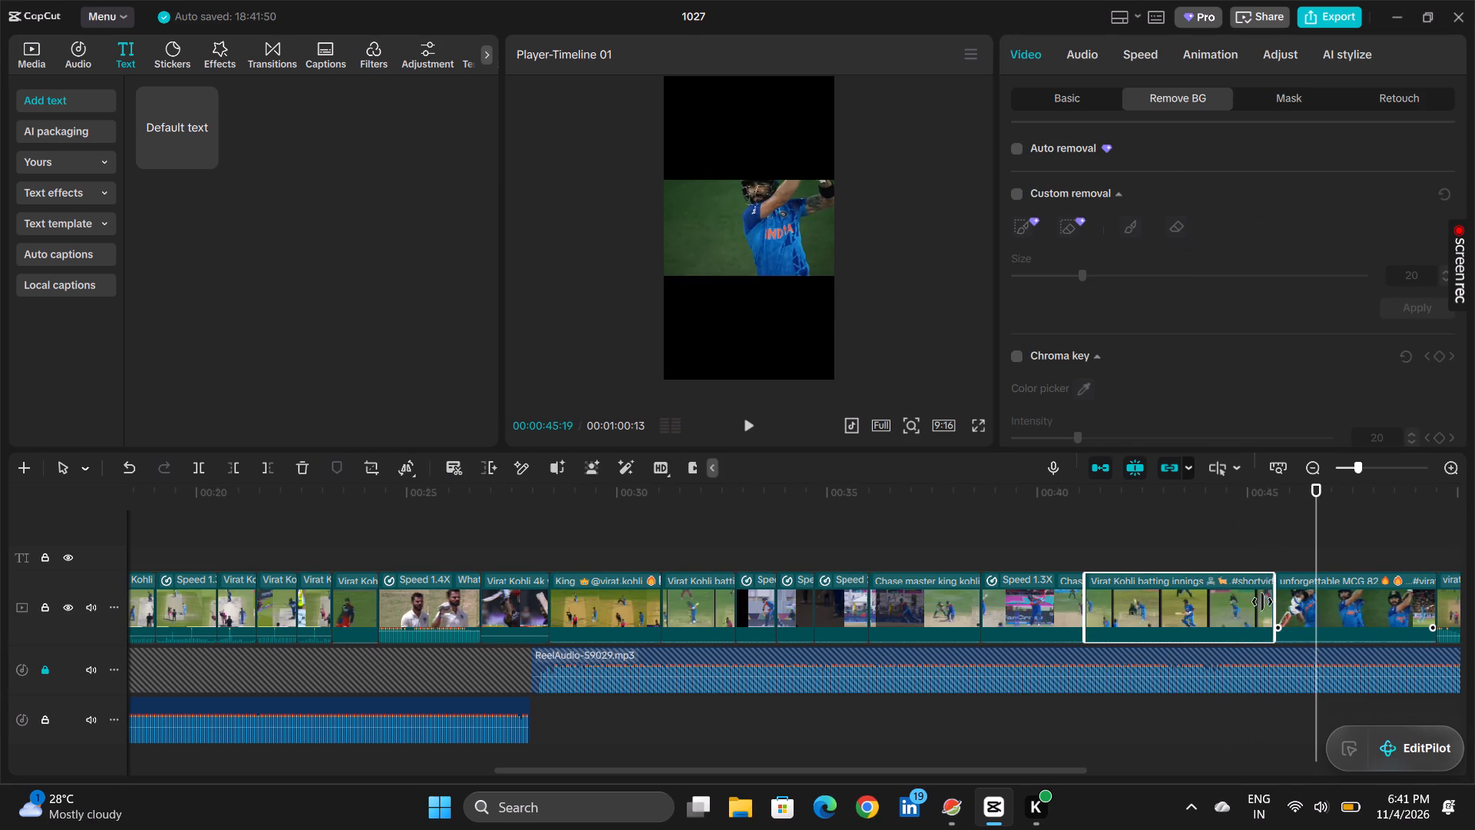
drag(1262, 602, 1258, 604)
click(1198, 544)
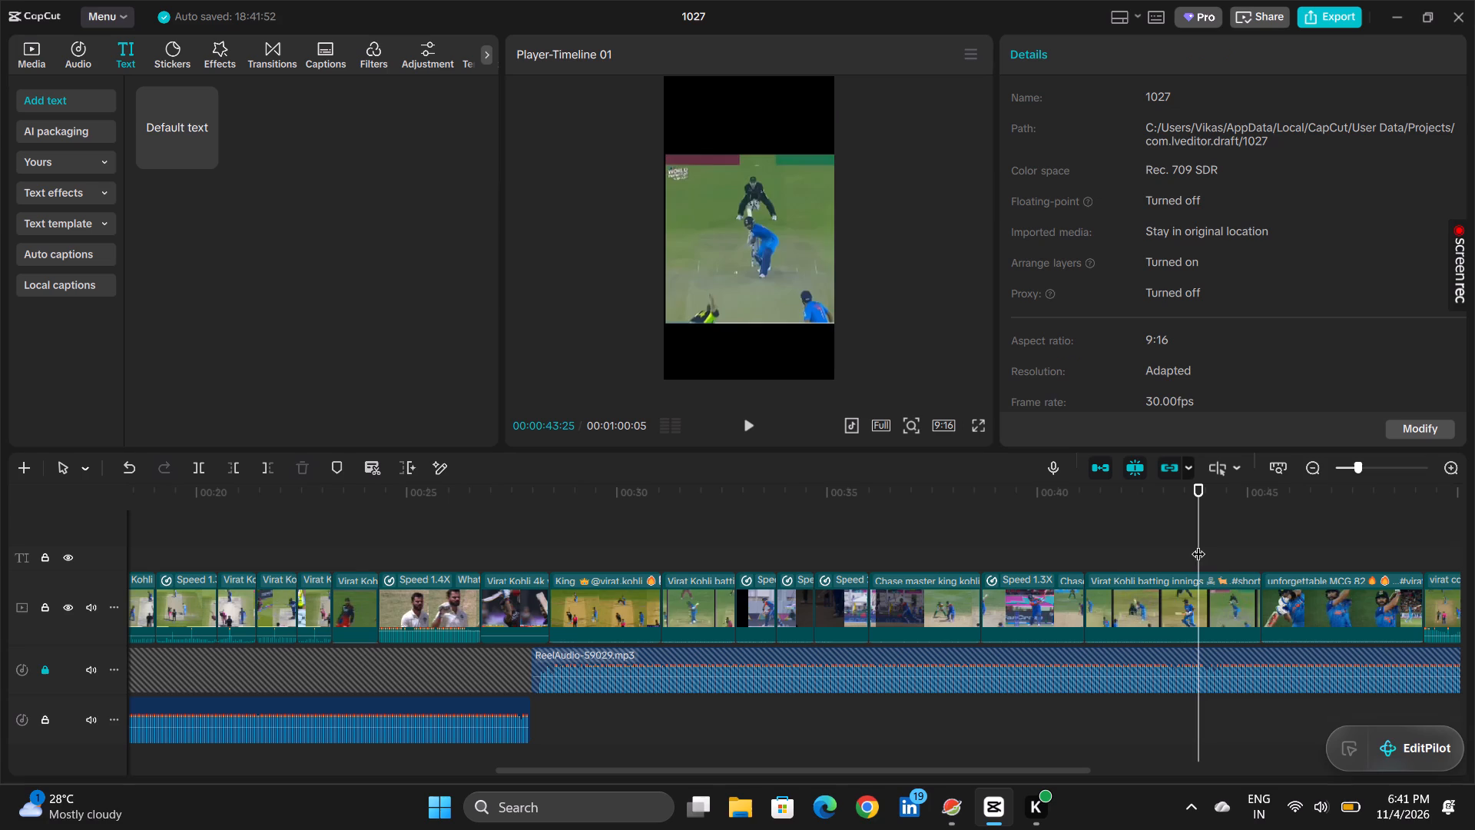
Play the cut from the Speed 1.3X clip into the Virat Kohli batting innings clip to examine its timing.
click(1093, 597)
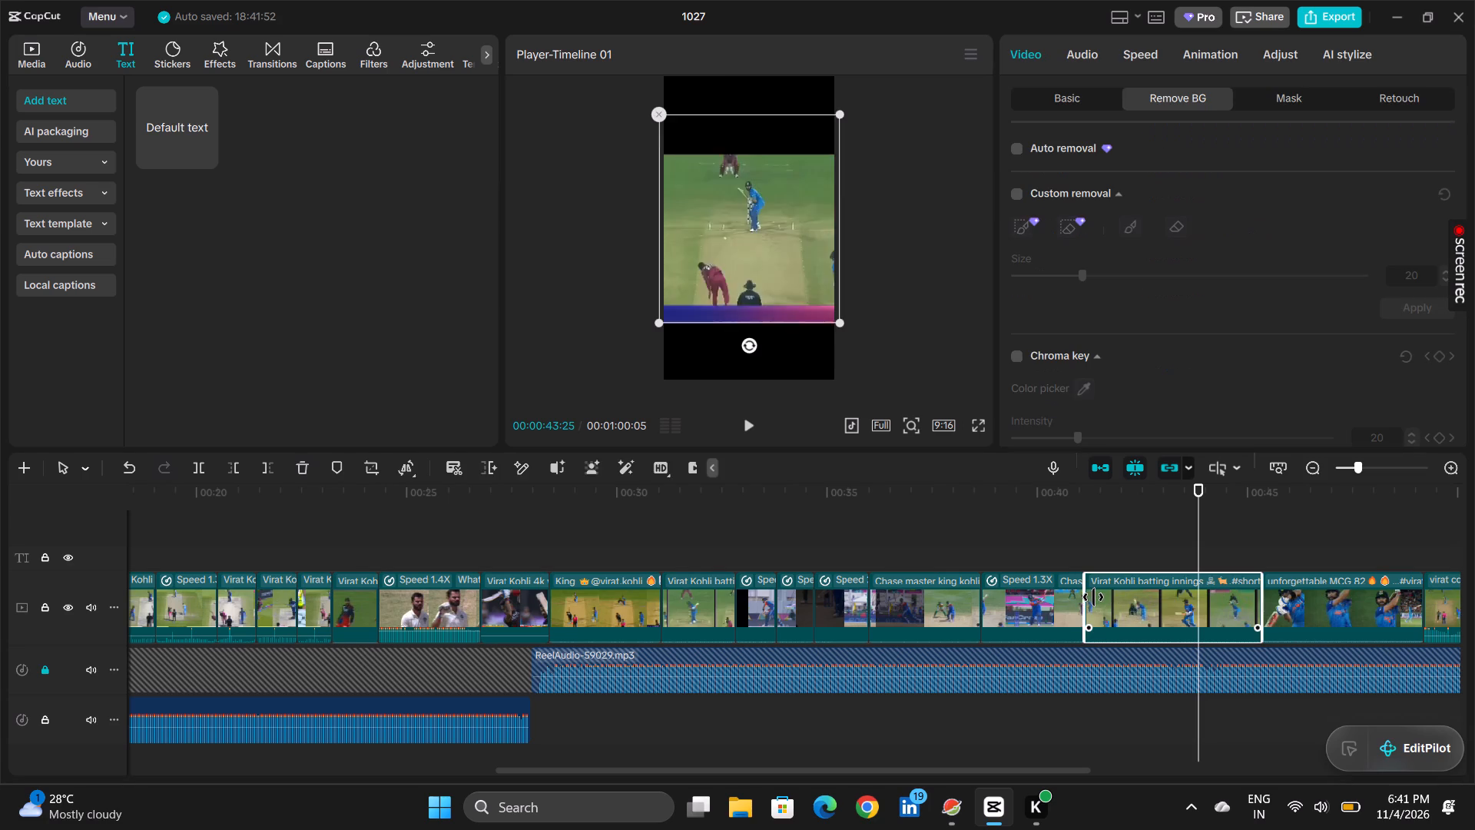
click(1049, 598)
click(1069, 533)
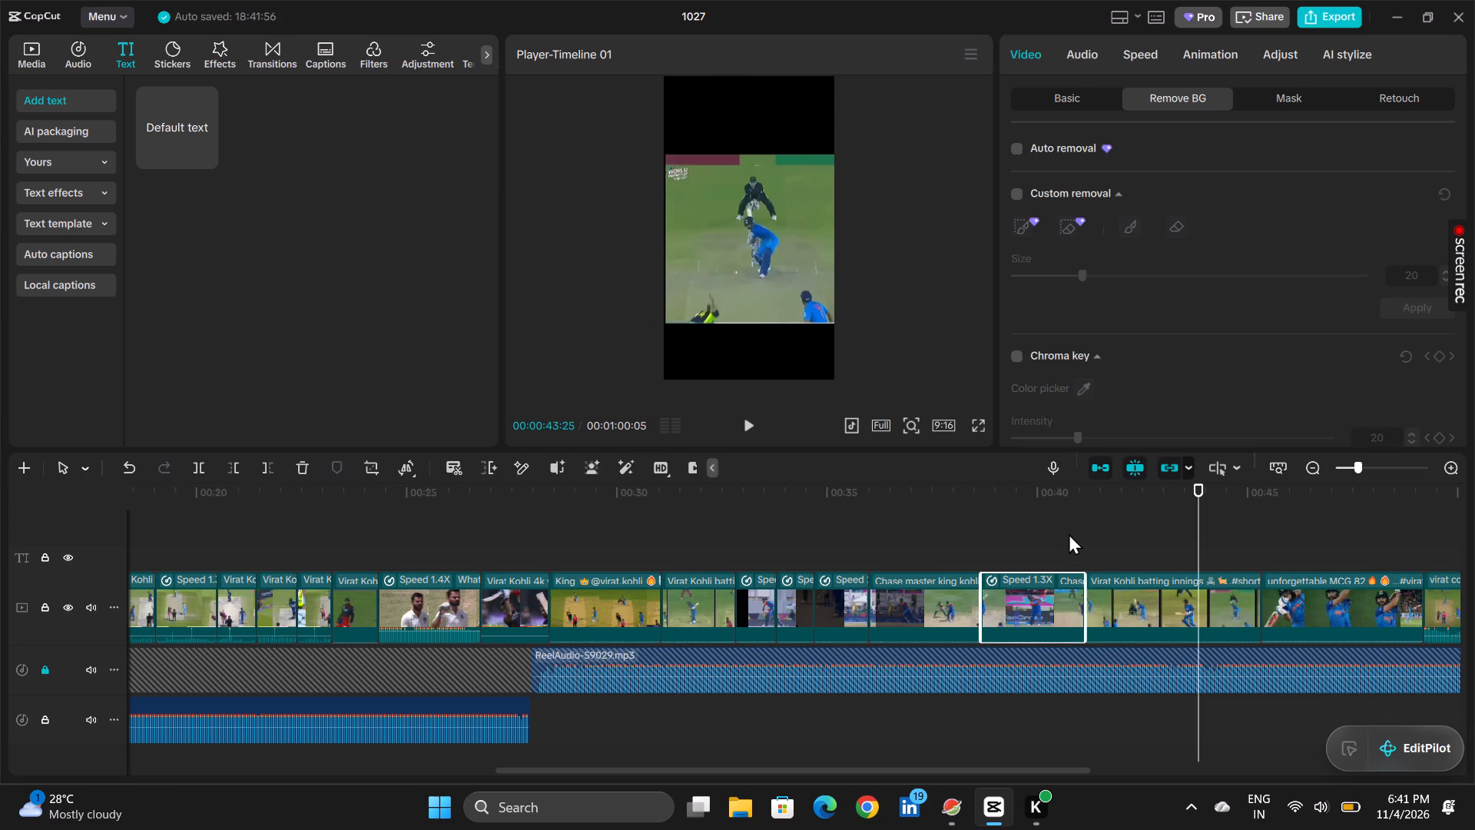
key(space)
key(space)
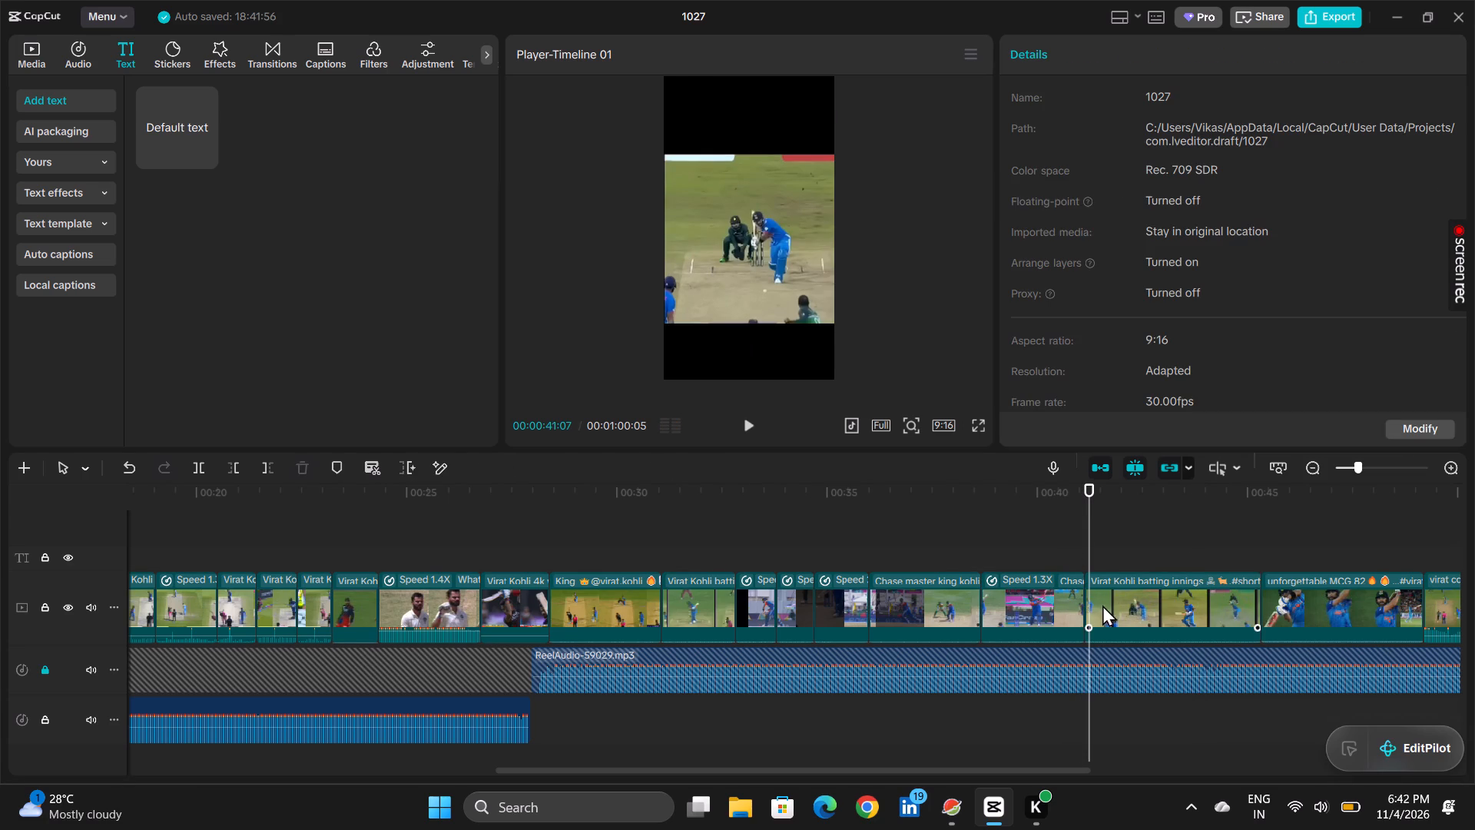
Play from the start of the Speed 1.3X clip to 00:00:46:00 to examine the cuts around the Virat Kohli batting innings clip.
click(987, 600)
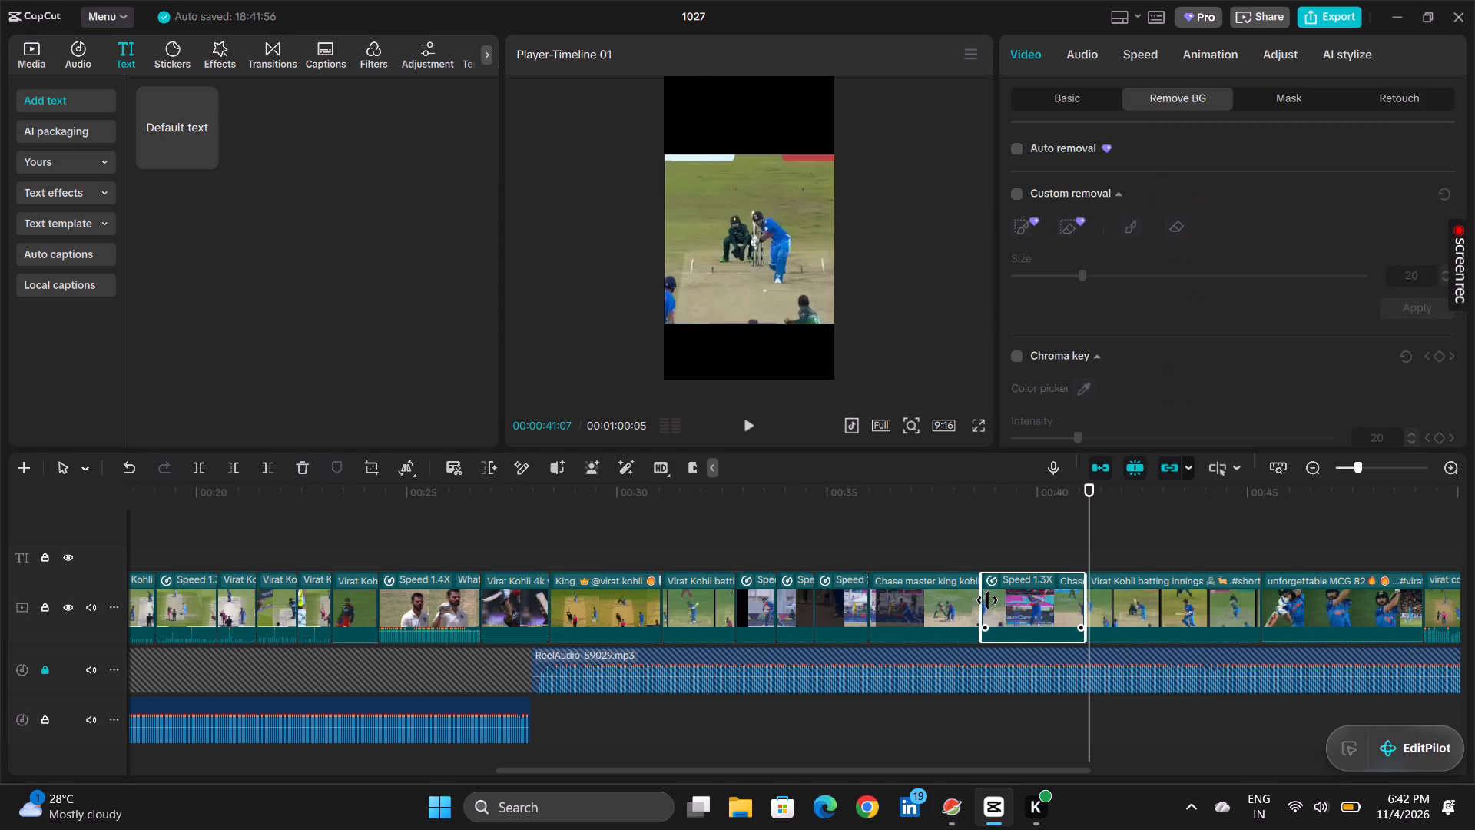
click(965, 543)
key(space)
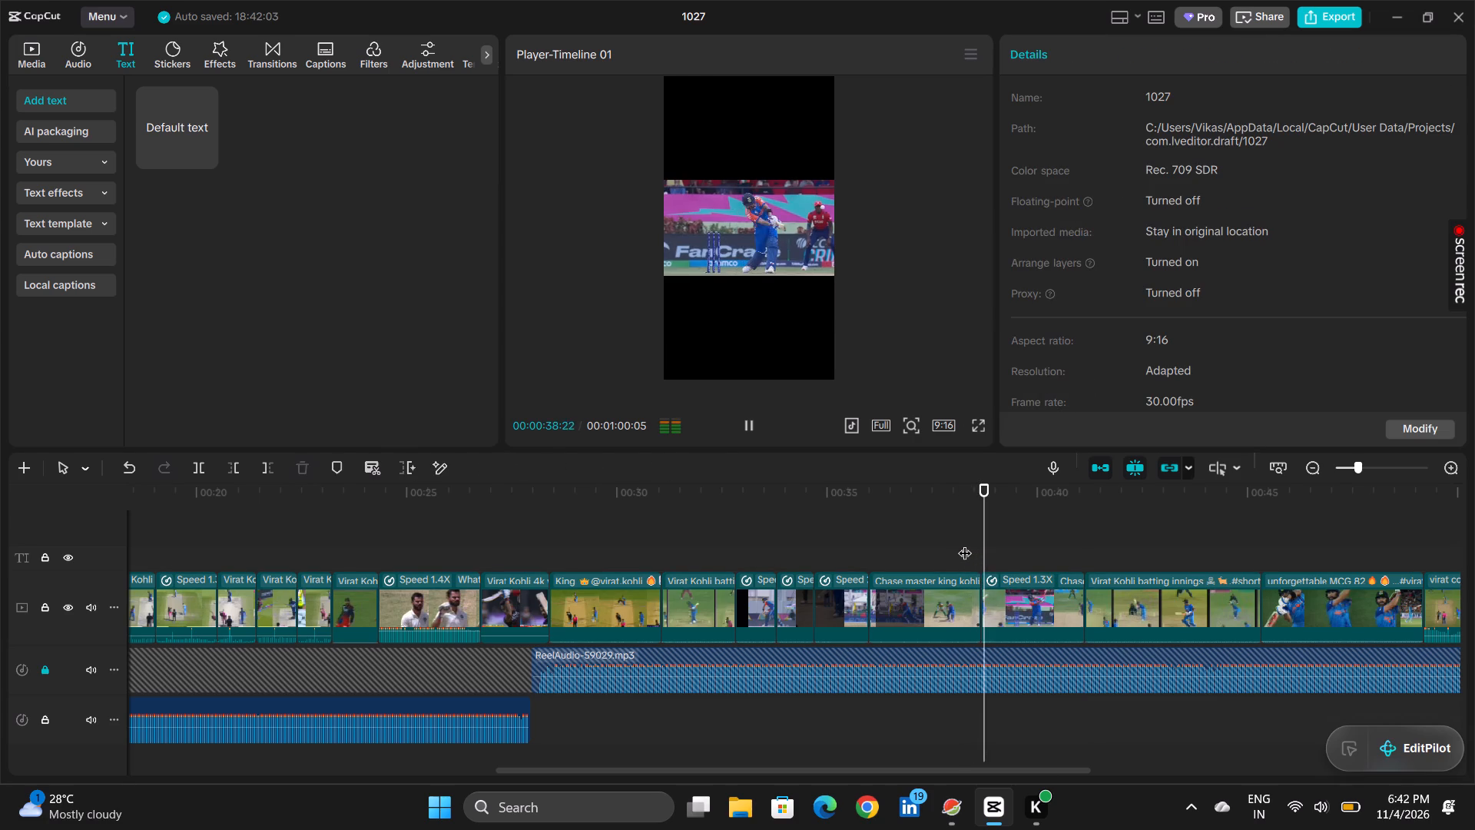
key(space)
key(space)
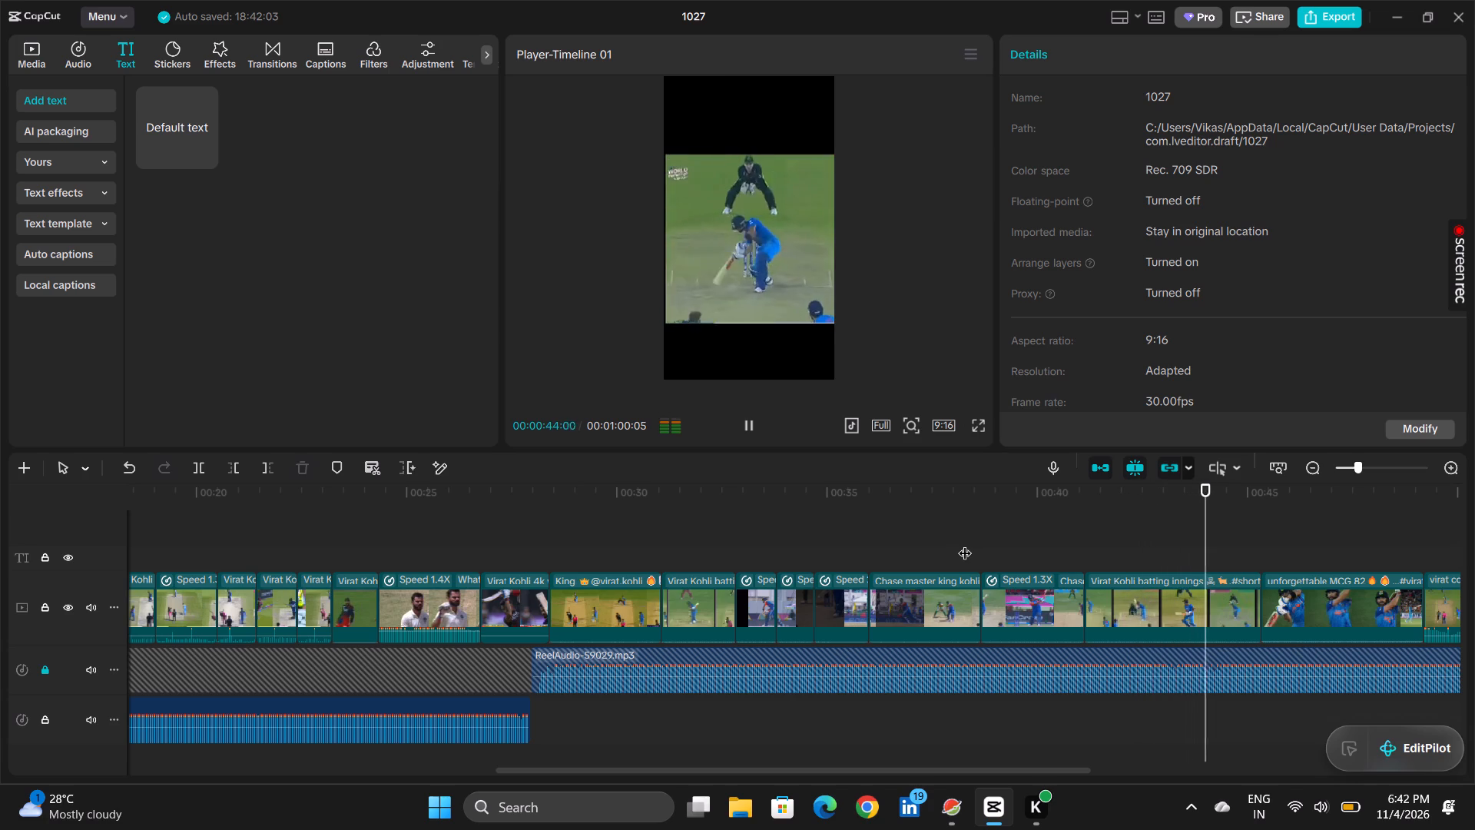
key(space)
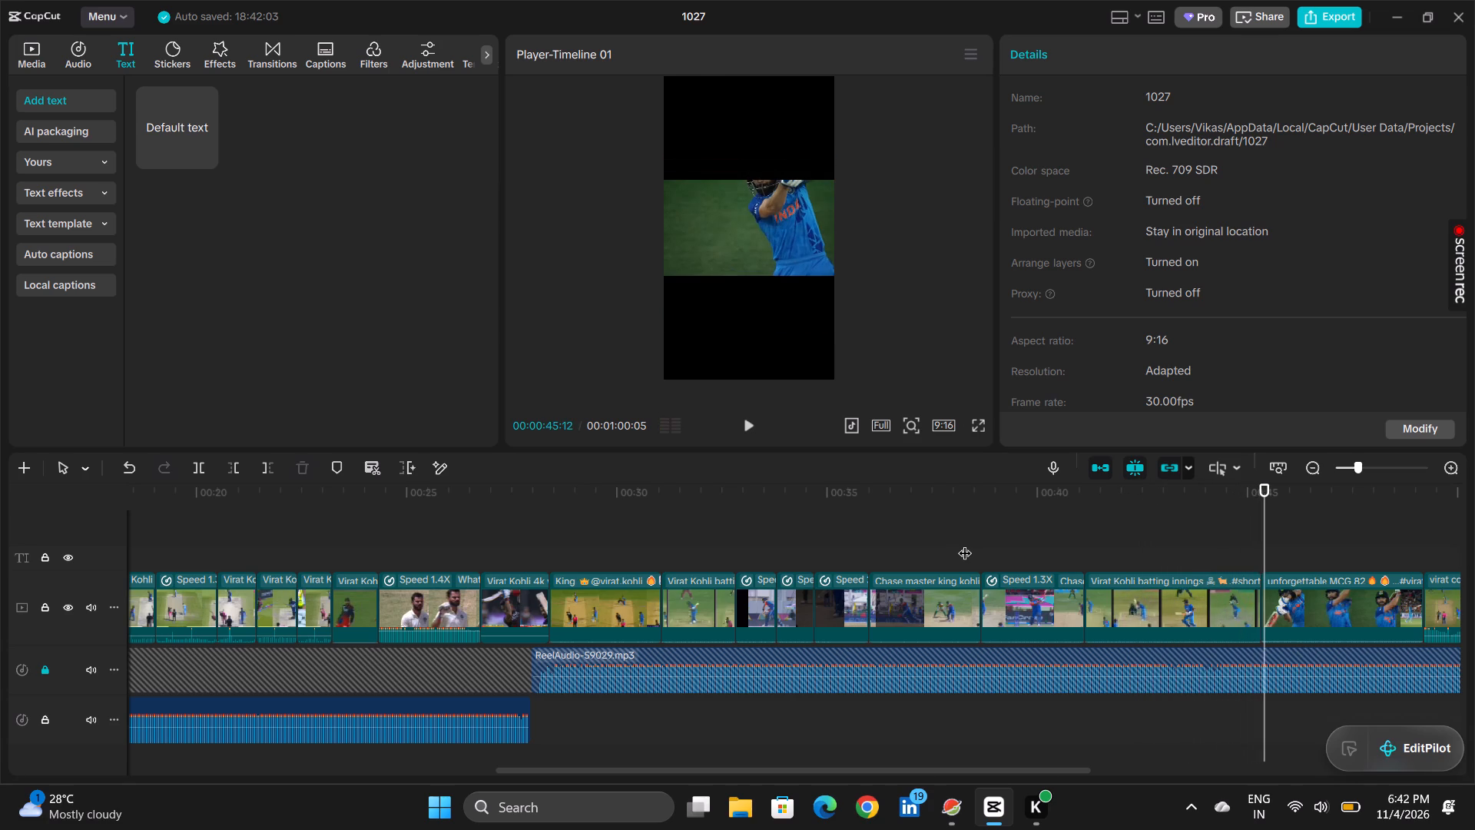
key(space)
key(space)
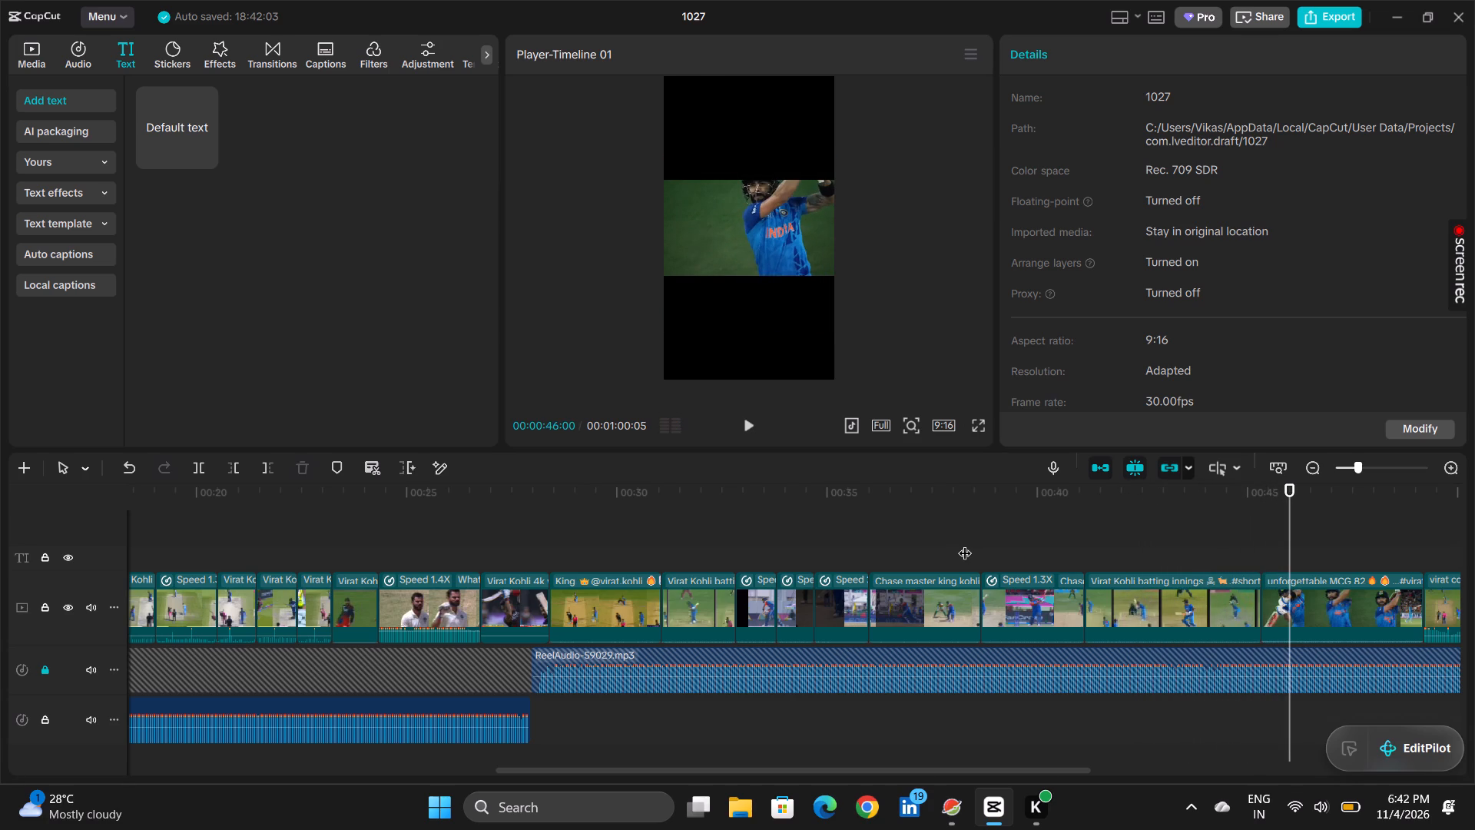
Trim about 3 frames off the end of the Virat Kohli batting innings clip and play through its cut into the next clip.
click(1158, 621)
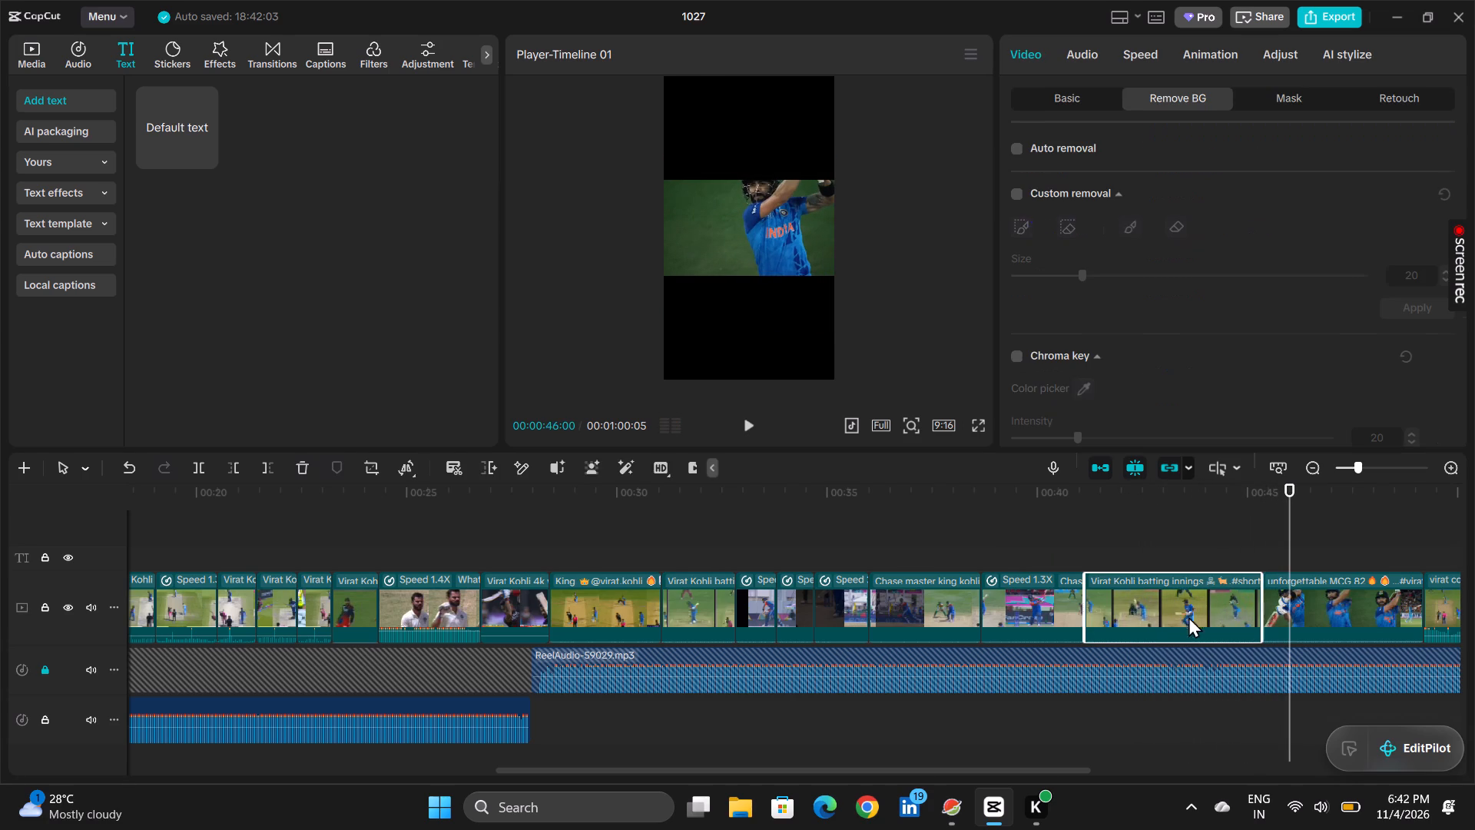
drag(1262, 597, 1257, 600)
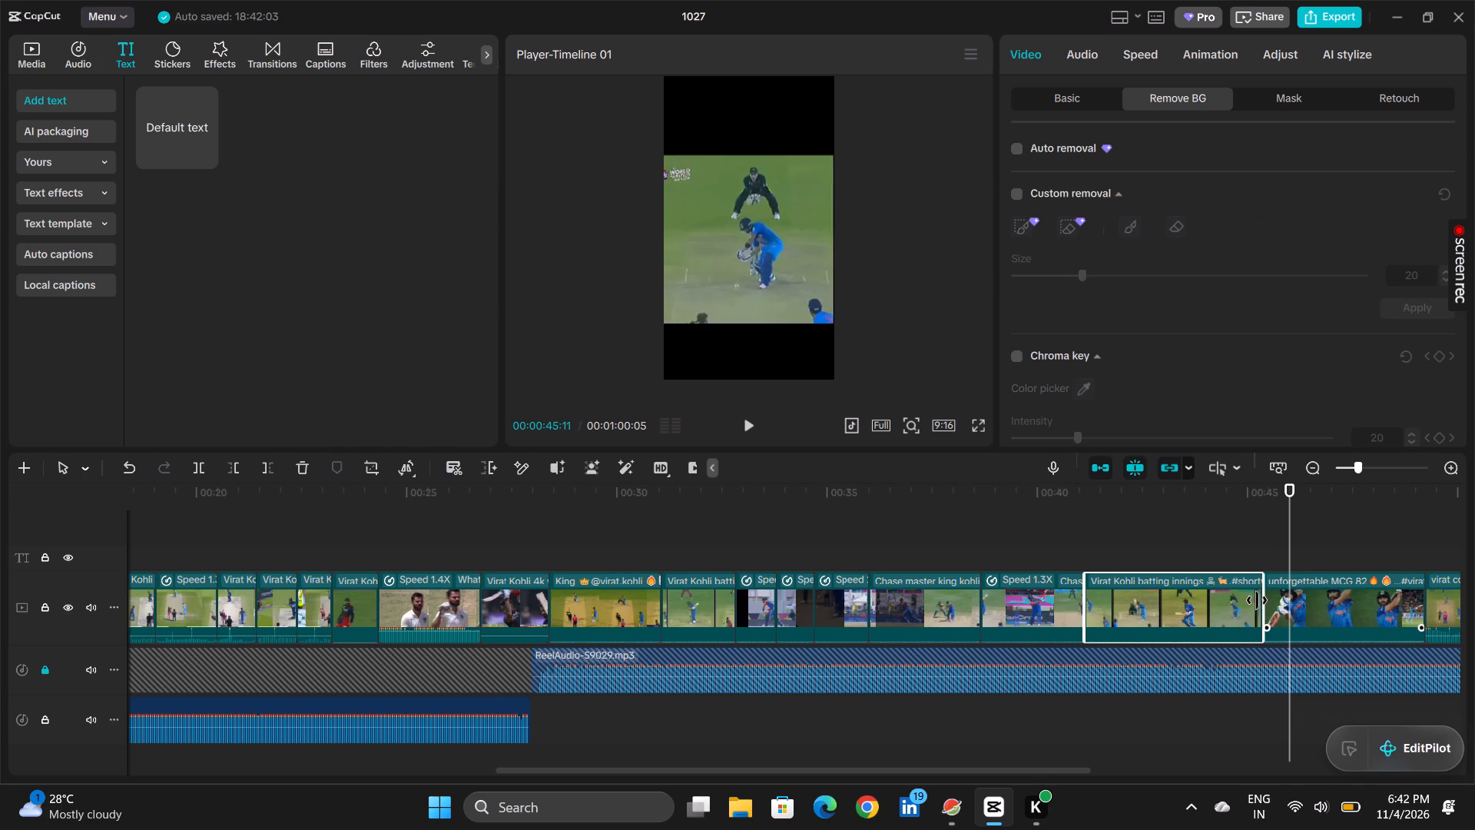
drag(1257, 600, 1254, 603)
click(1236, 542)
key(space)
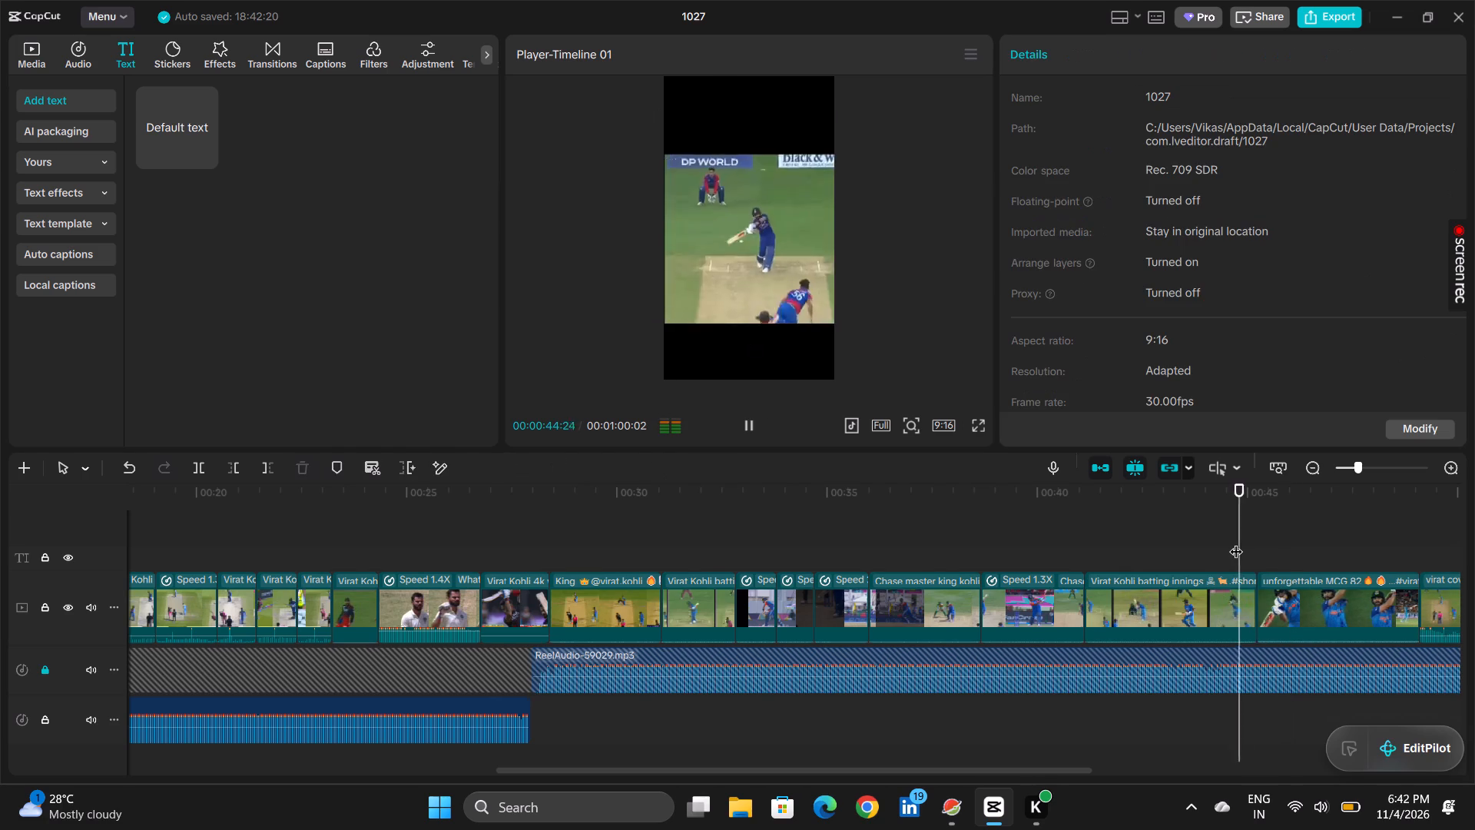
key(space)
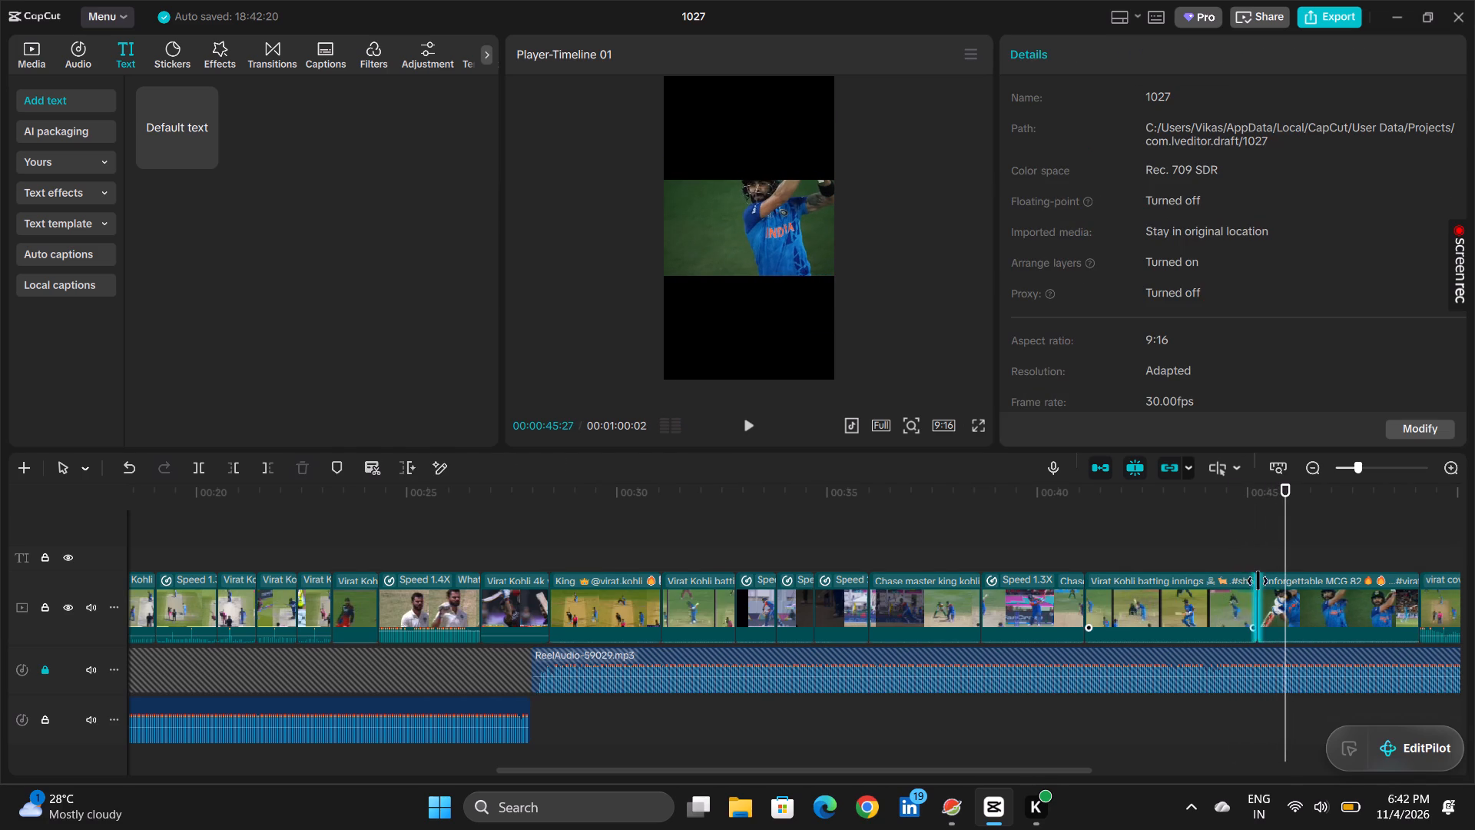
click(1224, 532)
key(space)
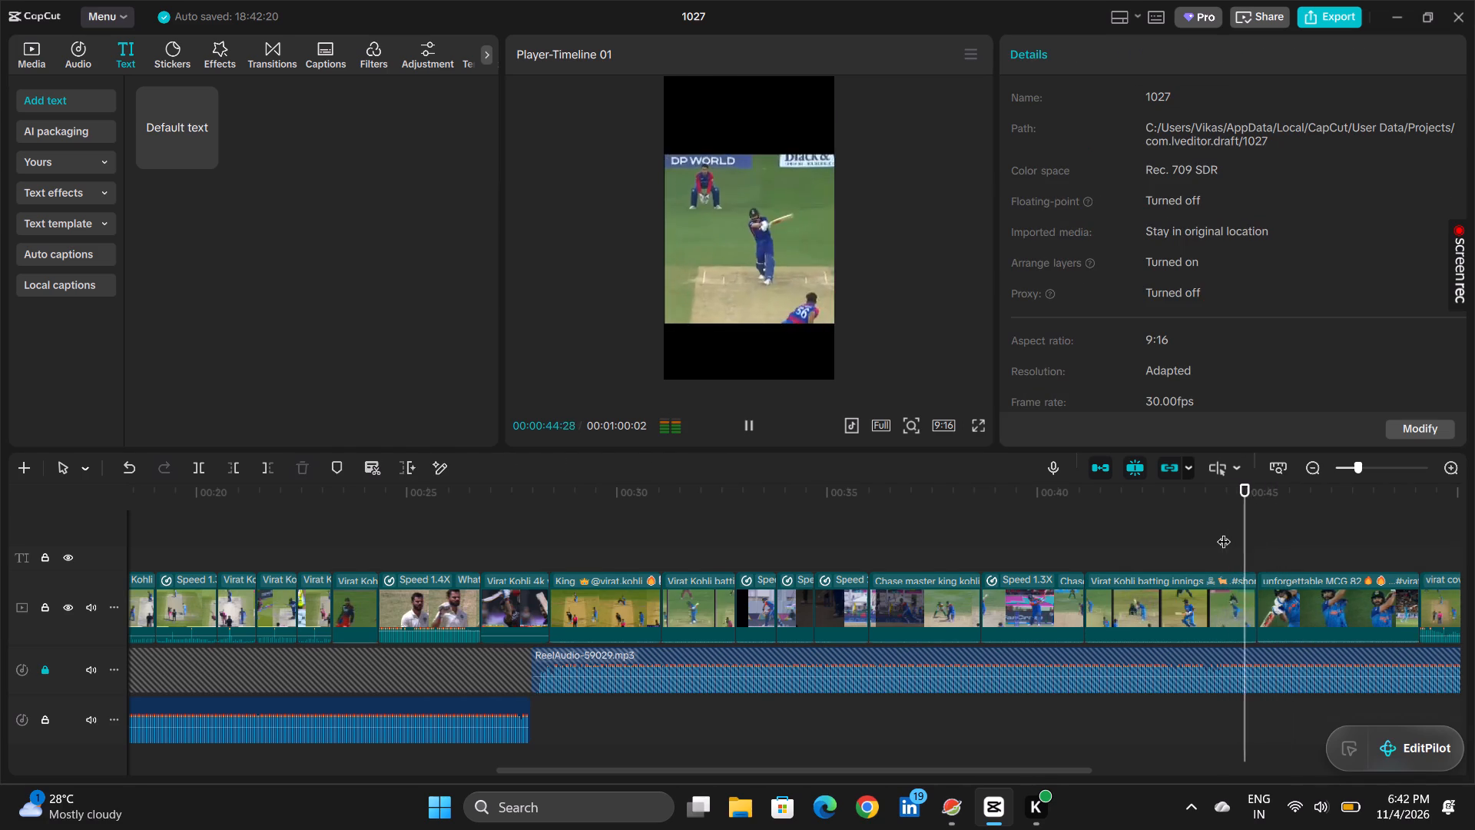
key(space)
Trim about 9 more frames off the end of the Virat Kohli batting innings clip.
click(1246, 616)
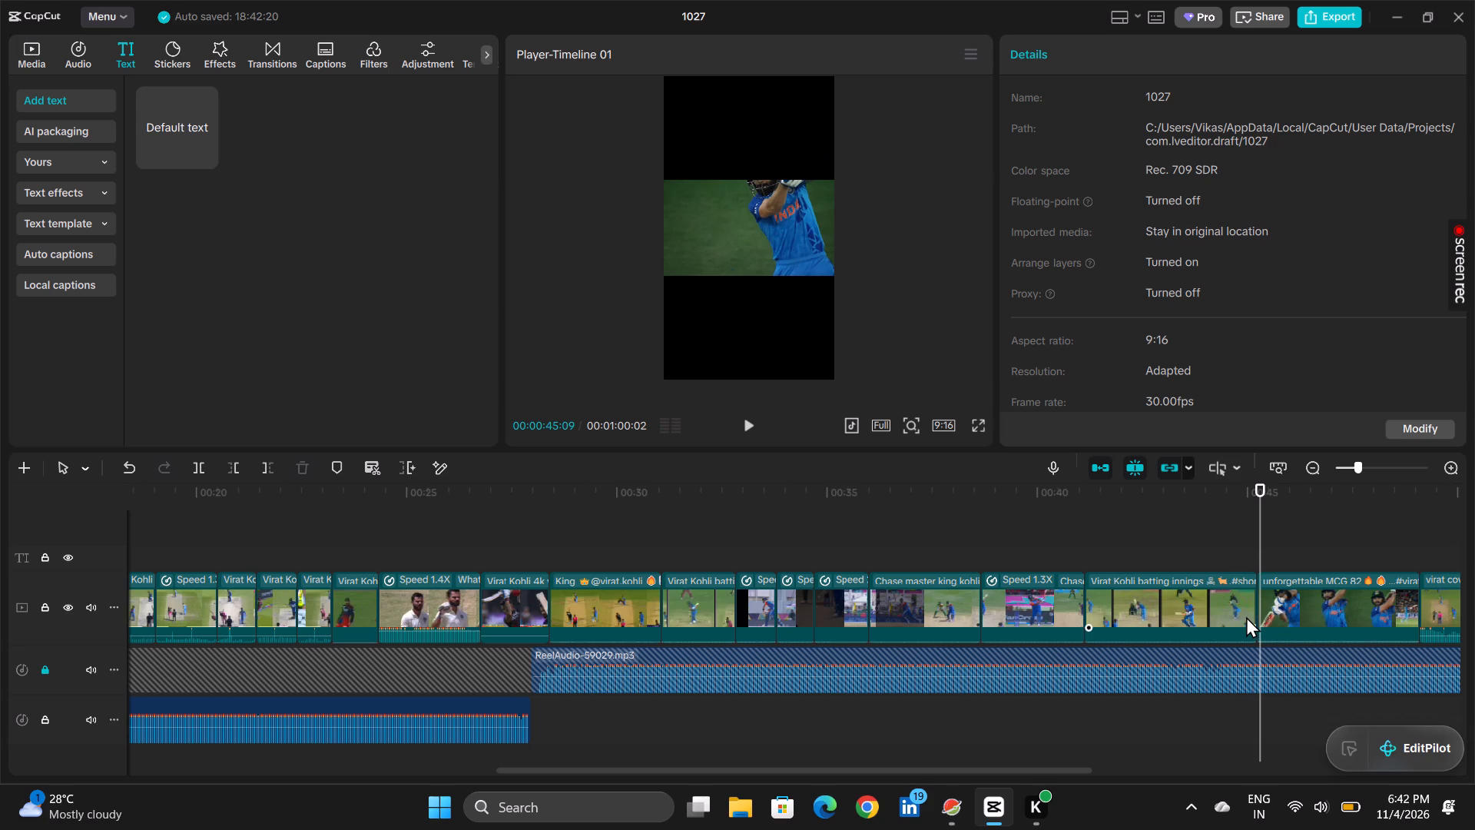
drag(1256, 606, 1245, 606)
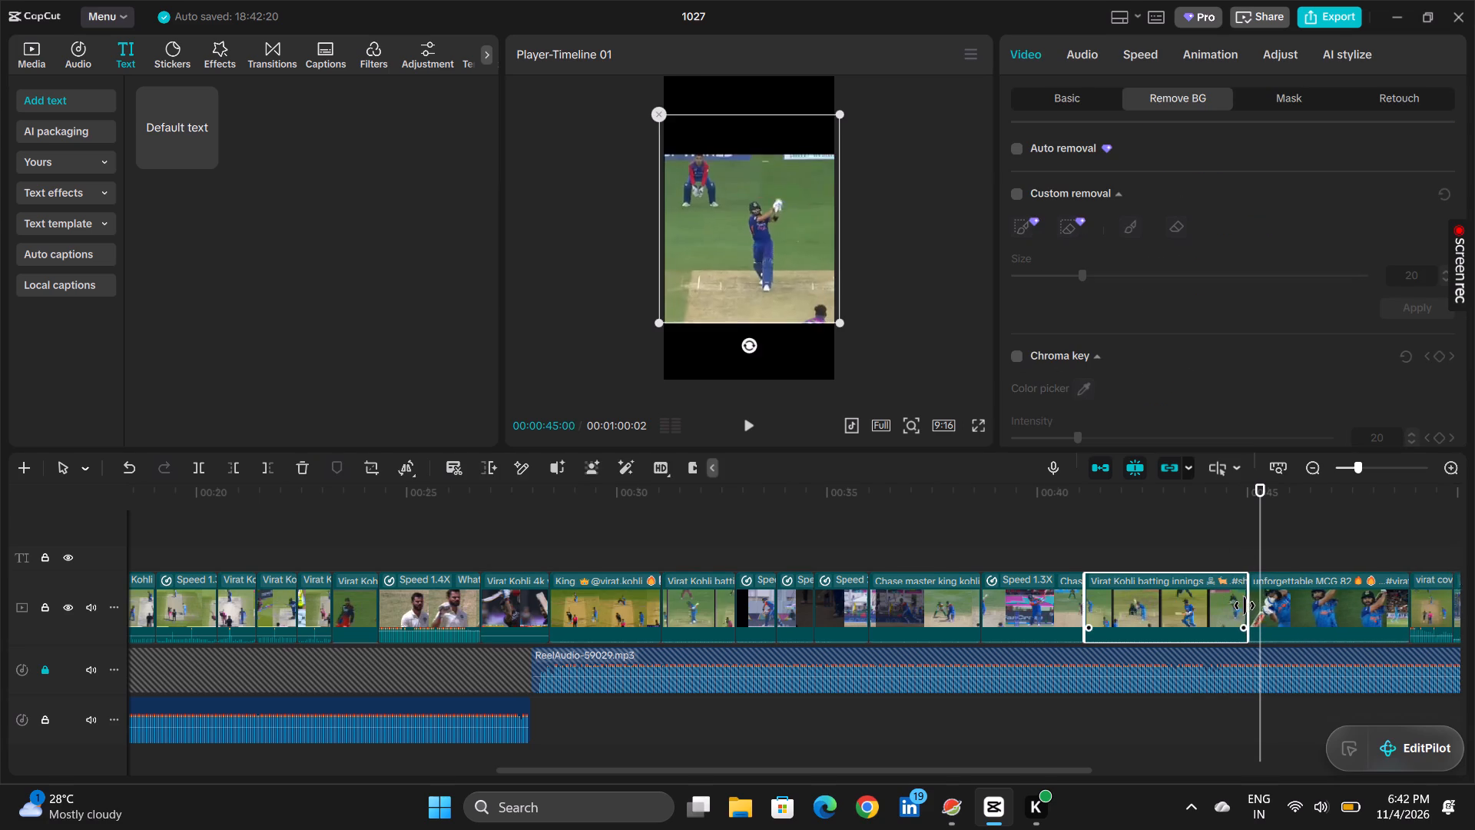
drag(1245, 606, 1244, 606)
click(1242, 550)
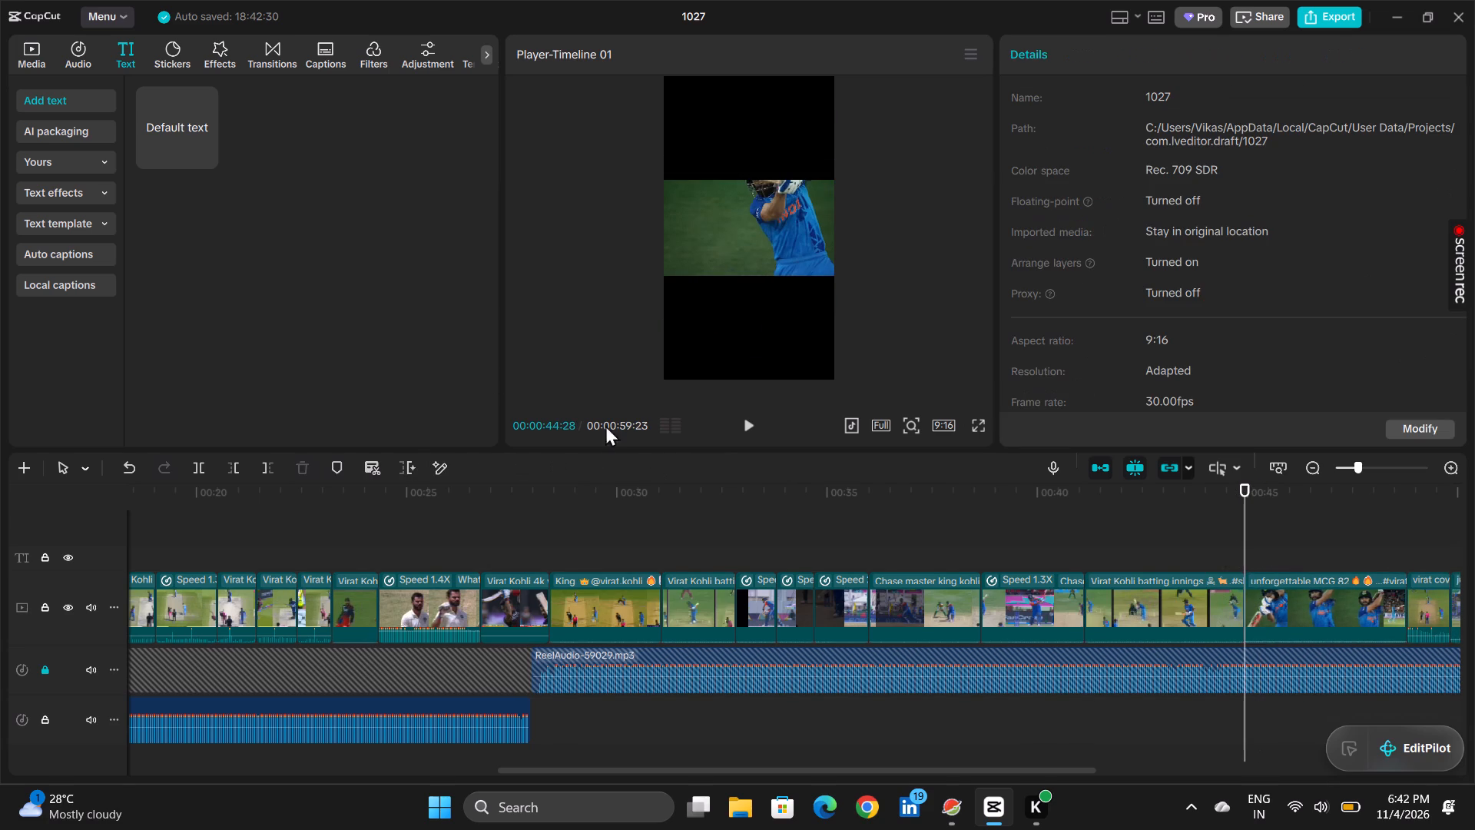
Add a Black Fade transition between the Virat Kohli batting innings and unforgettable MCG 82 clips, and play on to the end.
click(255, 55)
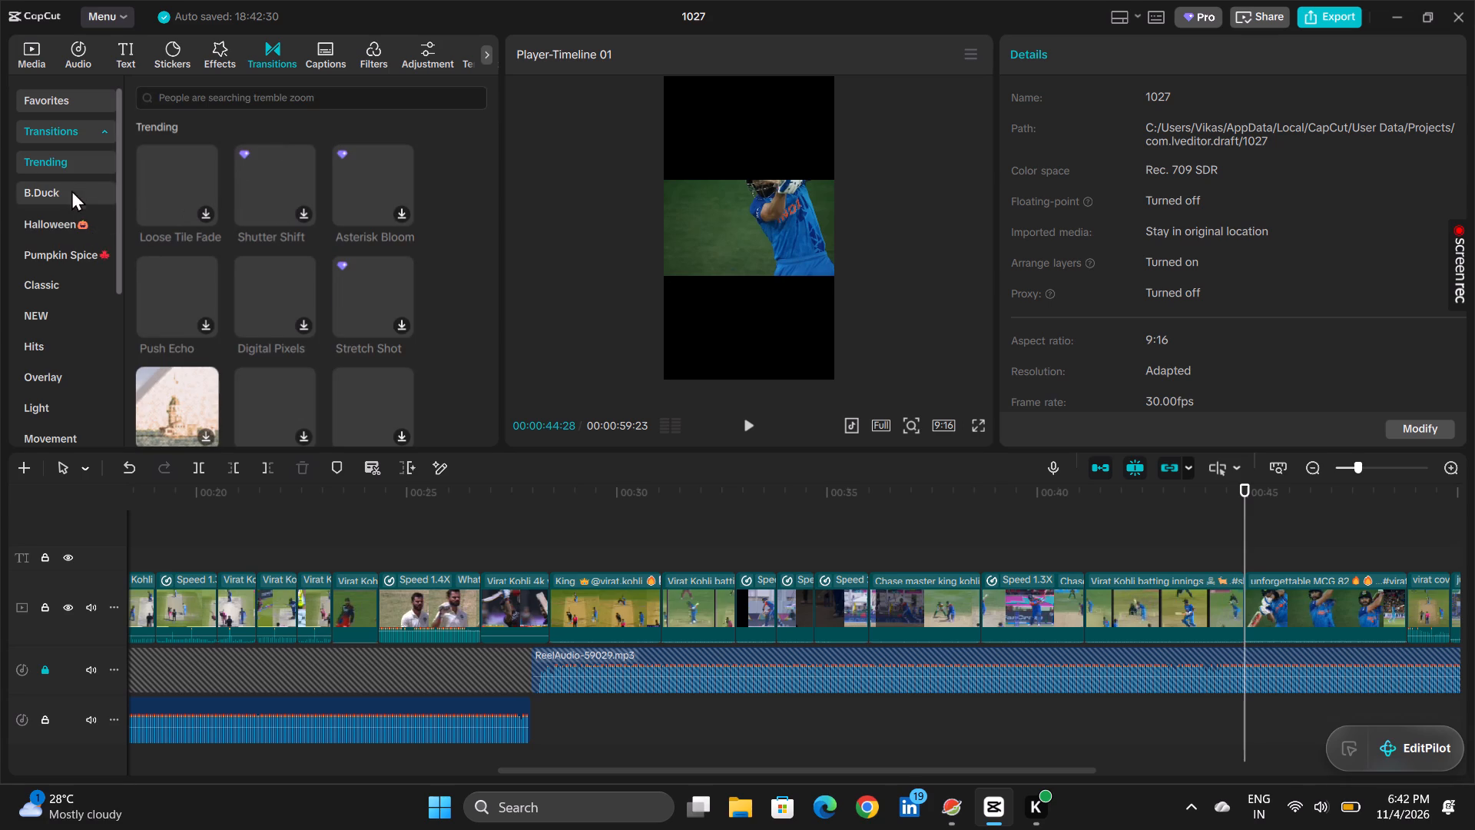
click(49, 277)
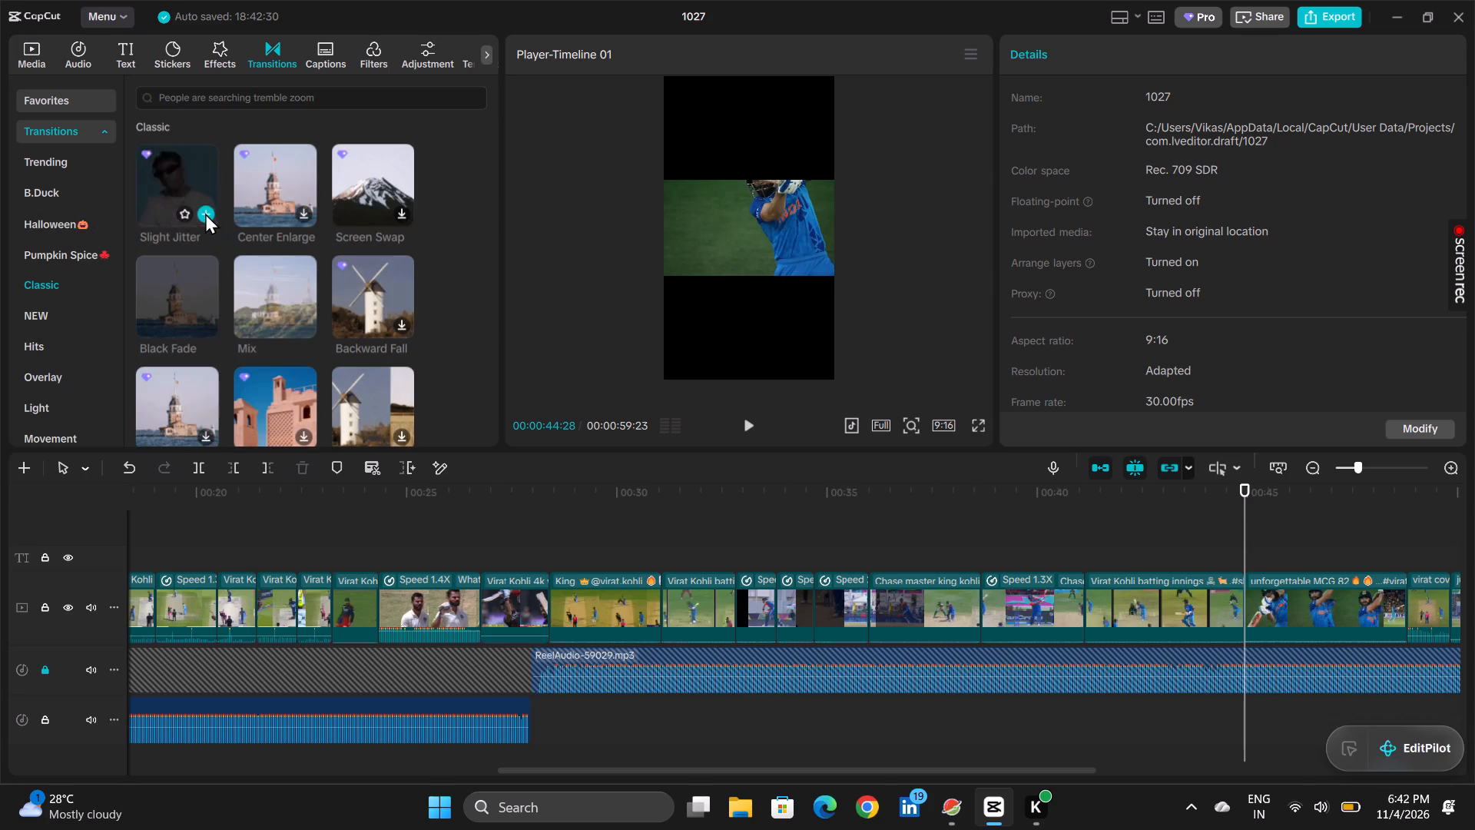
click(207, 324)
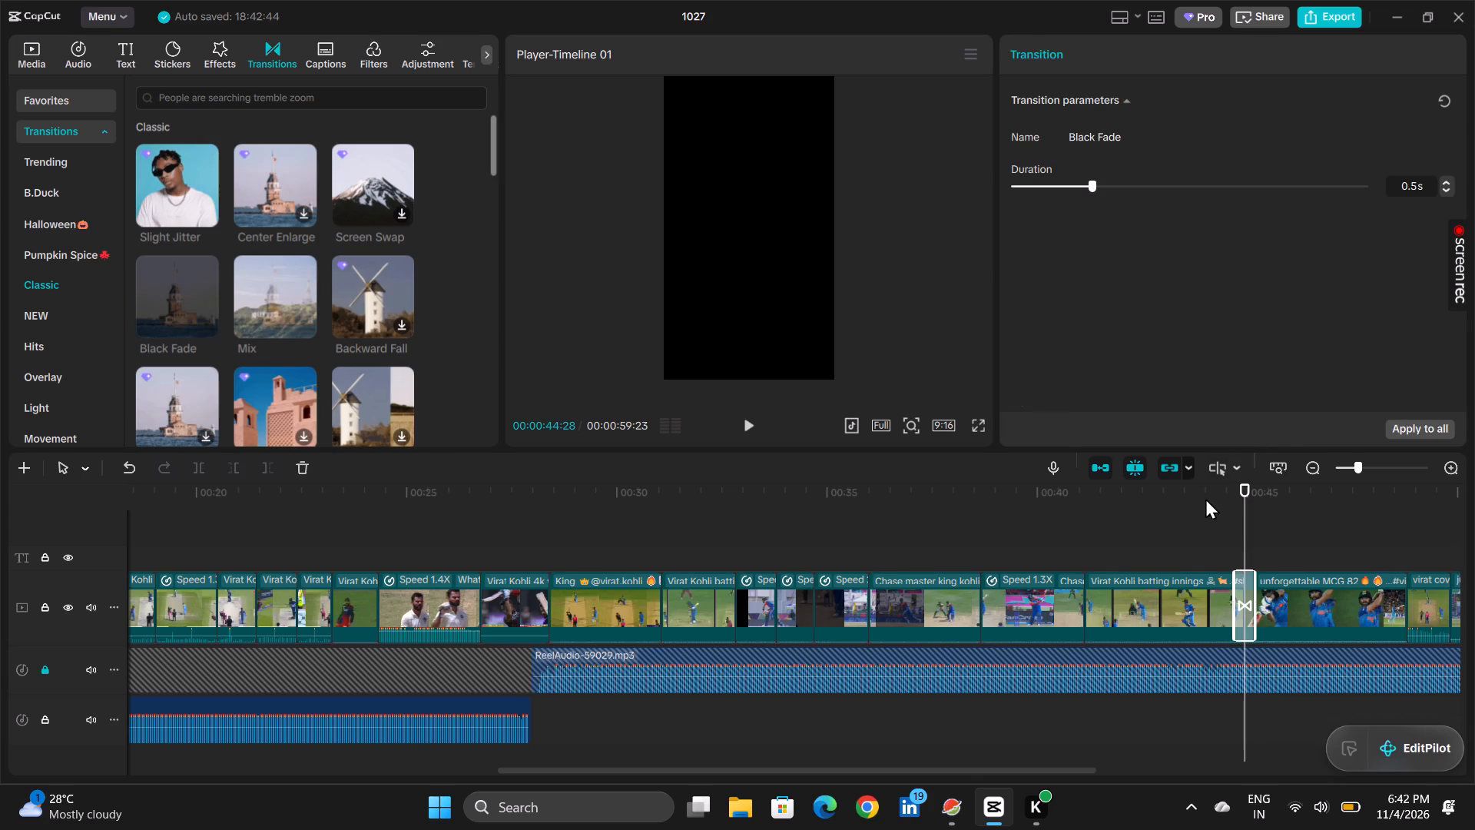
click(1209, 536)
key(space)
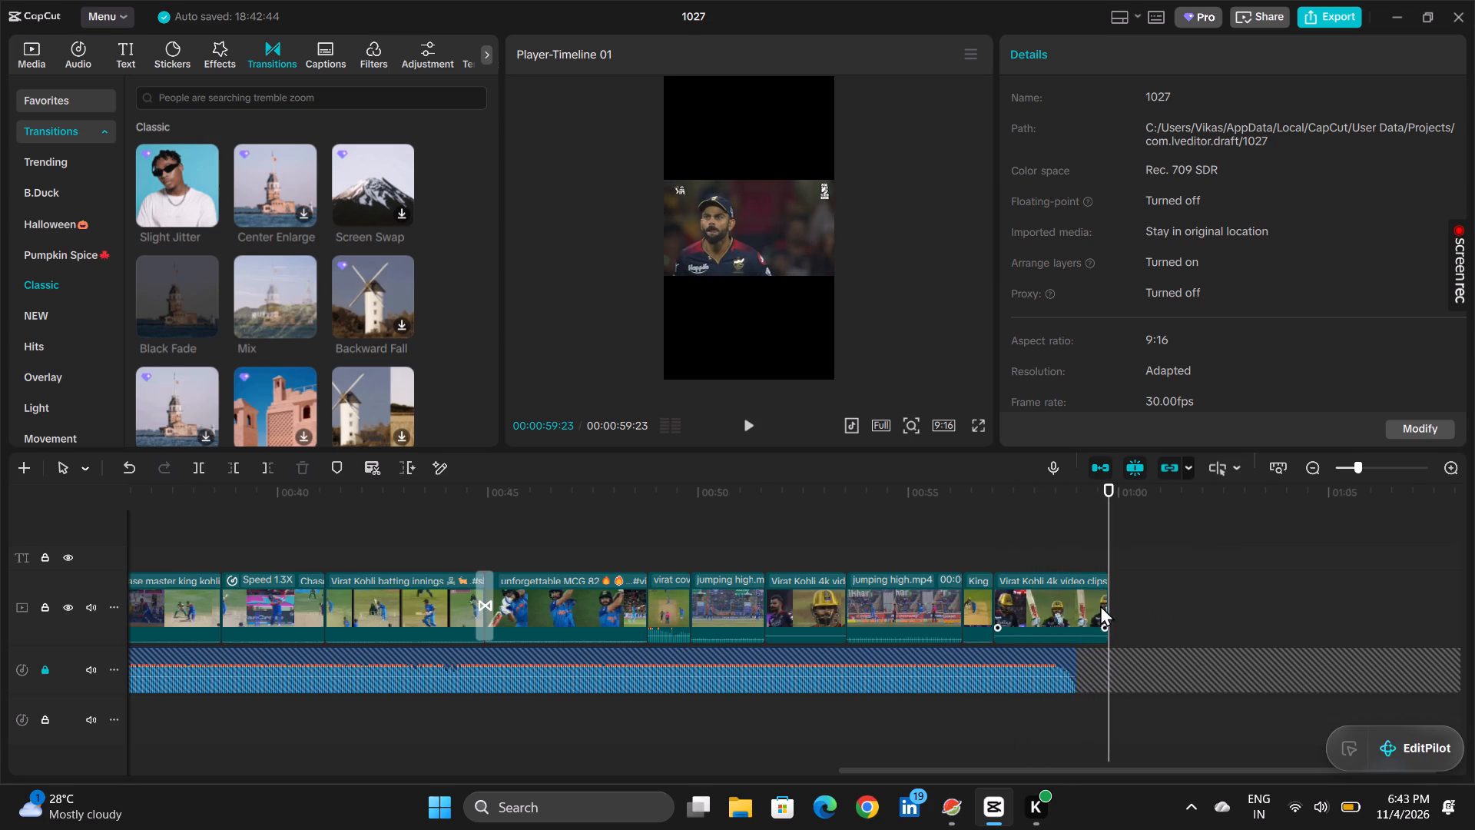
Trim about 7 frames off the end of the last clip, Virat Kohli 4k video clips.
drag(1109, 603, 1099, 607)
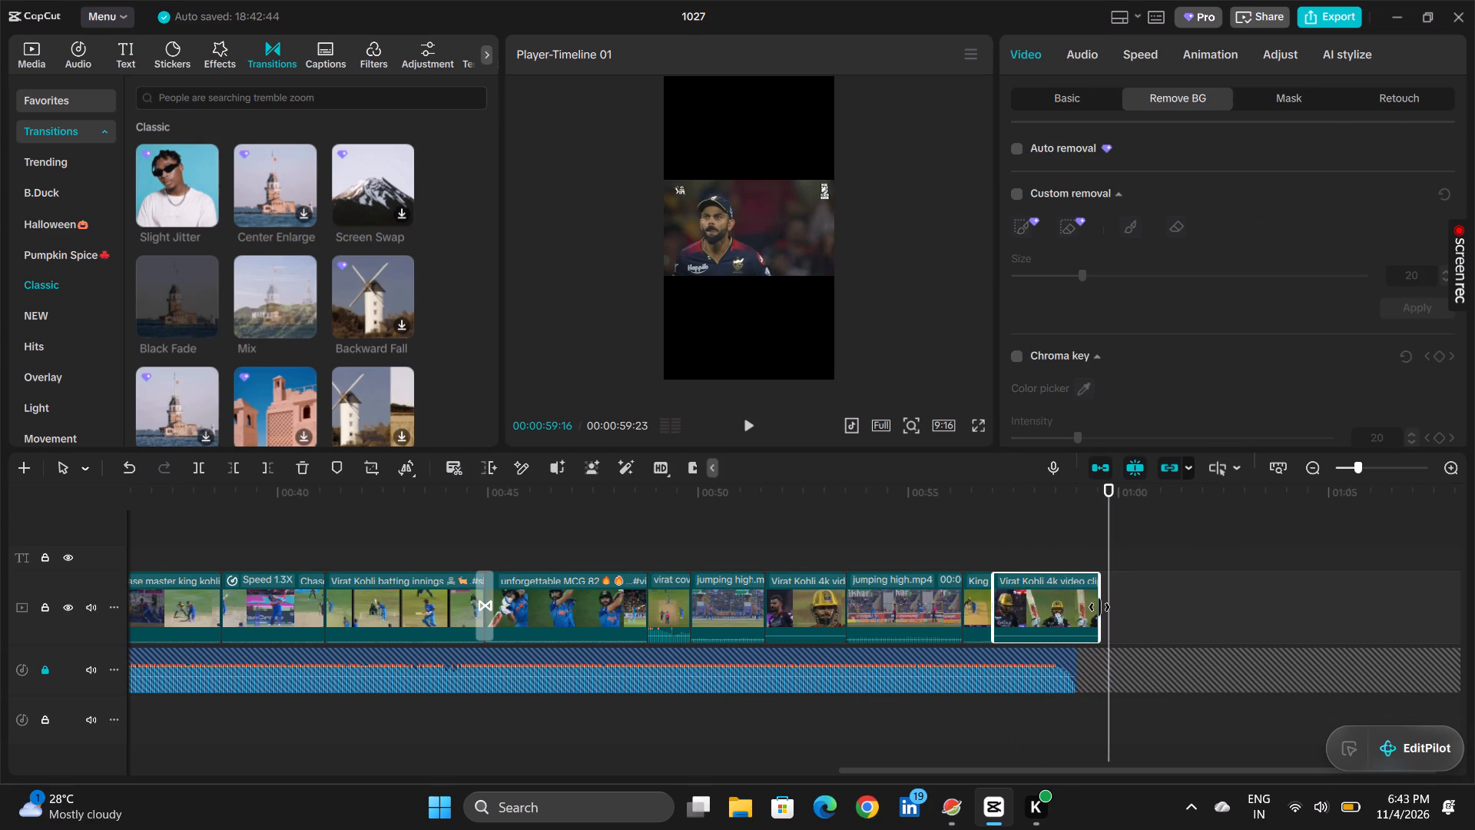
drag(1099, 607, 1099, 608)
Preview the opening, including in full screen, and delete the VIRAT KOHLI title from the start of the timeline.
click(952, 528)
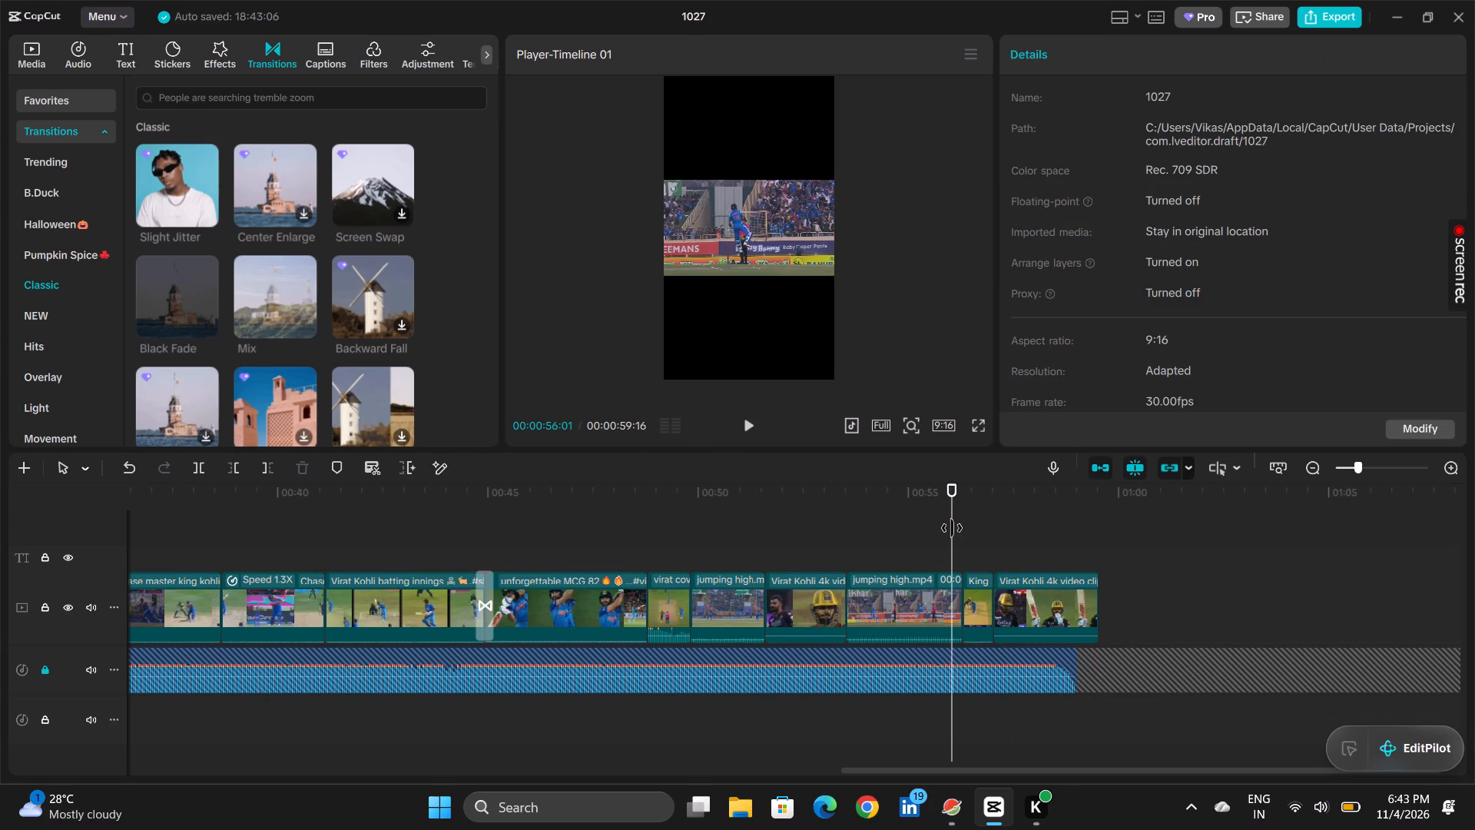
scroll(477, 528, right, 3)
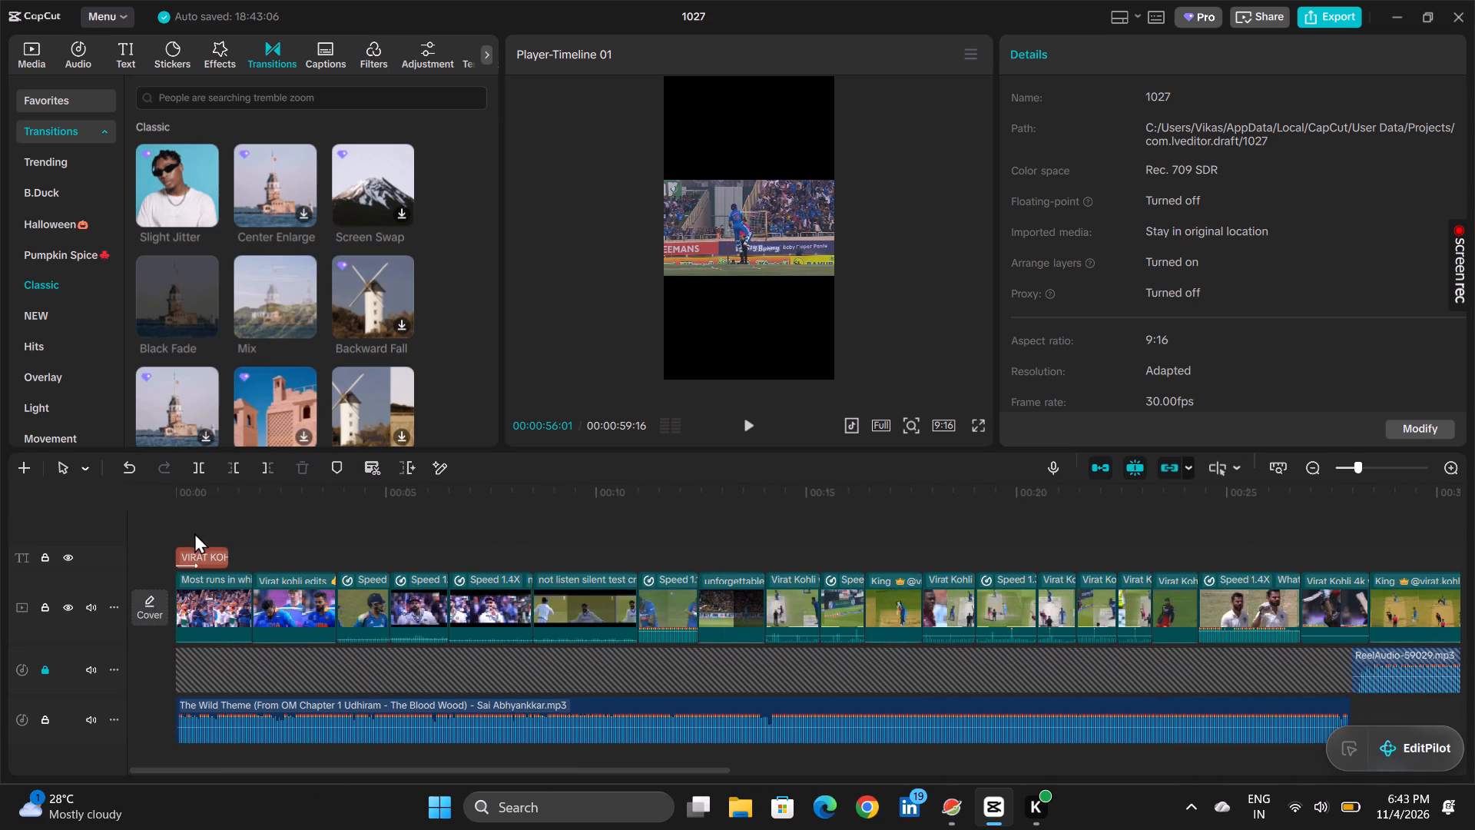
click(177, 521)
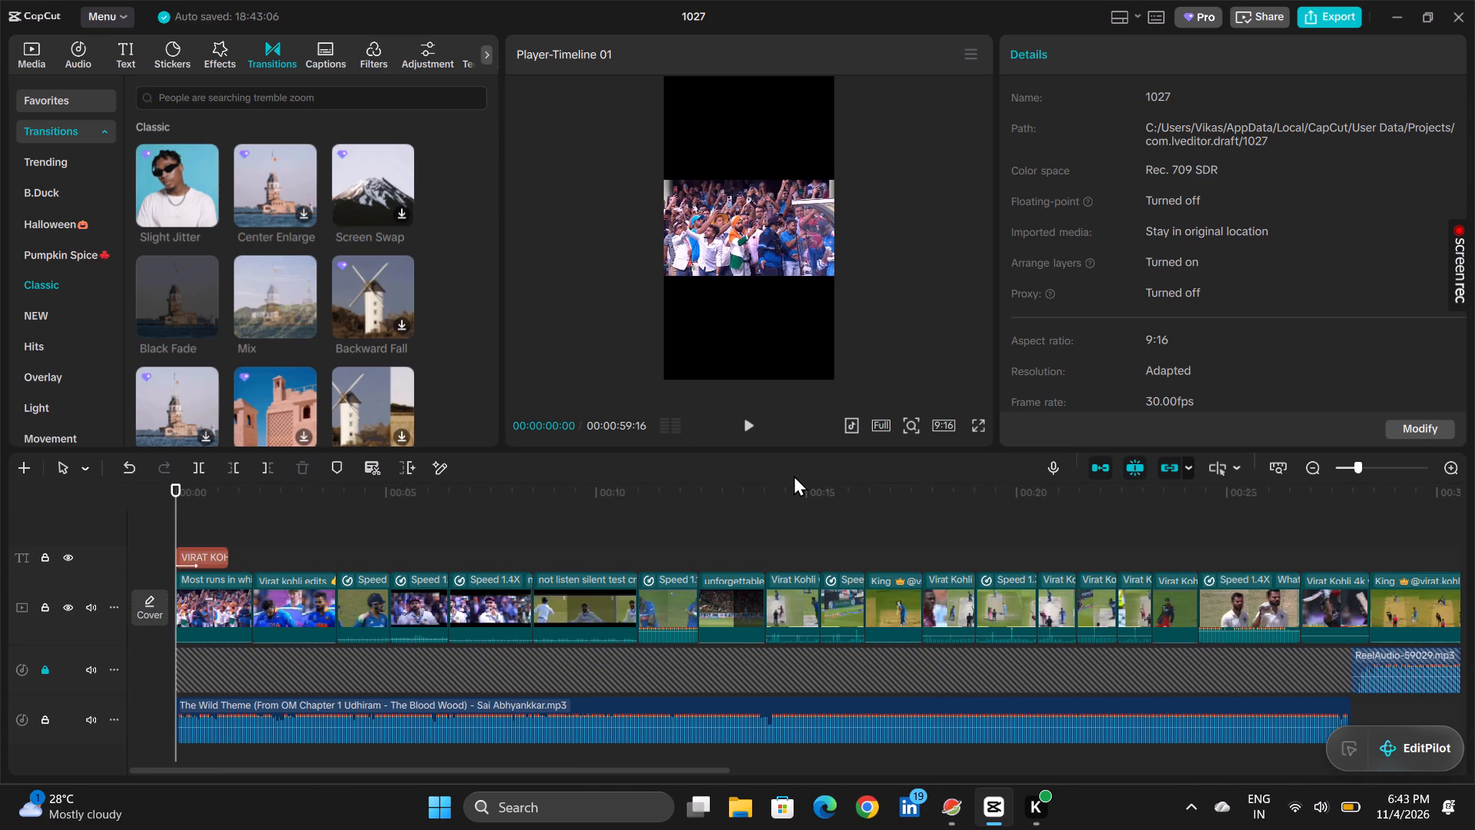
key(space)
key(space)
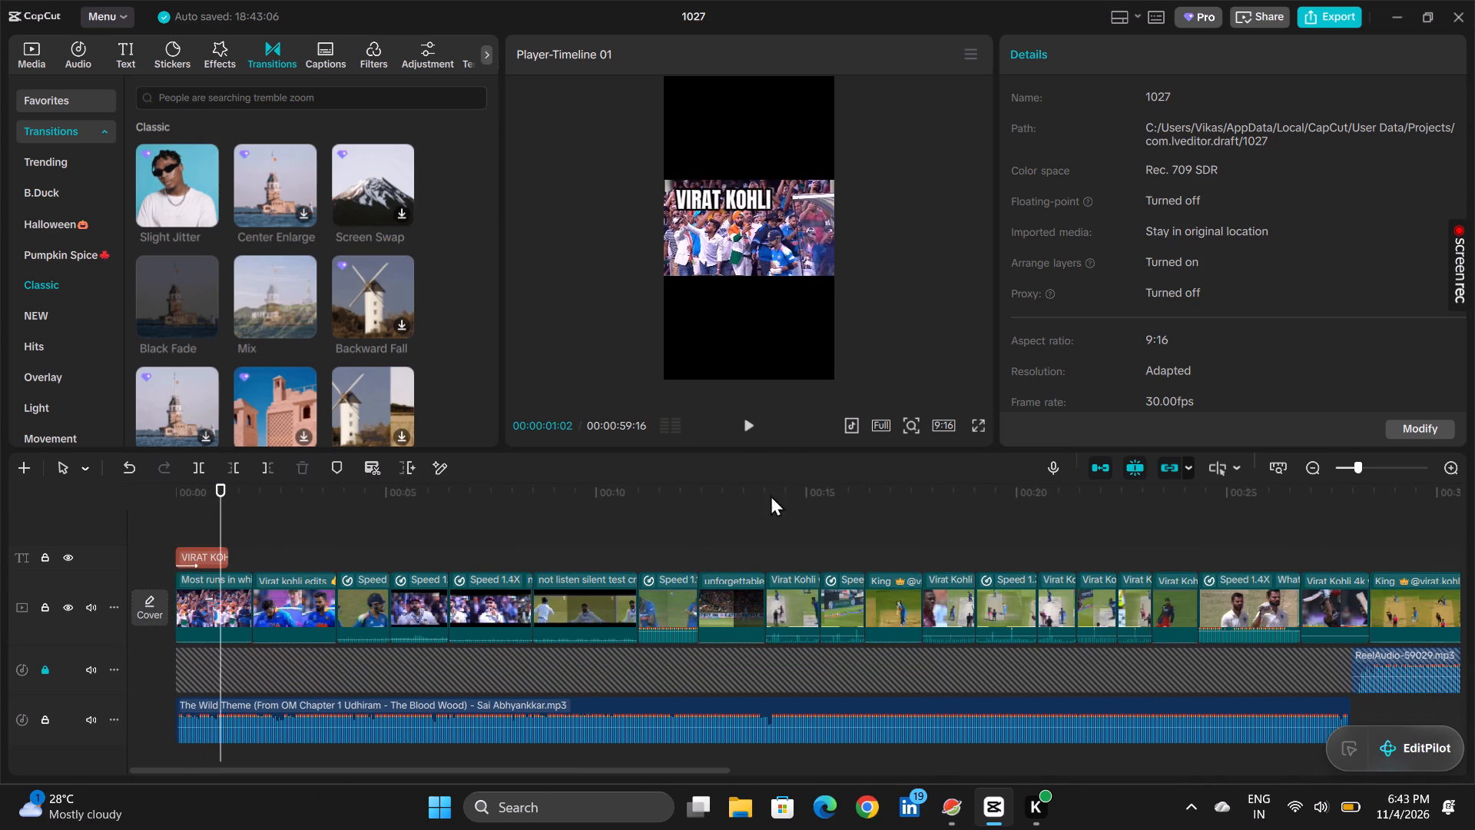
click(976, 420)
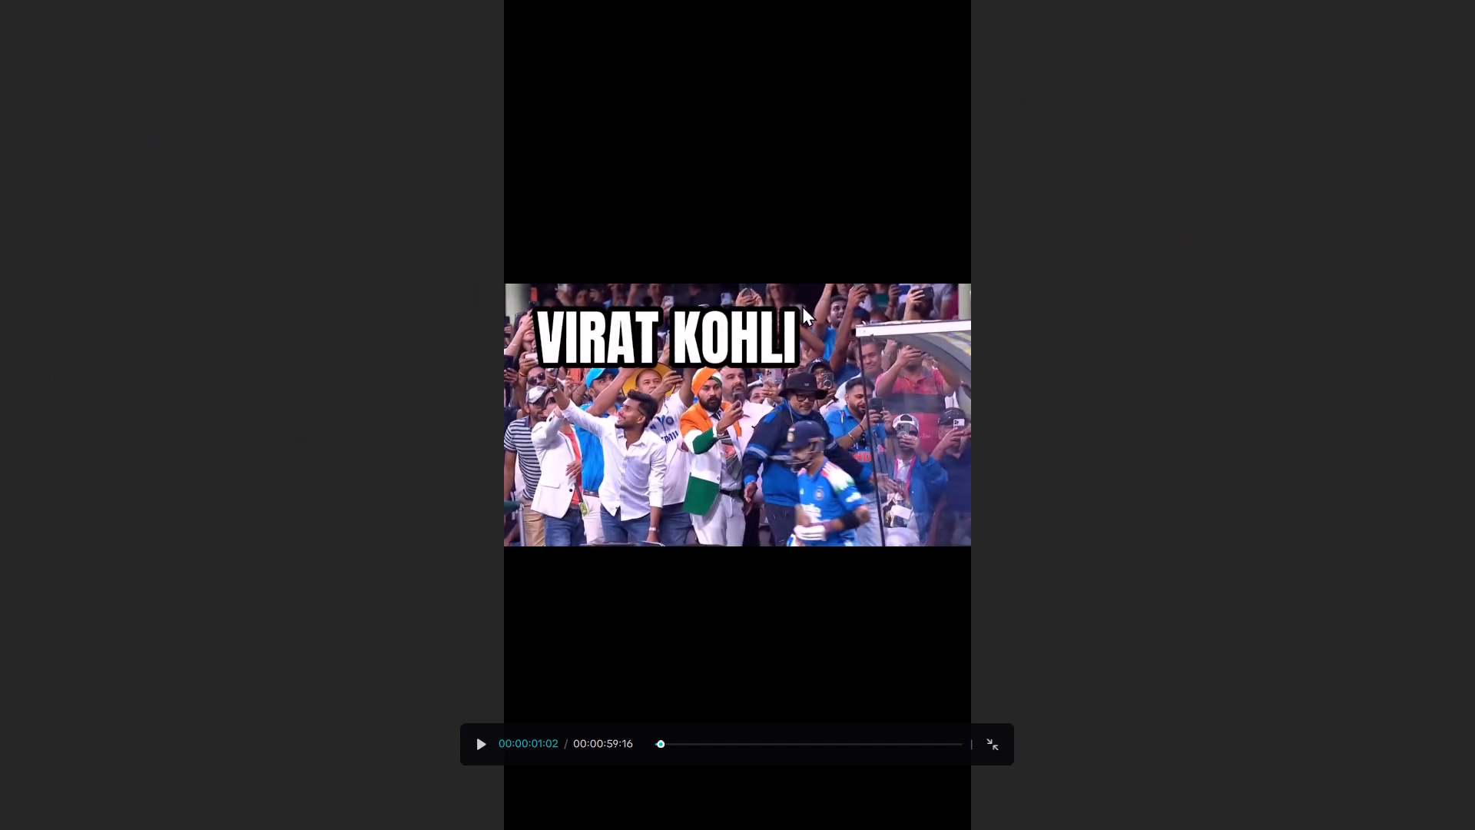
click(754, 334)
click(754, 338)
key(Escape)
click(181, 550)
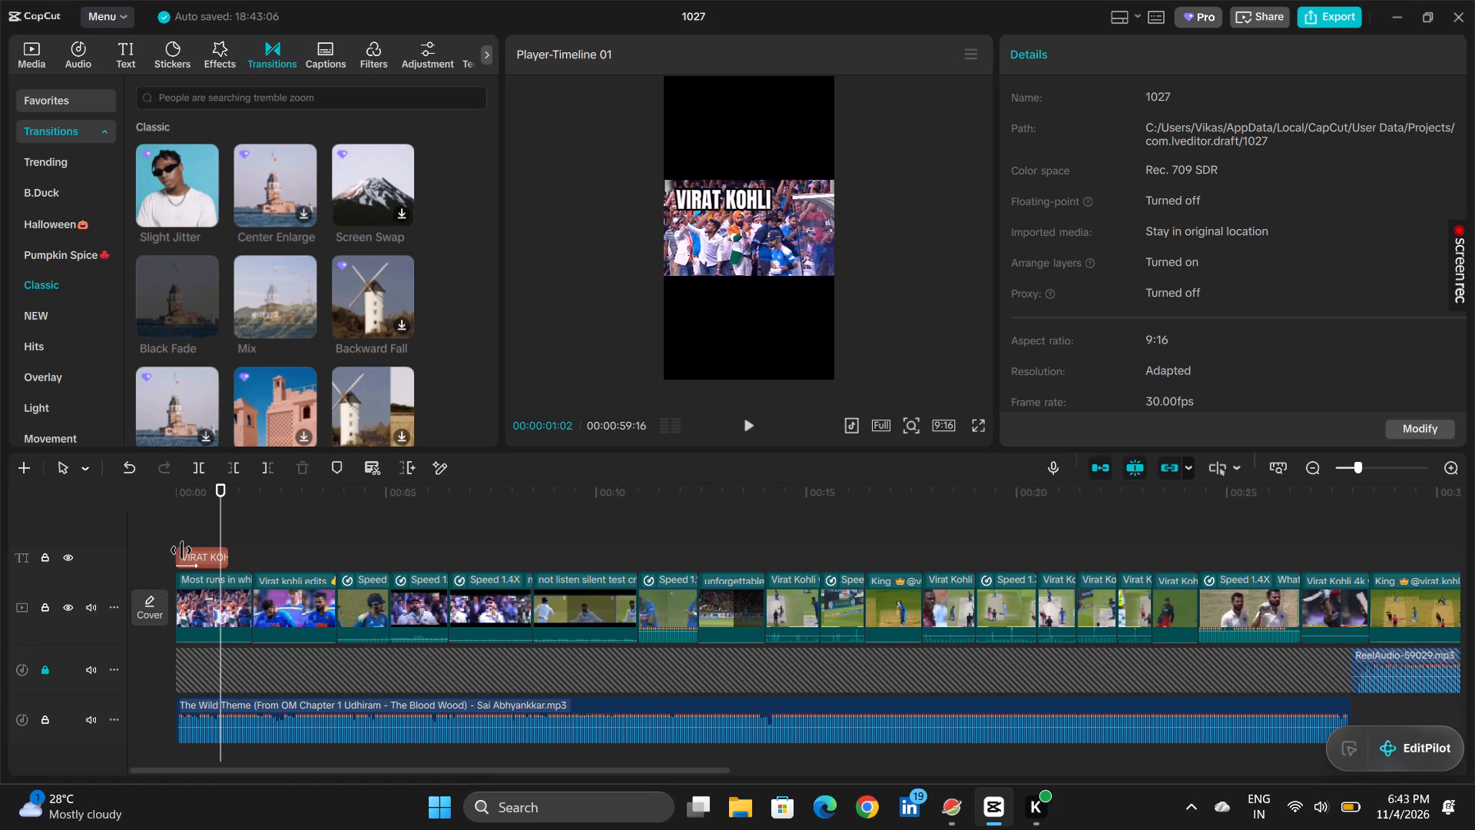
click(307, 476)
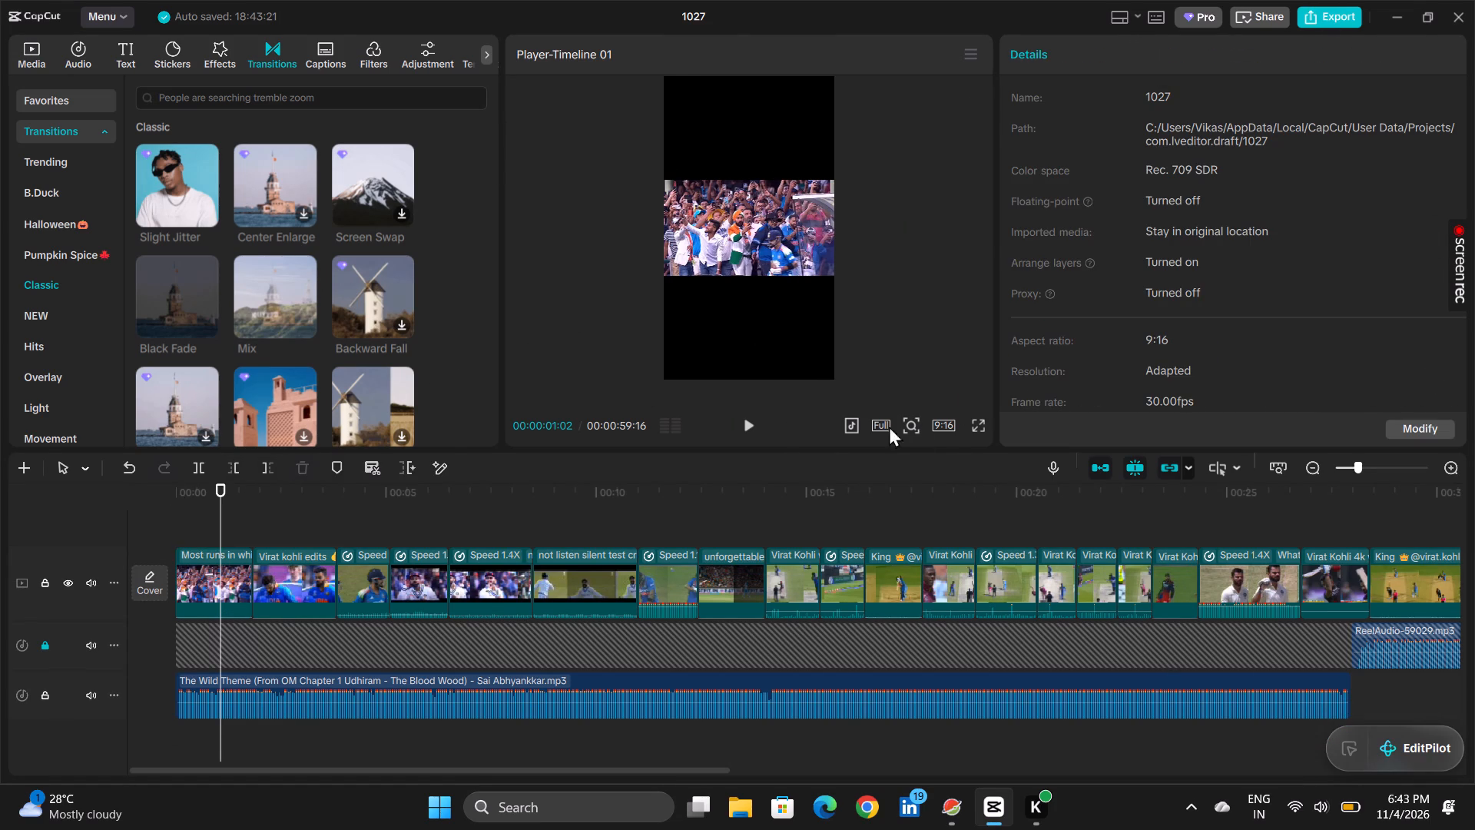
Play the edit in full screen from 00:00:01:02 and on to 00:00:52:19 to review the cuts and the fade transition.
click(976, 423)
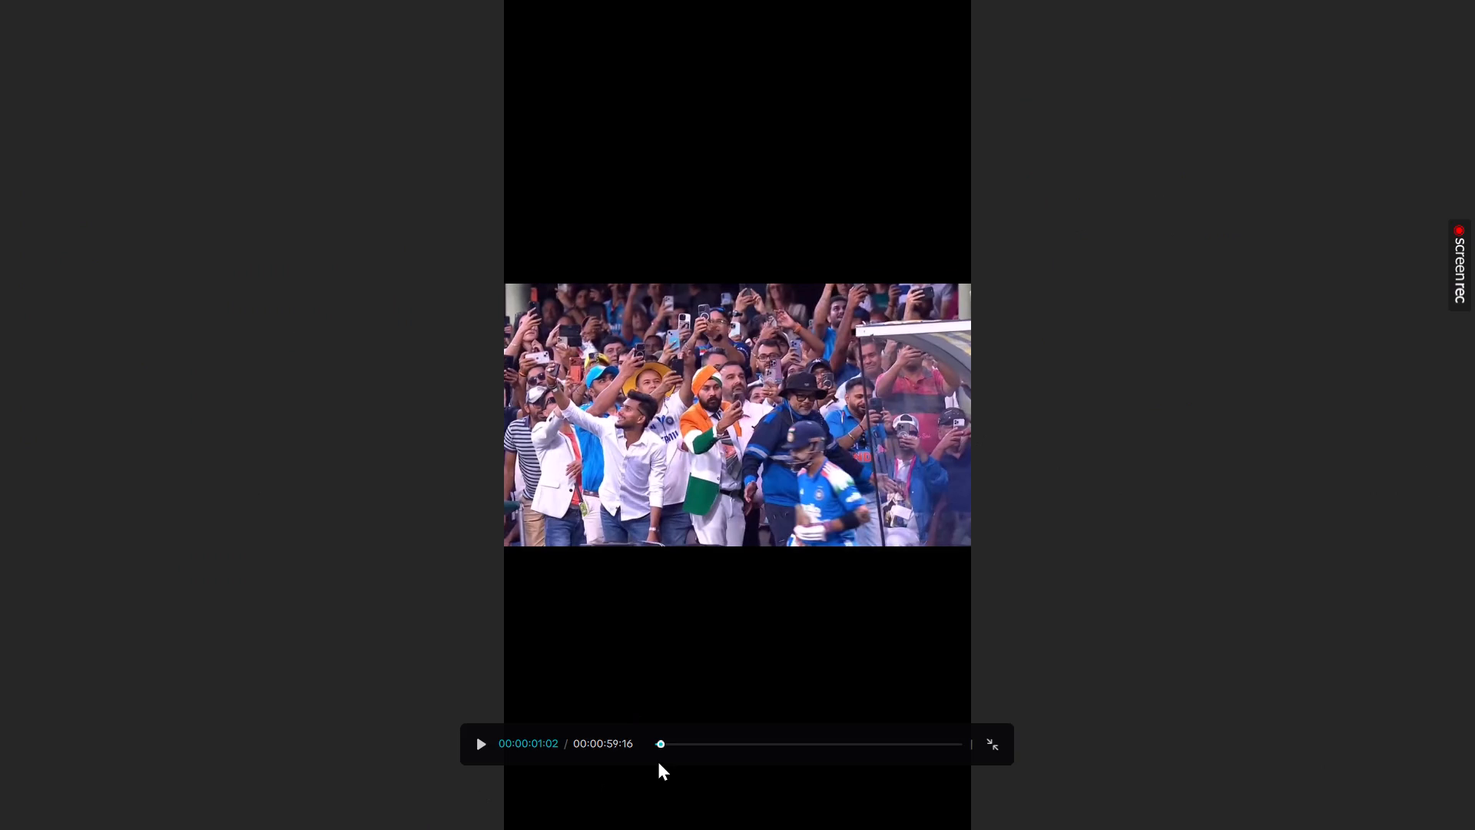
key(space)
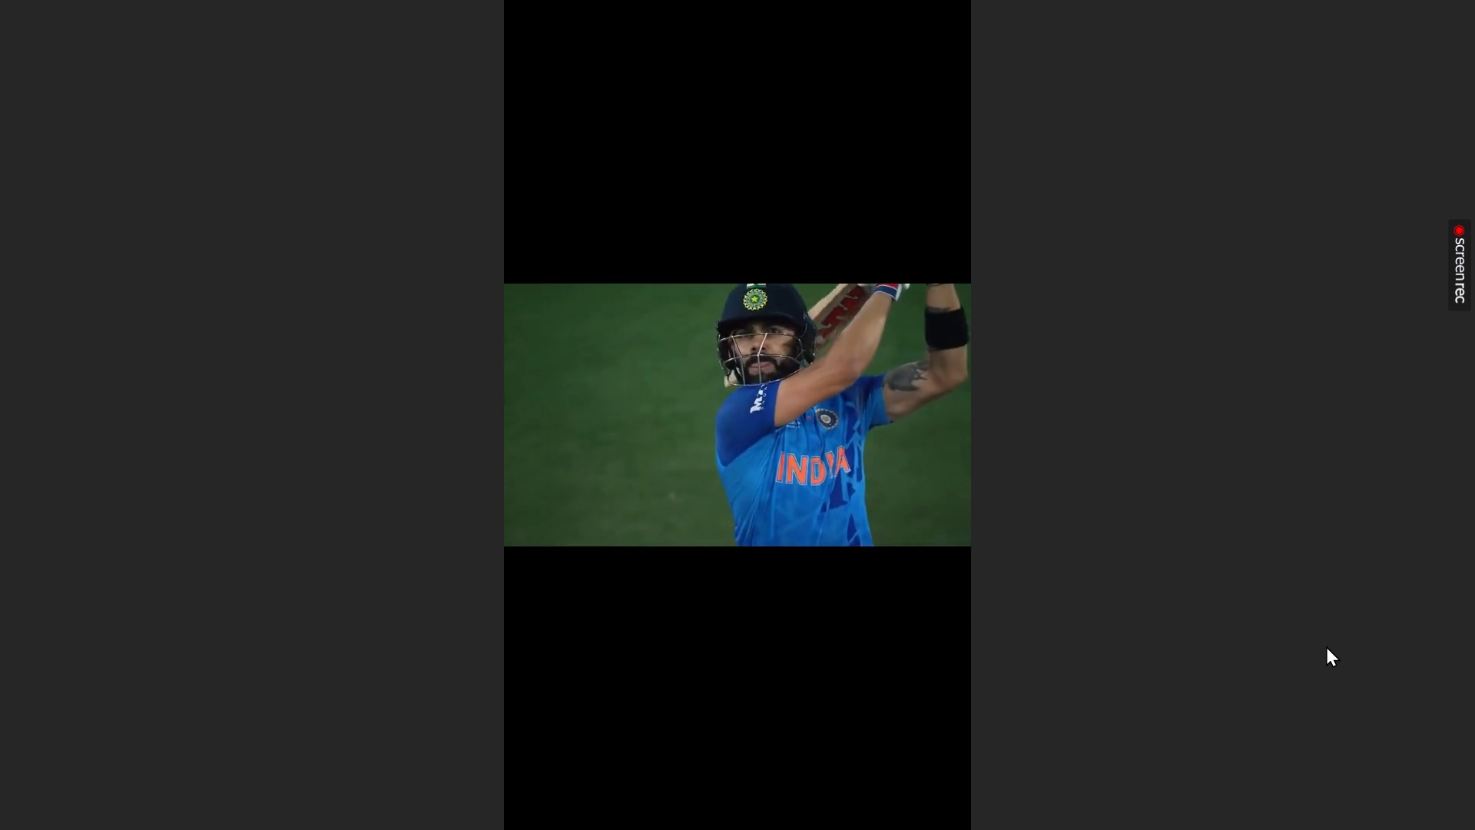
key(Escape)
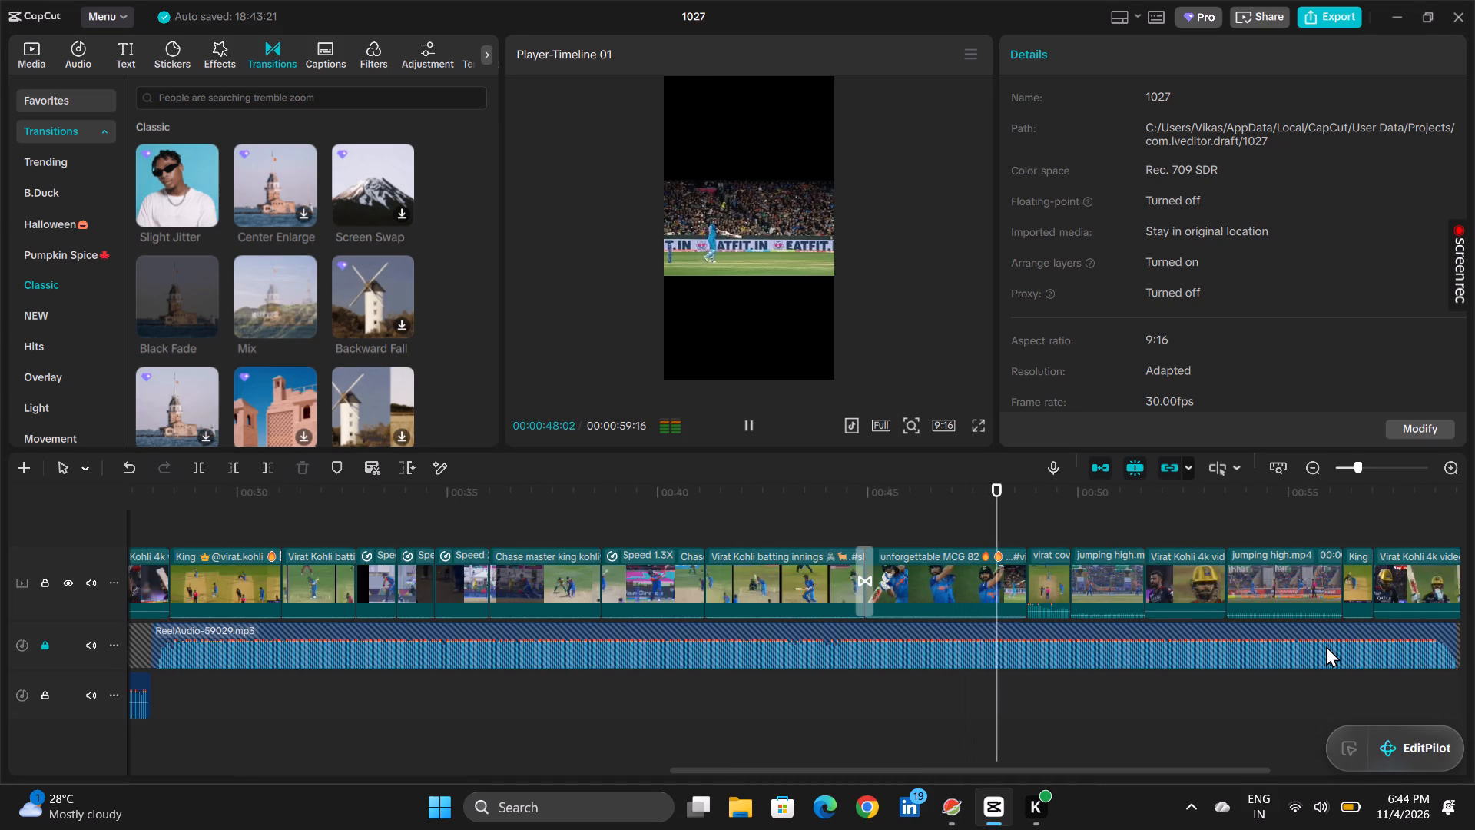
click(755, 437)
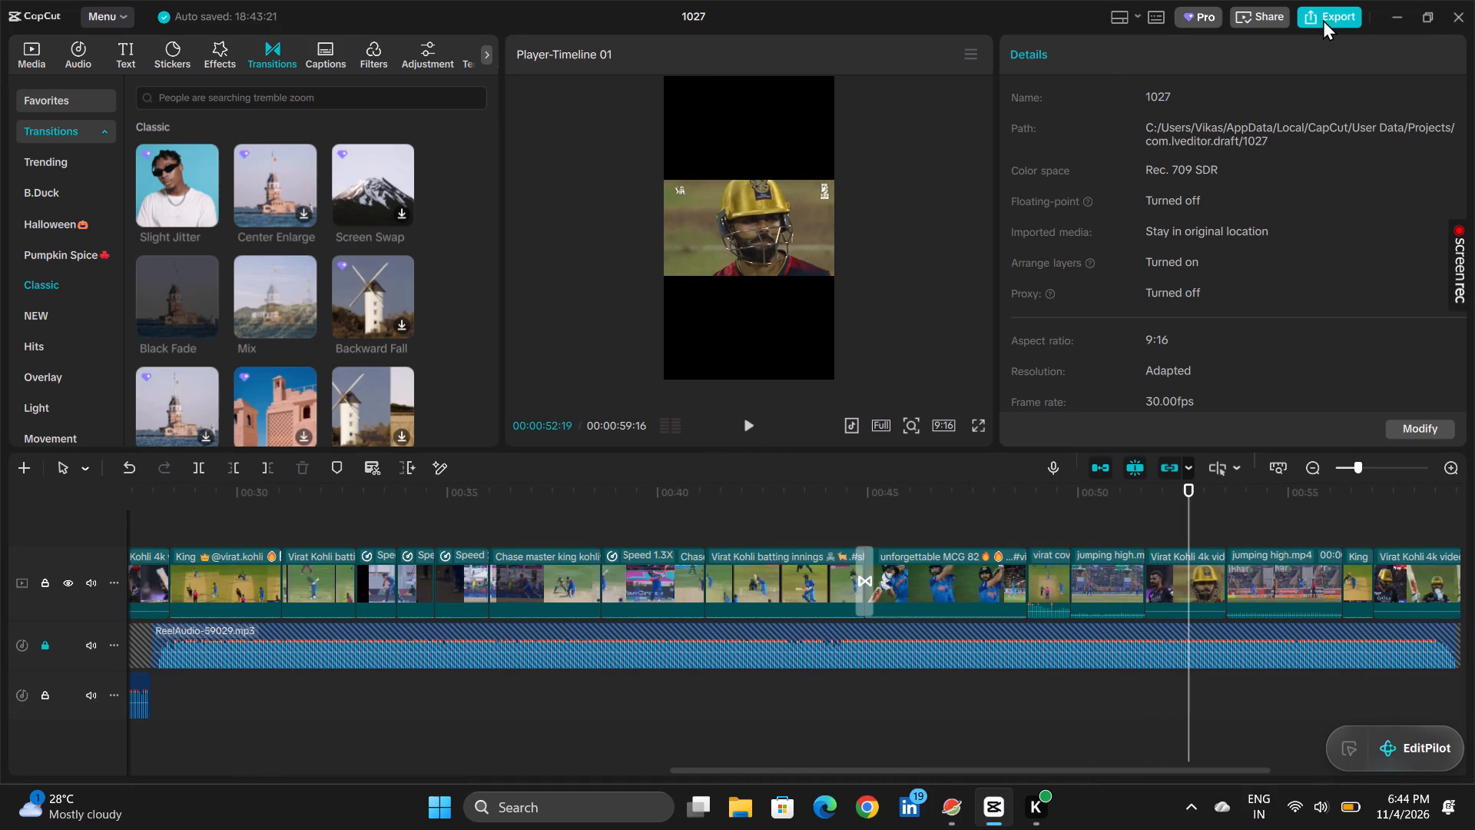
Open the video export settings and name the exported file "king birthday".
click(1323, 19)
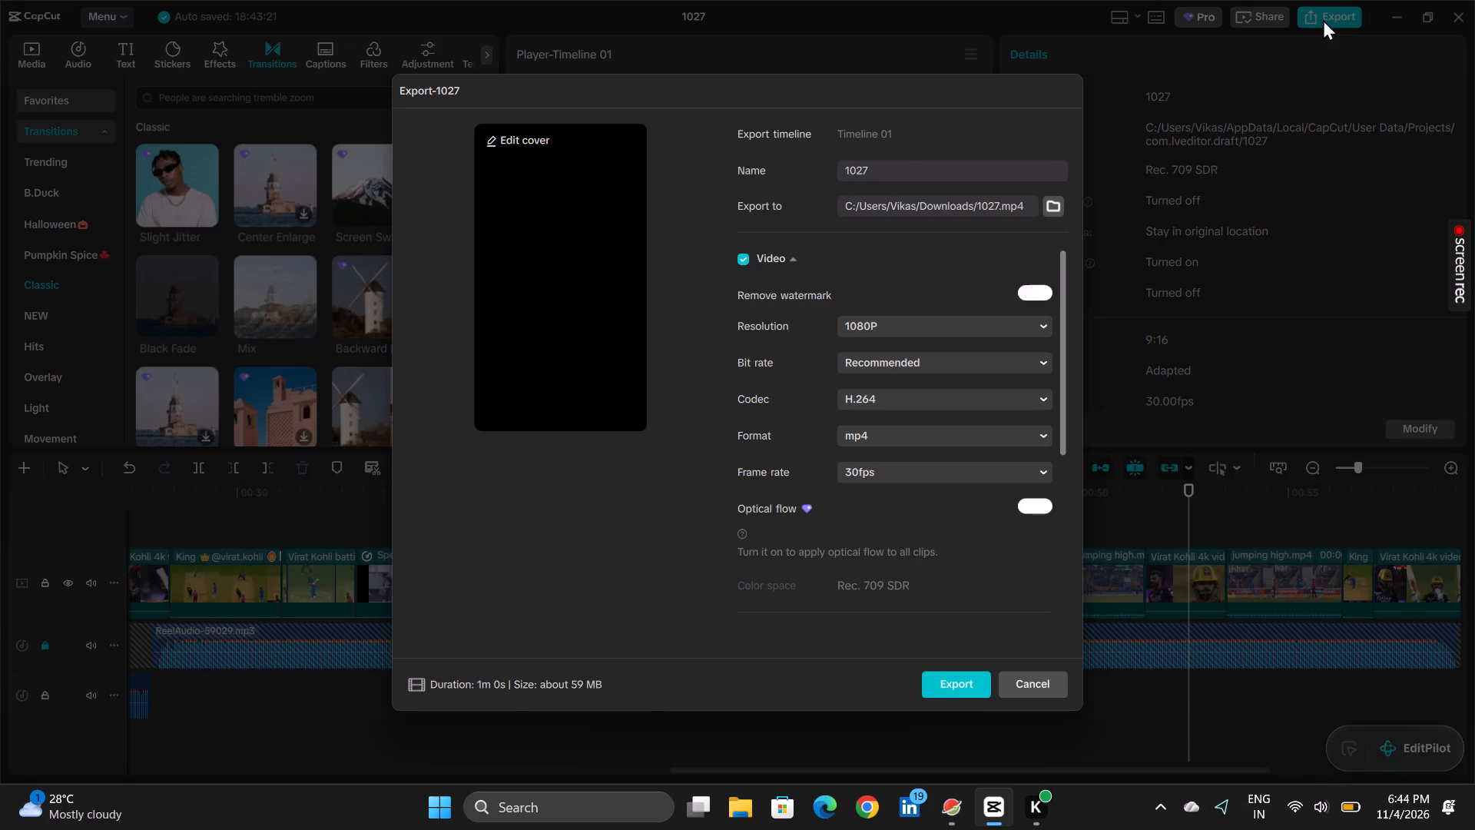
click(902, 158)
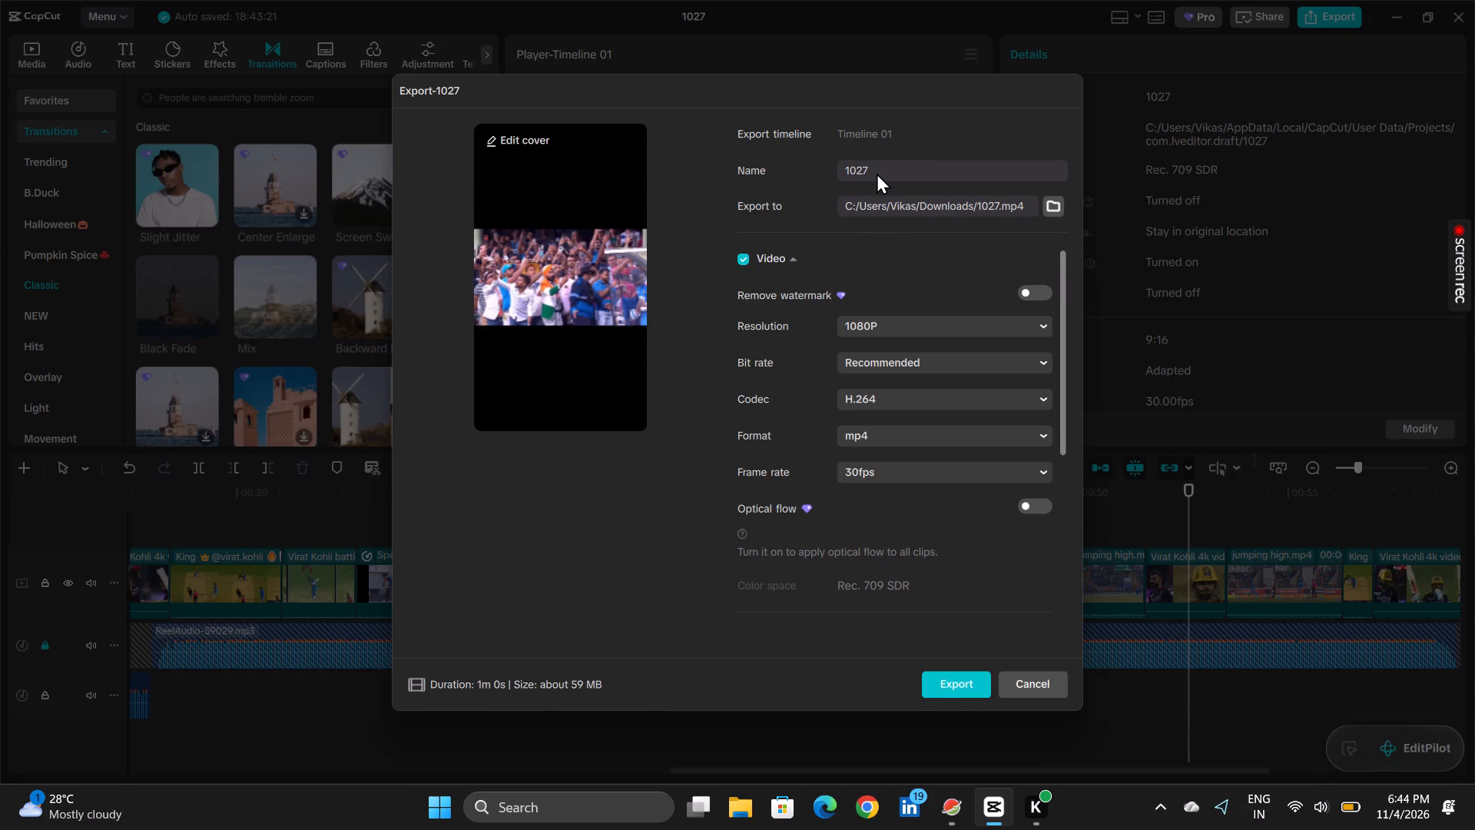
click(879, 172)
key(BackSpace)
key(BackSpace)
key(BackSpace)
key(BackSpace)
key(BackSpace)
key(BackSpace)
key(BackSpace)
key(BackSpace)
key(BackSpace)
key(BackSpace)
key(BackSpace)
key(BackSpace)
key(BackSpace)
key(BackSpace)
key(BackSpace)
key(BackSpace)
text(king bi)
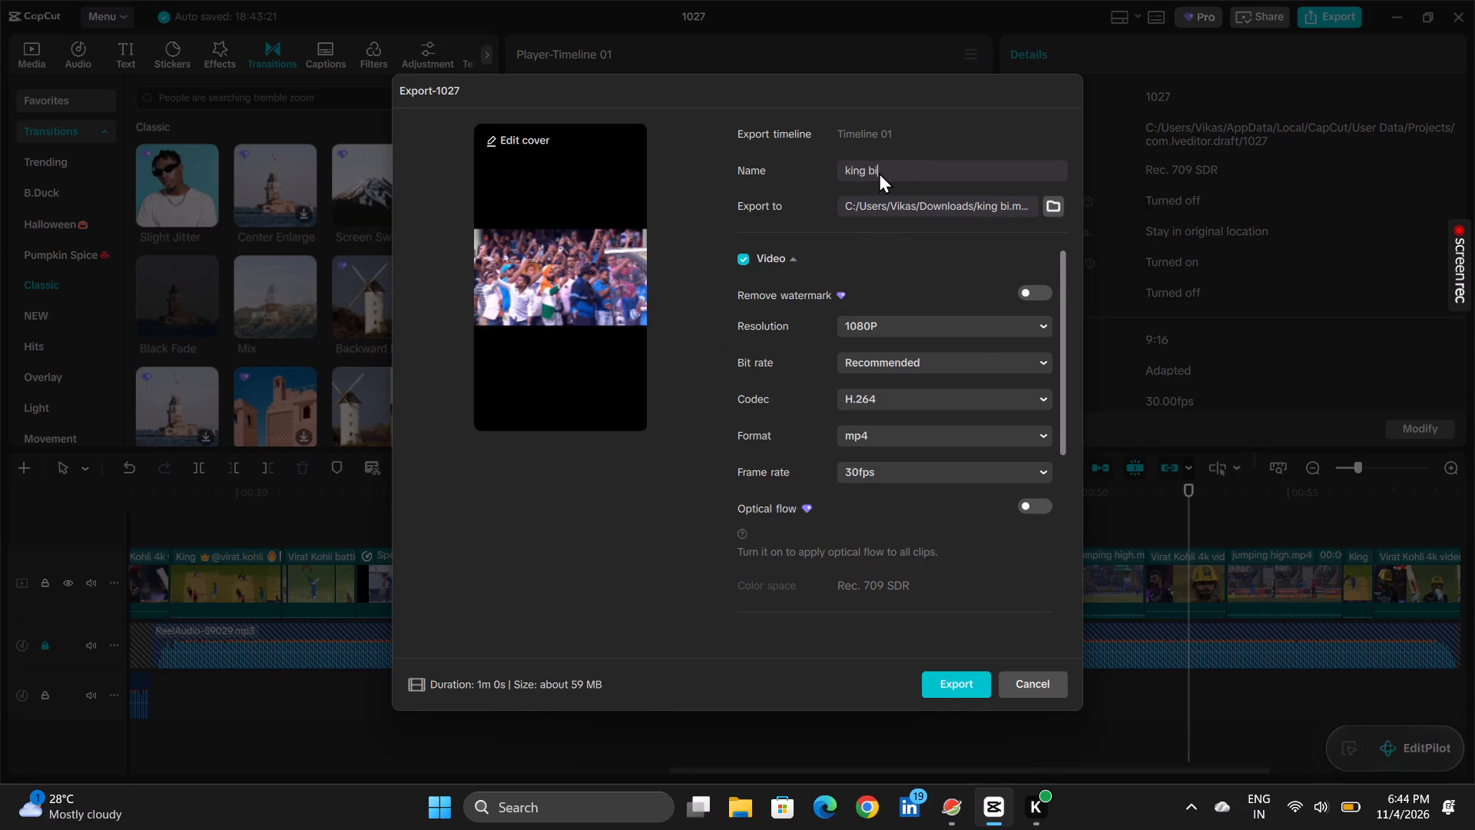
text(rthf)
key(BackSpace)
text(dayu)
key(BackSpace)
Set the export resolution to 4K, keep the frame rate at 30fps, and check the remaining export options.
click(926, 474)
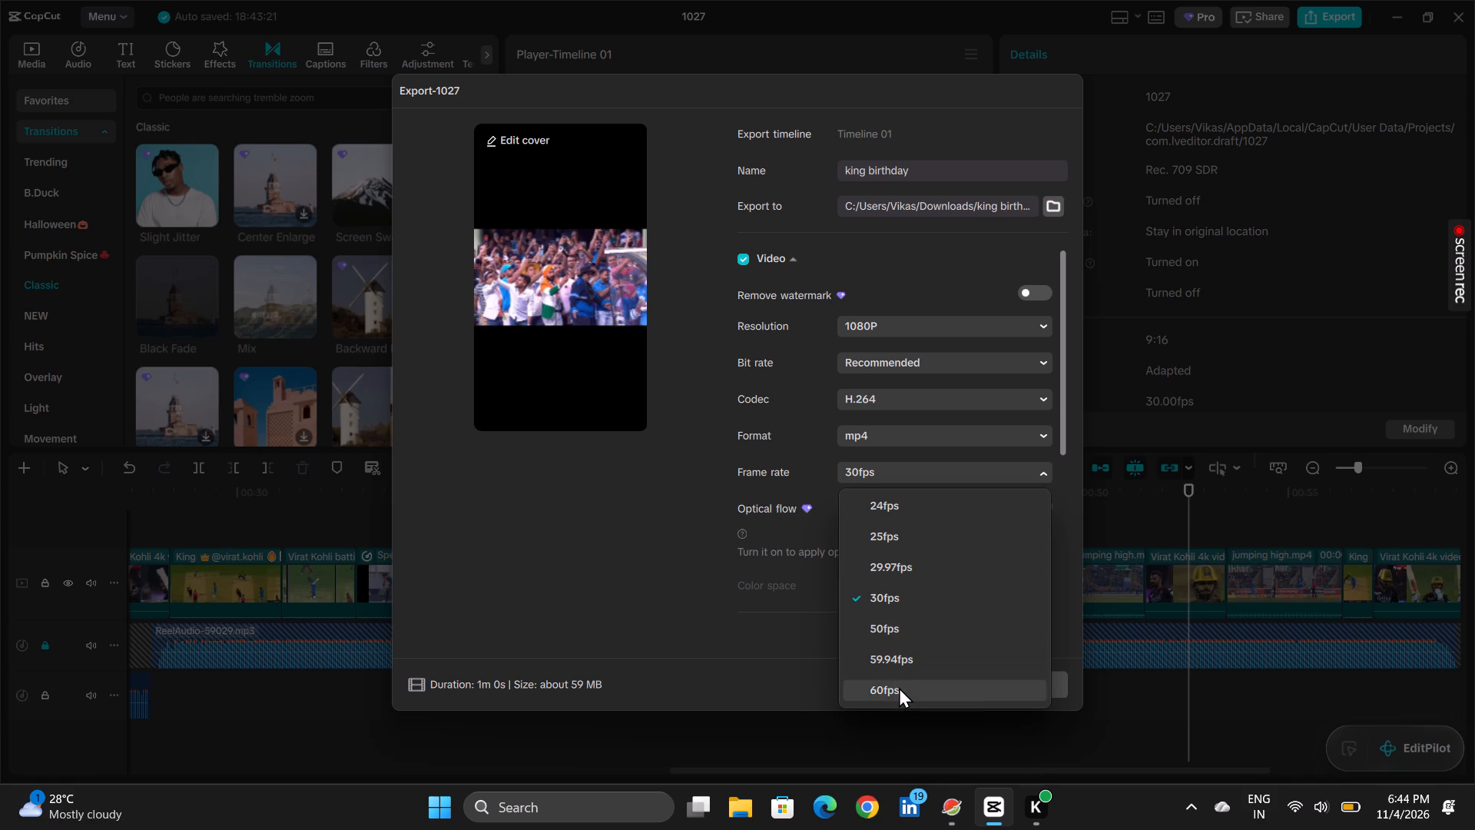
click(919, 603)
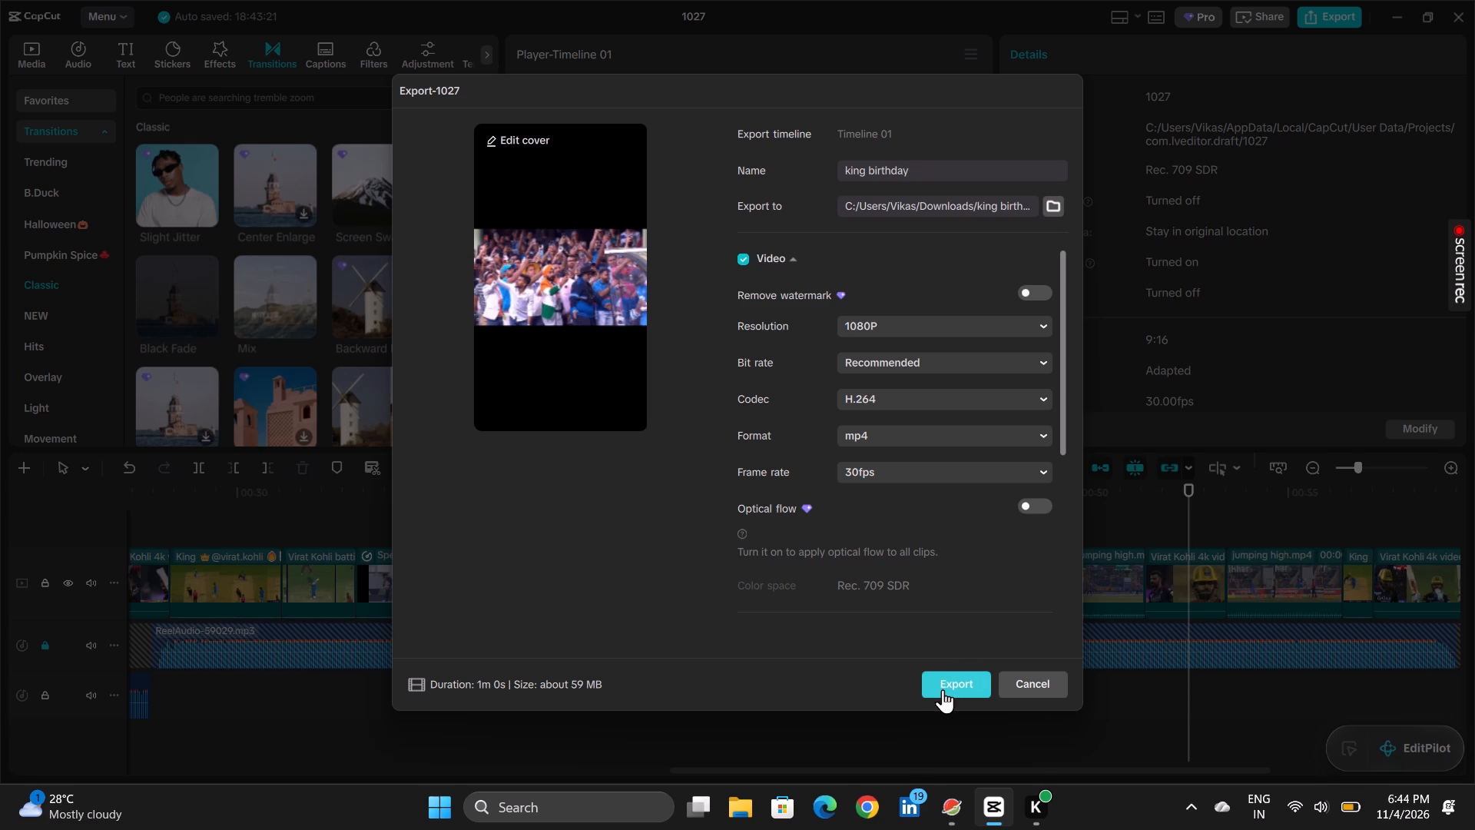
click(919, 322)
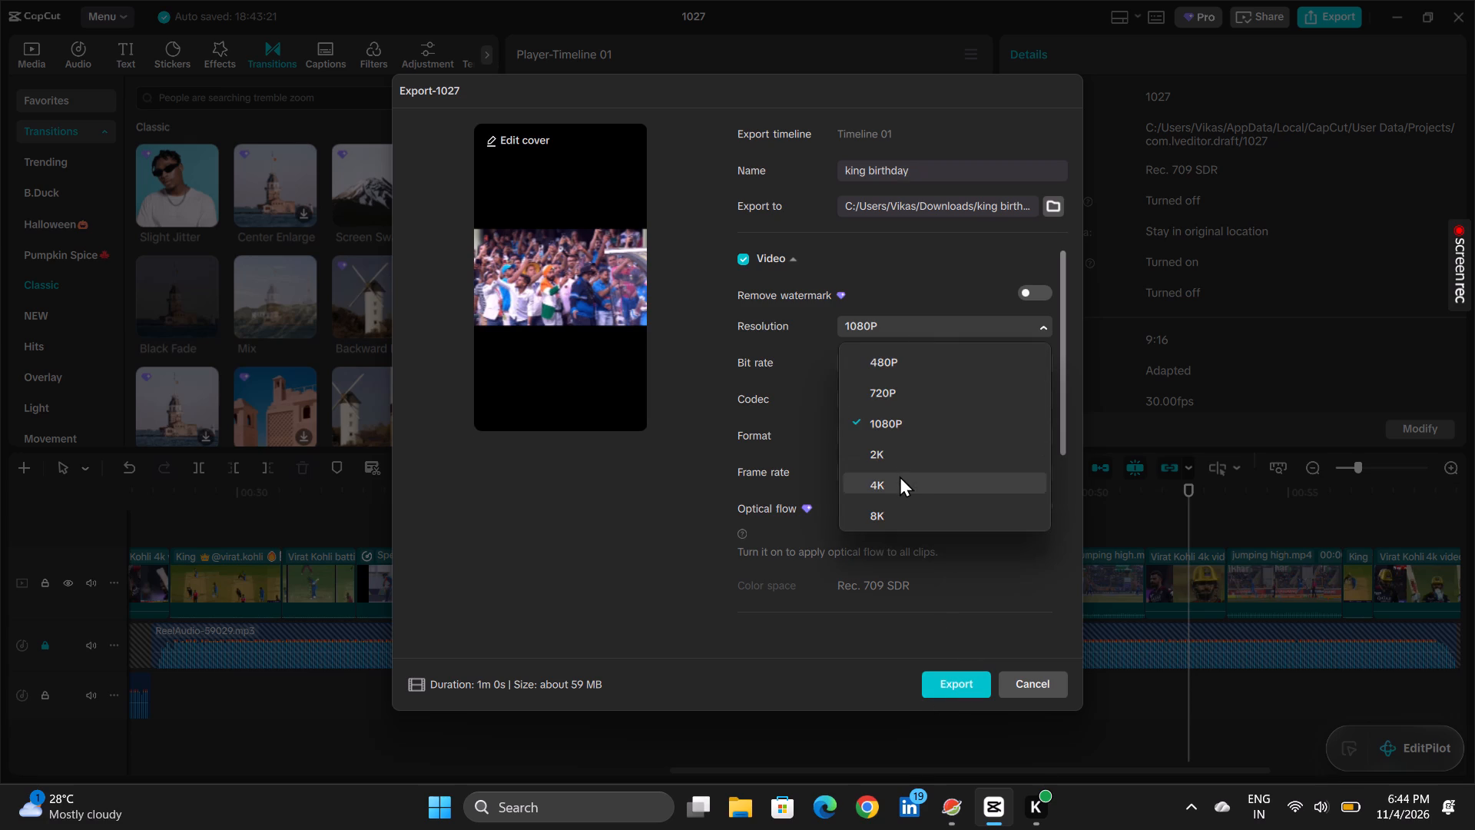
click(896, 463)
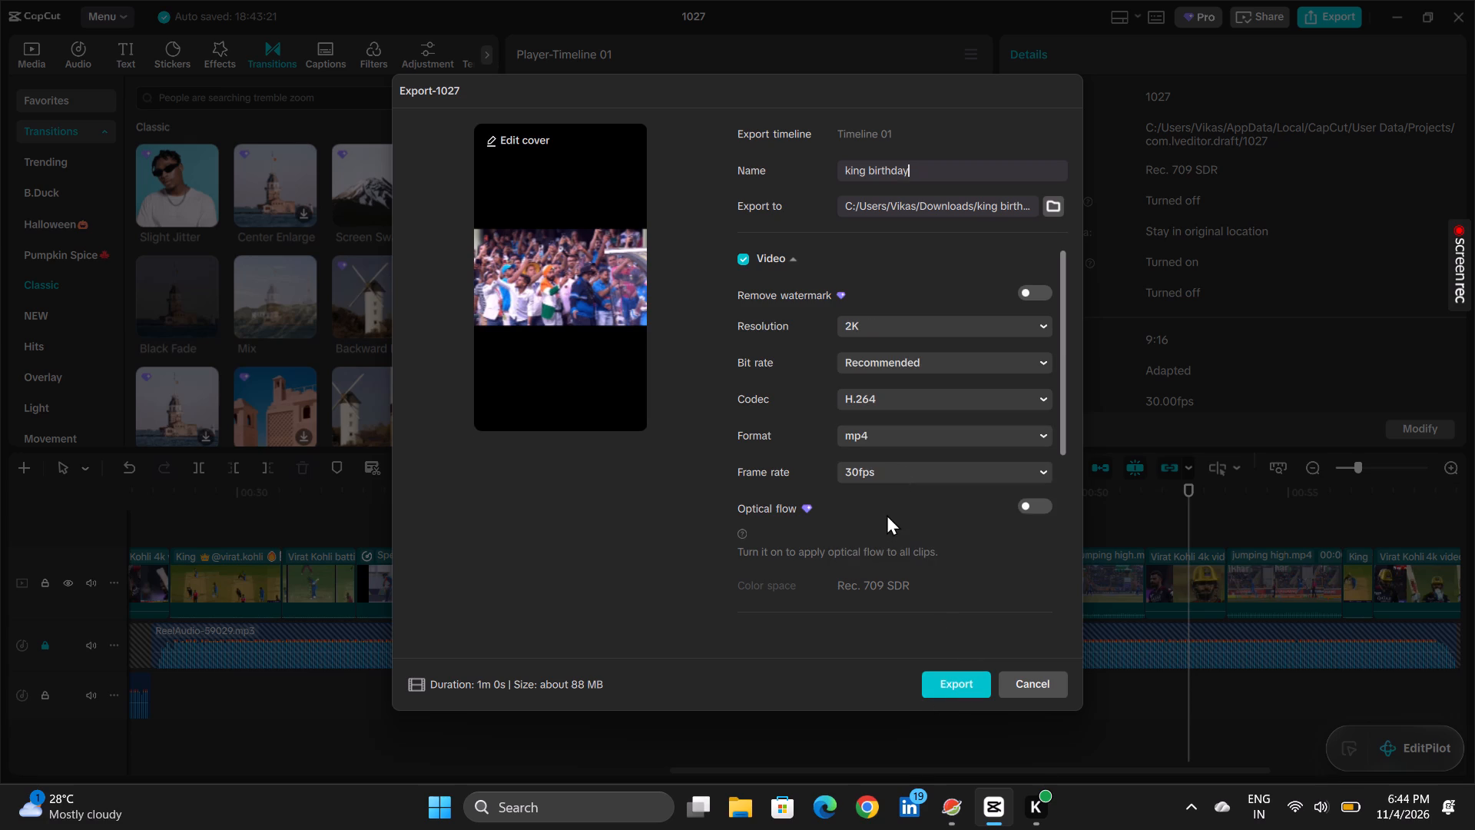
scroll(922, 590, down, 1)
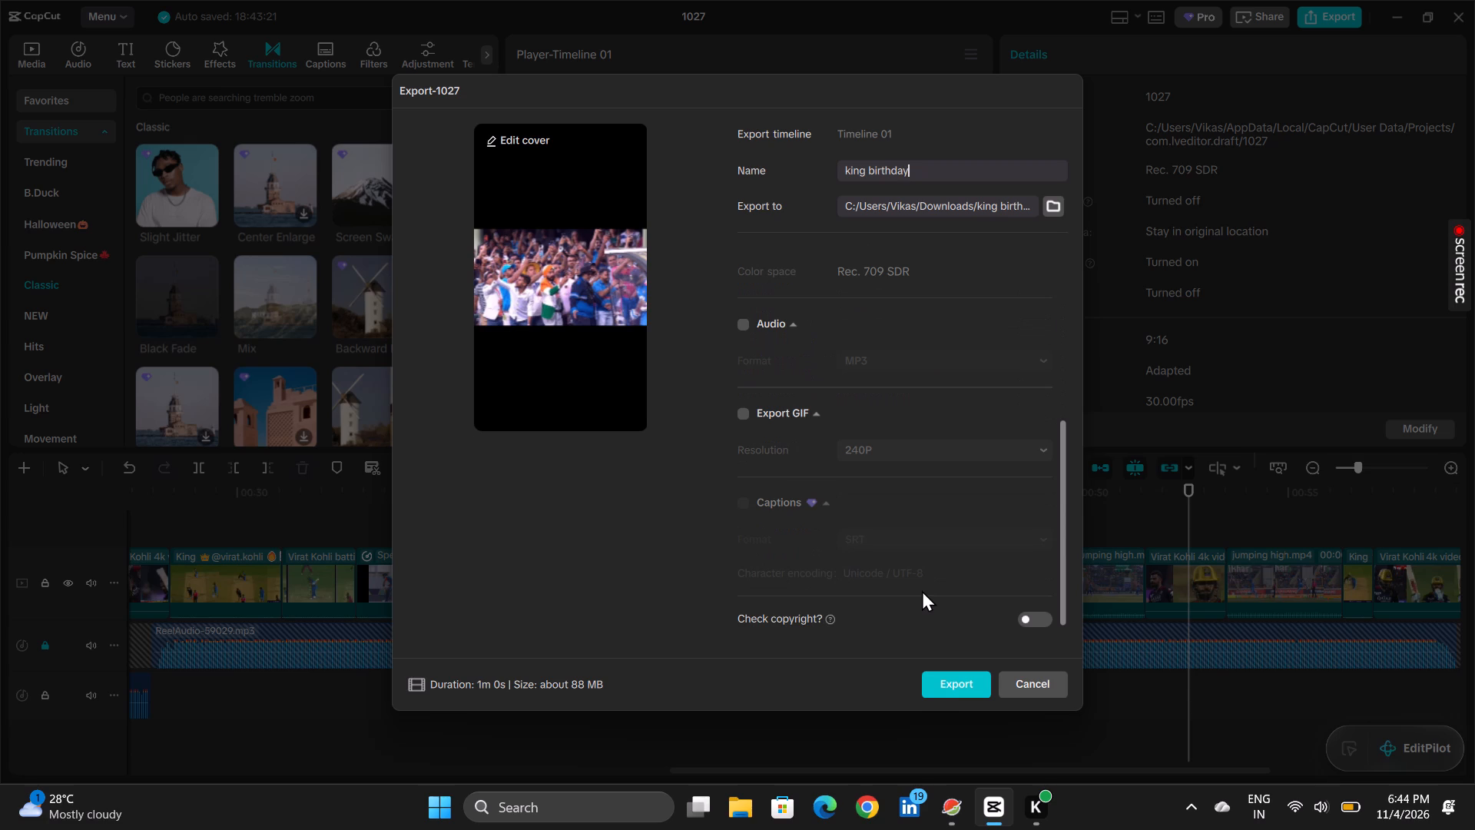
scroll(922, 590, down, 1)
scroll(889, 549, up, 3)
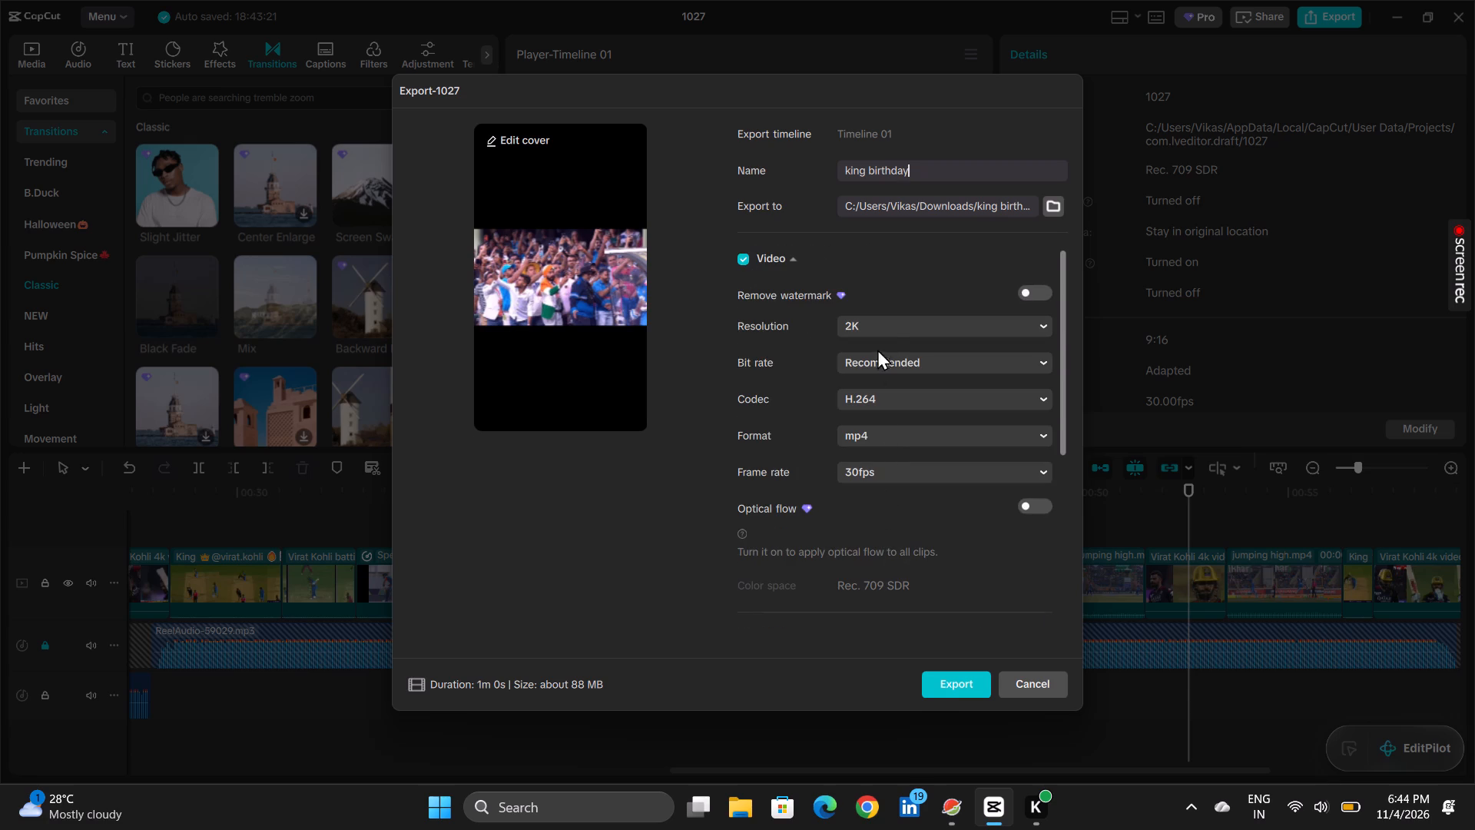
click(883, 332)
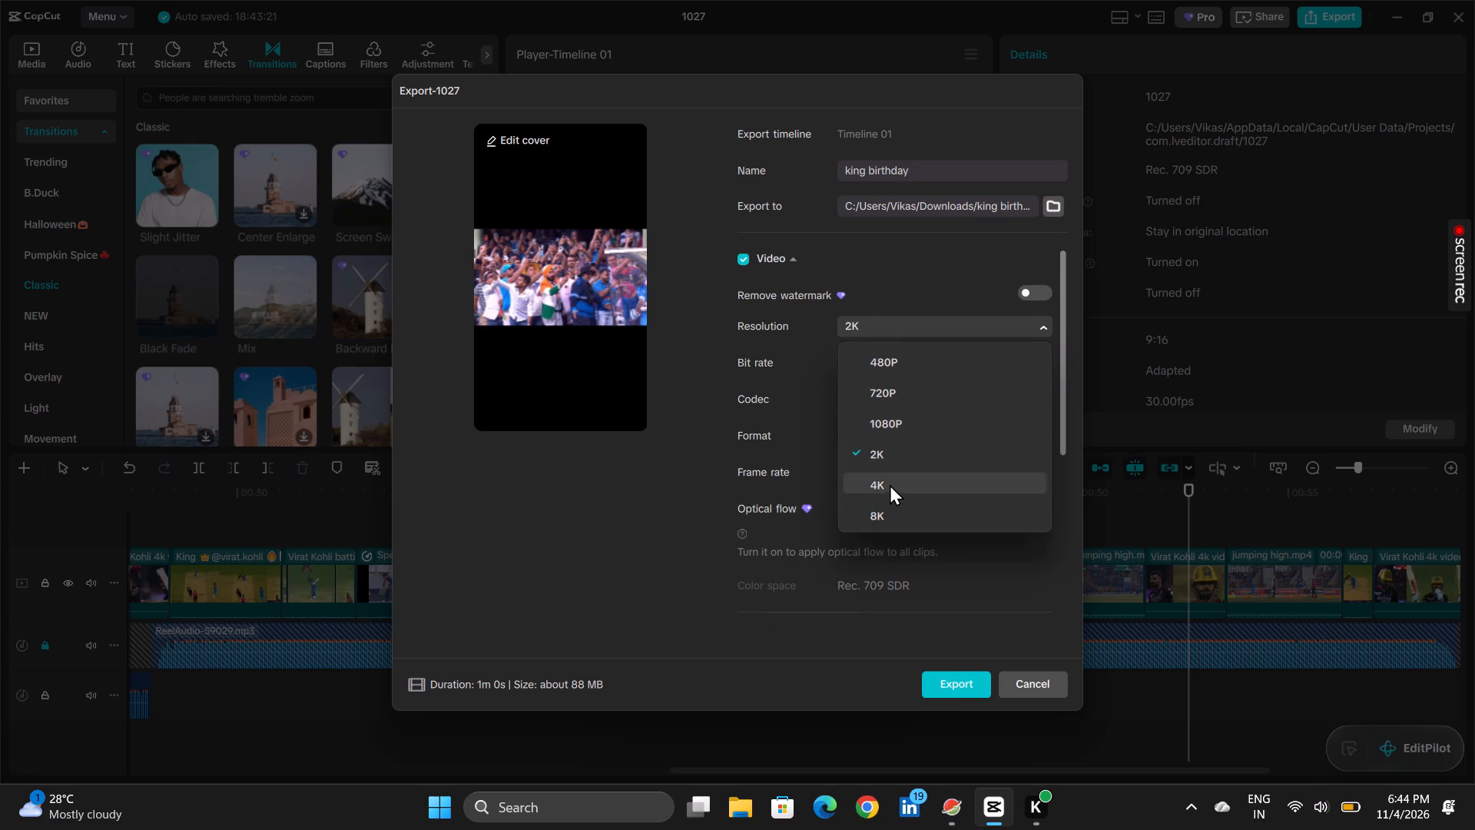
click(889, 488)
scroll(940, 518, down, 2)
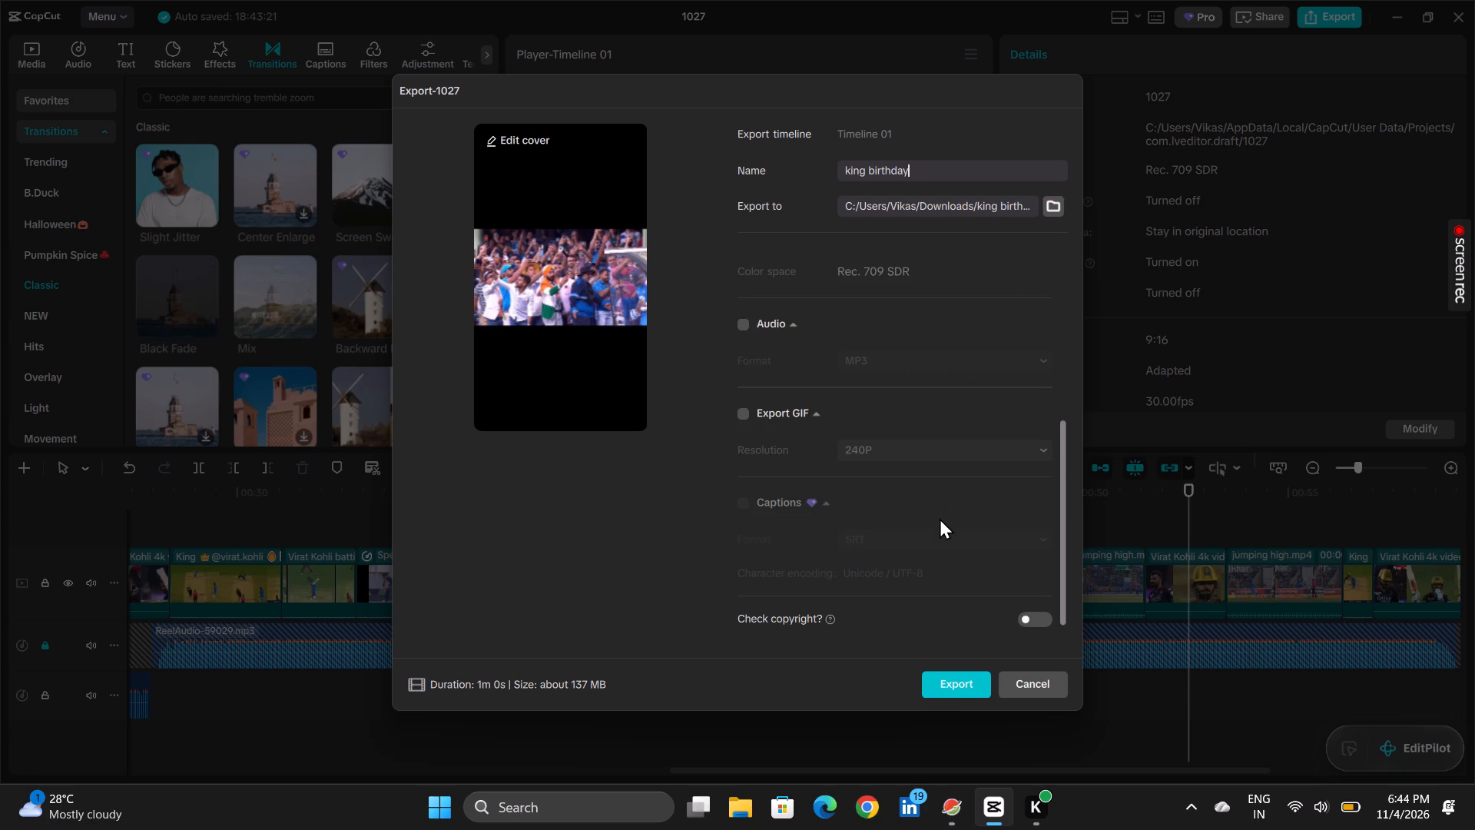
scroll(940, 518, up, 1)
scroll(940, 518, down, 1)
scroll(940, 518, up, 1)
scroll(940, 518, down, 1)
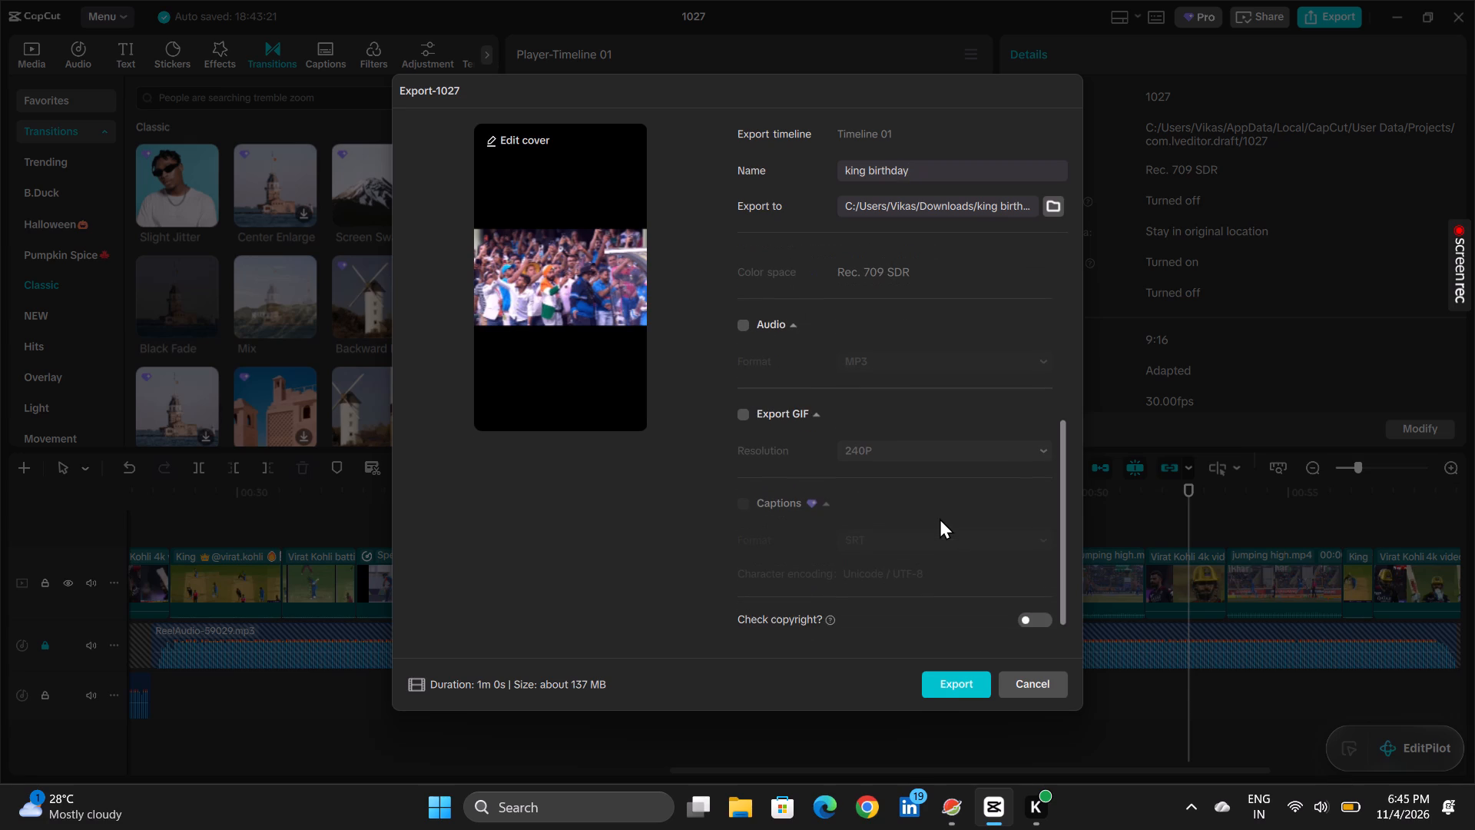
scroll(920, 520, up, 3)
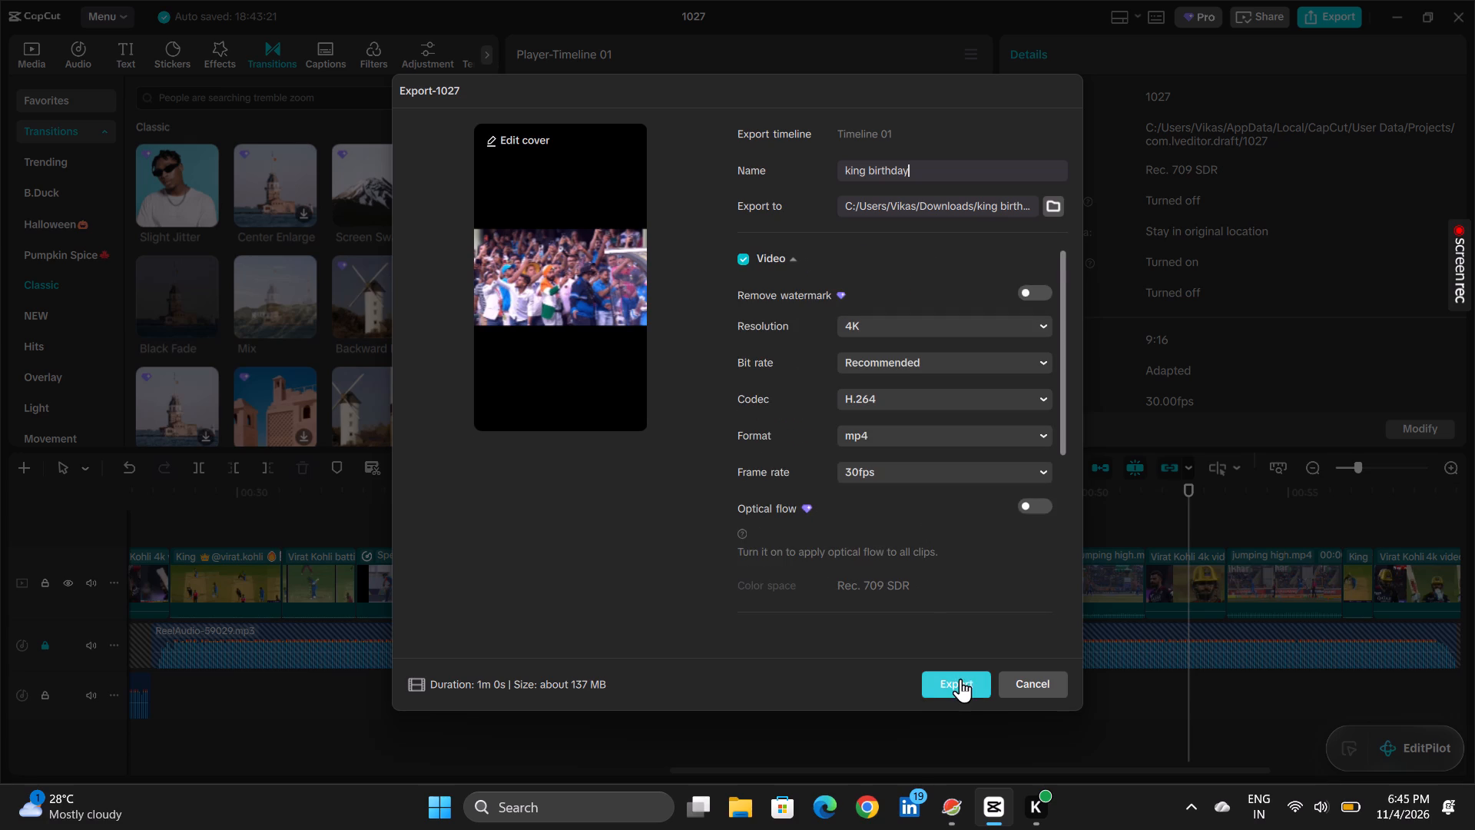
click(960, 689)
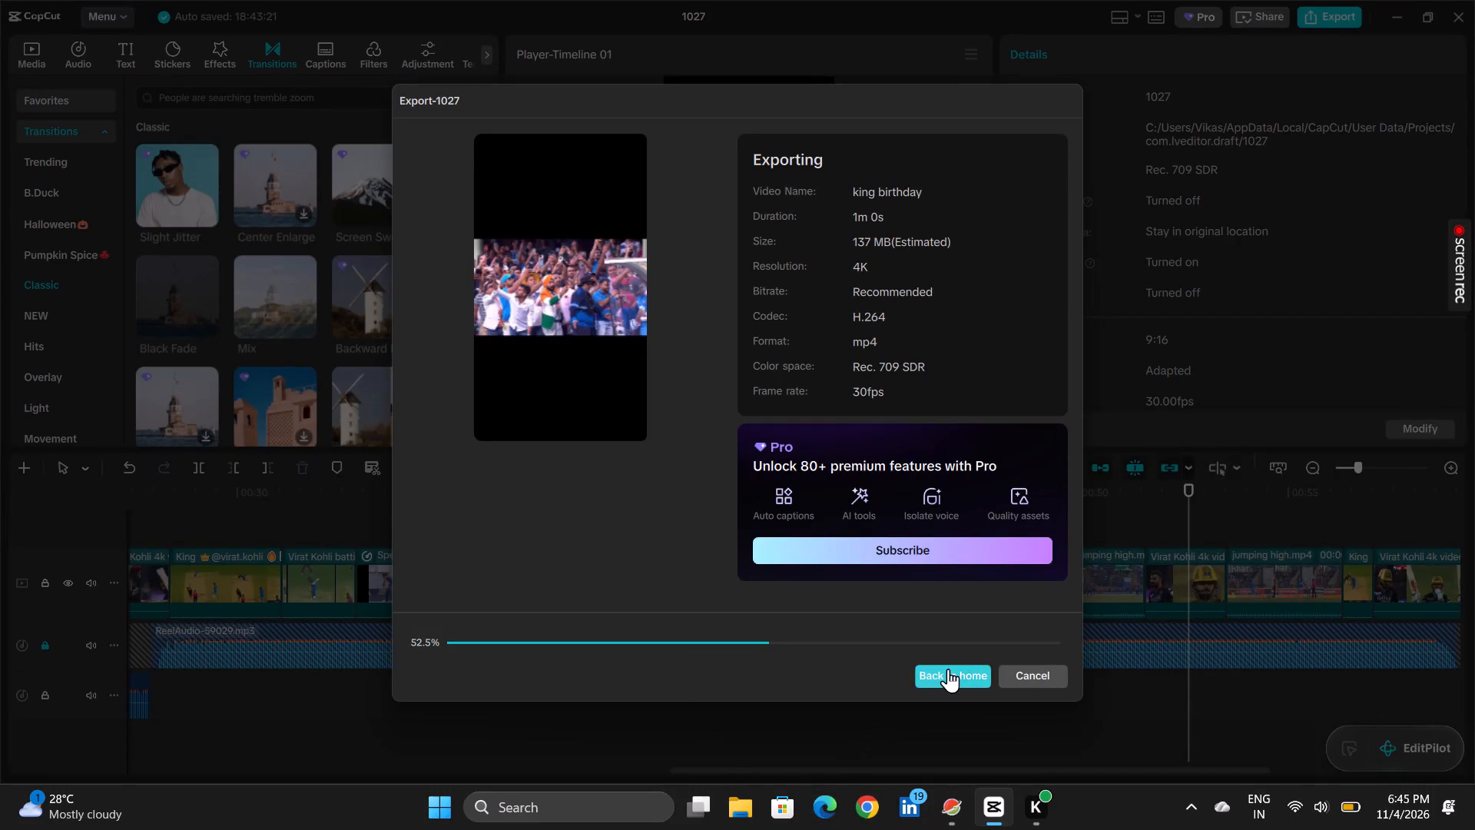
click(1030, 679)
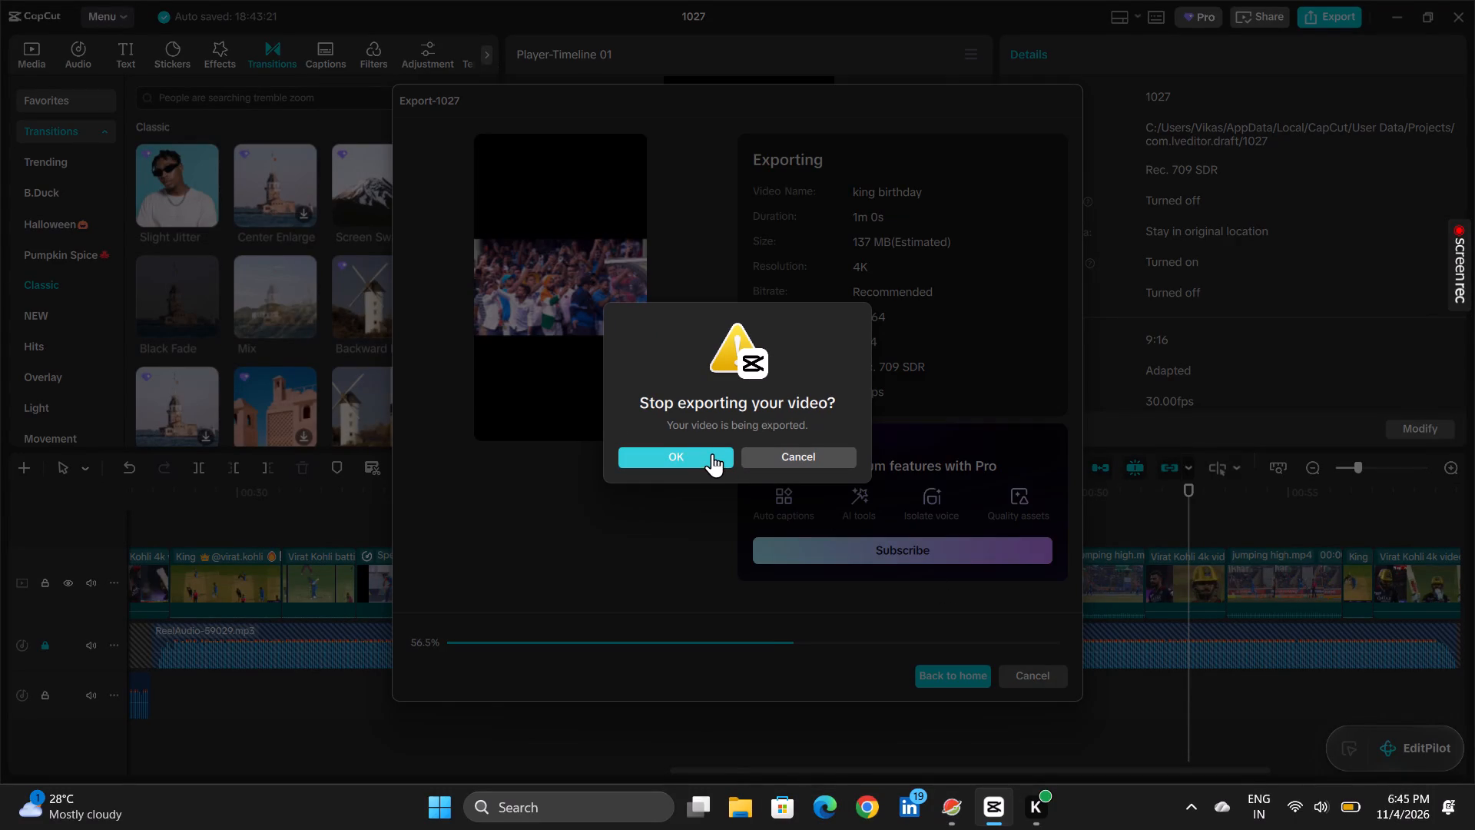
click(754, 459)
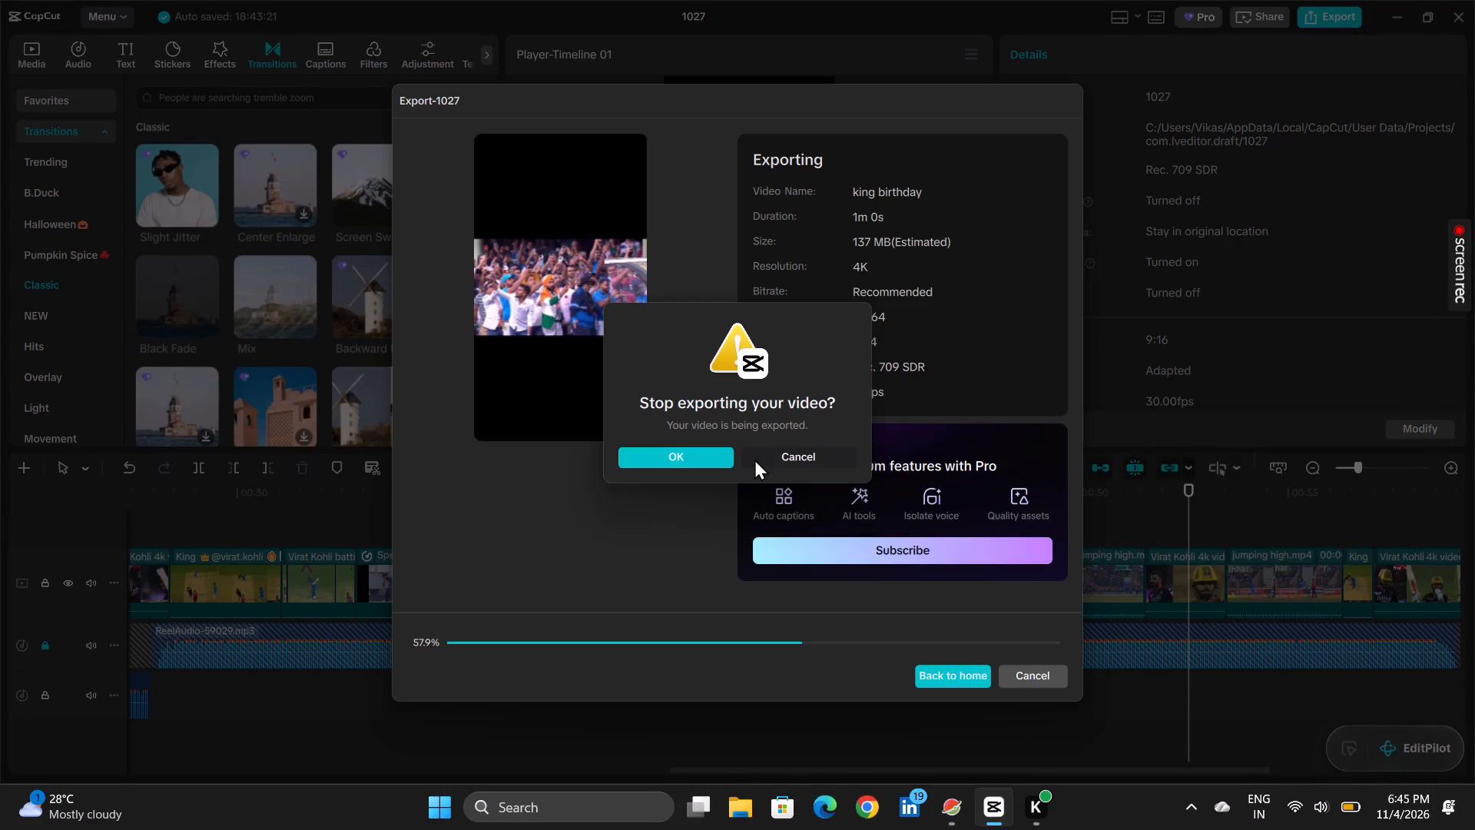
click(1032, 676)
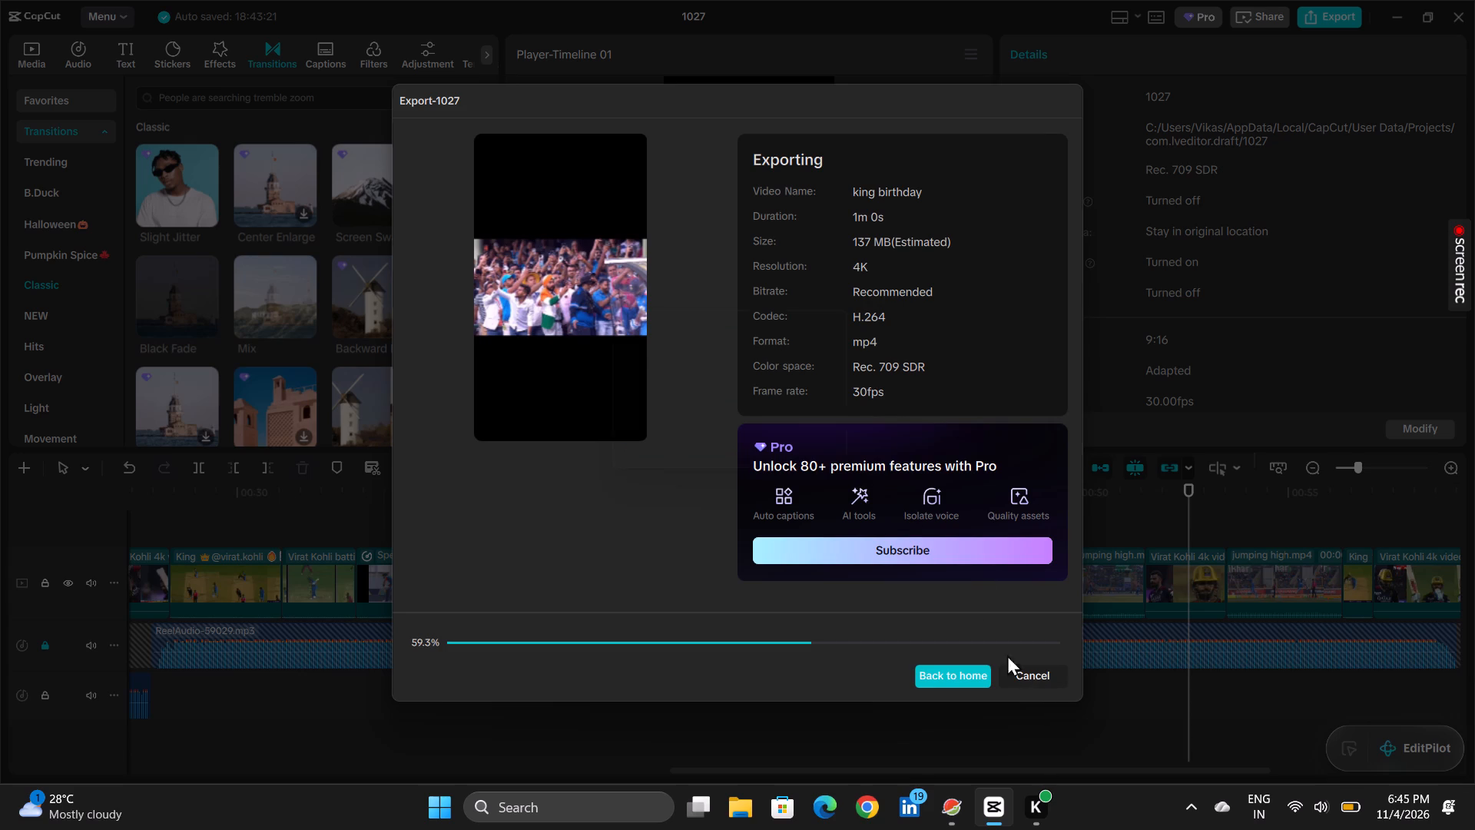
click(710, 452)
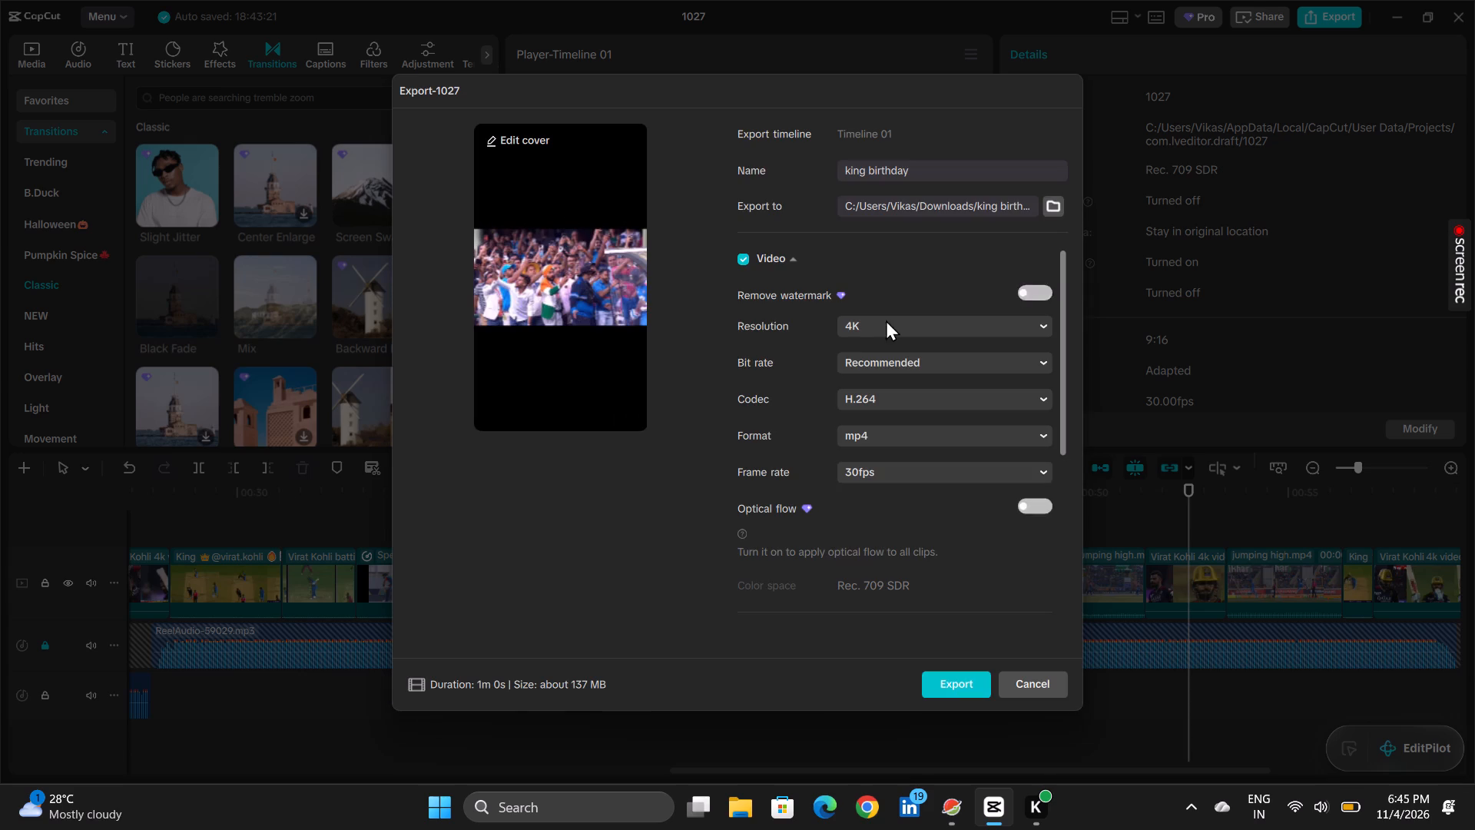
Set the export frame rate to 60fps and start exporting the "king birthday" video in 4K.
click(913, 477)
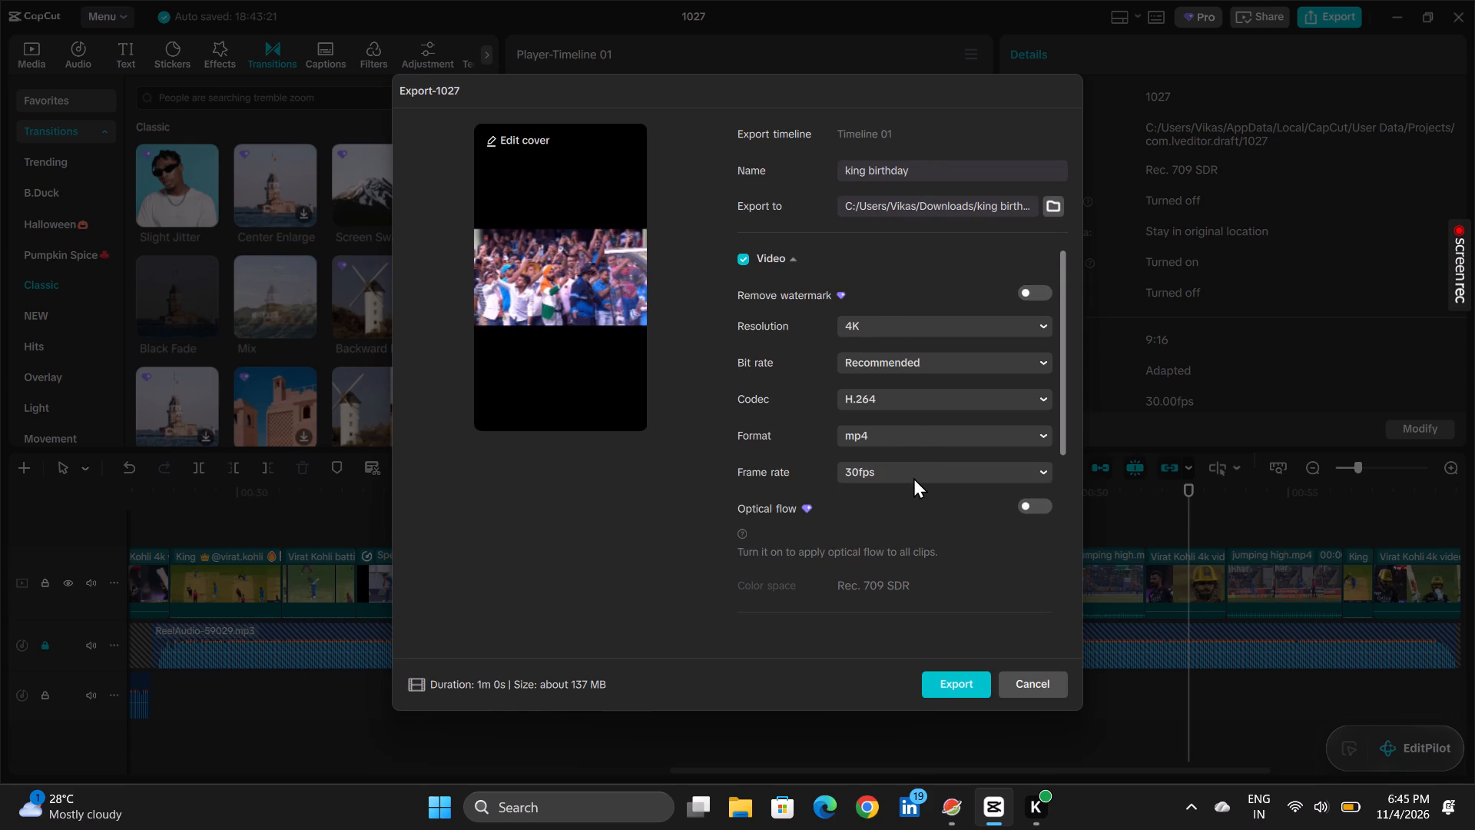
click(900, 693)
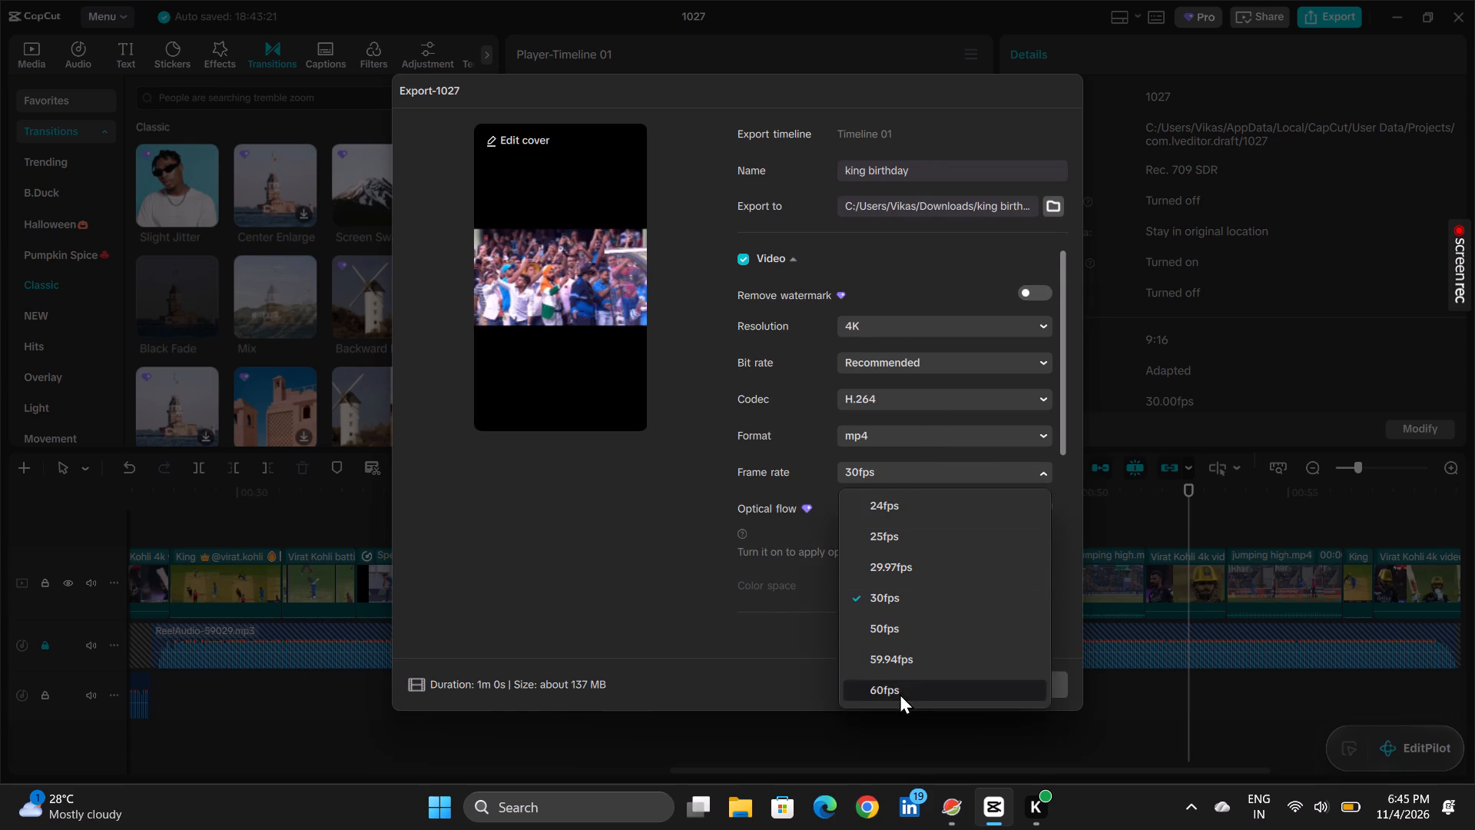
click(947, 686)
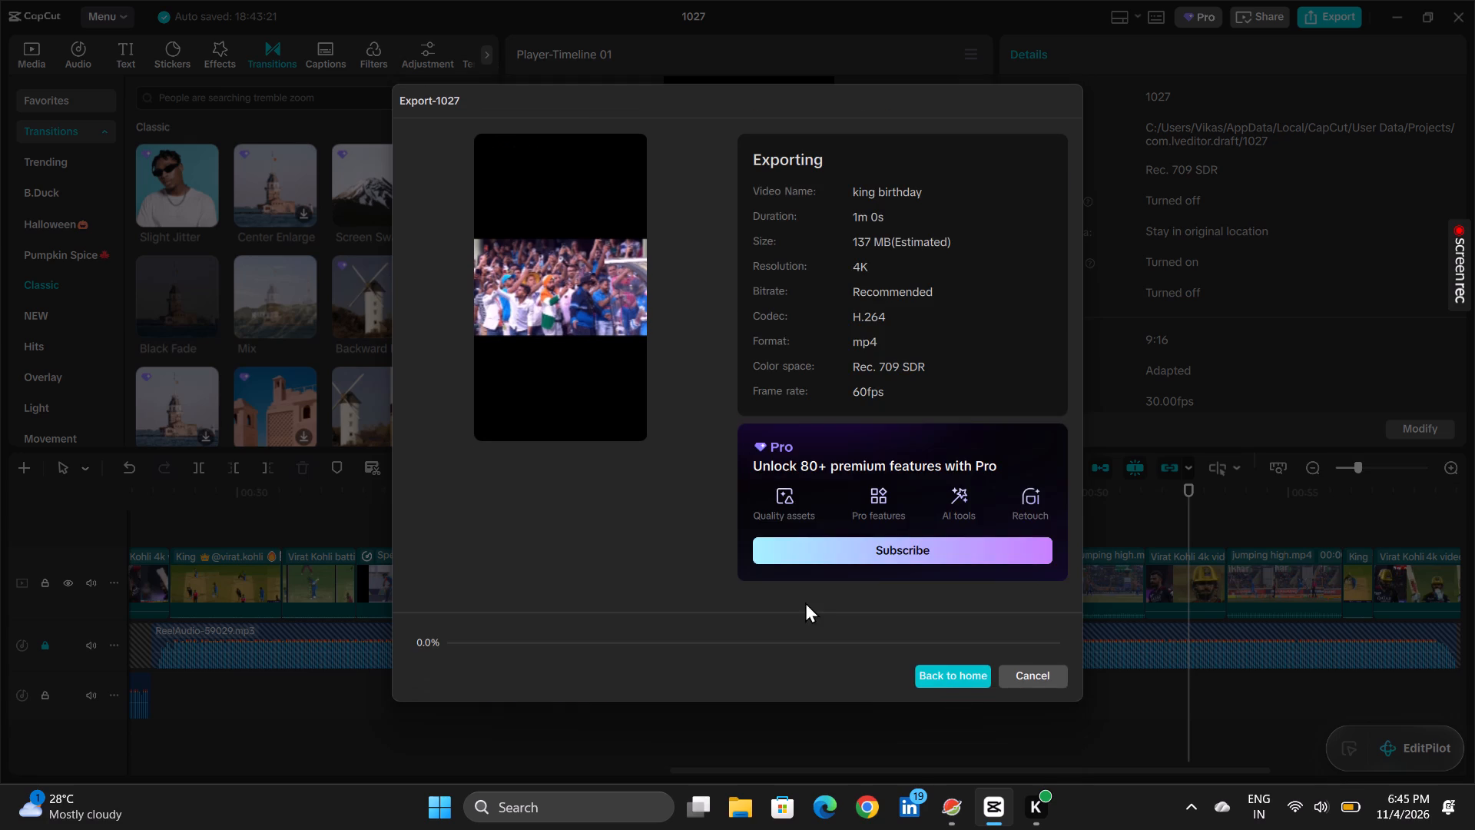
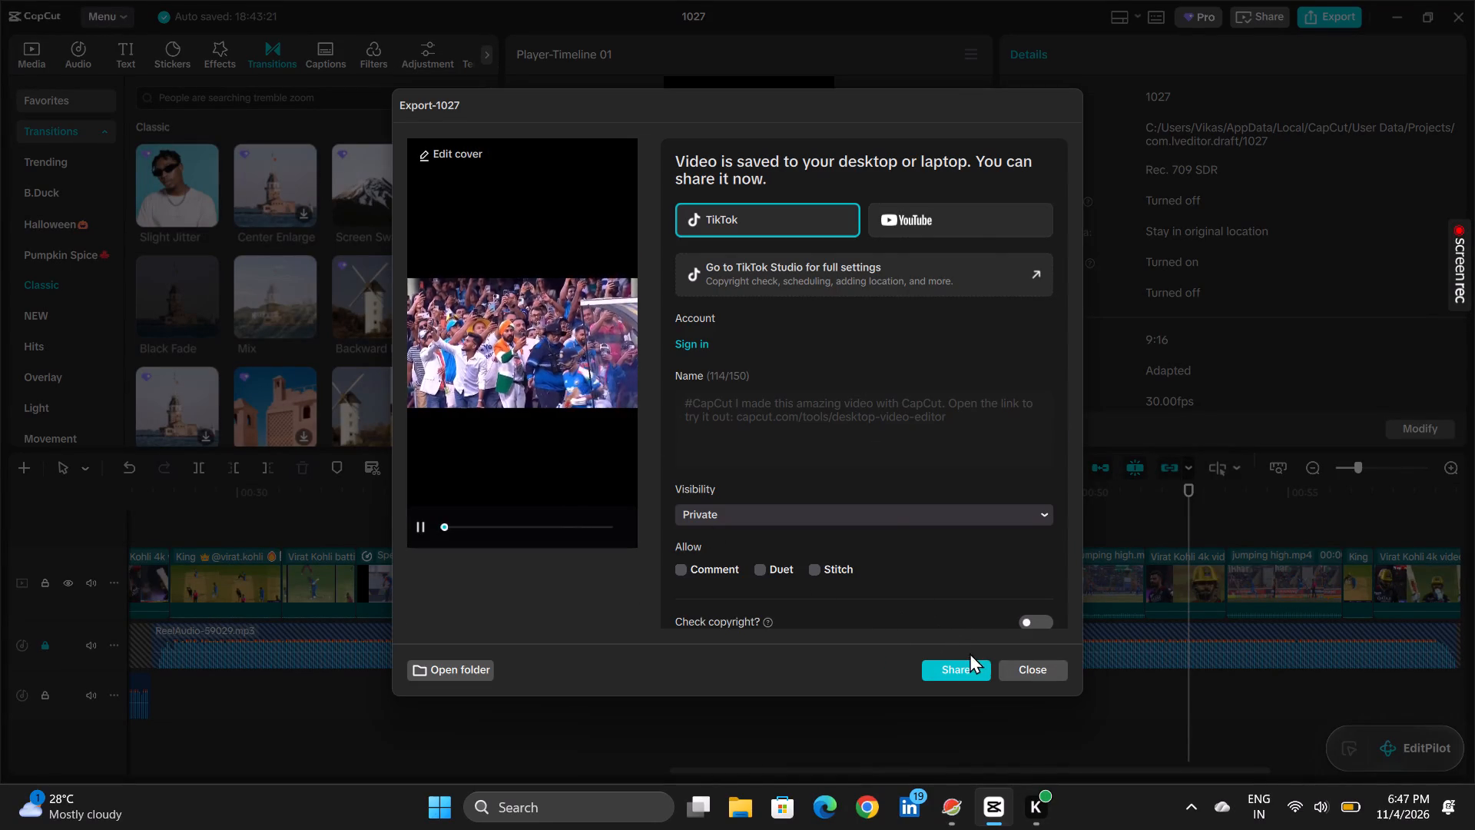
Dismiss the finished export's sharing window without sharing the video, and close the 1027 project.
click(1022, 667)
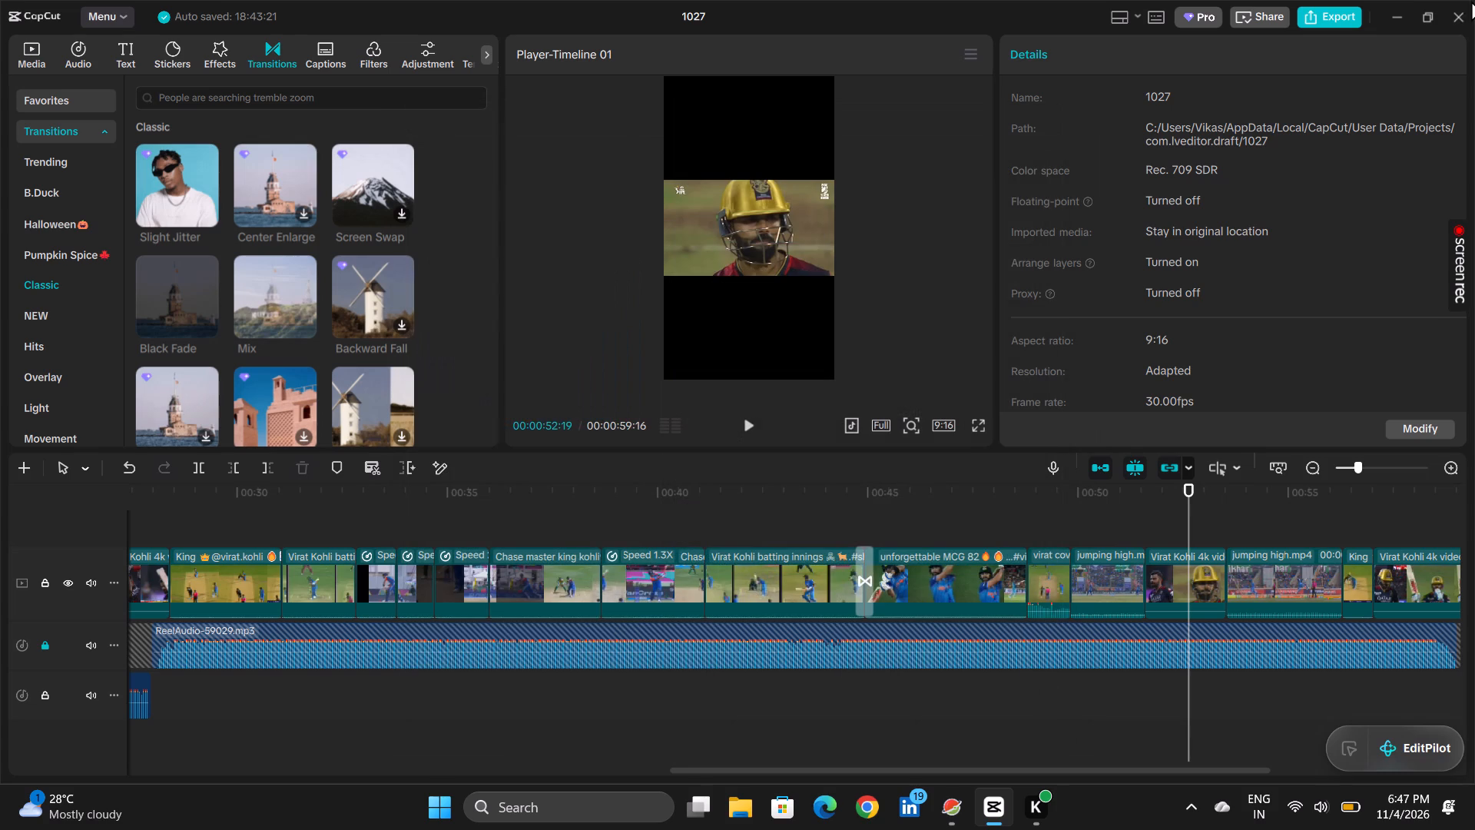
click(1465, 8)
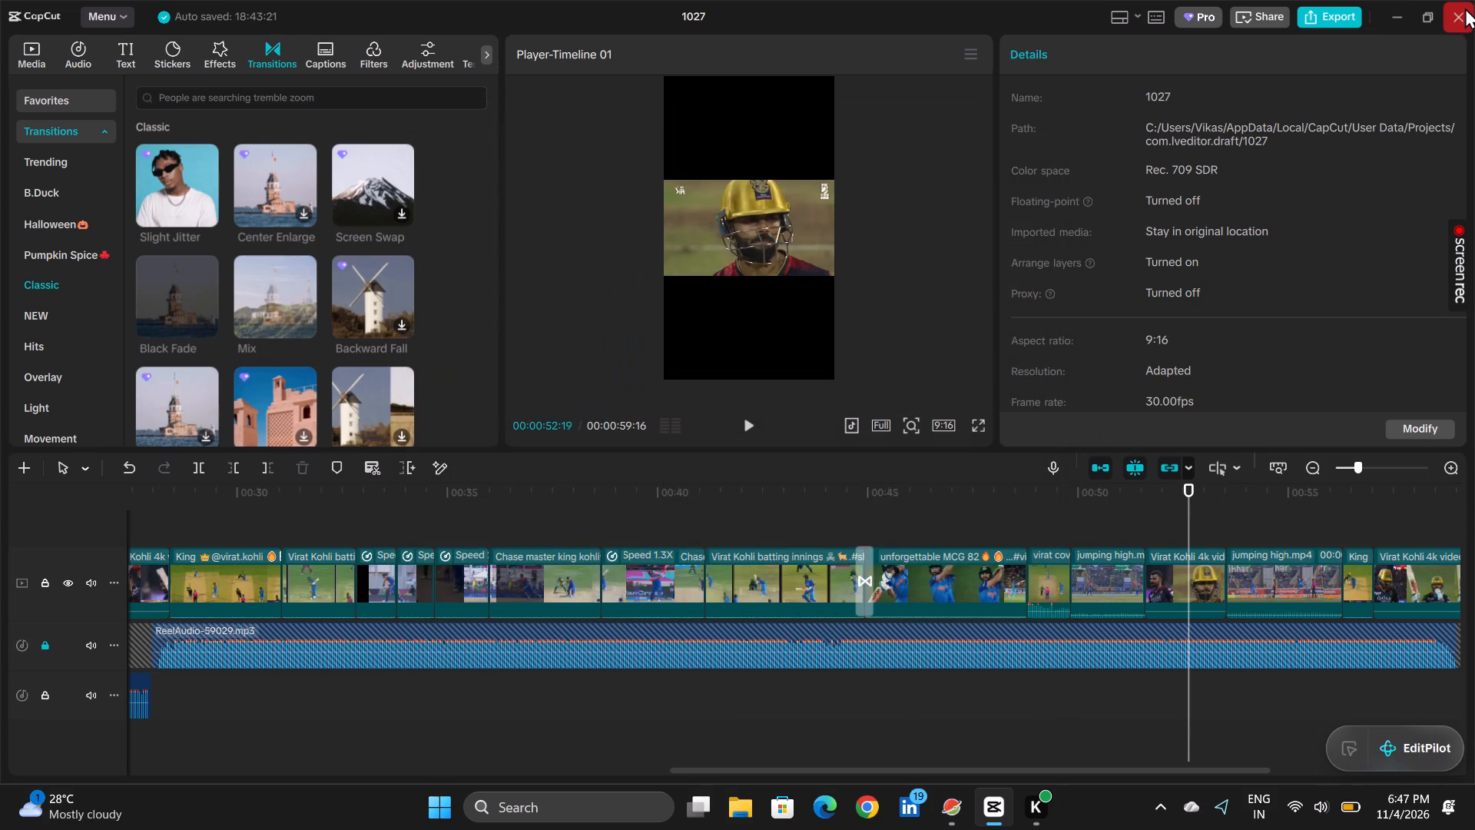